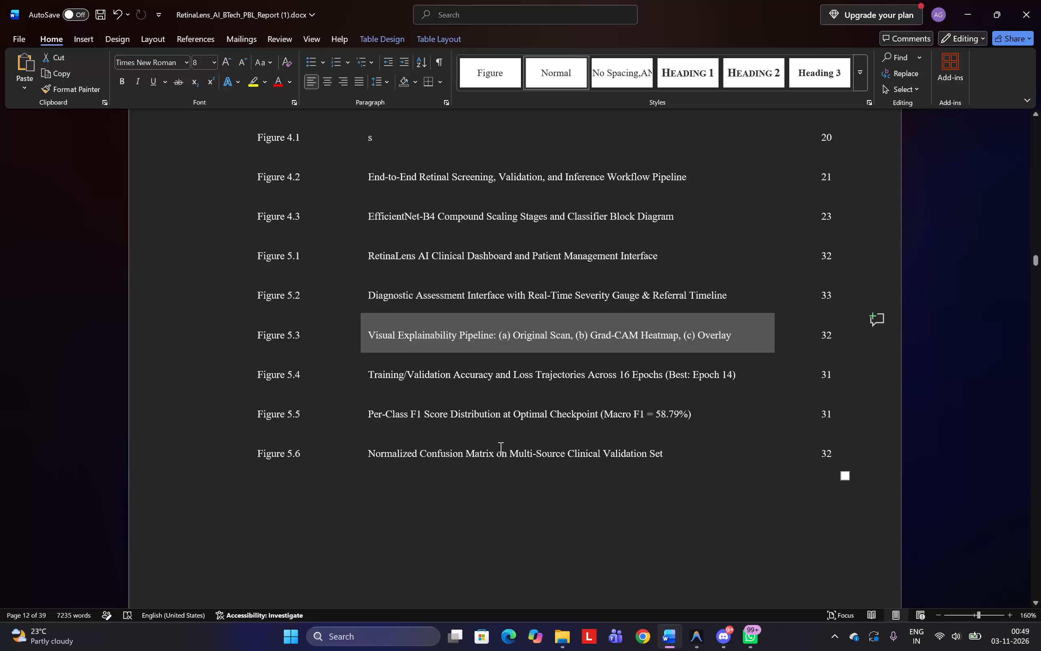
Switch to the AgroLens_XAI_Project_Report document and undo the recent edits to entries 6 to 8 of the Figures list.
key("alt+Tab")
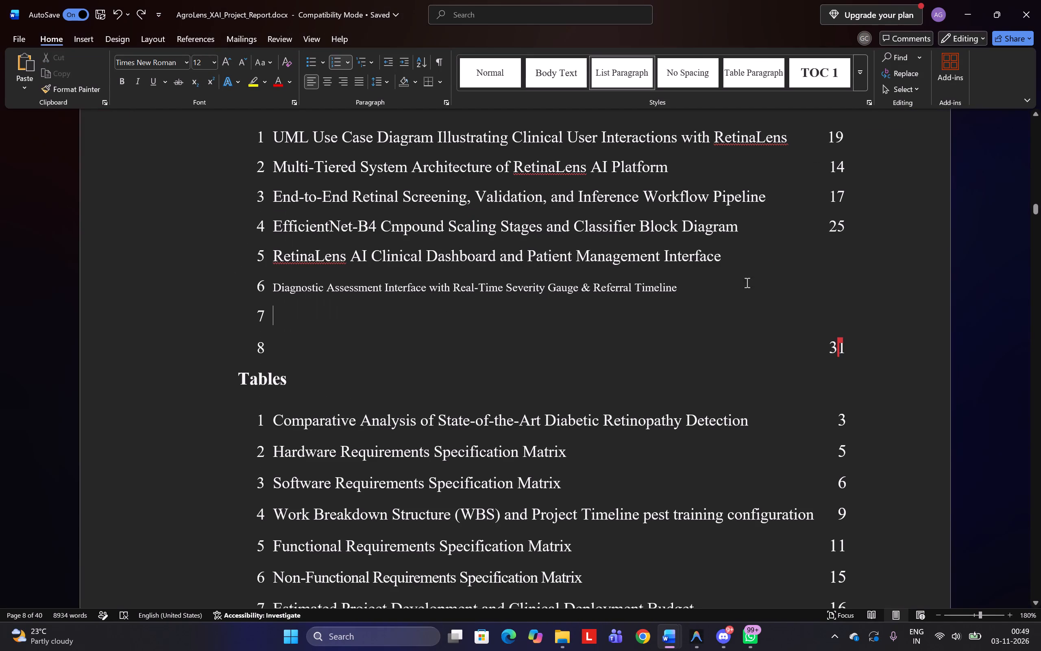
left_click(830, 258)
scroll(830, 258, "down", 1)
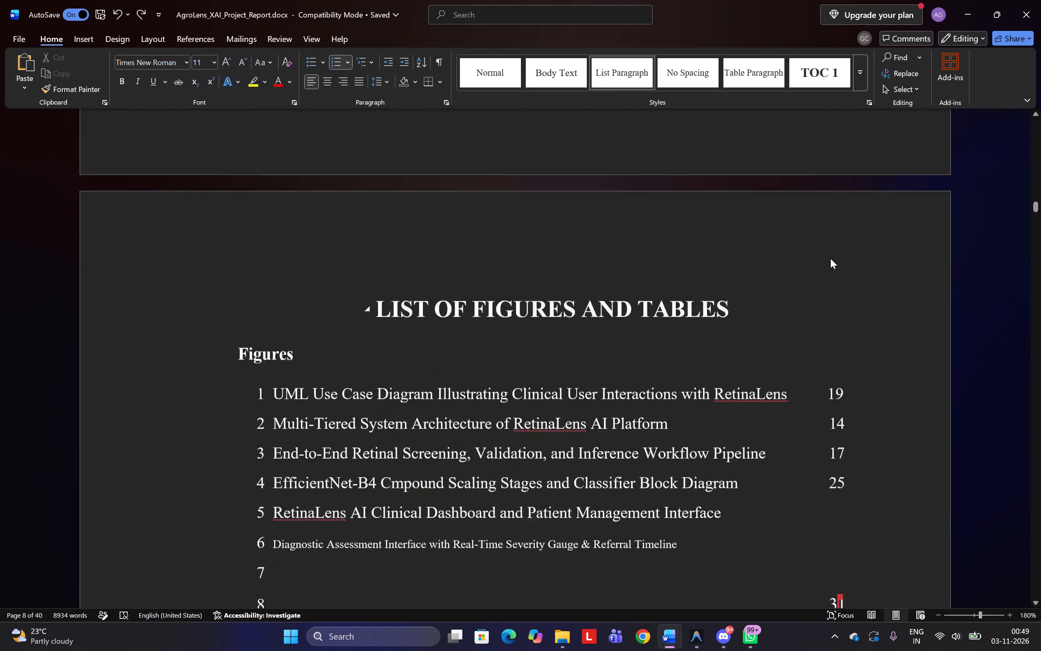
scroll(830, 258, "down", 1)
left_click(483, 398)
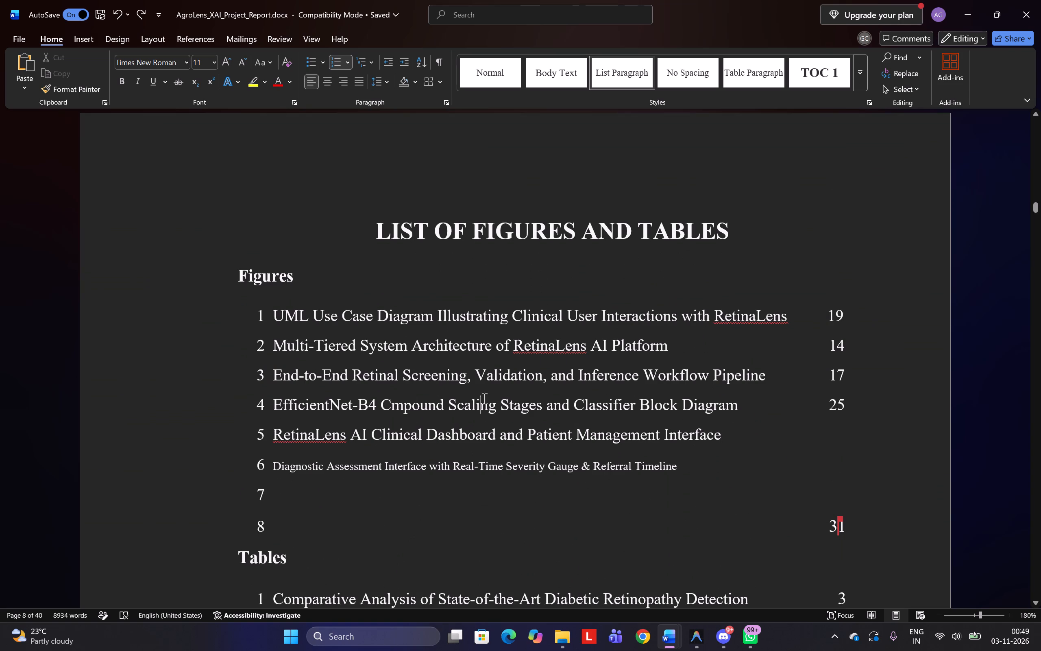
key("alt+Tab")
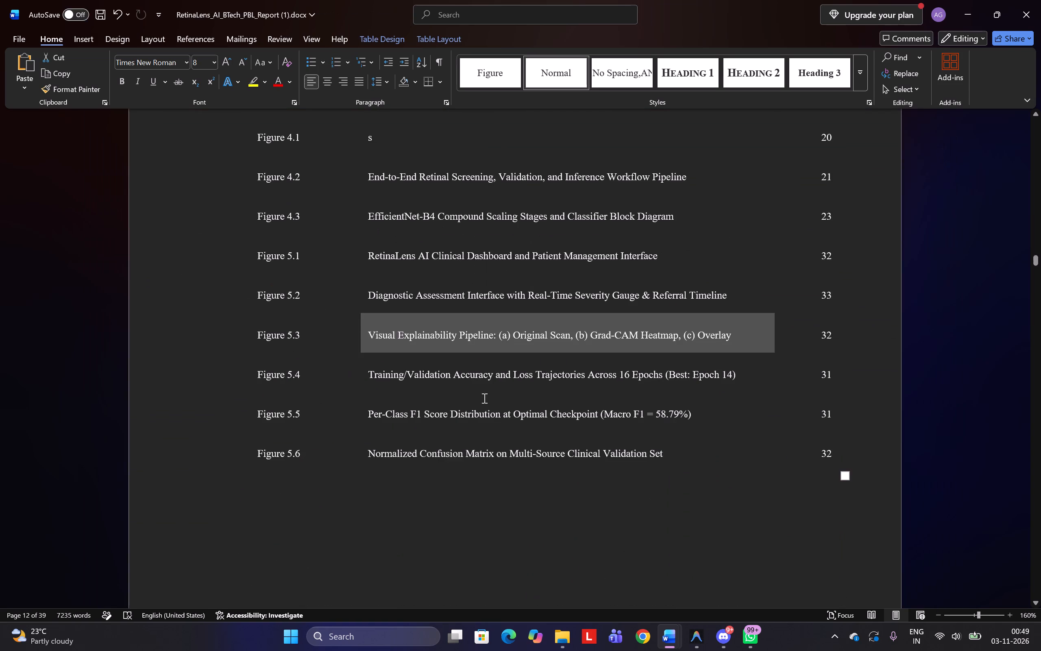
key("alt+Tab")
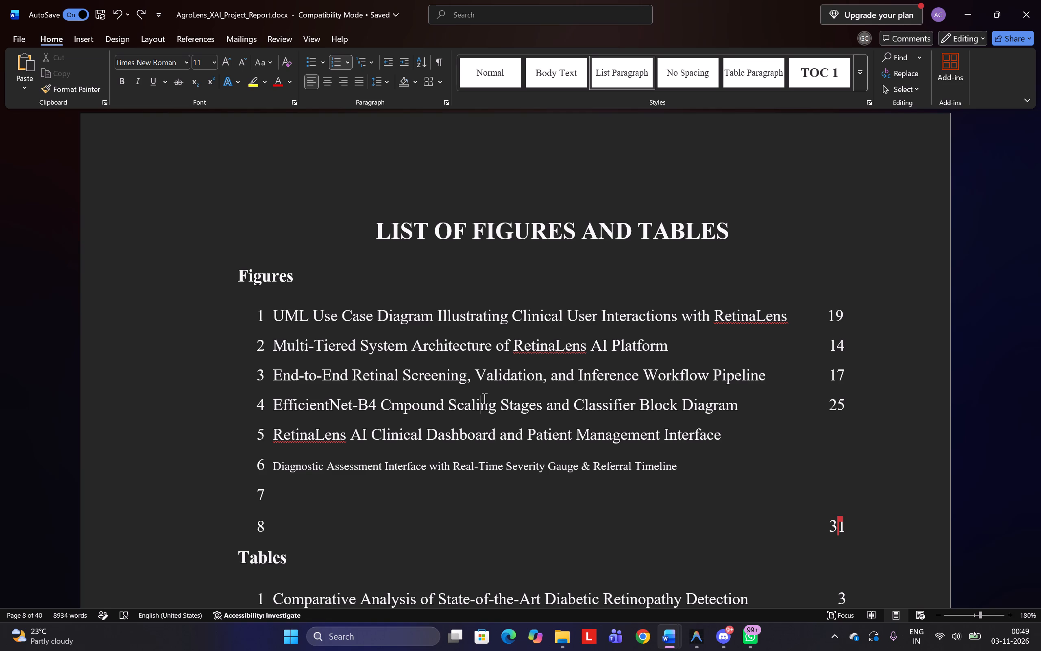
key("ctrl+z")
key("ctrl+z")
key("ctrl+z")
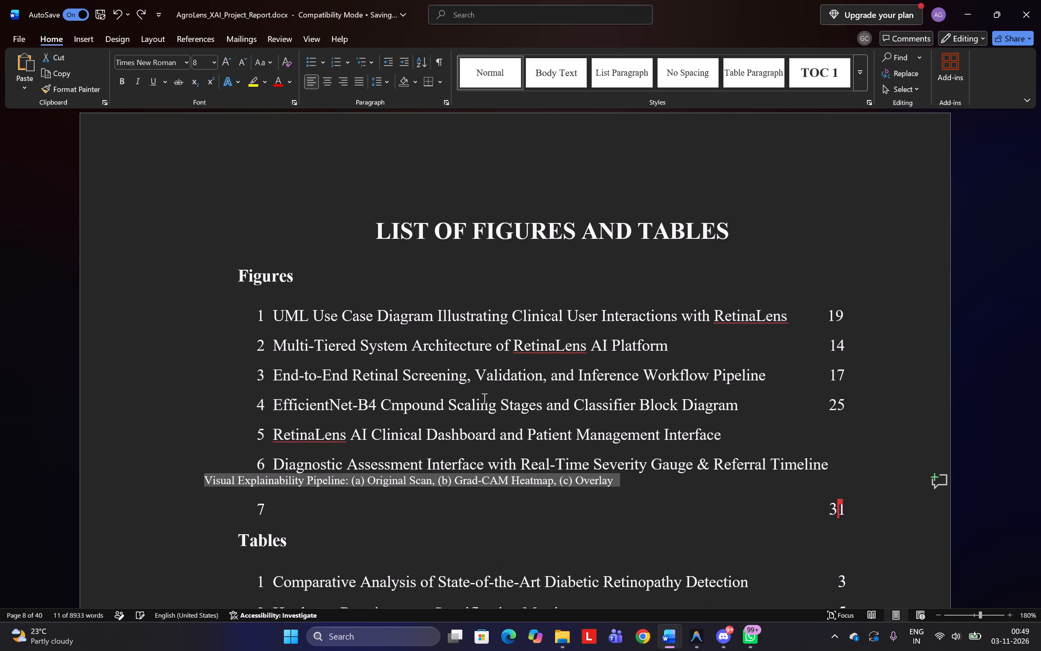
key("ctrl+z")
key("ctrl+z")
key("ctrl+z")
key("ctrl+z")
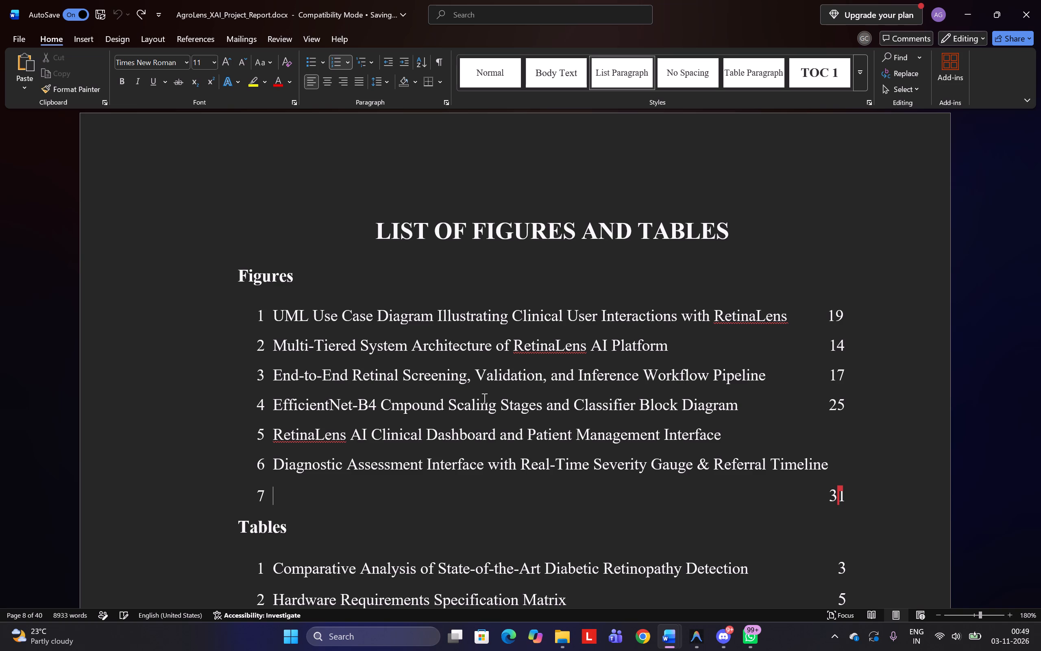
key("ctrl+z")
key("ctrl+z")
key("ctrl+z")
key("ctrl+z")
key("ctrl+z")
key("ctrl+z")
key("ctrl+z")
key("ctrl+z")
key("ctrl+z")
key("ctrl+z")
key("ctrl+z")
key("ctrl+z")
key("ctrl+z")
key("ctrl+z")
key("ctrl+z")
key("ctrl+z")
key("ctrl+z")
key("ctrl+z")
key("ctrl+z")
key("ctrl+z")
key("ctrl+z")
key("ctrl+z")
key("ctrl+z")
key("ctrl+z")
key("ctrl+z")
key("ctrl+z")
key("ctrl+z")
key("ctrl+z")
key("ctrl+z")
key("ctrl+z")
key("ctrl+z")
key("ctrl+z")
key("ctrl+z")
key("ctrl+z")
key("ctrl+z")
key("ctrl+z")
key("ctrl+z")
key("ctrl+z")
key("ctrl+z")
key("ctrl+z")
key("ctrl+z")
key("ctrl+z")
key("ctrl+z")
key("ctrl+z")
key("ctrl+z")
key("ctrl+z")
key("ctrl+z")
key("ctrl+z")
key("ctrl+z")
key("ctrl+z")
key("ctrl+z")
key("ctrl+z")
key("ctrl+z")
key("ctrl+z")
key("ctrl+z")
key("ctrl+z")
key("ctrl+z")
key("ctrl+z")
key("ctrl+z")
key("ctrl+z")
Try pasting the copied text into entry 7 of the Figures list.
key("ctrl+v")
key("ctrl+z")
Switch to the RetinaLens_AI_BTech_PBL_Report document and place the cursor in the Figure 5.5 title of the figures table.
key("alt+Tab")
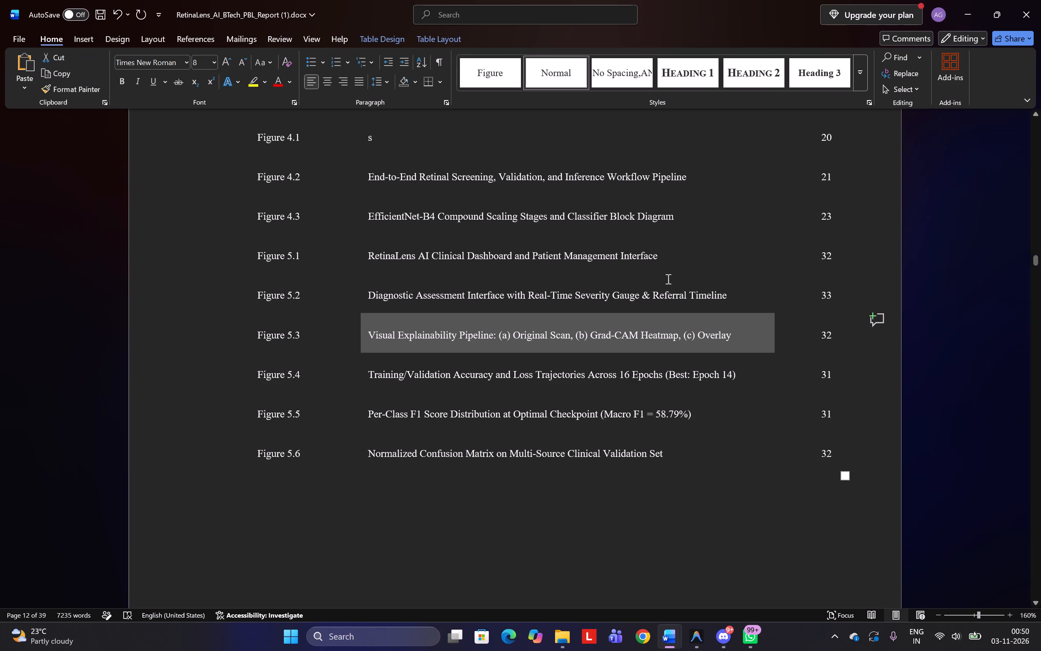
left_click(505, 410)
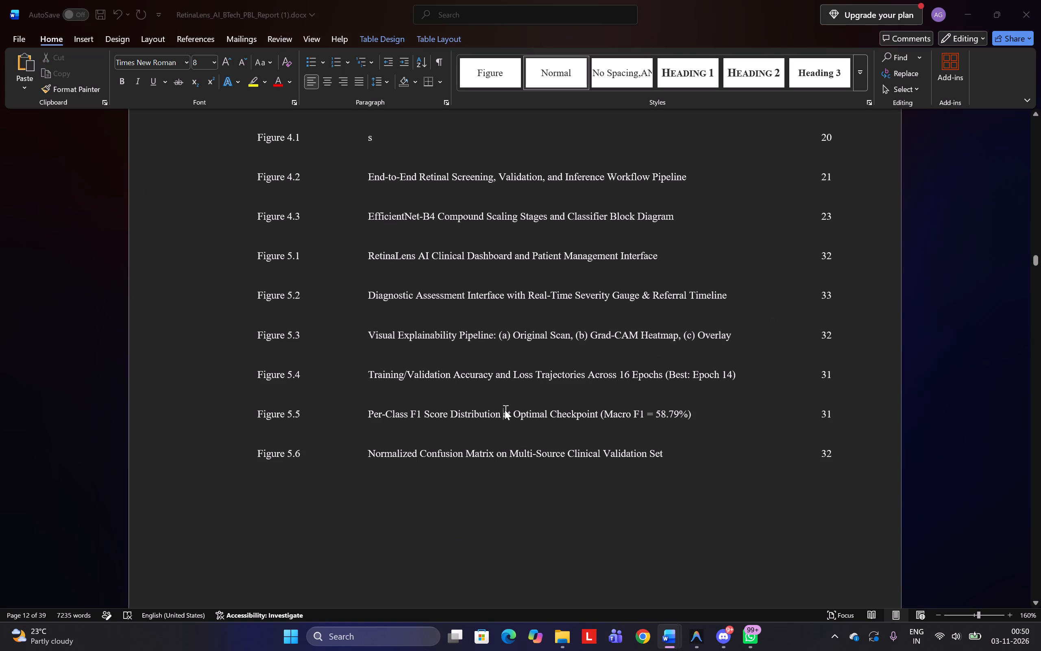
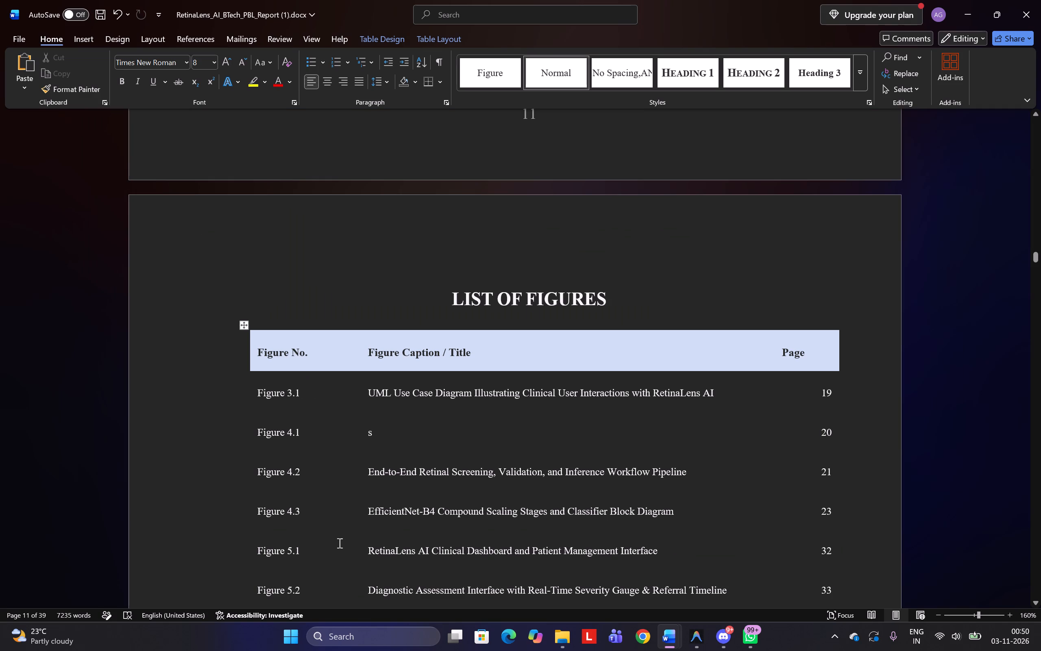
Review the RetinaLens report's List of Figures table, then look through the following pages into the Chapter 1 sections.
scroll(306, 530, "up", 1)
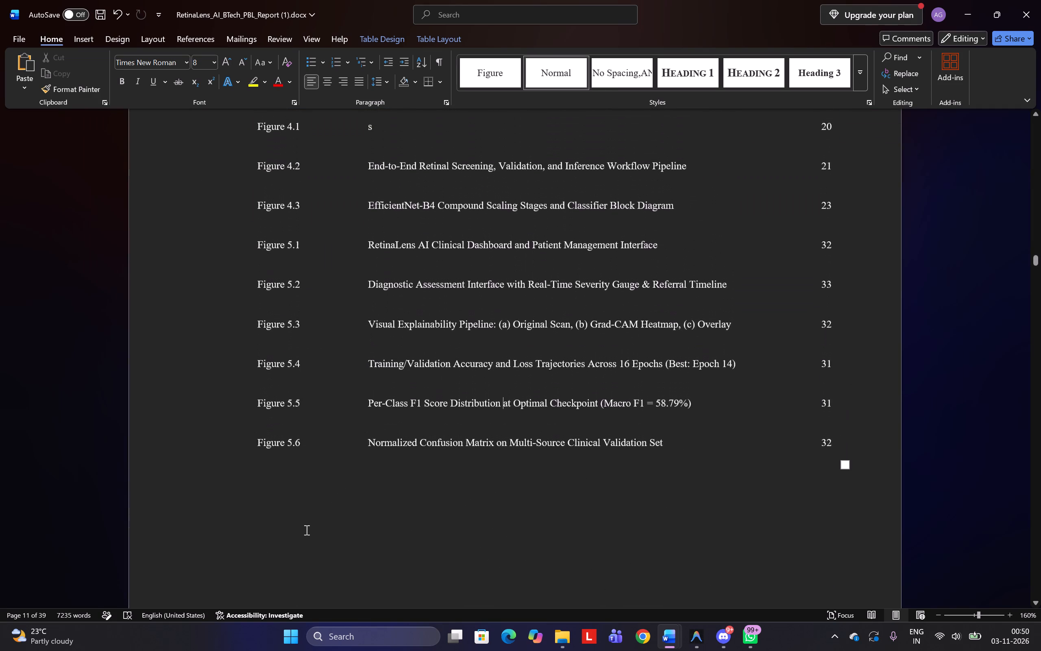
scroll(306, 530, "up", 2)
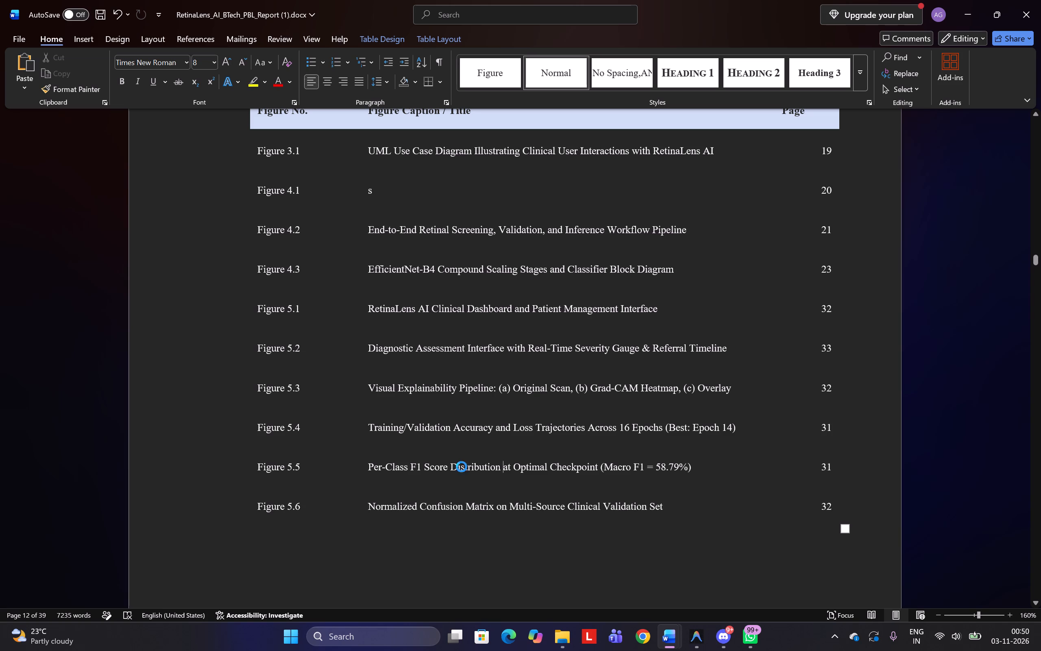
scroll(462, 467, "down", 10)
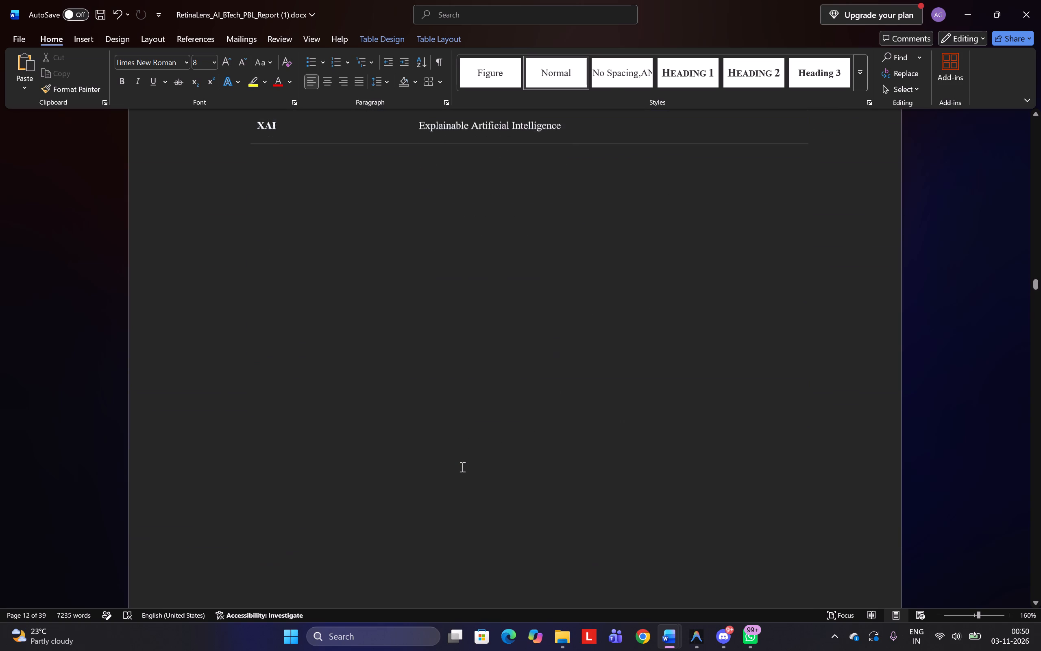
scroll(462, 467, "down", 6)
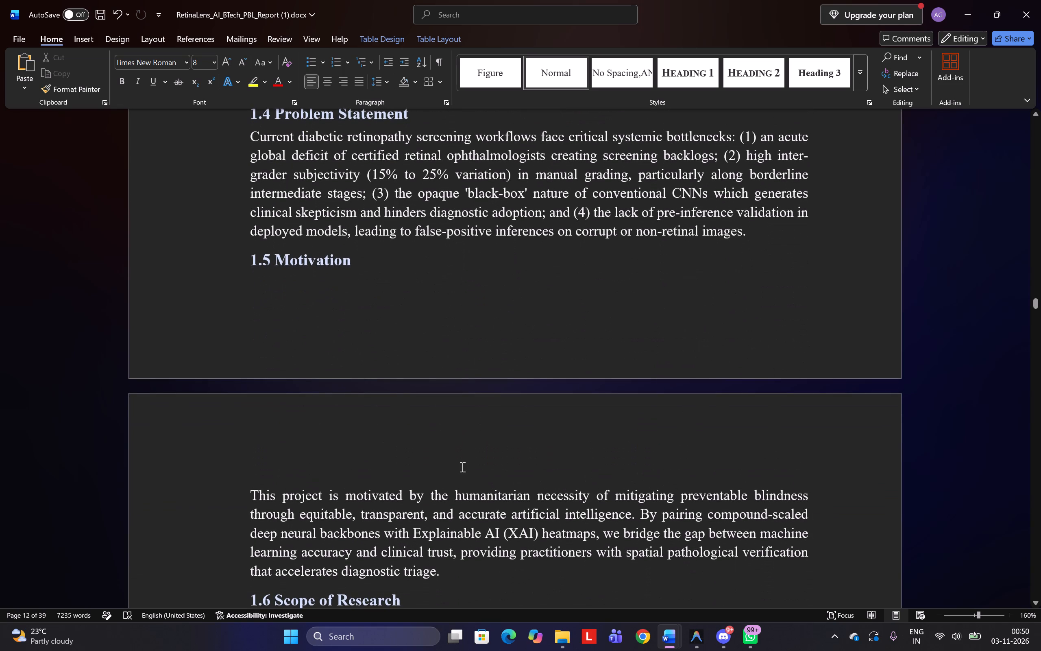
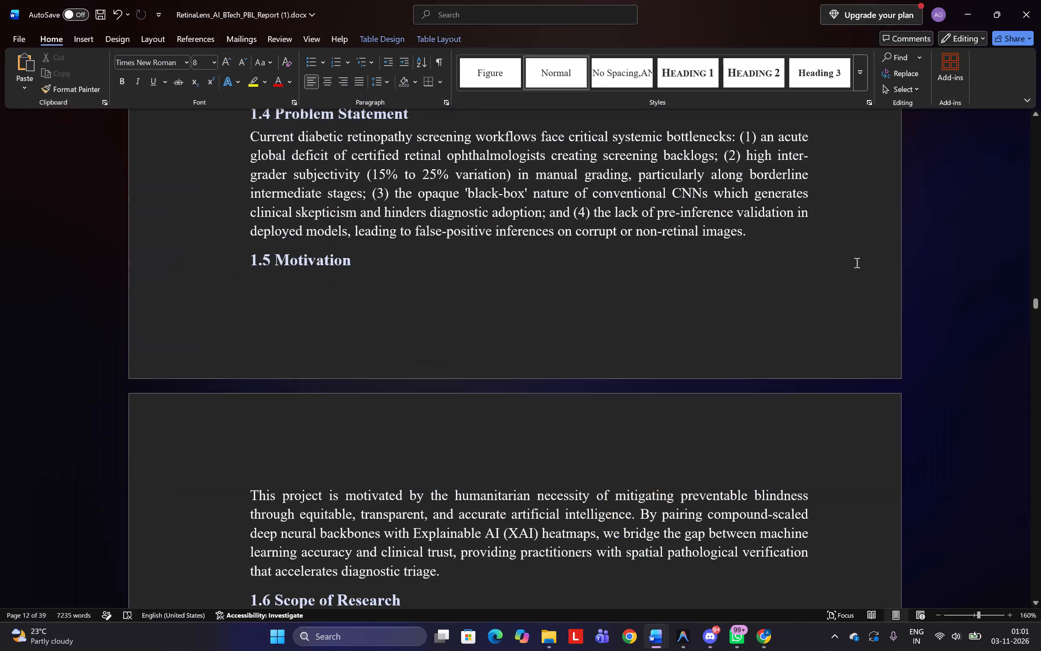
Return to the RetinaLens report's List of Figures table, check its entries, and start switching to another open window.
key("Tab")
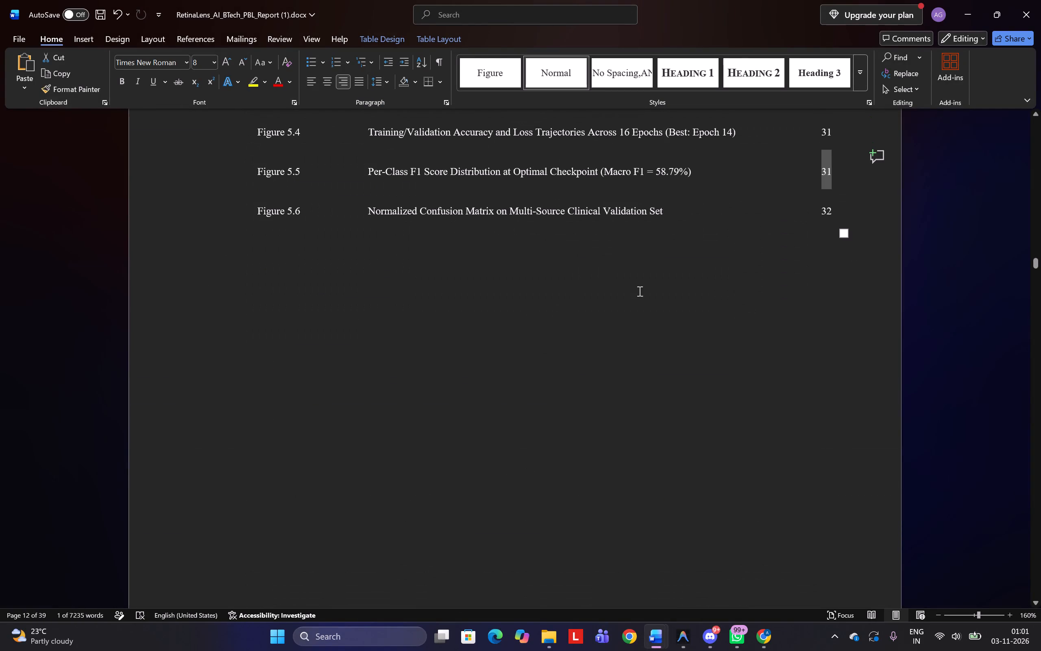
scroll(646, 297, "up", 3)
scroll(646, 297, "down", 2)
key("alt+Tab")
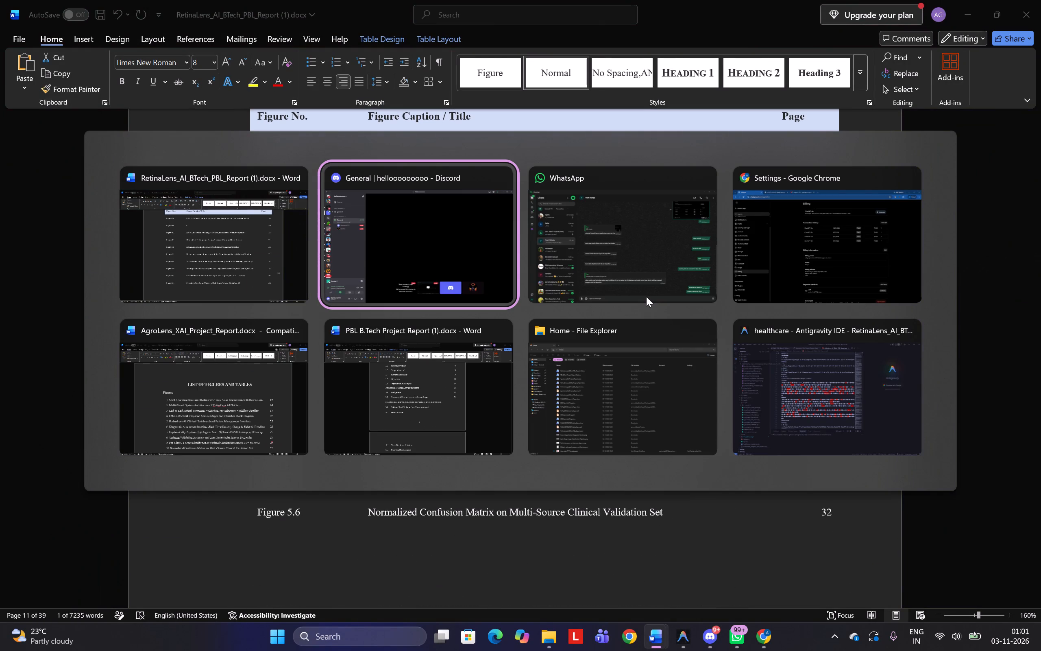
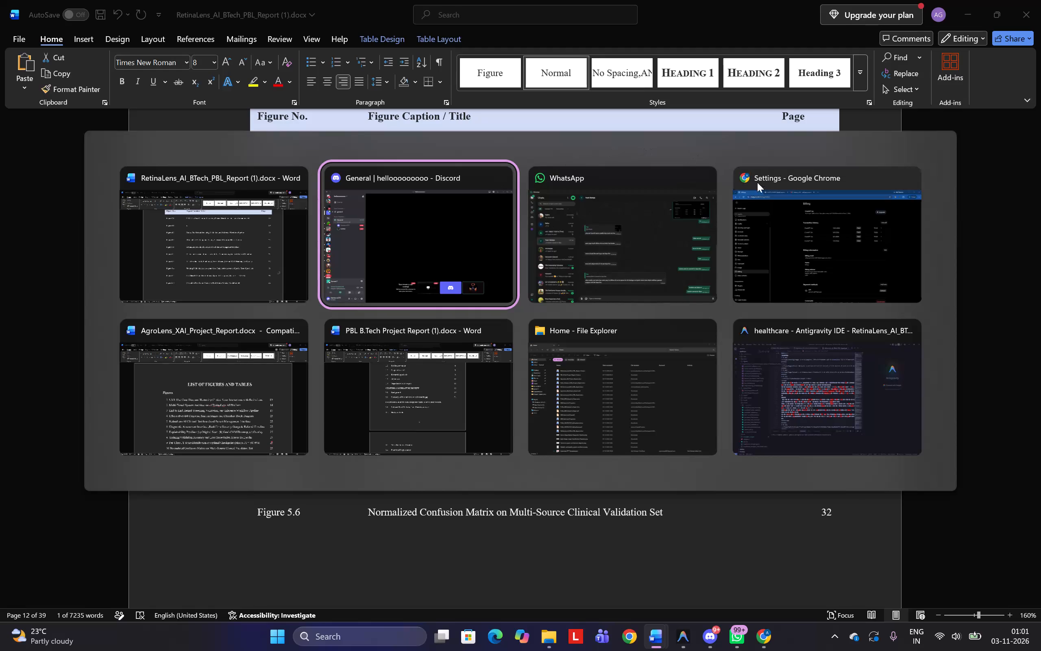
Switch to the AgroLens report and look through its contents pages and list of figures.
left_click(264, 371)
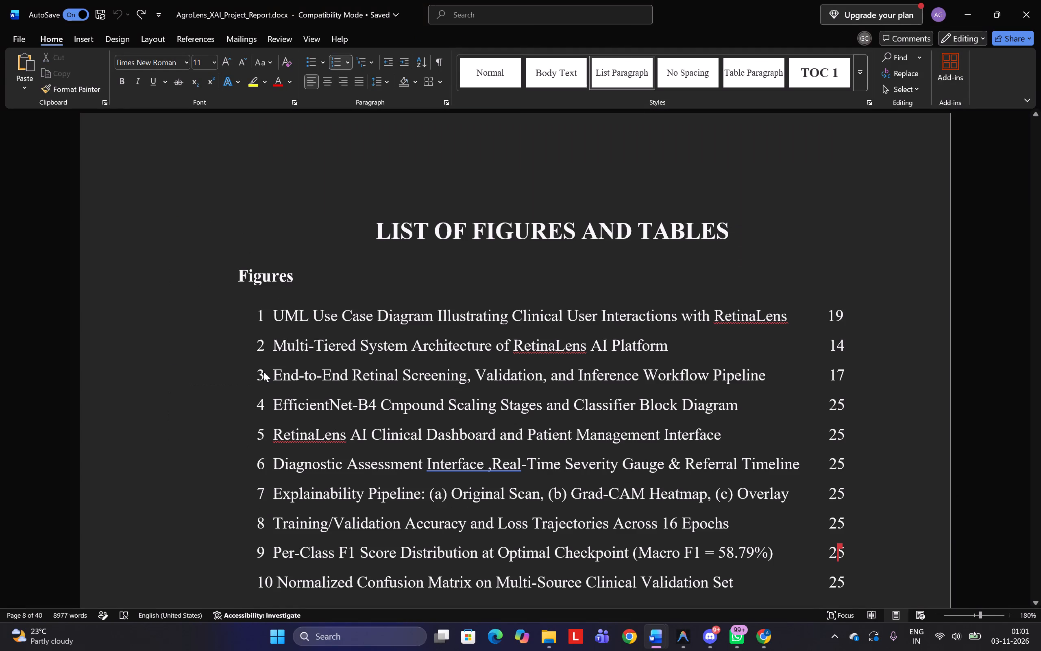
left_click(517, 450)
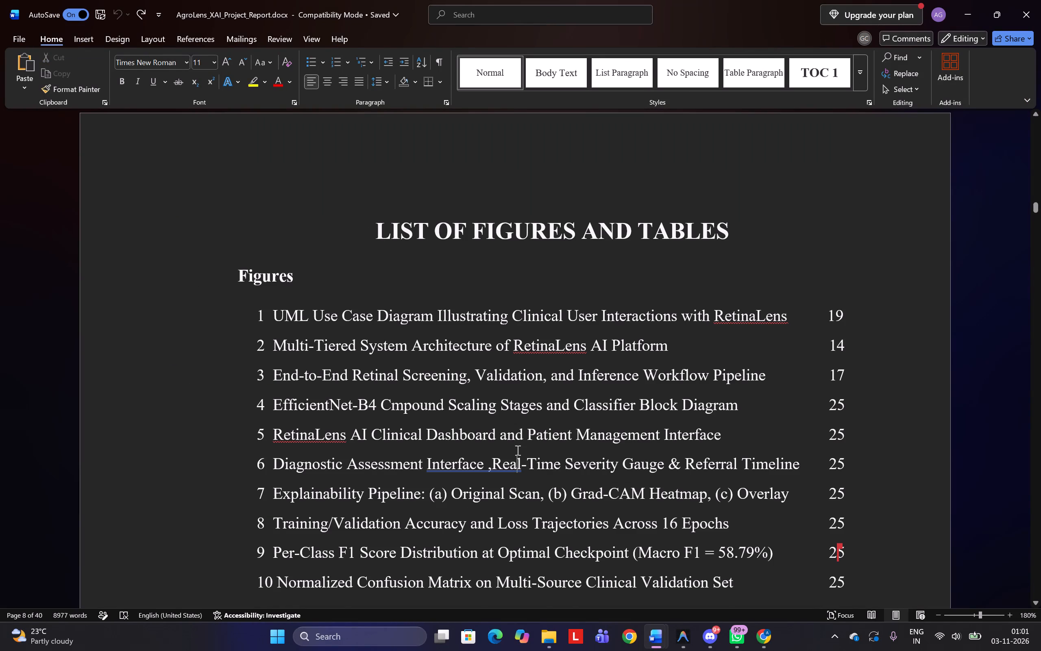
scroll(517, 450, "up", 8)
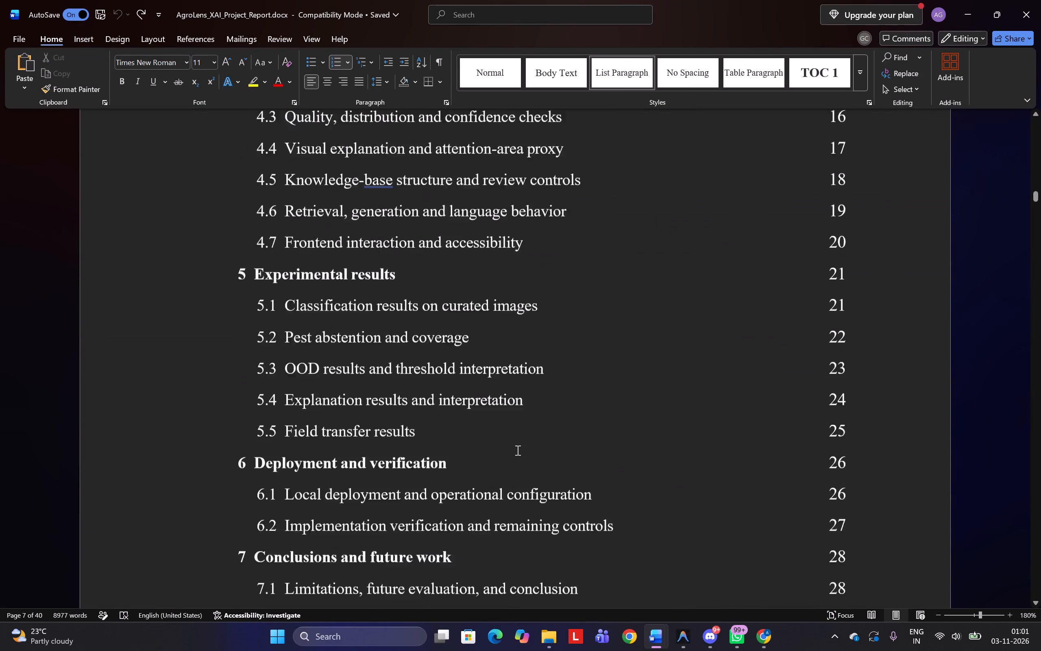
scroll(517, 450, "up", 7)
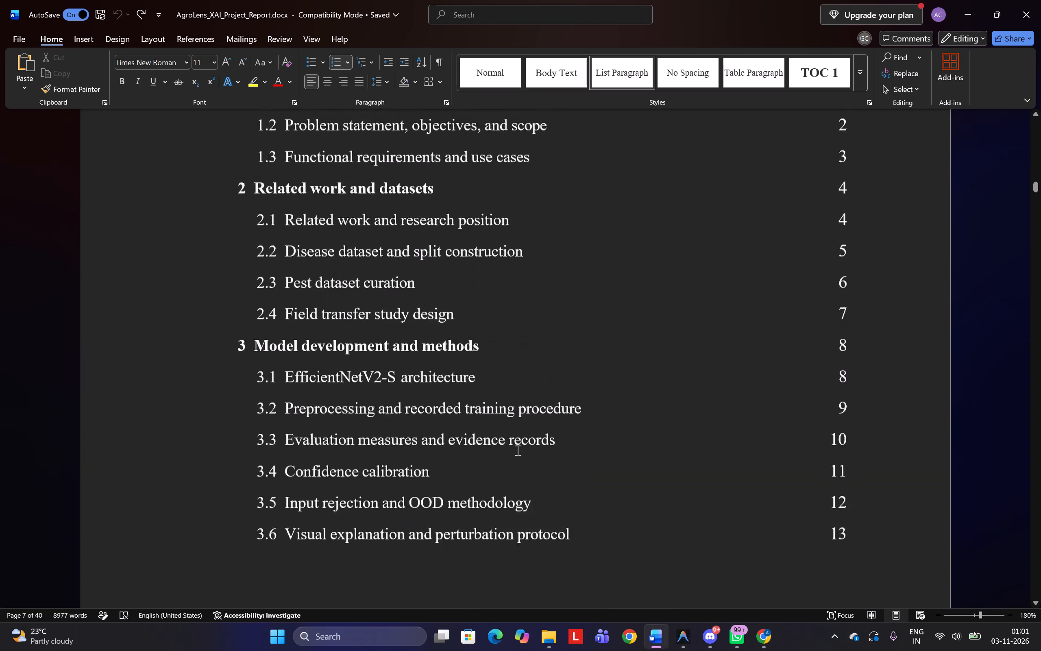
scroll(517, 450, "up", 1)
scroll(517, 450, "down", 1)
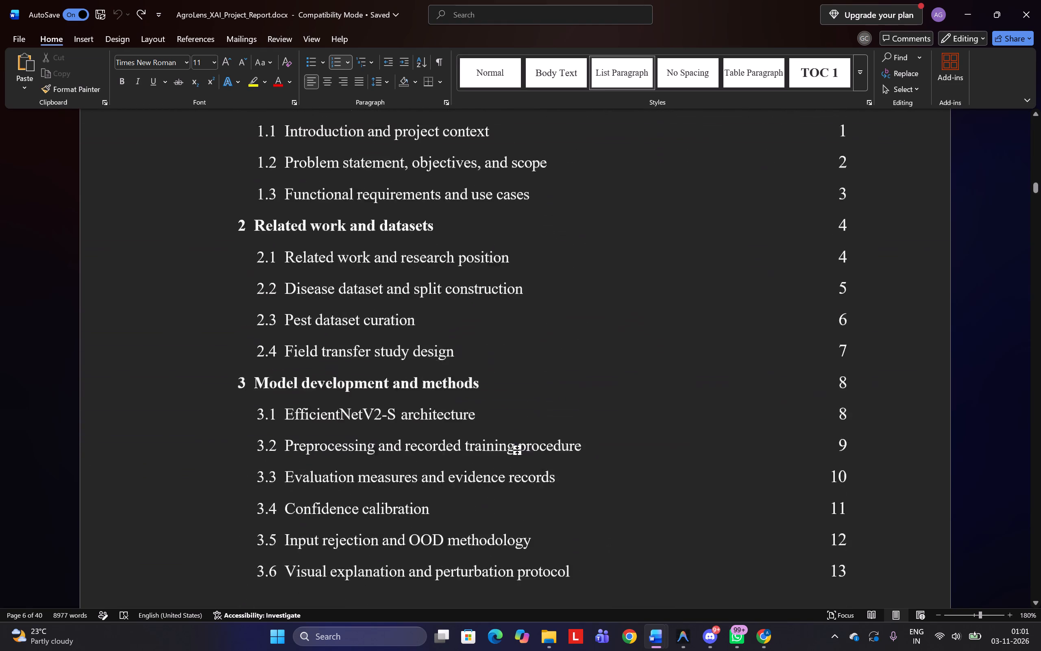
scroll(517, 450, "down", 5)
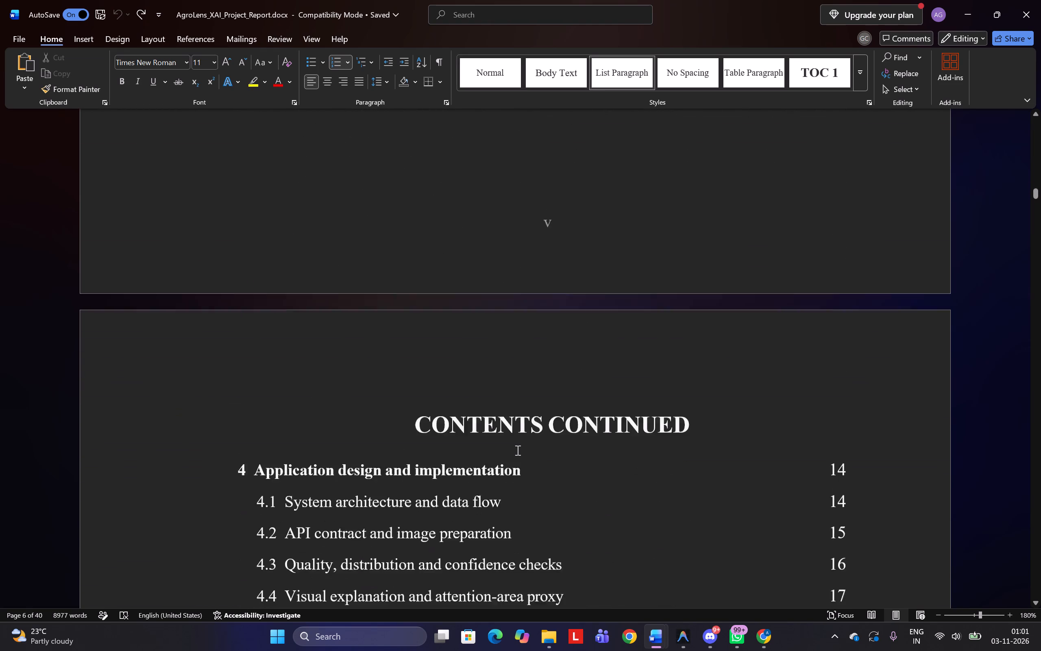
scroll(517, 450, "down", 1)
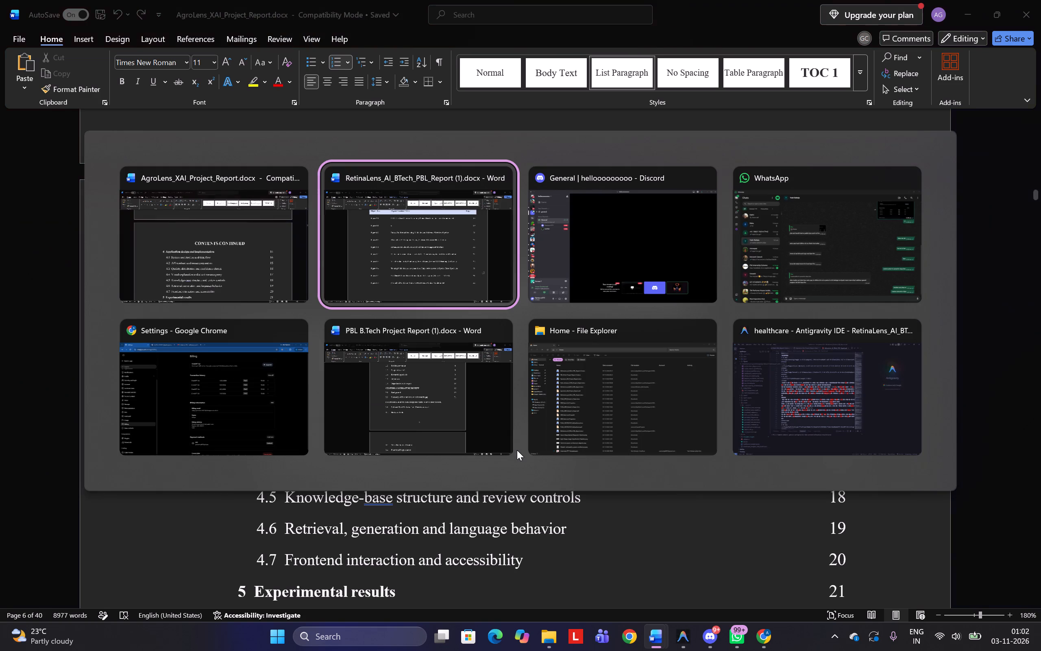
Using the RetinaLens figure table as reference, set the AgroLens list's page numbers for figures 2 and 3 to 20 and 21.
scroll(565, 248, "right", 1)
scroll(575, 250, "up", 3)
scroll(575, 250, "down", 2)
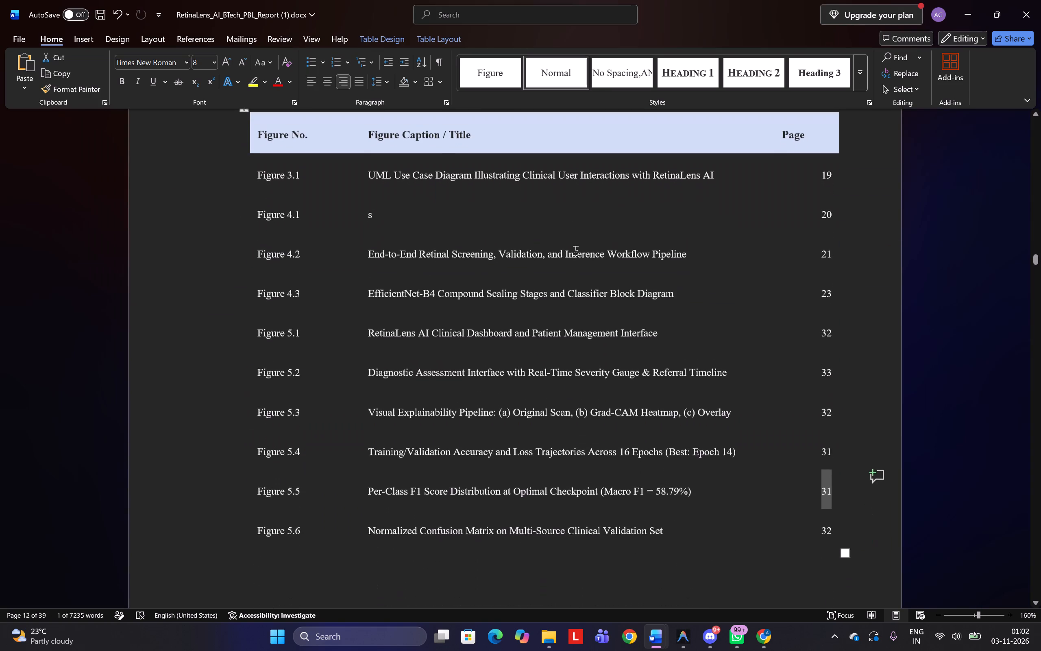
scroll(571, 253, "down", 4)
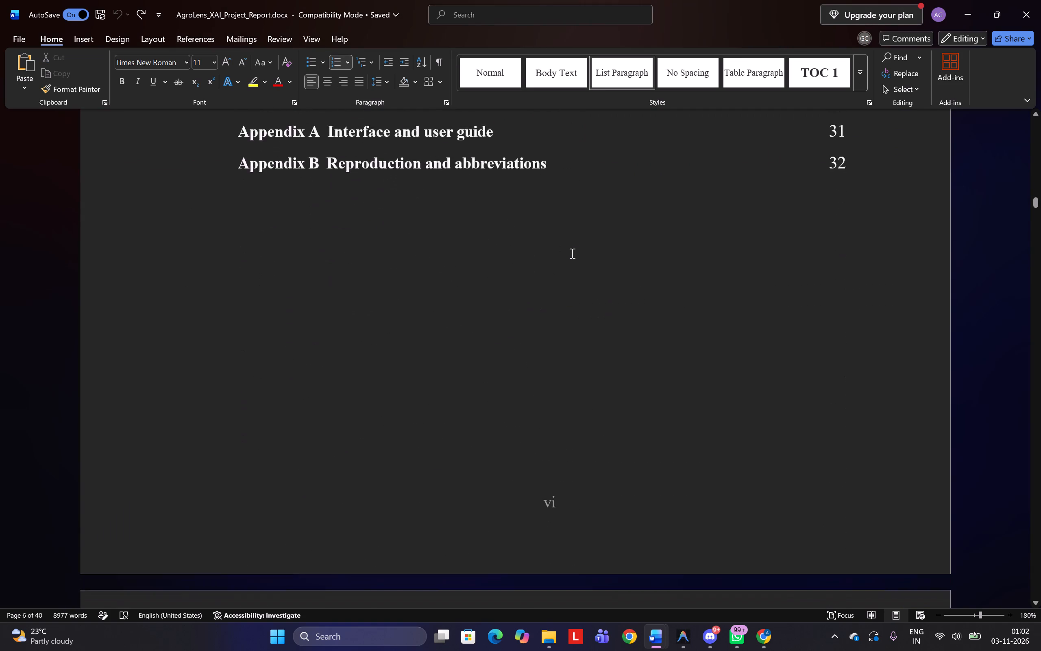
scroll(571, 253, "down", 2)
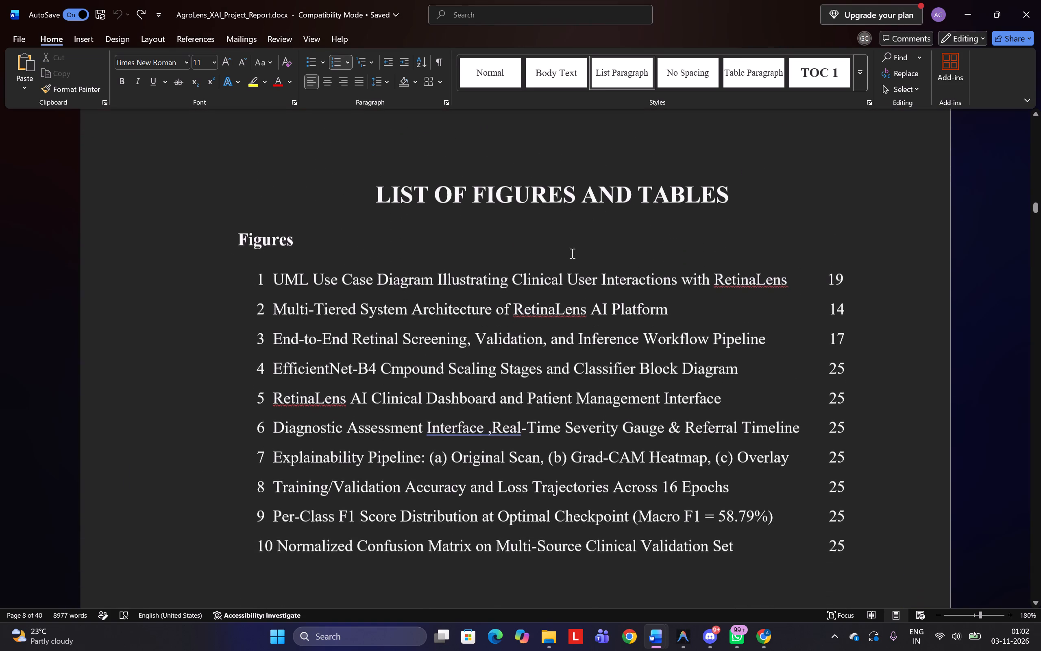
scroll(571, 253, "down", 1)
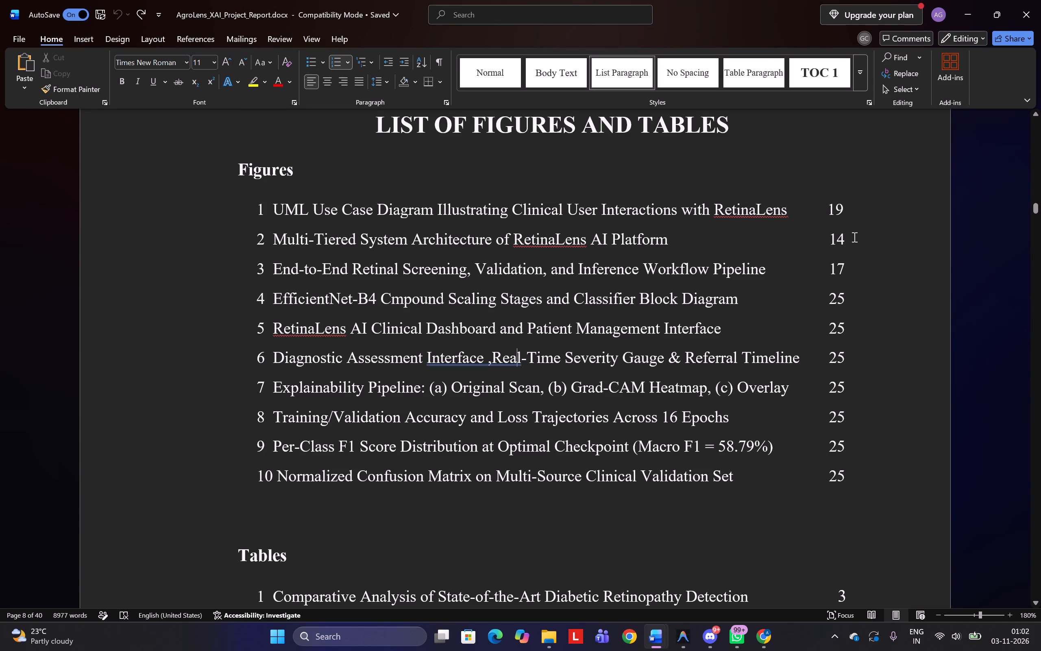
left_click(854, 237)
key("BackSpace")
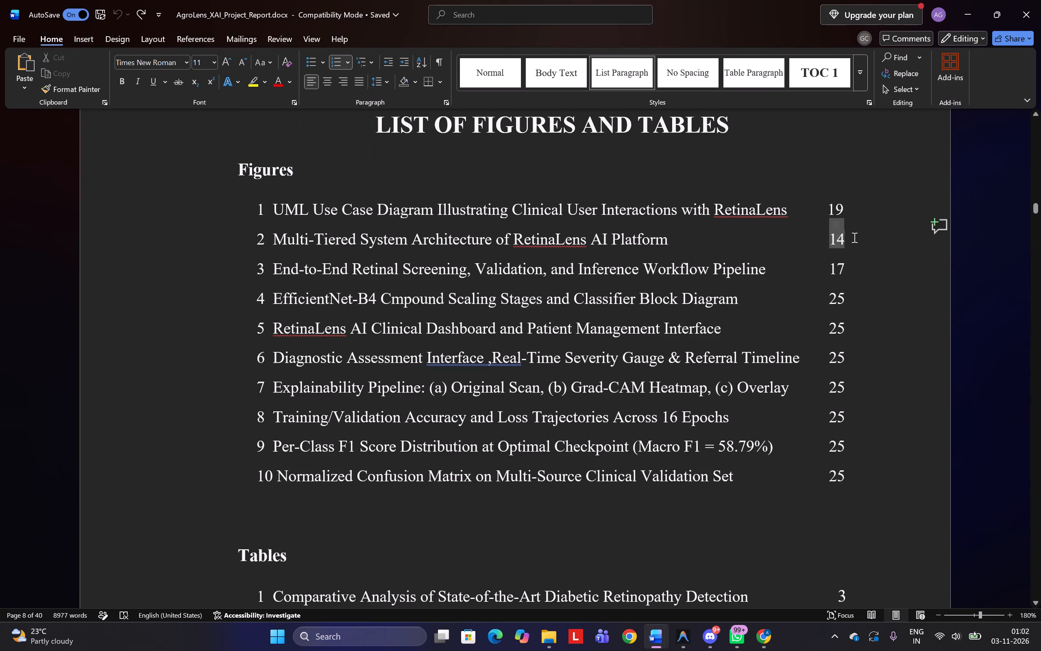
key("BackSpace")
type("20")
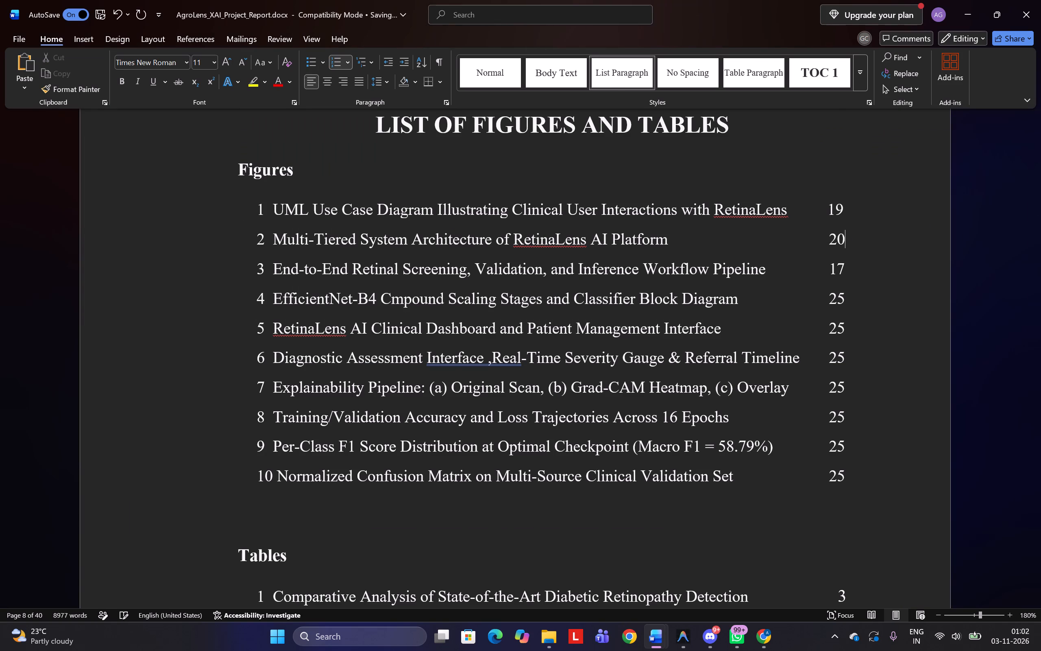
left_click(848, 268)
key("BackSpace")
key("BackSpace")
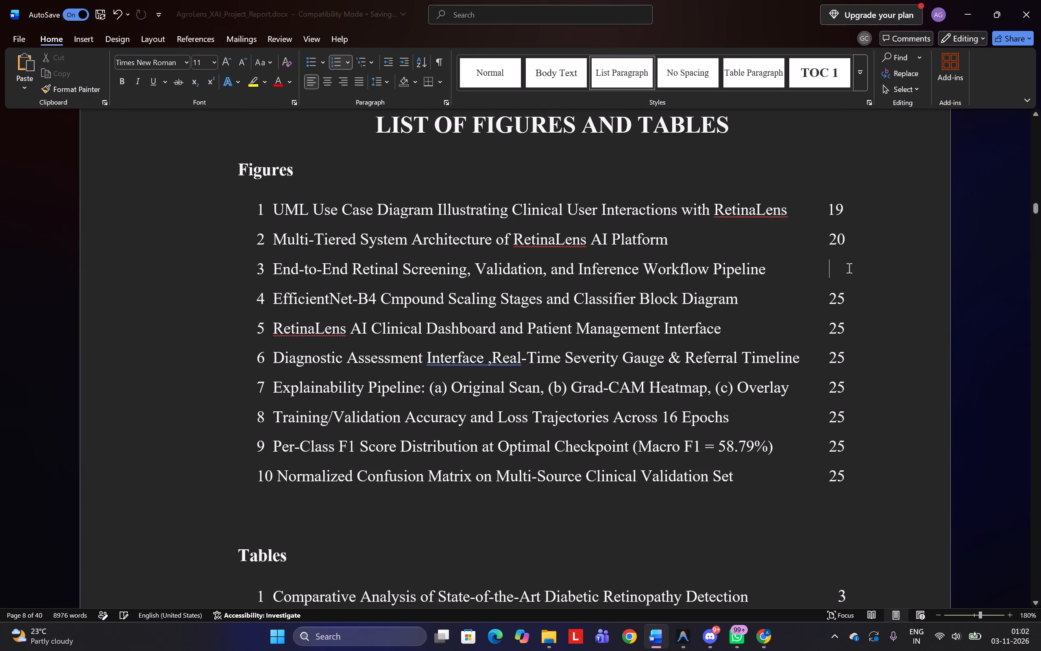
type("21")
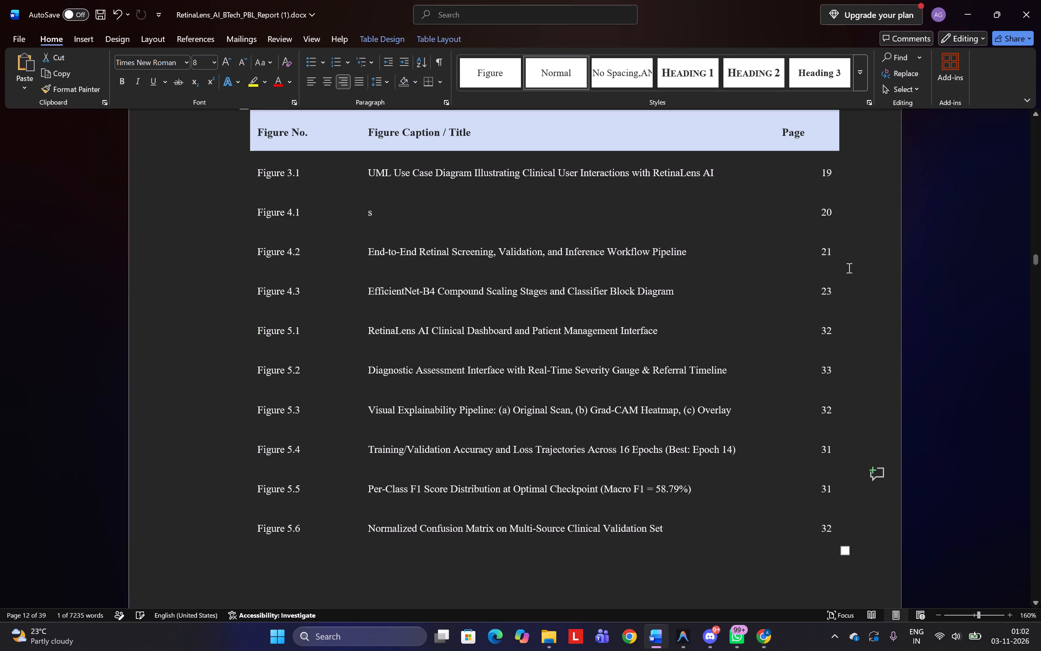
Set the page numbers of figures 4 and 5 in the AgroLens list to 23 and 32.
key("Down")
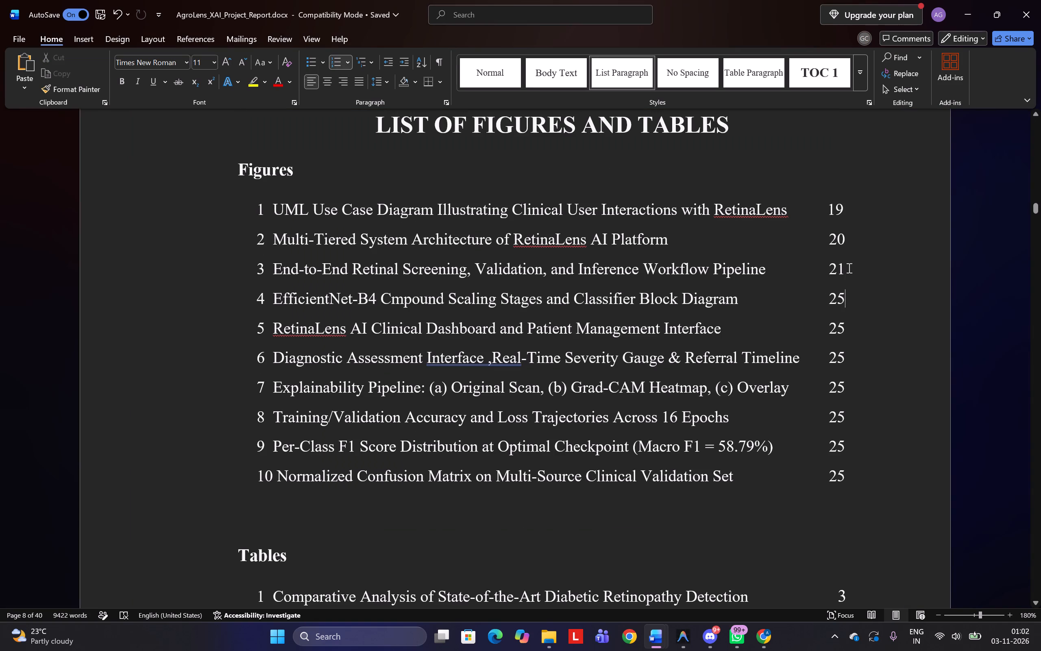
key("BackSpace")
key("BackSpace")
type("23")
scroll(848, 268, "down", 1)
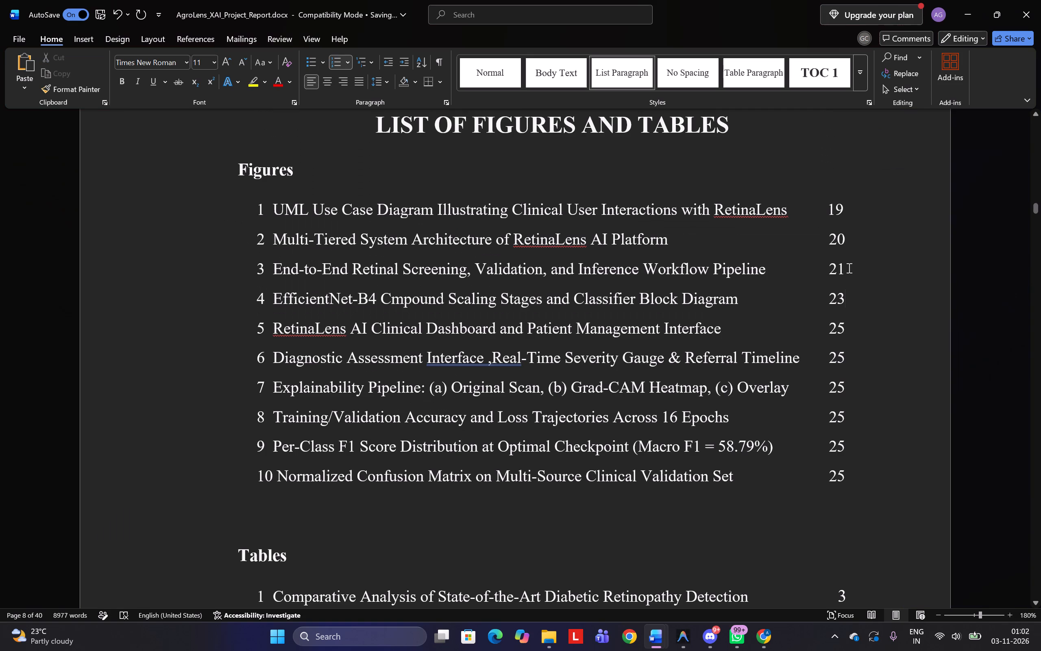
key("Down")
key("BackSpace")
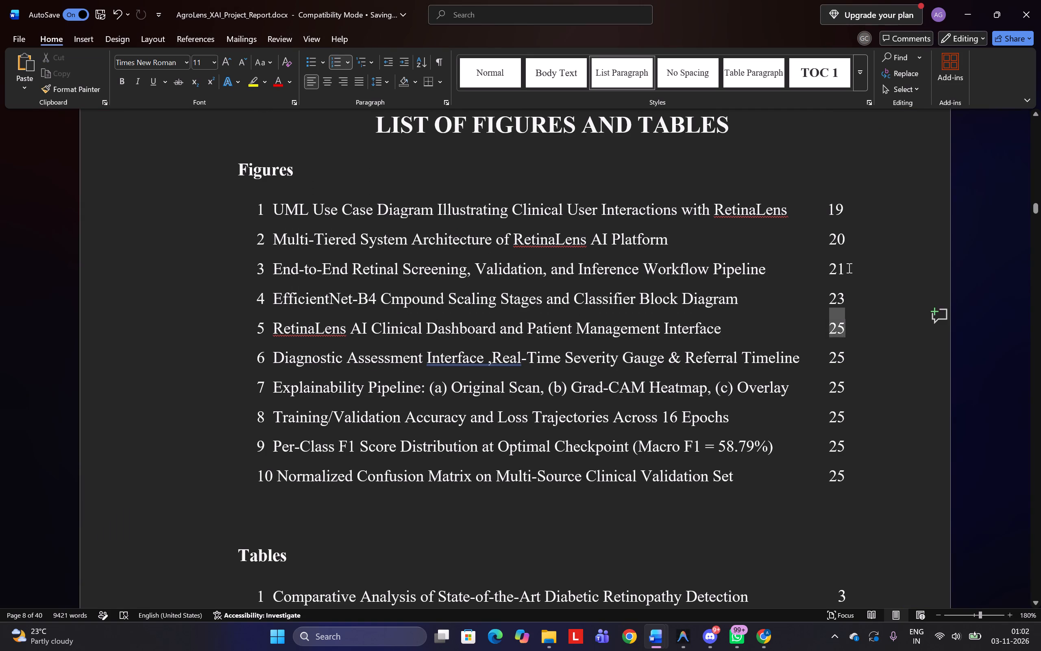
key("BackSpace")
type("32")
Set the page number of figure 6, the Diagnostic Assessment Interface entry, to 33.
scroll(848, 268, "down", 1)
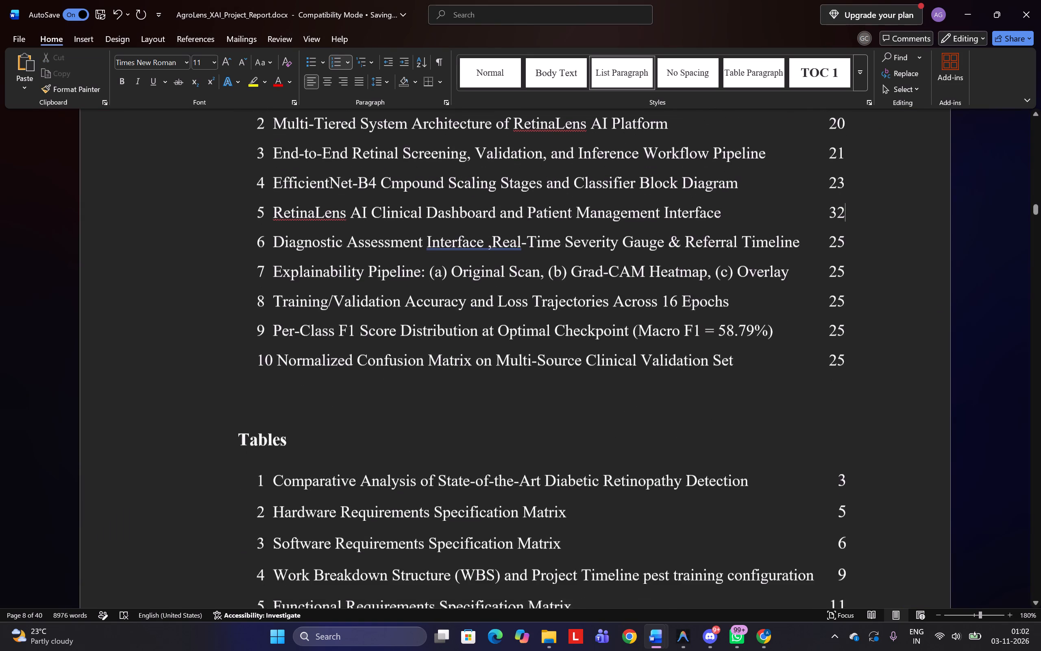
scroll(848, 268, "down", 1)
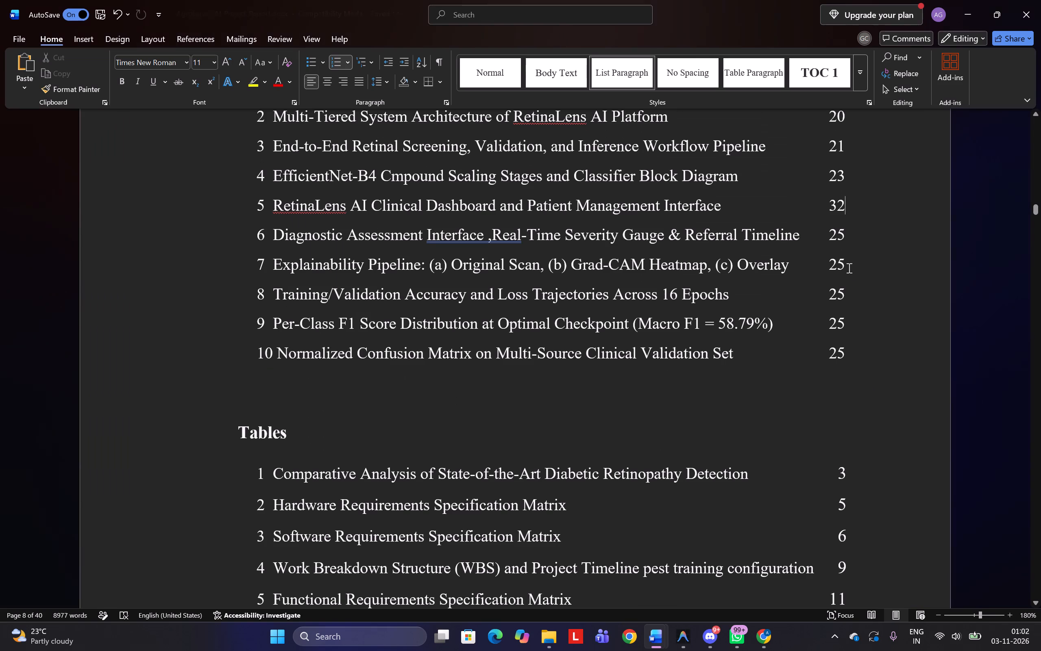
key("Down")
key("BackSpace")
key("BackSpace")
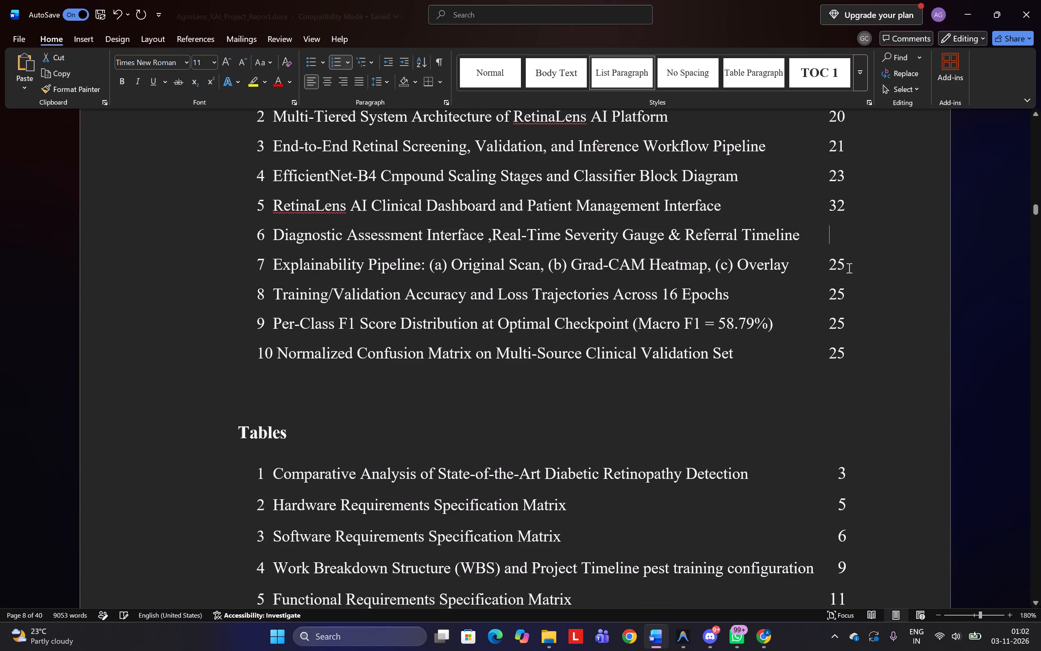
type("33")
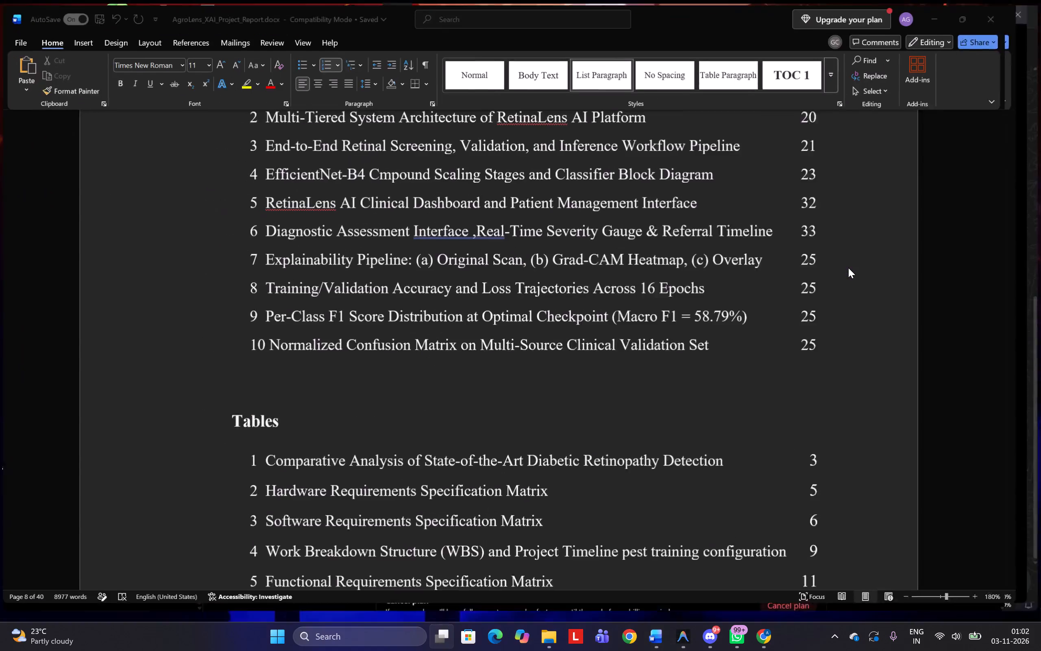
Check the remaining figure page numbers in the RetinaLens report's table and return to the AgroLens list of figures.
scroll(848, 268, "down", 1)
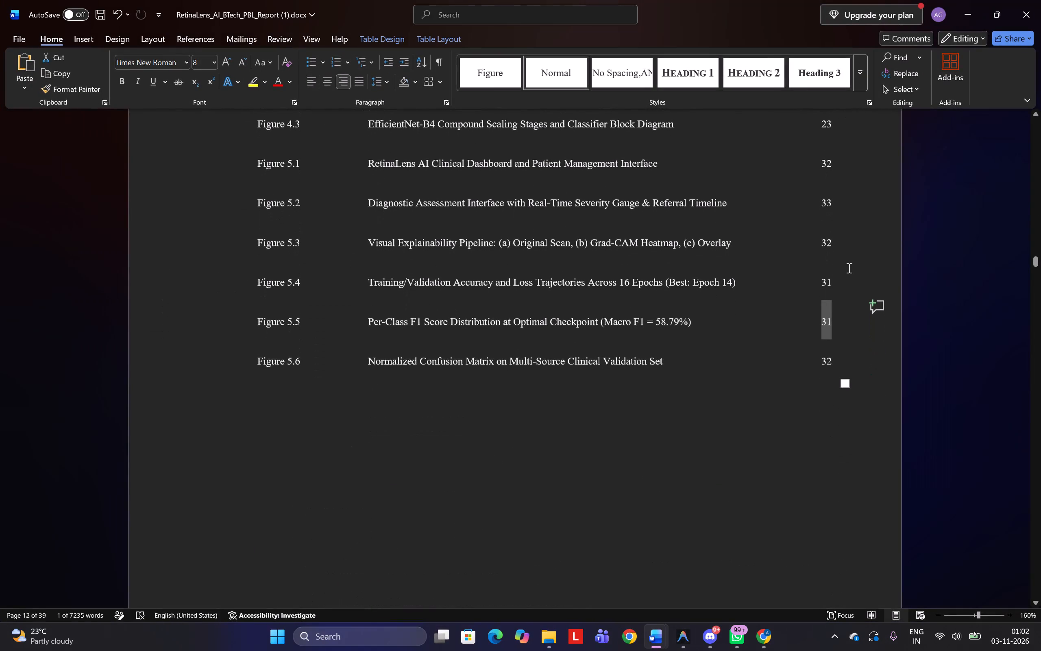
scroll(848, 268, "down", 2)
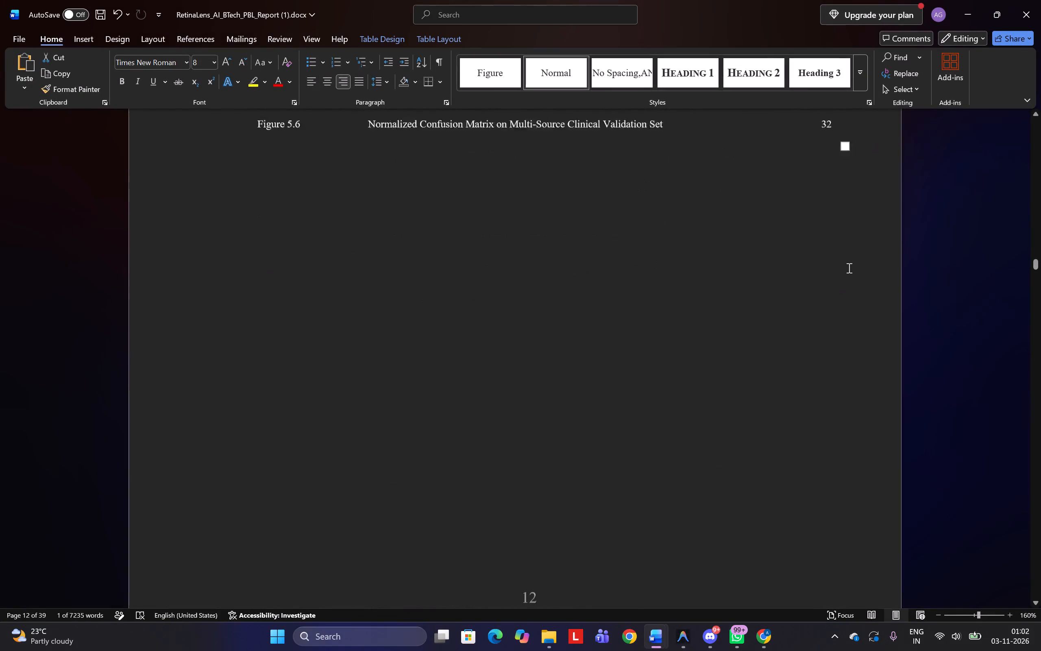
scroll(848, 268, "down", 2)
scroll(848, 268, "up", 2)
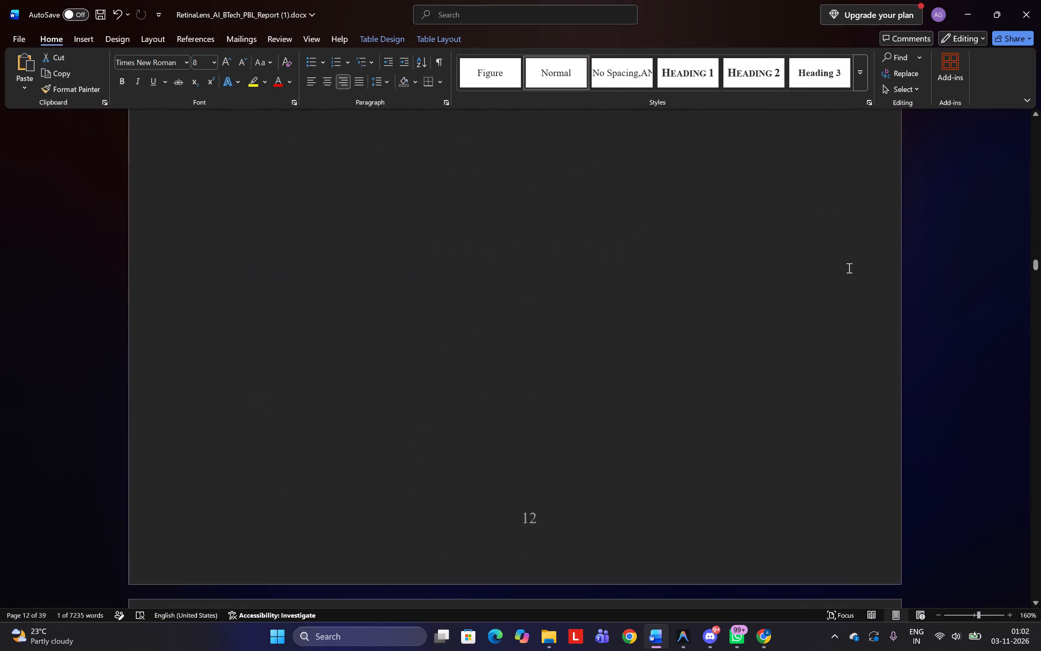
scroll(848, 268, "up", 1)
scroll(848, 268, "down", 2)
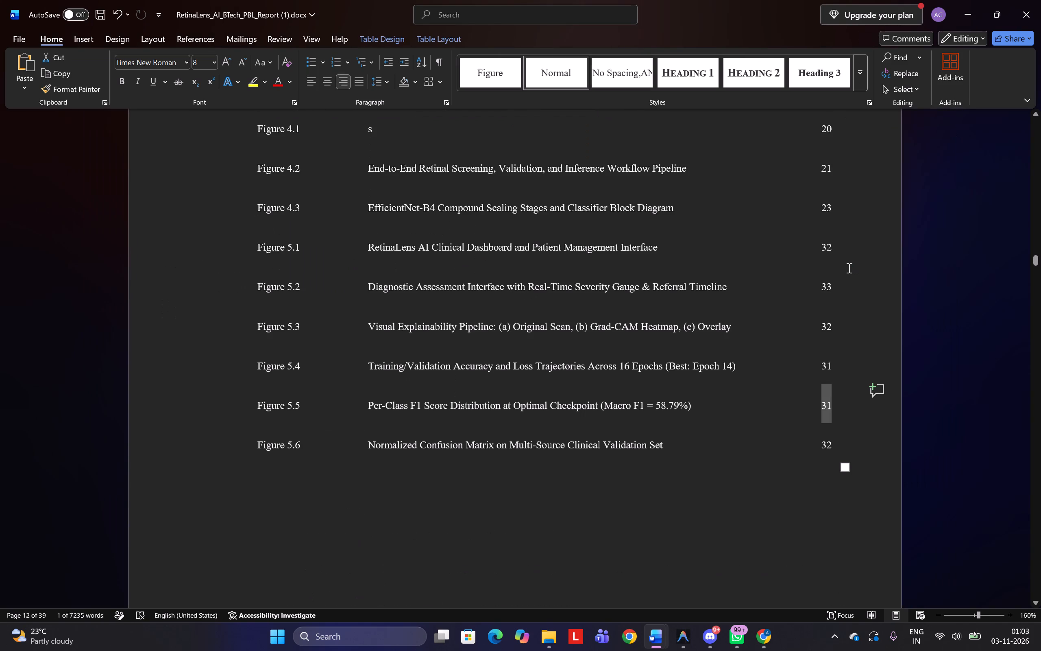
scroll(848, 268, "down", 1)
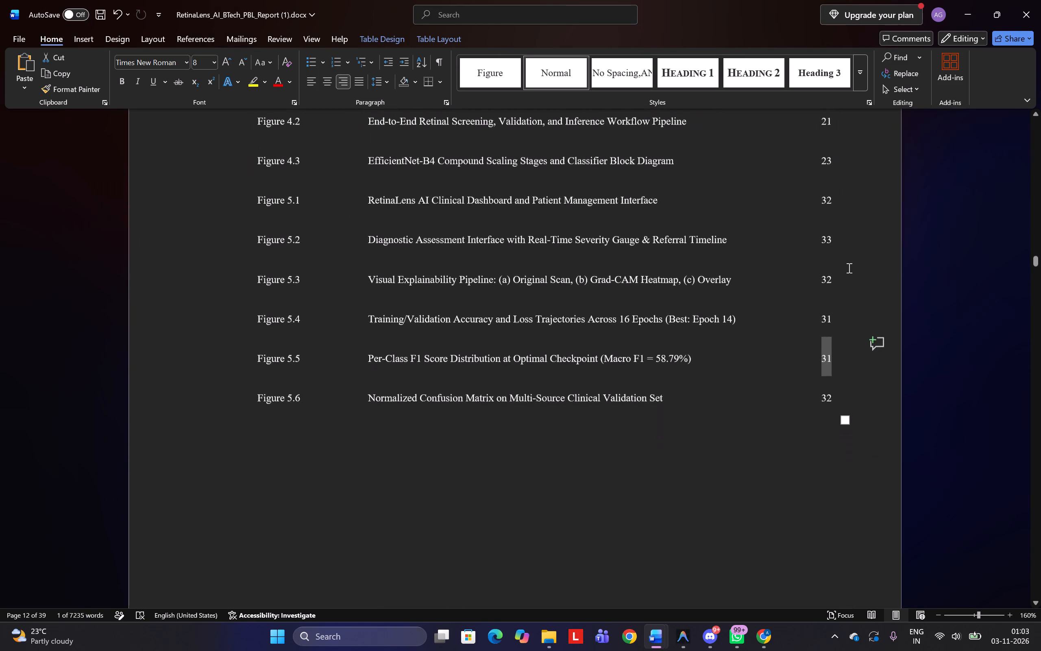
scroll(848, 268, "down", 1)
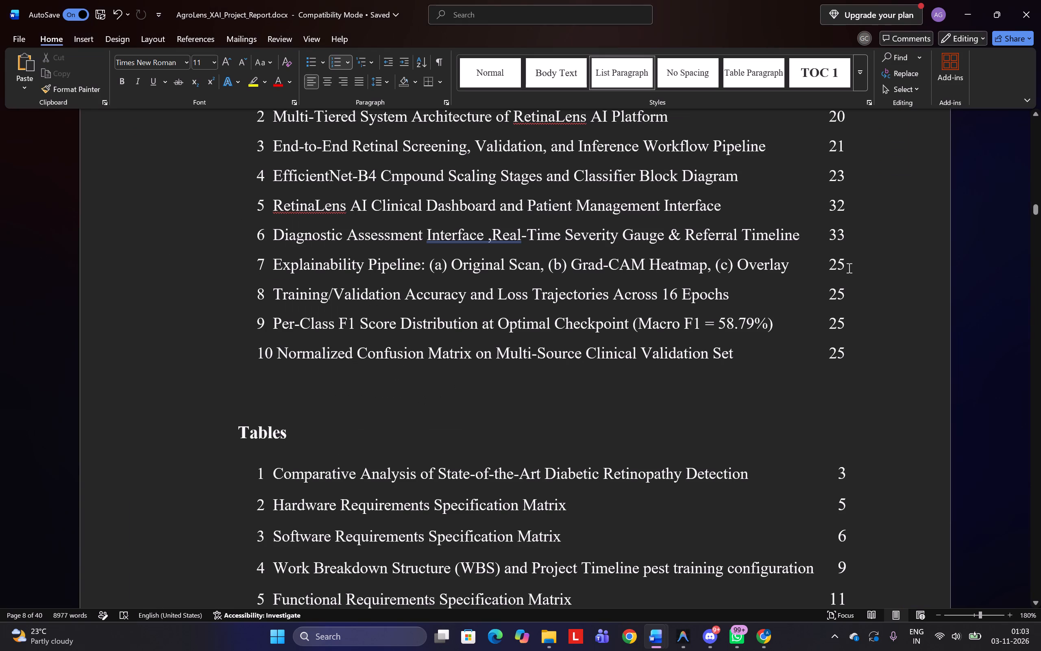
scroll(848, 268, "up", 2)
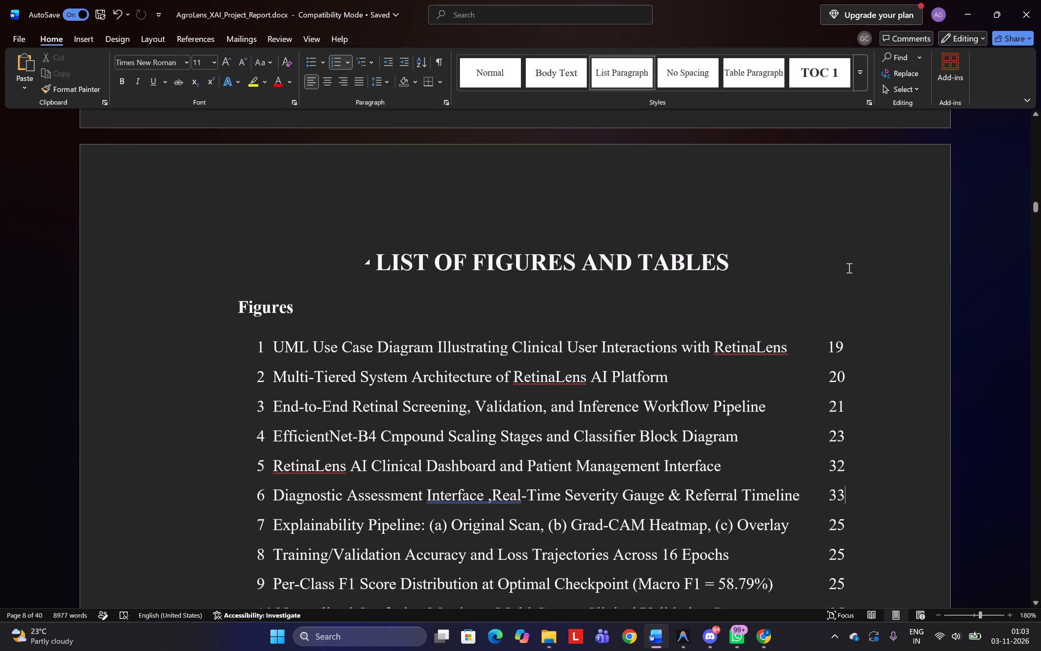
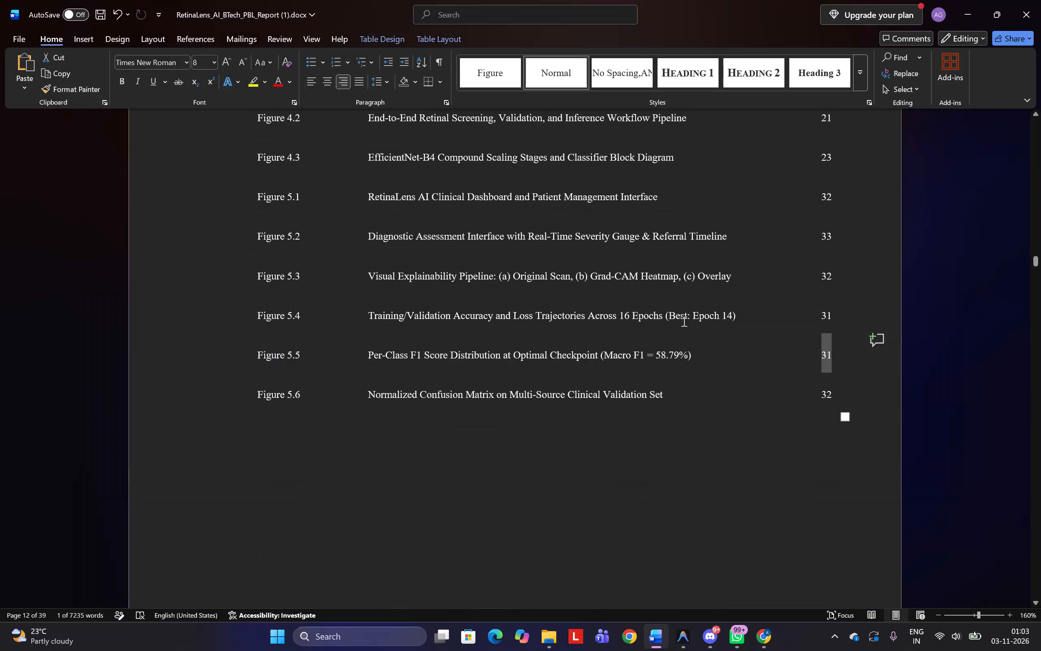
Using the RetinaLens figure table as reference, set the AgroLens list's page numbers for figures 10 and 9 to 32 and 31.
scroll(683, 321, "down", 1)
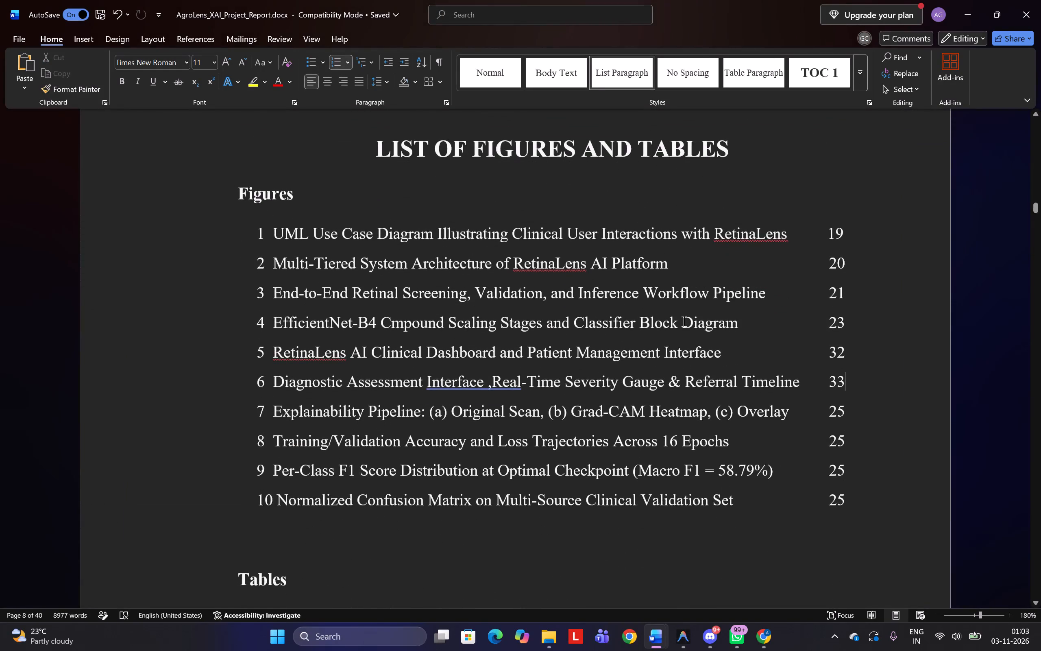
scroll(683, 321, "left", 1)
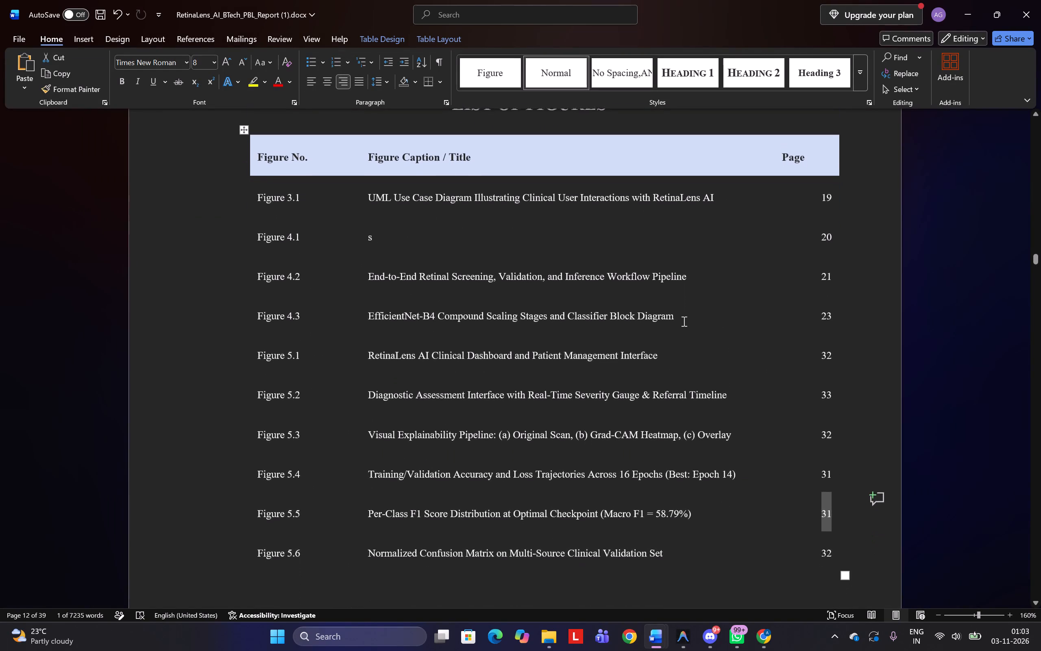
scroll(683, 321, "left", 1)
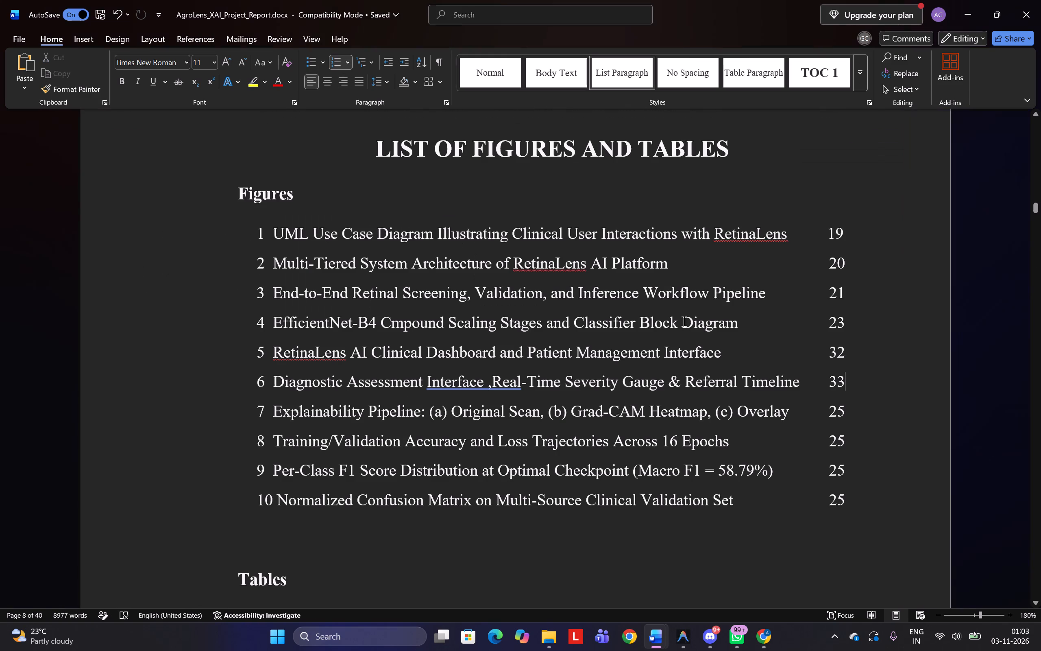
left_click(844, 500)
key("BackSpace")
key("BackSpace")
type("32")
left_click(855, 470)
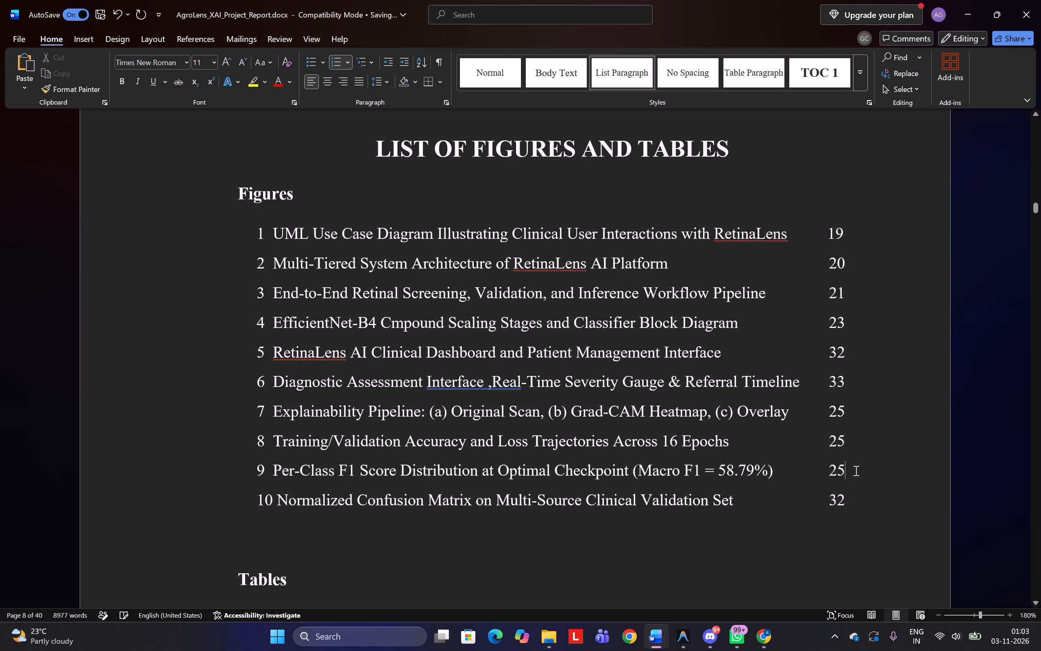
key("BackSpace")
key("BackSpace")
type("31")
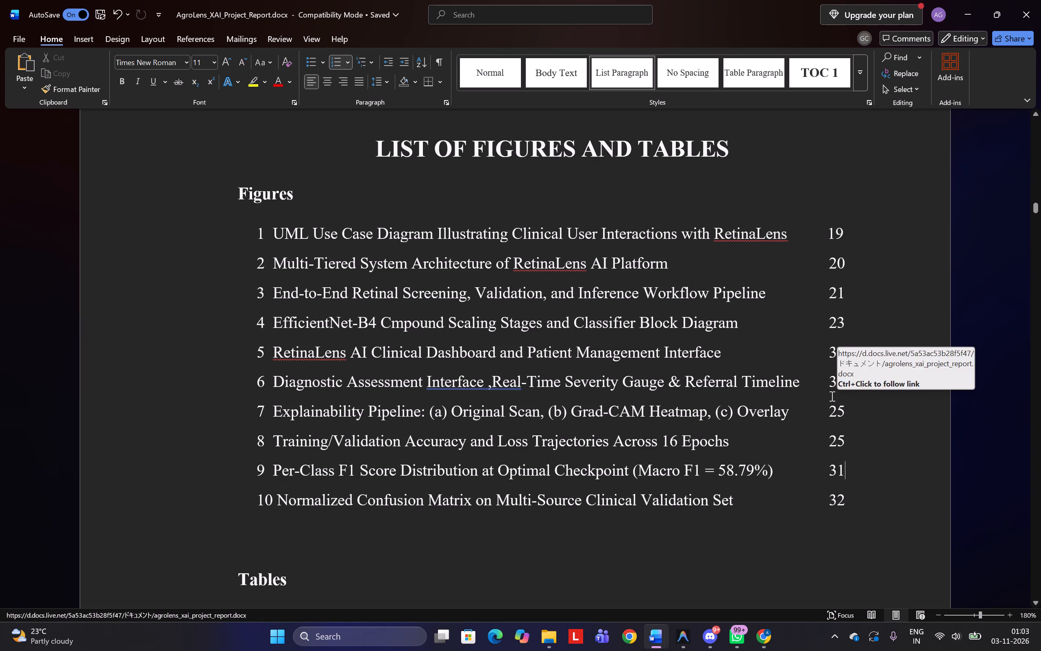
Recheck the RetinaLens figure table and set the AgroLens list's page numbers for figures 8 and 7 to 31 and 32.
left_click(843, 378)
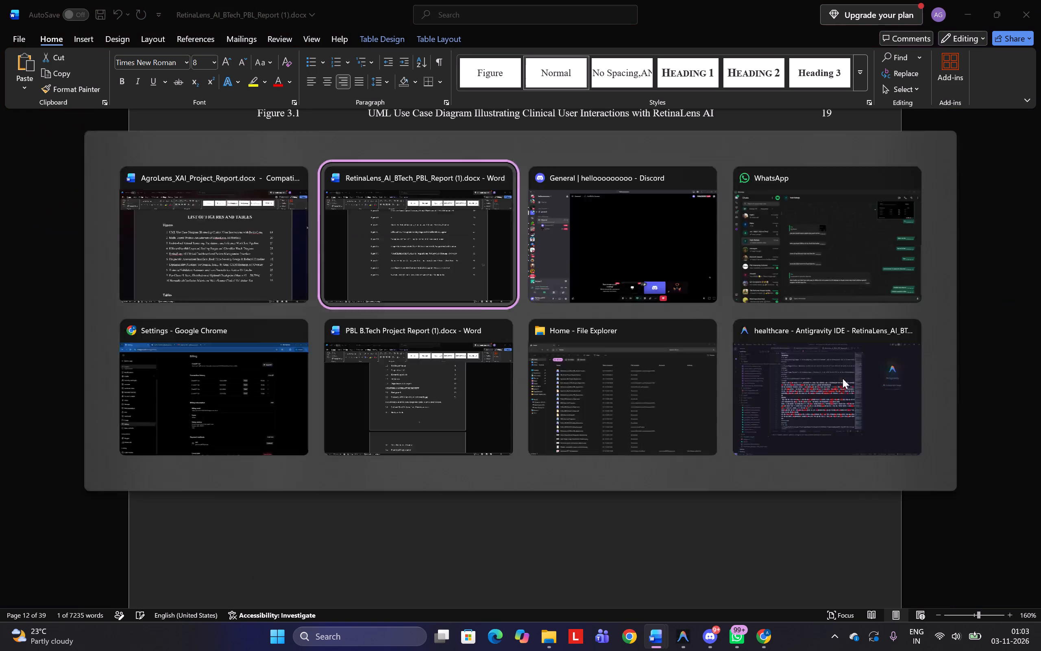
left_click(842, 472)
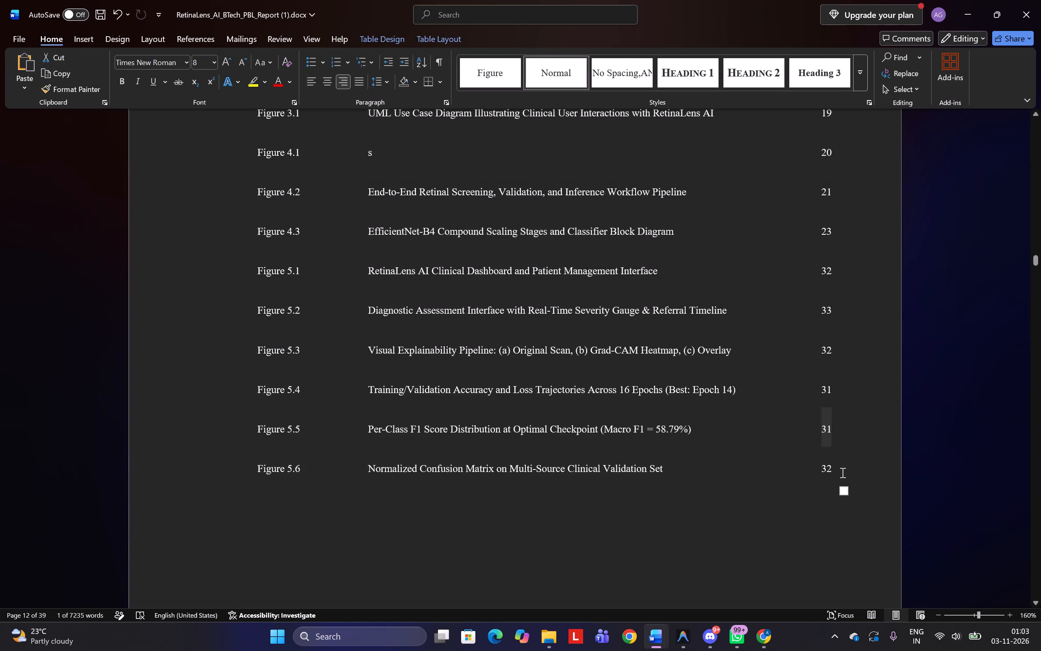
scroll(842, 472, "up", 1)
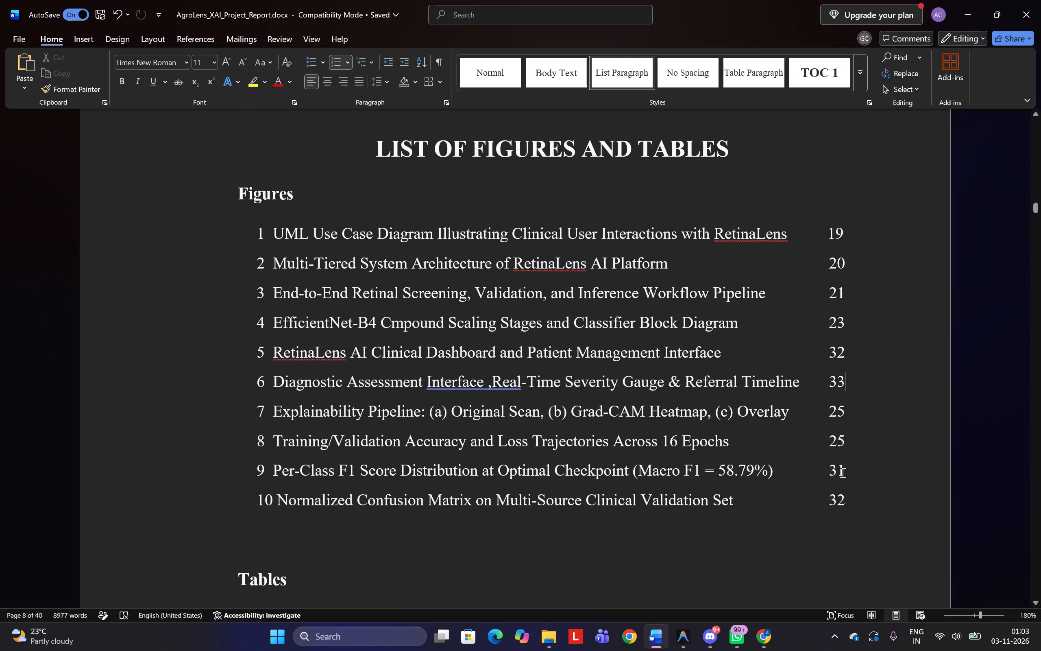
left_click(850, 440)
key("BackSpace")
key("BackSpace")
key("3")
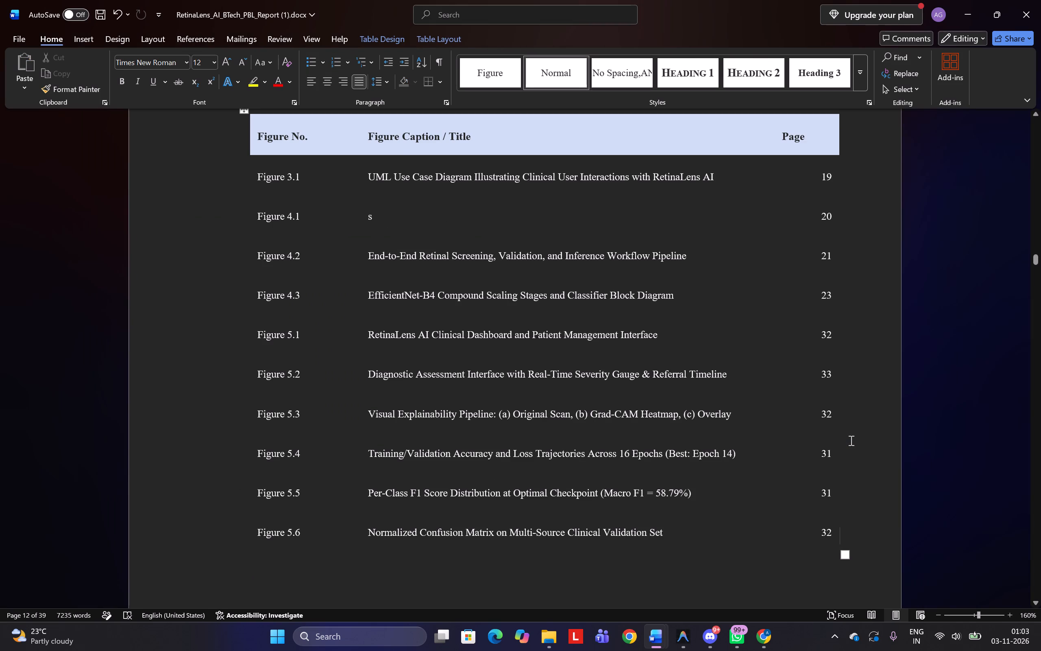
left_click(846, 413)
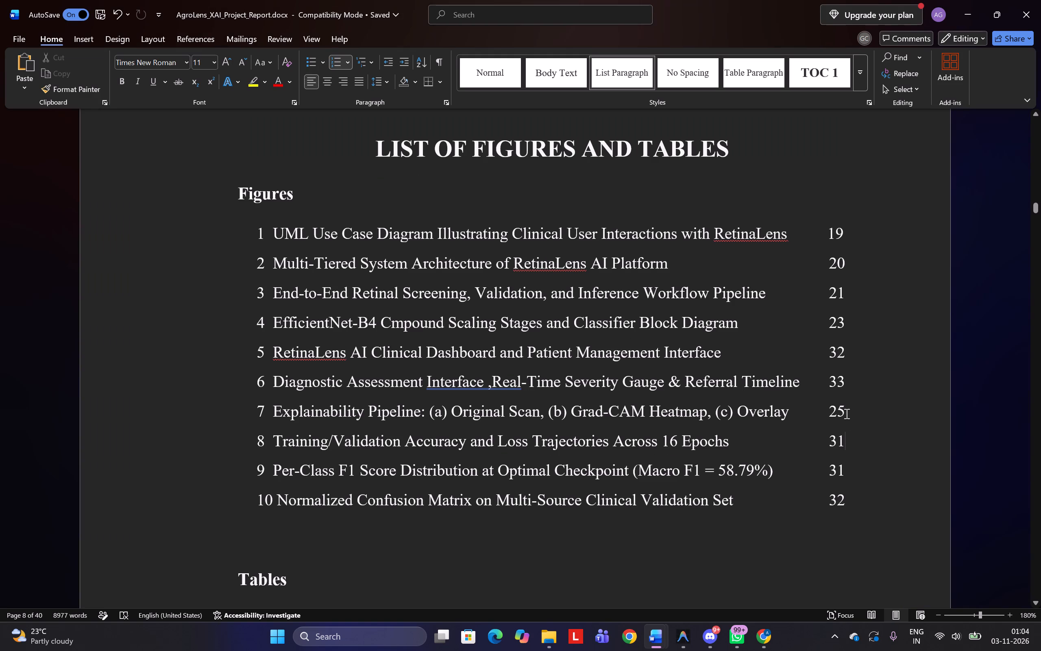
key("BackSpace")
key("BackSpace")
type("32")
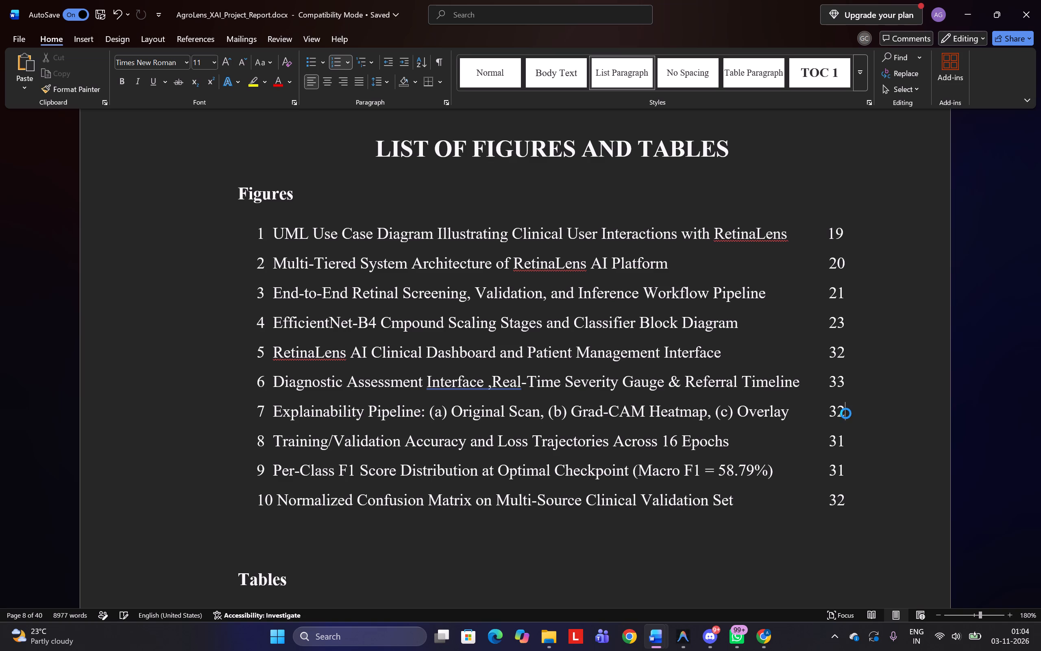
Examine the page numbers in the AgroLens report's list of tables.
scroll(846, 413, "down", 3)
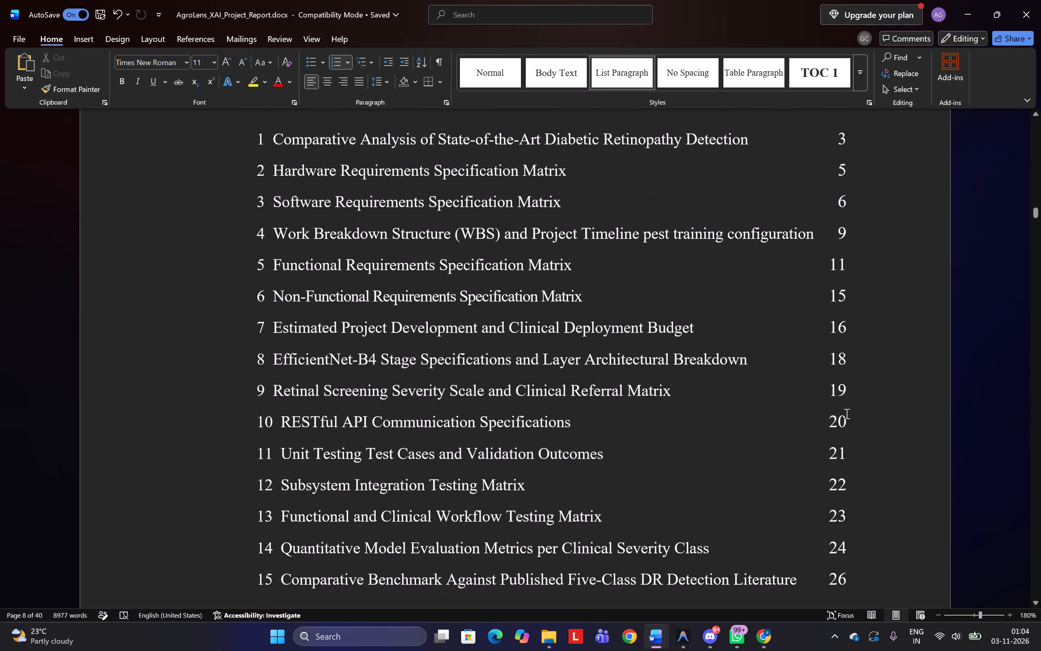
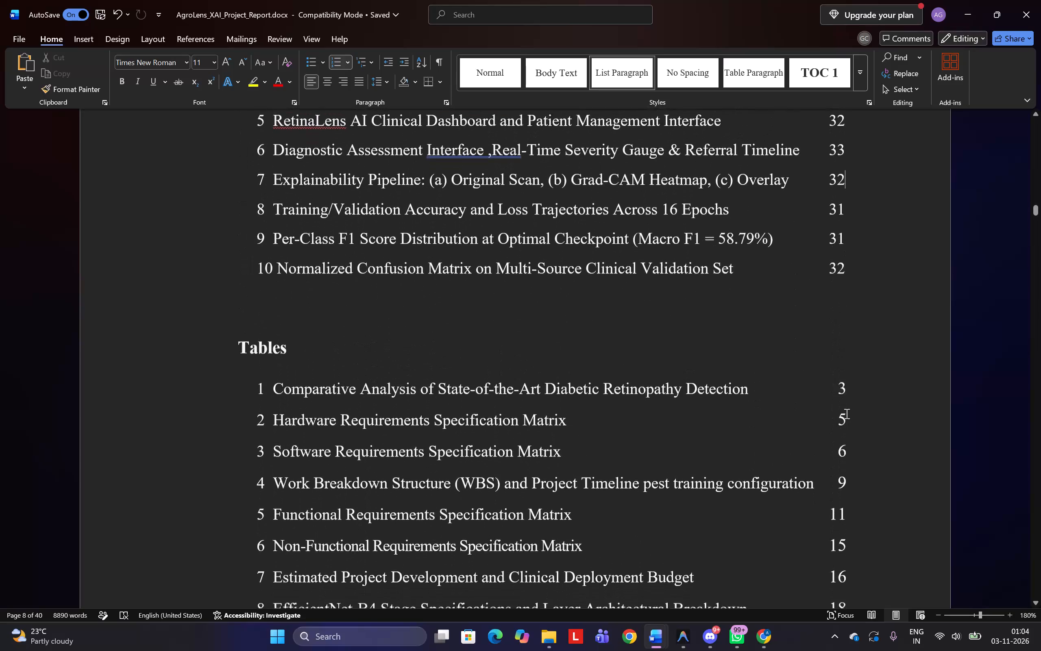
Find the List of Tables in the RetinaLens report and examine the page number given for each table.
scroll(680, 355, "left", 4)
scroll(680, 355, "down", 1)
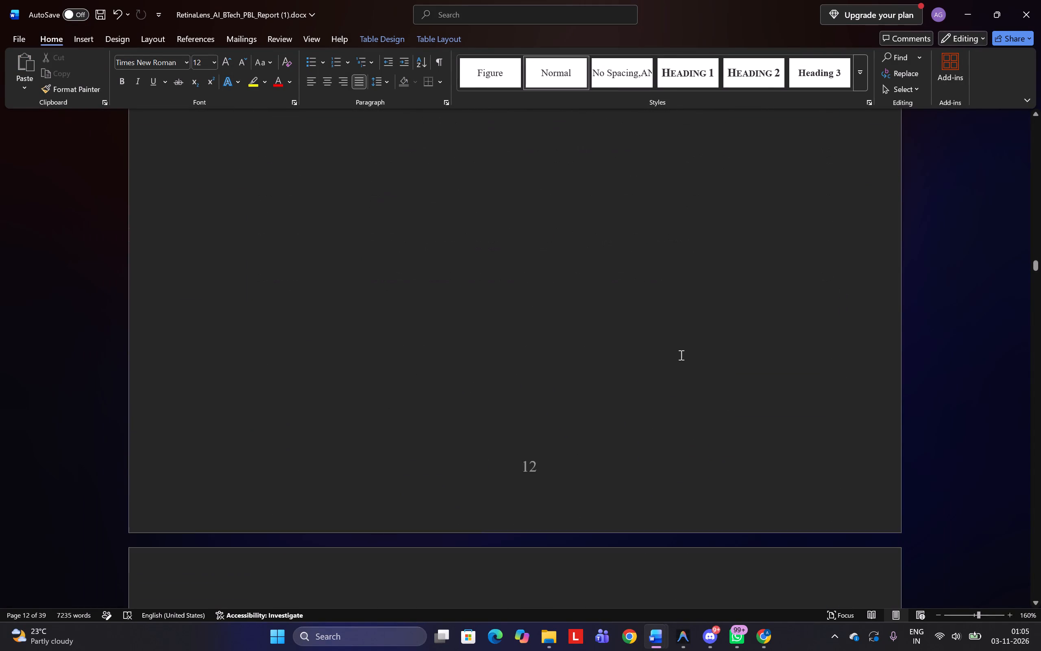
scroll(680, 355, "down", 6)
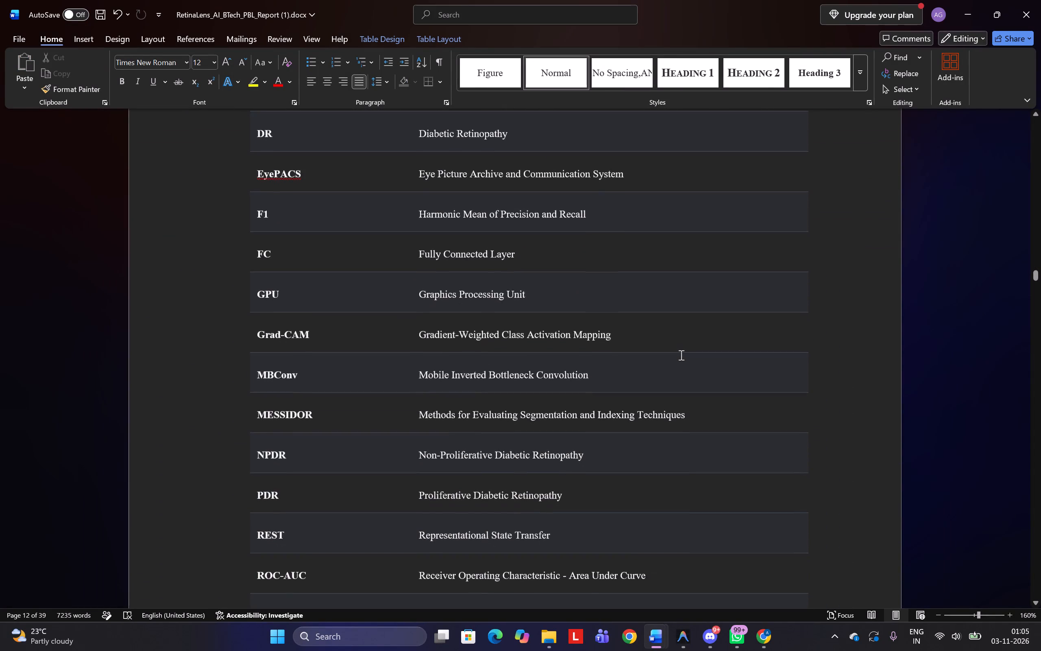
scroll(680, 355, "down", 8)
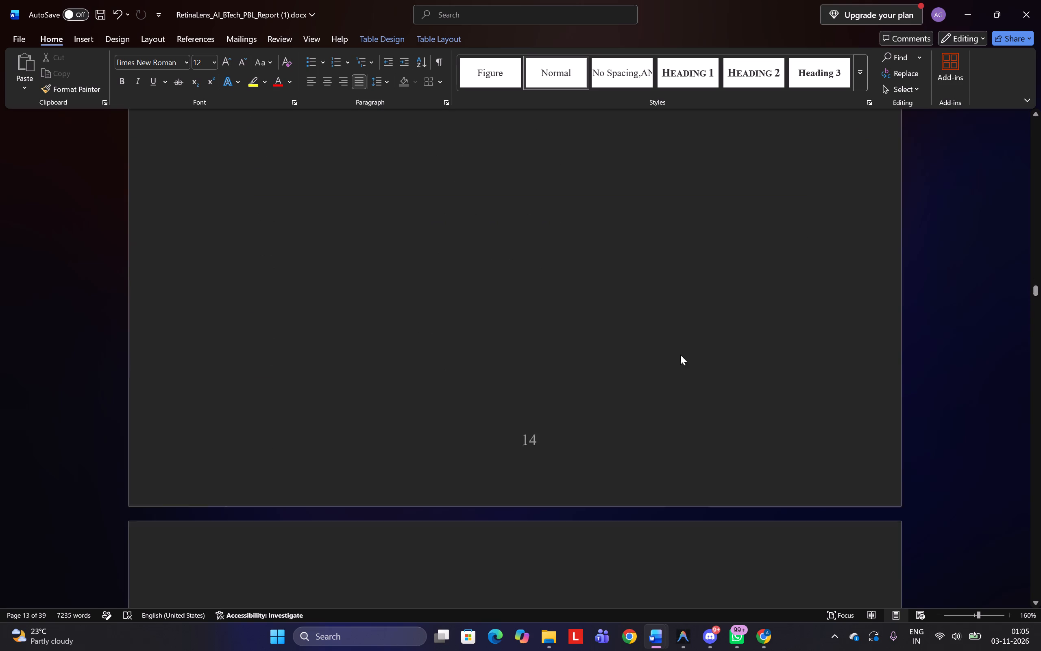
scroll(680, 355, "down", 1)
scroll(680, 355, "up", 4)
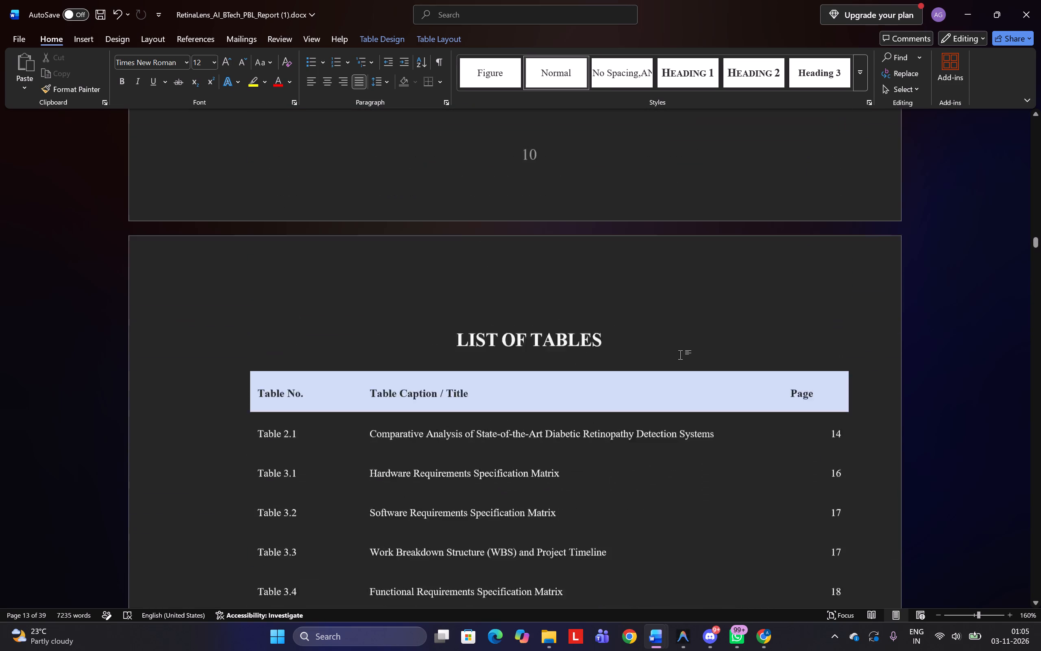
scroll(680, 355, "up", 1)
scroll(680, 355, "down", 2)
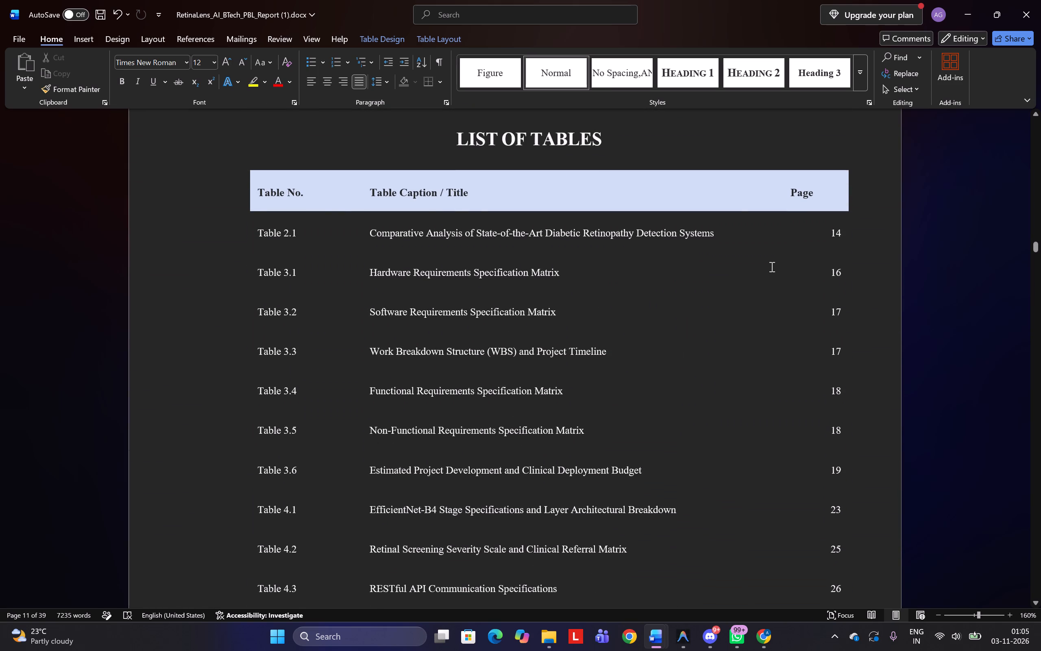
Set the page numbers of tables 1, 2 and 3 in the AgroLens list to 14, 16 and 17, matching the RetinaLens list.
left_click(853, 328)
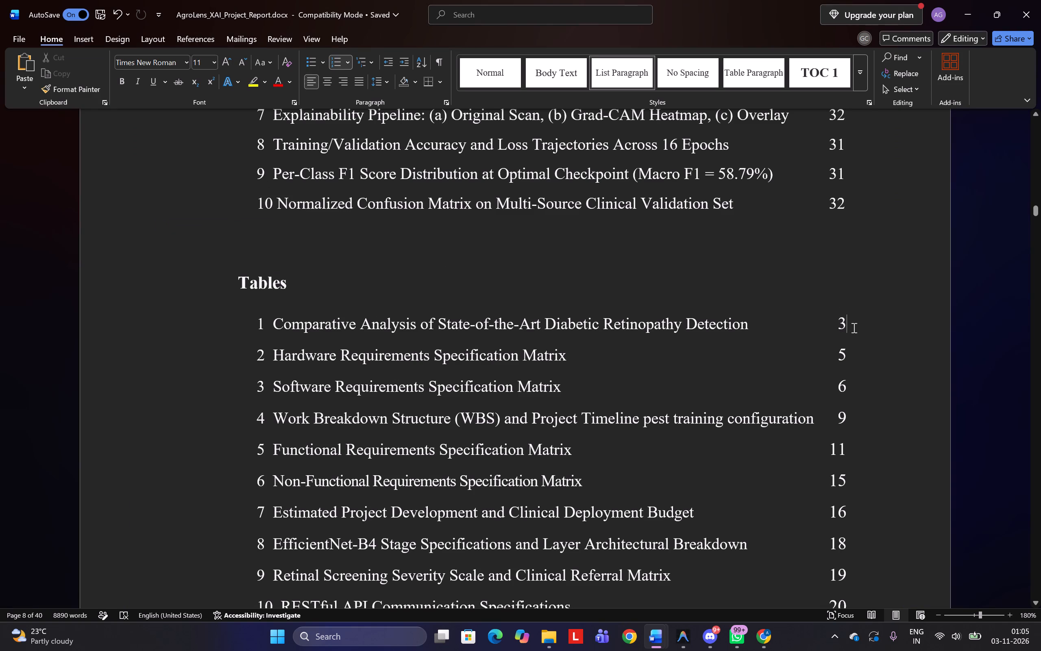
key("BackSpace")
key("BackSpace")
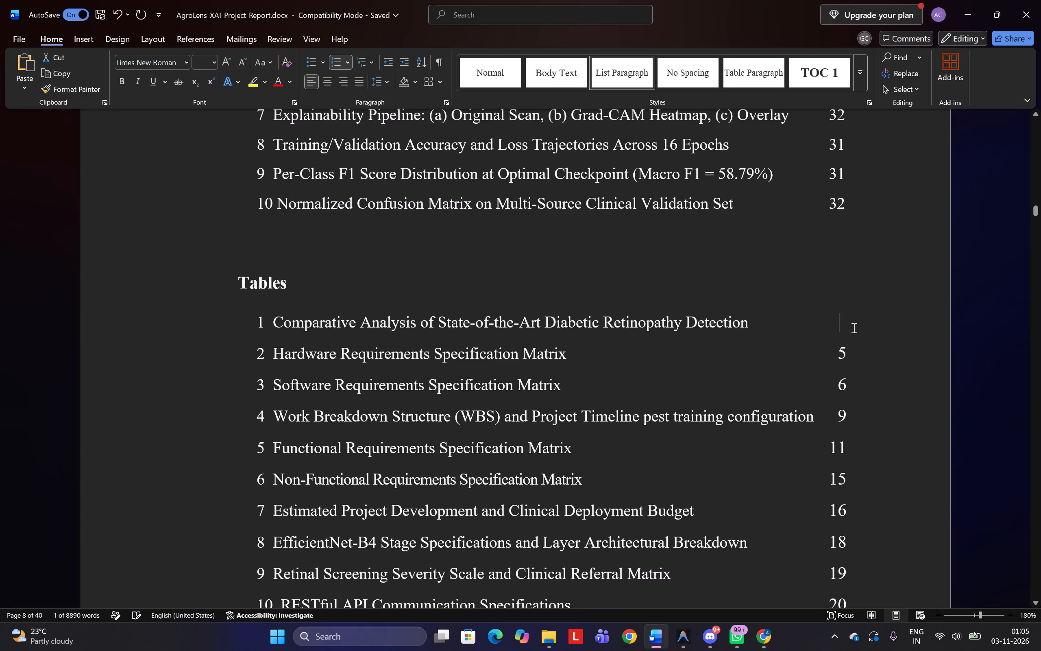
type("14")
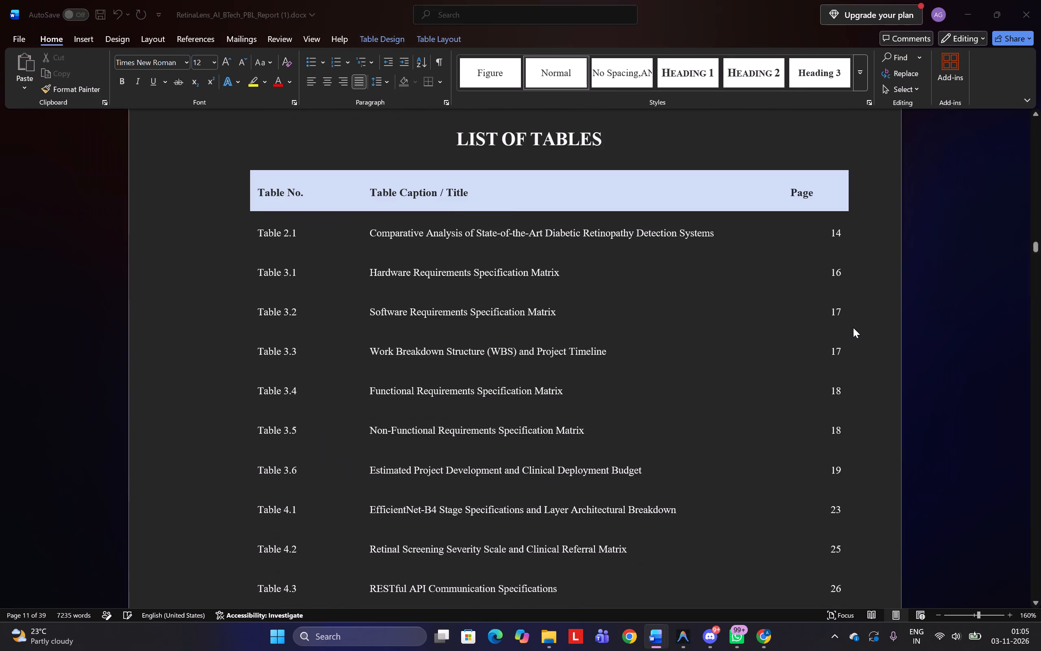
key("Down")
key("BackSpace")
key("BackSpace")
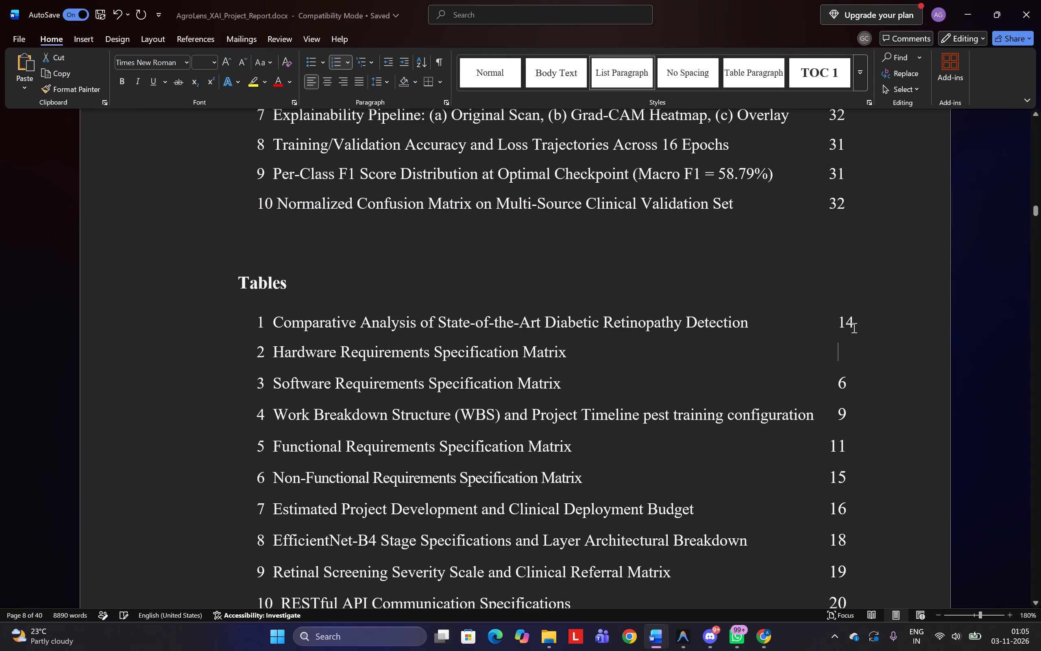
type("16")
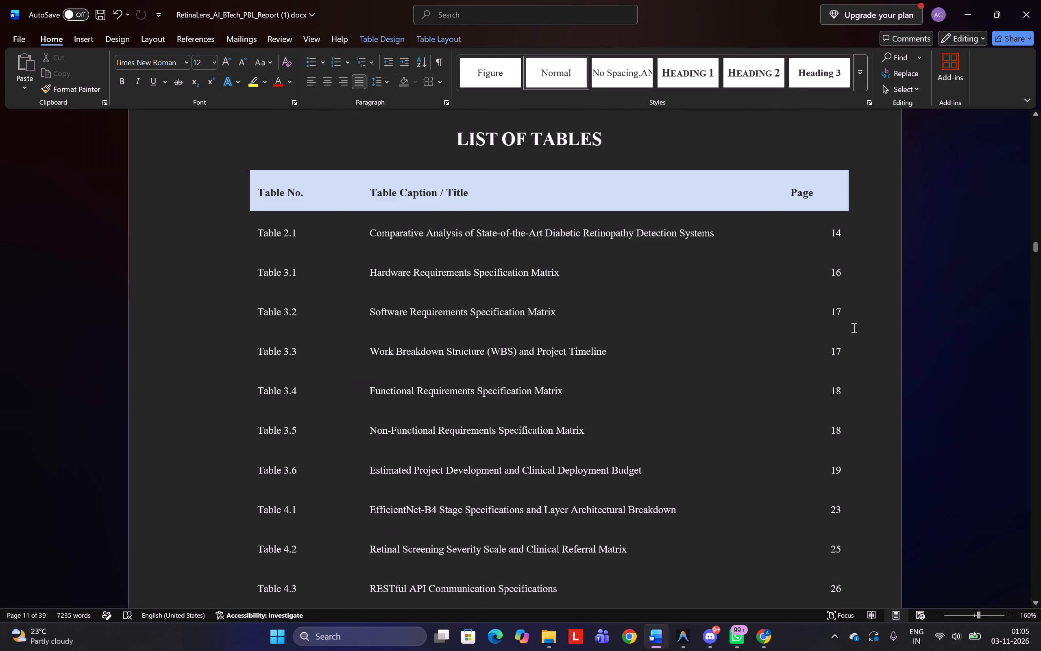
key("Down")
key("BackSpace")
key("BackSpace")
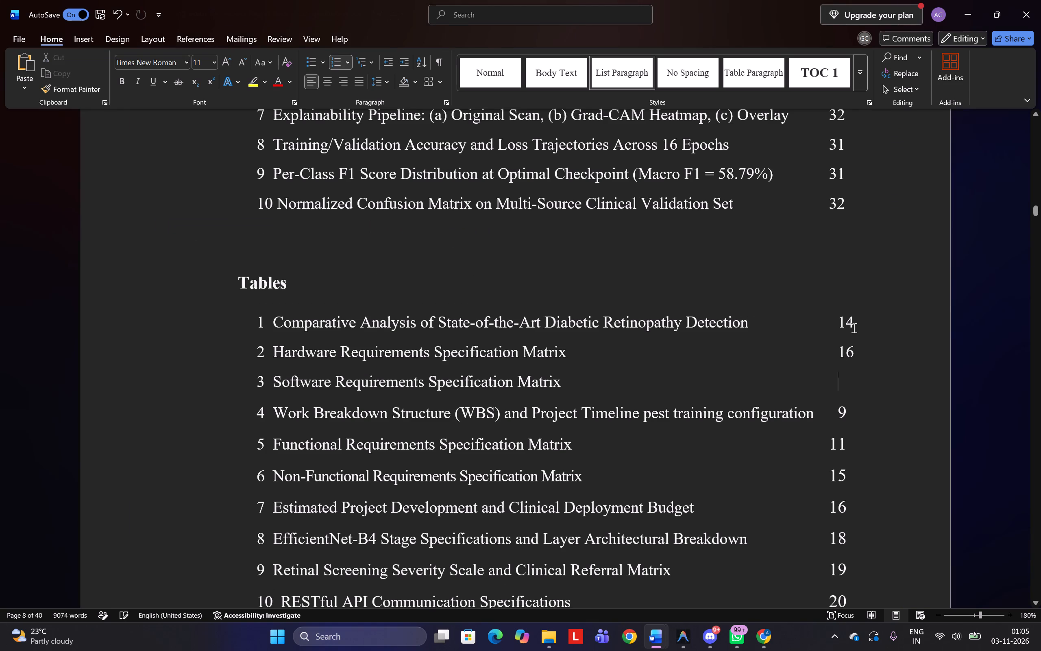
type("17")
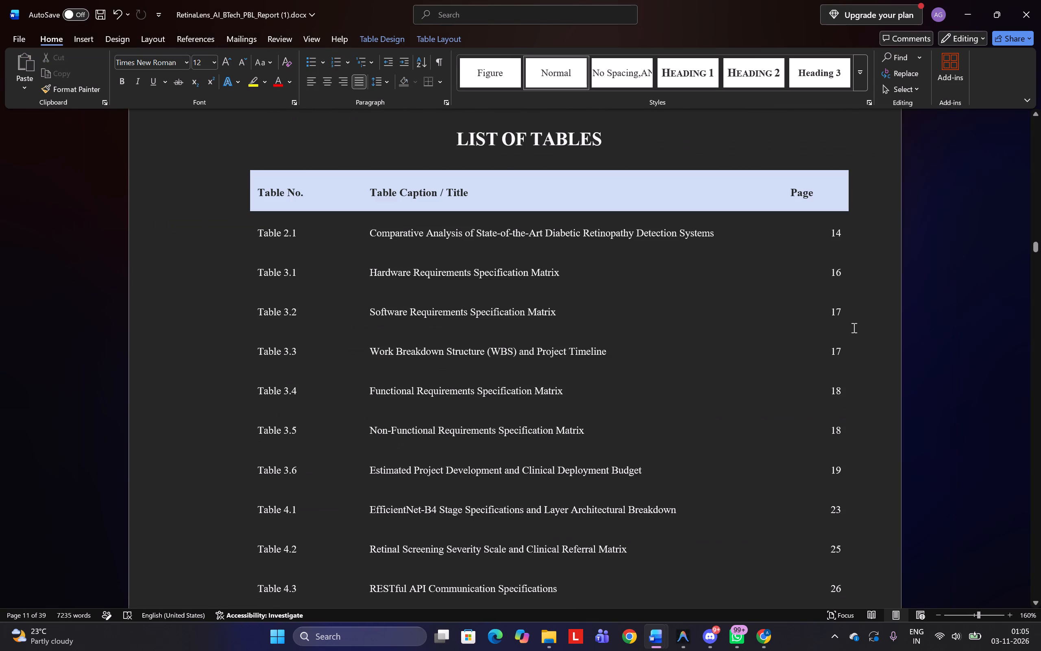
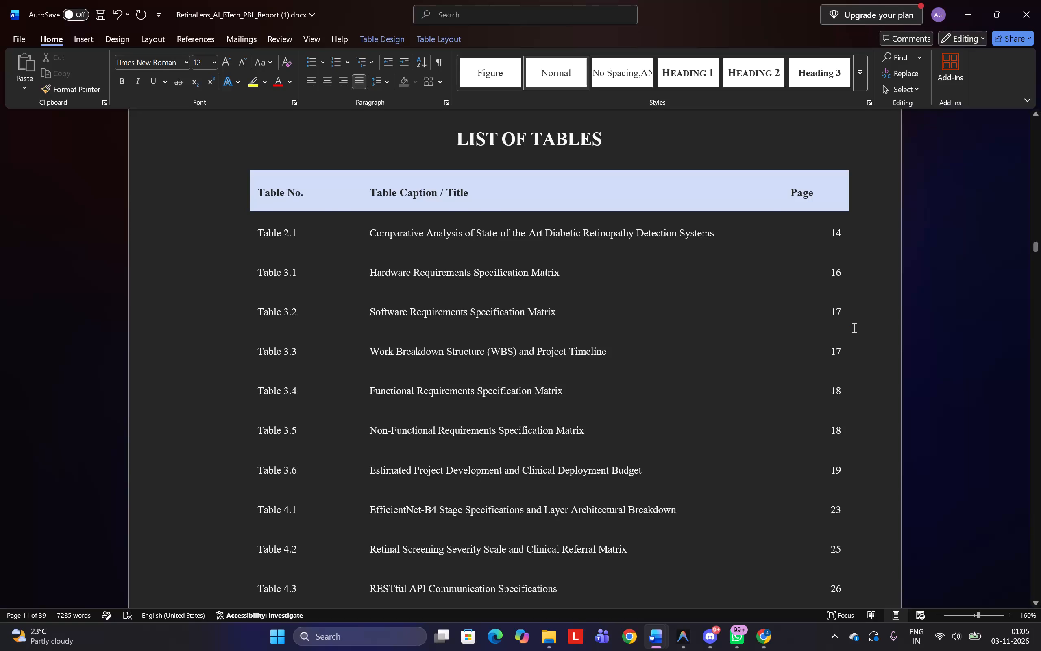
Set the page numbers of tables 4 and 5 in the AgroLens list to 17 and 18.
key("alt+Tab")
key("Down")
key("BackSpace")
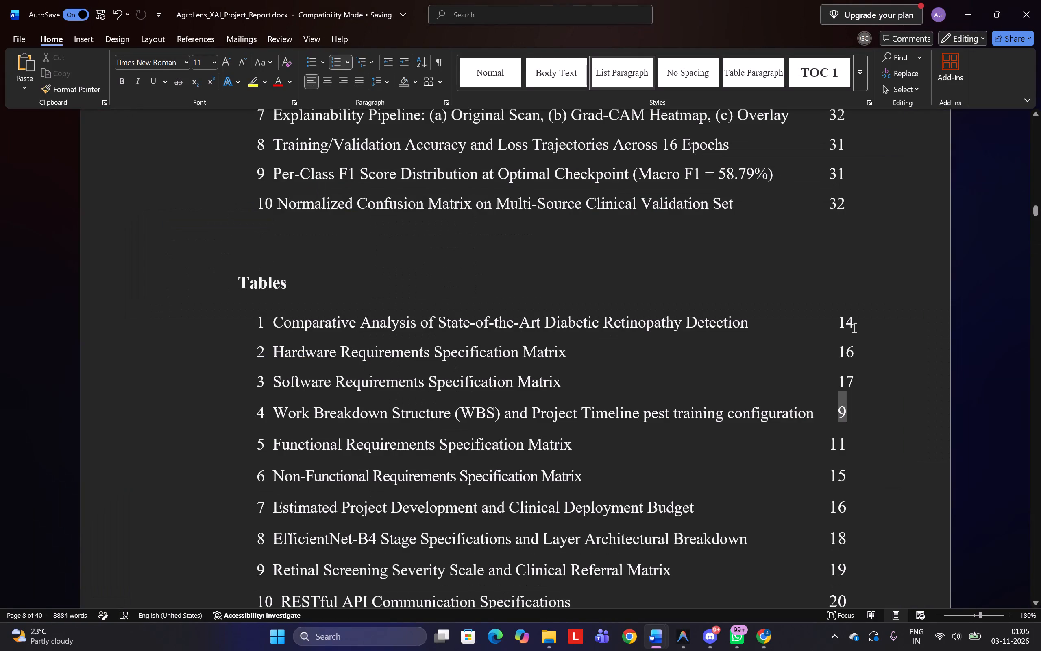
key("BackSpace")
type("17")
key("Down")
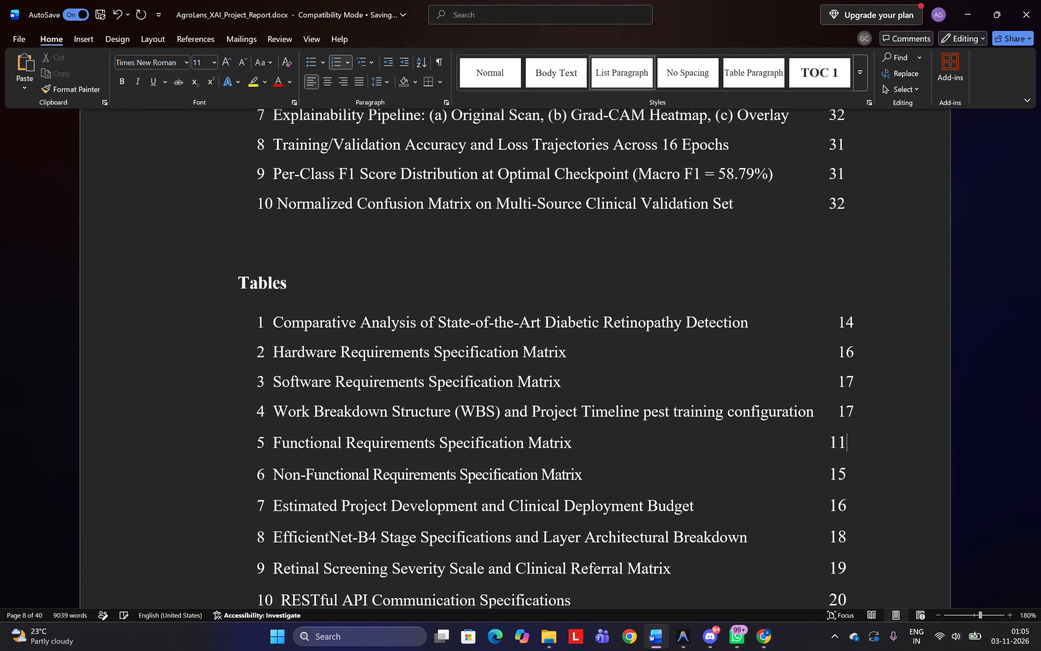
key("BackSpace")
key("BackSpace")
key("alt+Tab")
key("alt+Tab")
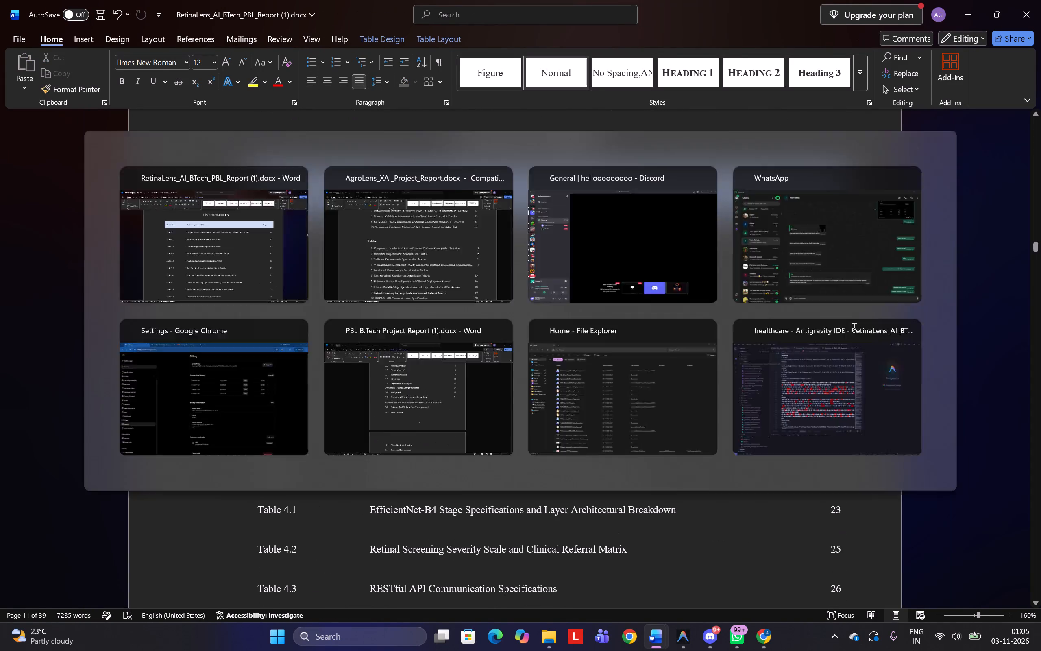
type("18")
Enter 18 as the page number of table 6, recheck the RetinaLens List of Tables, and replace it with 19.
key("Down")
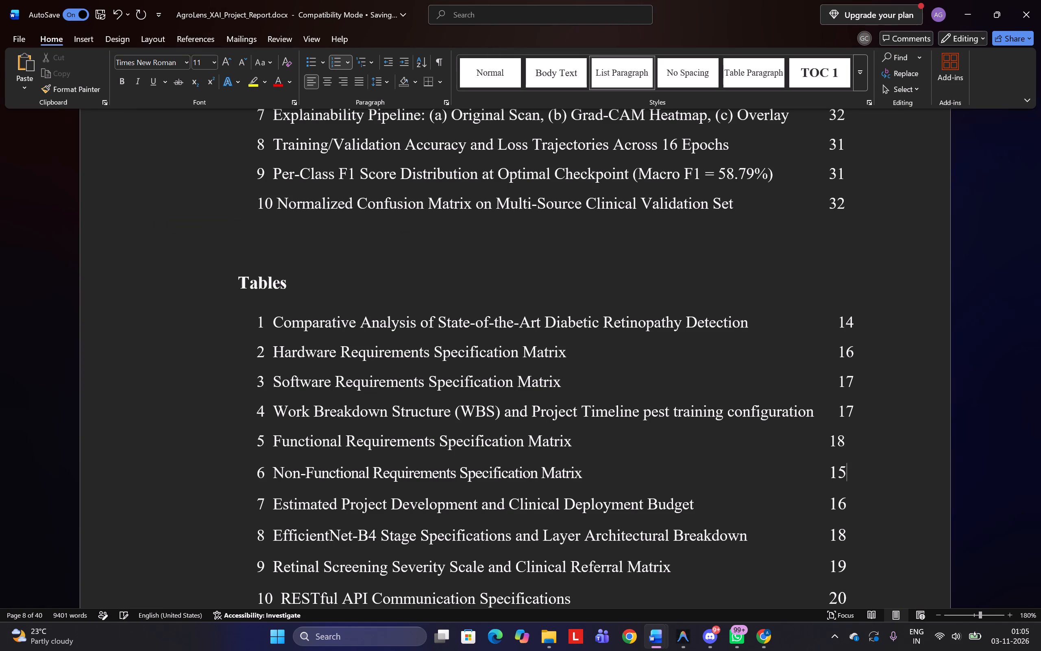
key("BackSpace")
key("BackSpace")
type("18")
key("alt+Tab")
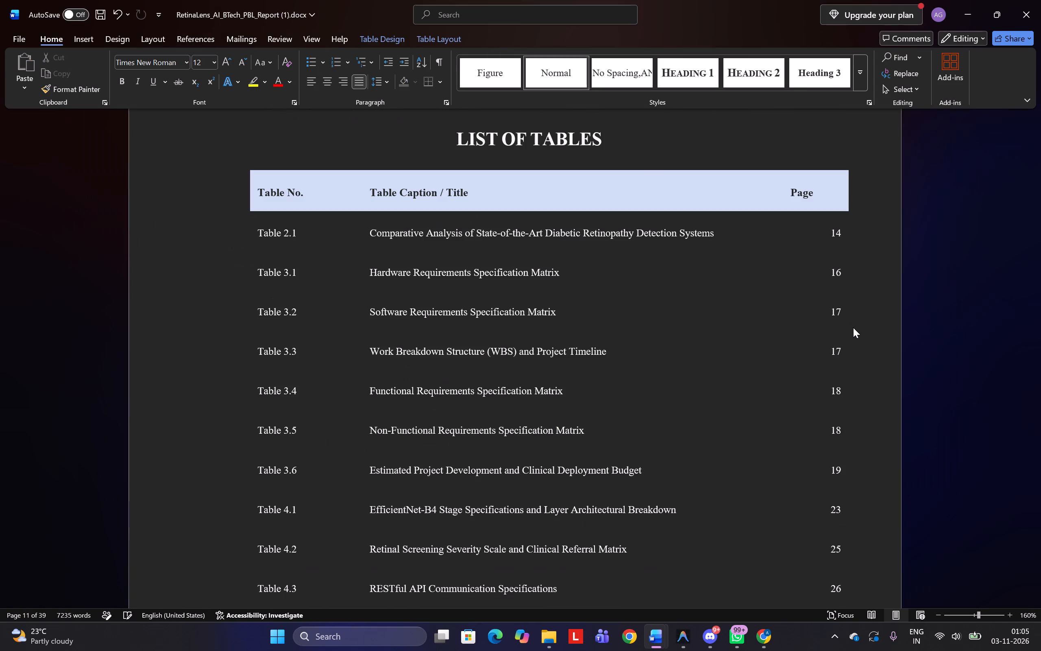
scroll(853, 328, "down", 1)
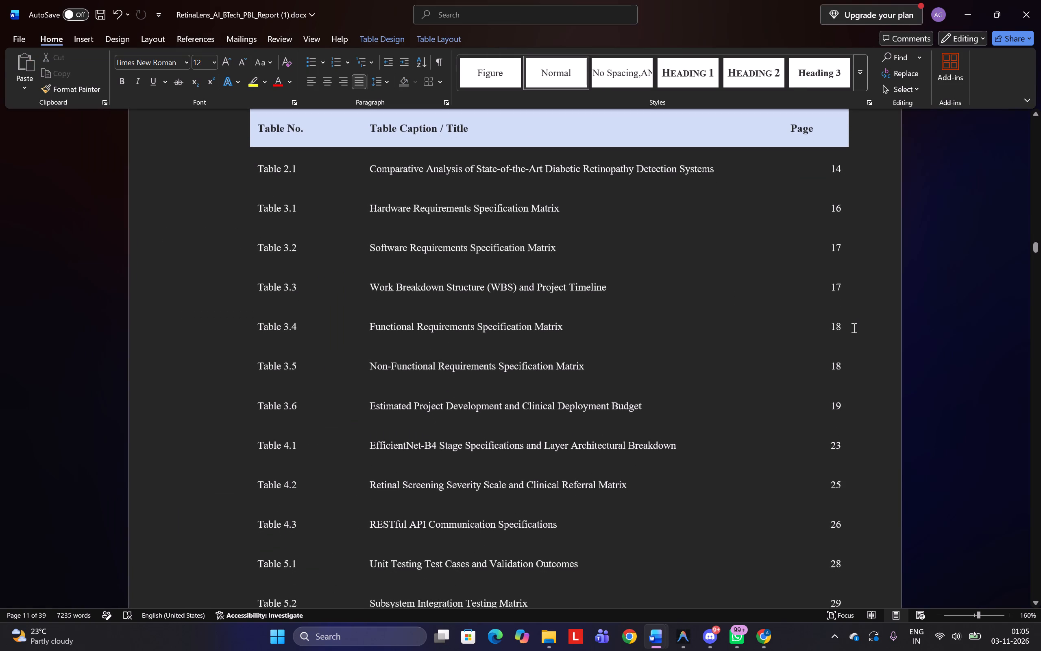
key("alt+Tab")
key("BackSpace")
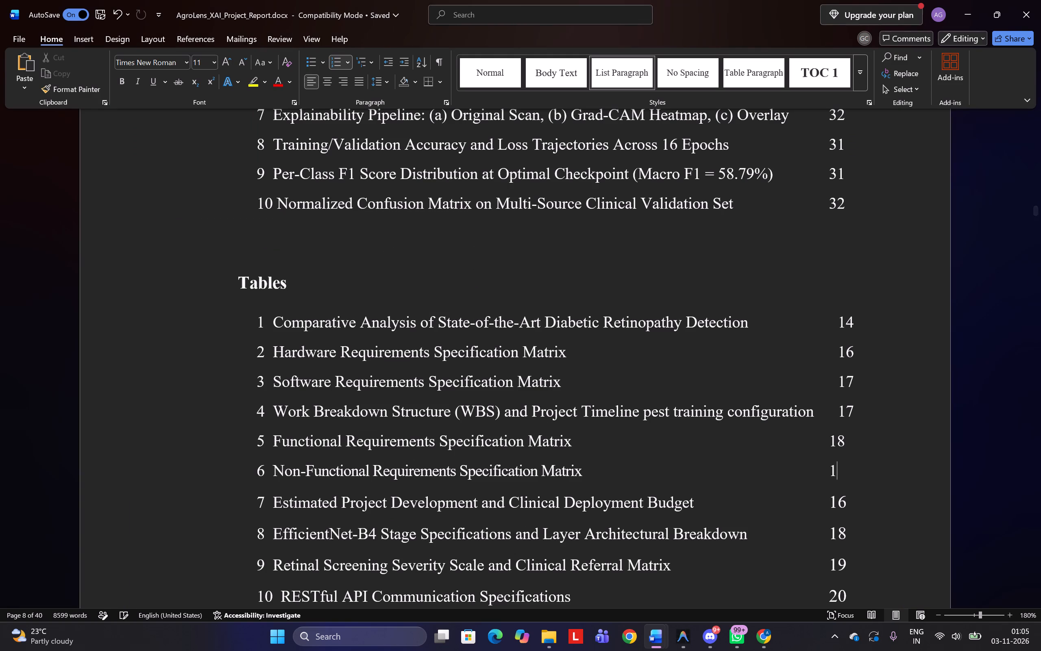
key("BackSpace")
type("19")
Set the page numbers of tables 7 and 8 in the AgroLens list to 23 and 25.
key("Right")
key("Down")
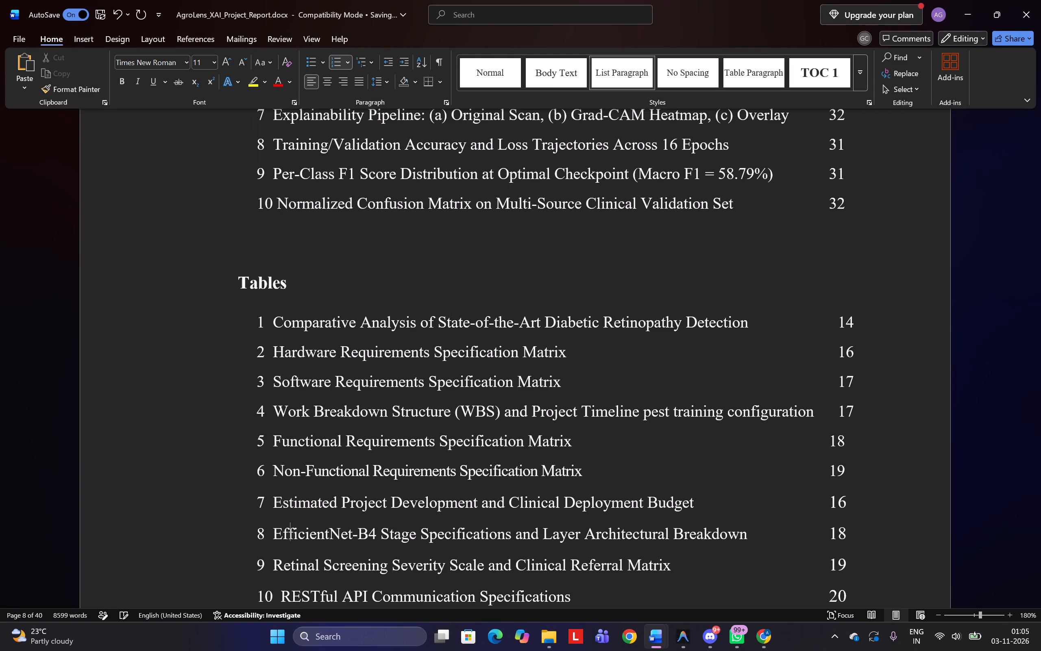
left_click(847, 504)
key("BackSpace")
key("BackSpace")
type("23")
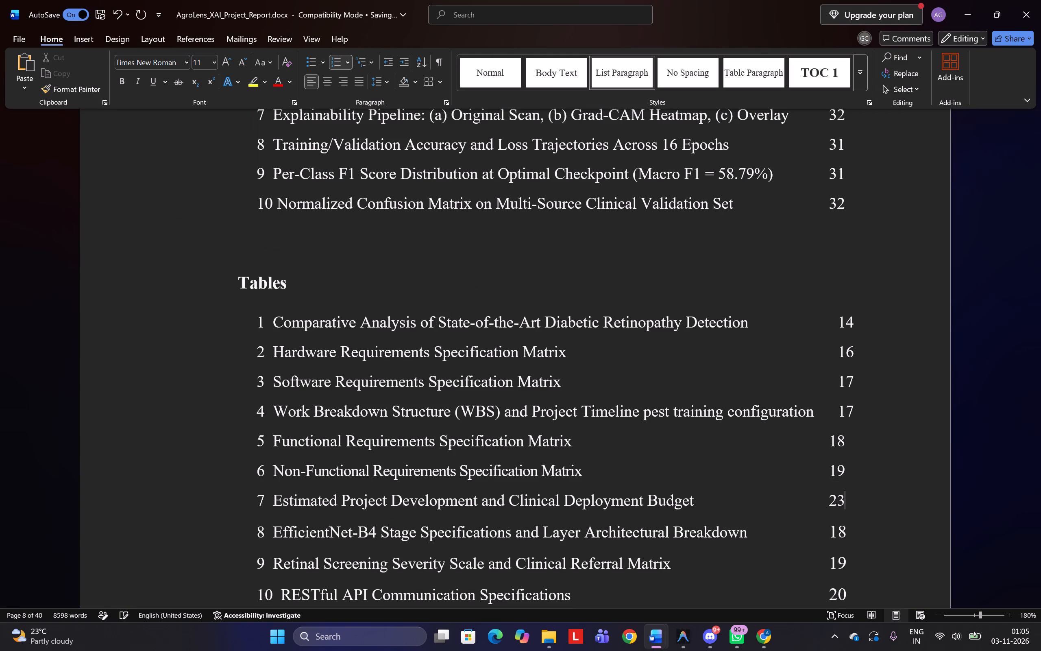
key("Down")
key("Down")
key("Up")
key("BackSpace")
key("BackSpace")
type("25")
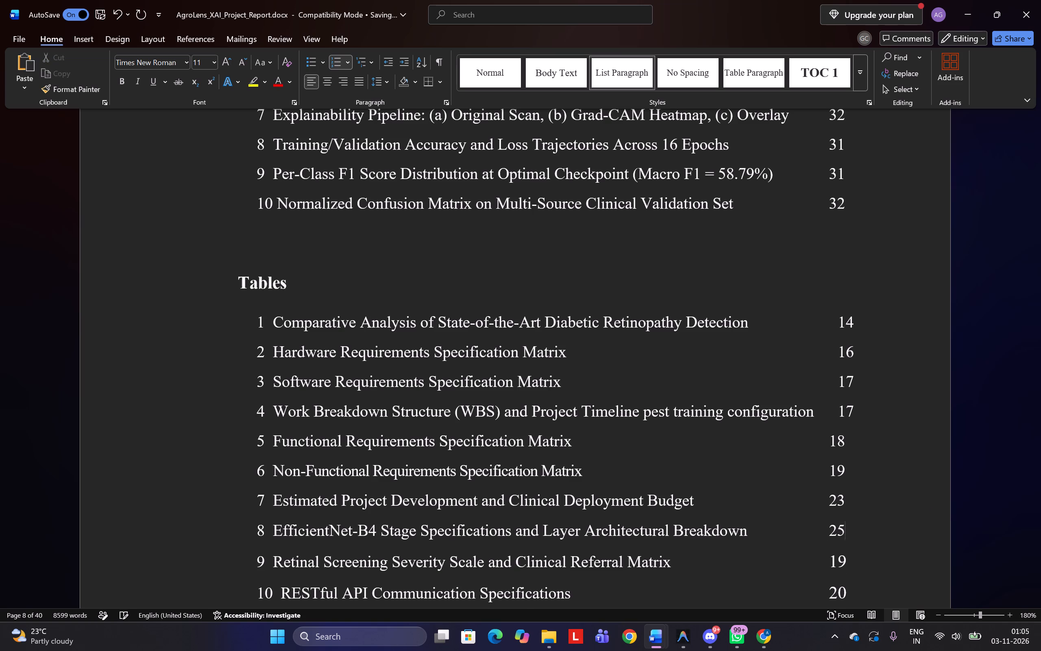
Consult the RetinaLens List of Tables and set the AgroLens page numbers of tables 9 and 10 to 26 and 28.
key("alt+Tab")
scroll(847, 504, "down", 2)
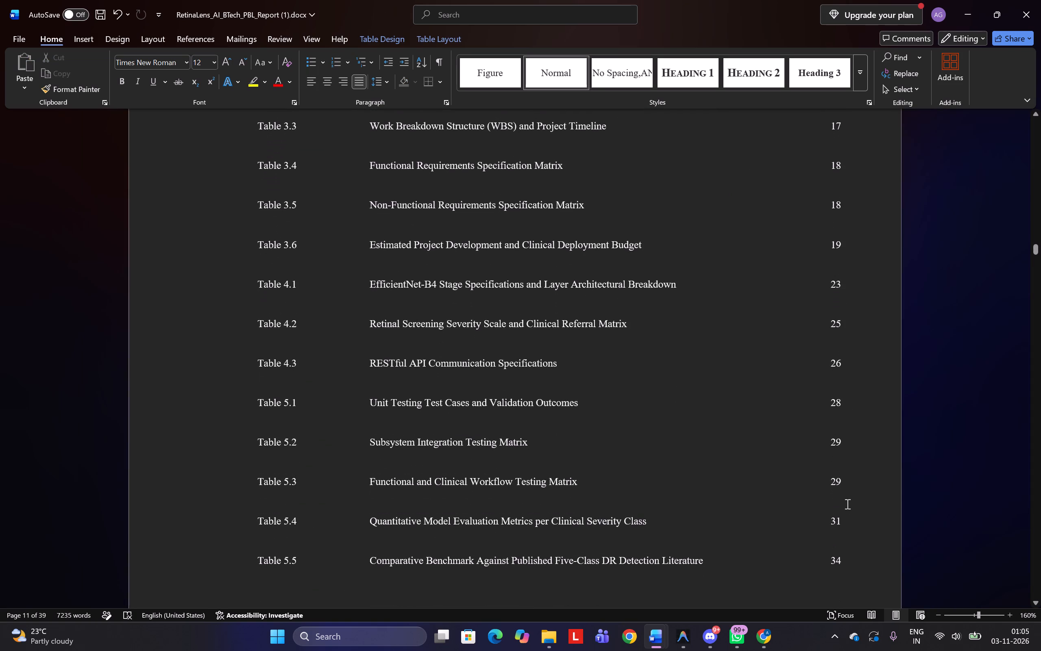
key("alt+Tab")
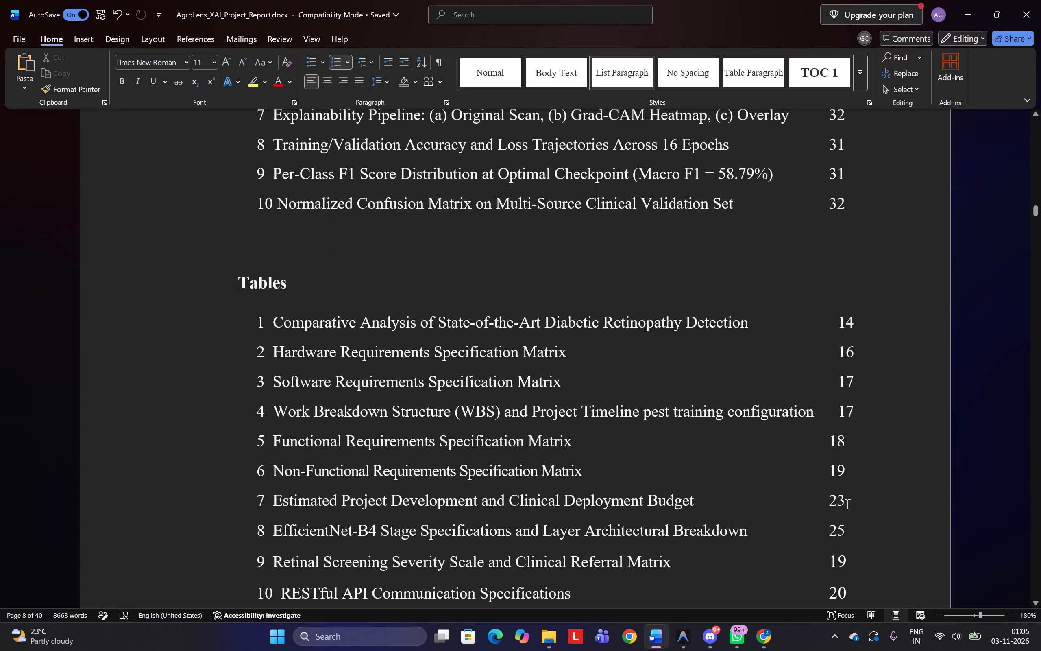
key("Down")
key("BackSpace")
key("BackSpace")
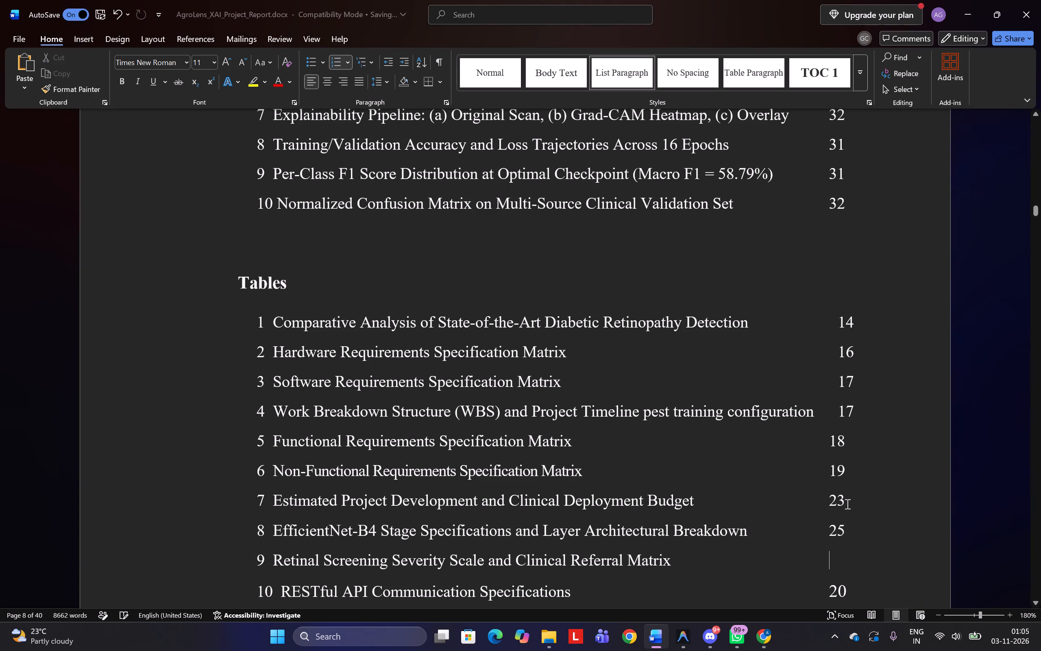
type("26")
scroll(847, 504, "down", 1)
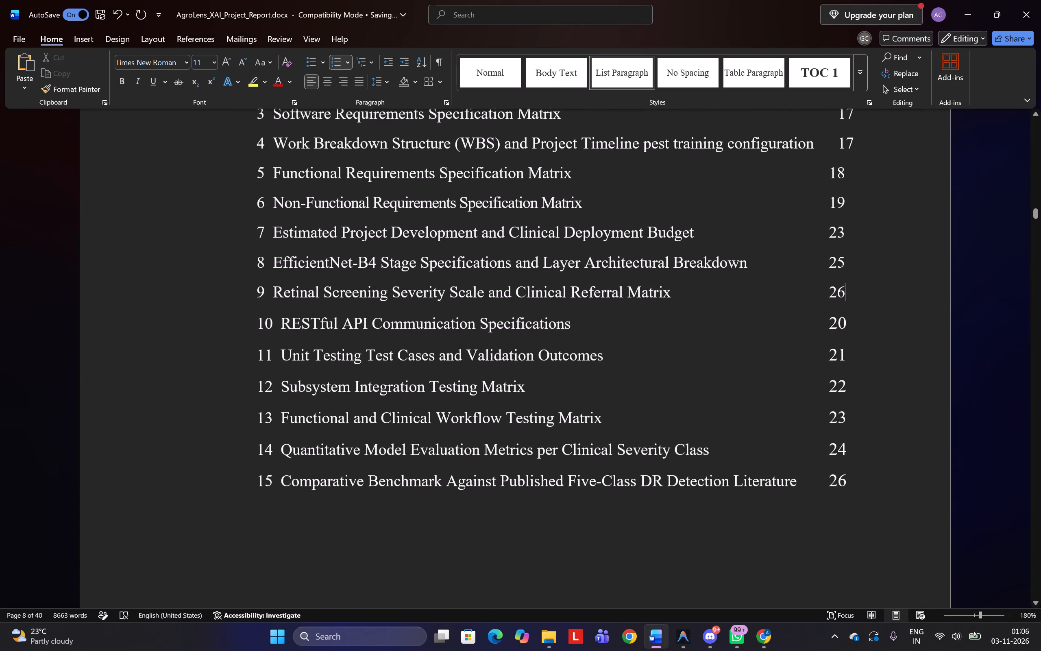
key("Down")
key("BackSpace")
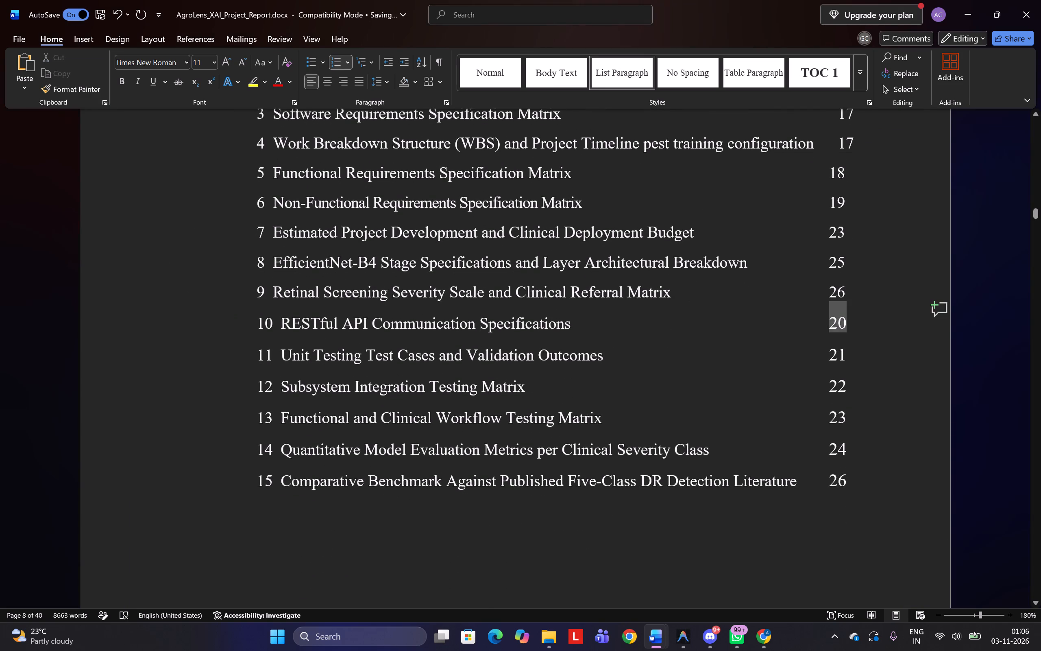
key("BackSpace")
type("28")
Recheck the RetinaLens List of Tables and set the page number of table 11 in the AgroLens list to 29.
key("alt+Tab")
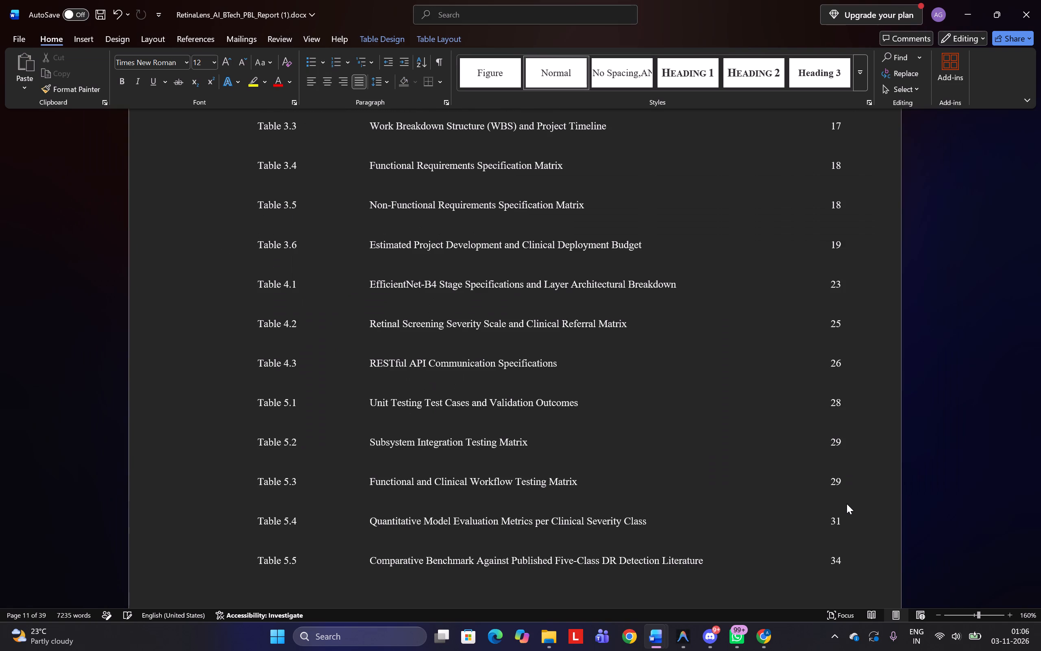
key("alt+Tab")
key("Down")
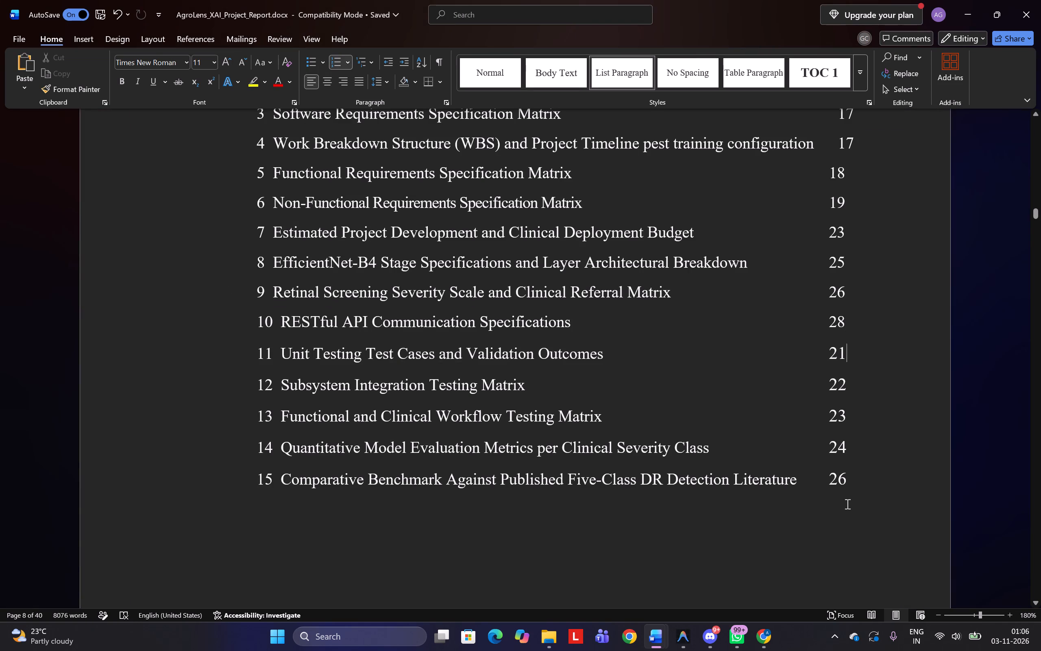
key("BackSpace")
key("BackSpace")
type("29")
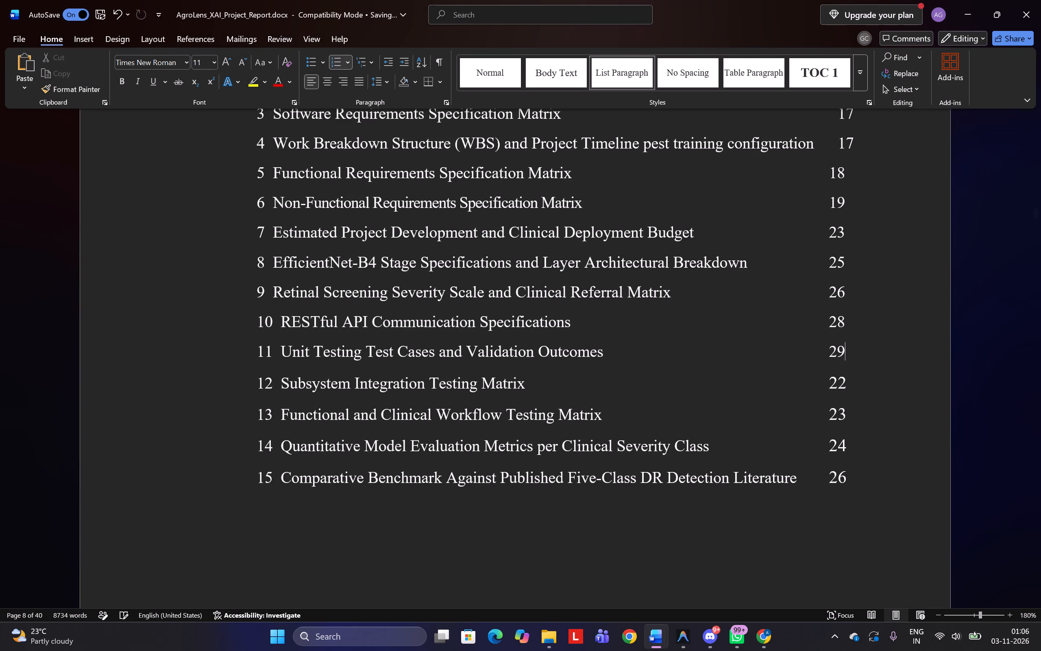
Enter 30 as the page number of table 12, recheck it against the RetinaLens list, and replace it with 29.
key("Down")
key("BackSpace")
key("BackSpace")
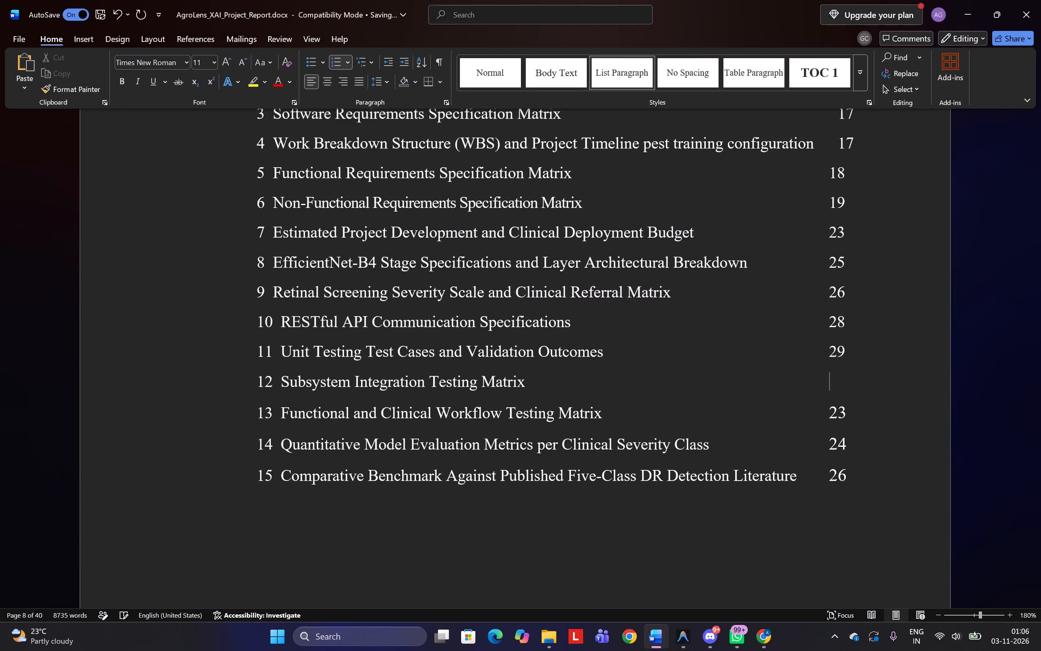
type("30")
key("alt+Tab")
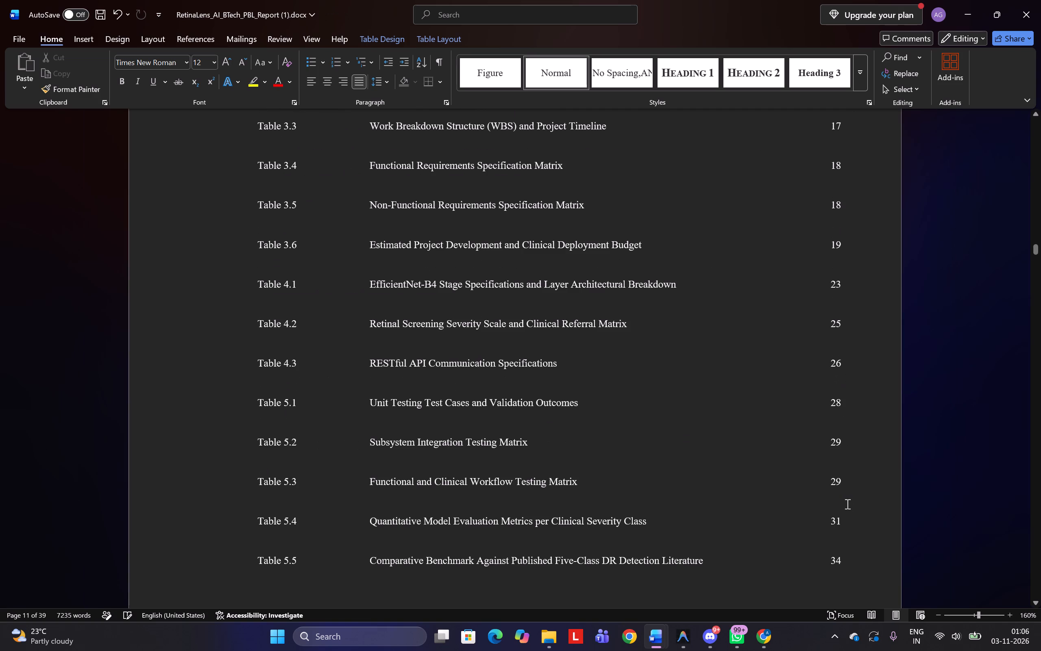
key("alt+Tab")
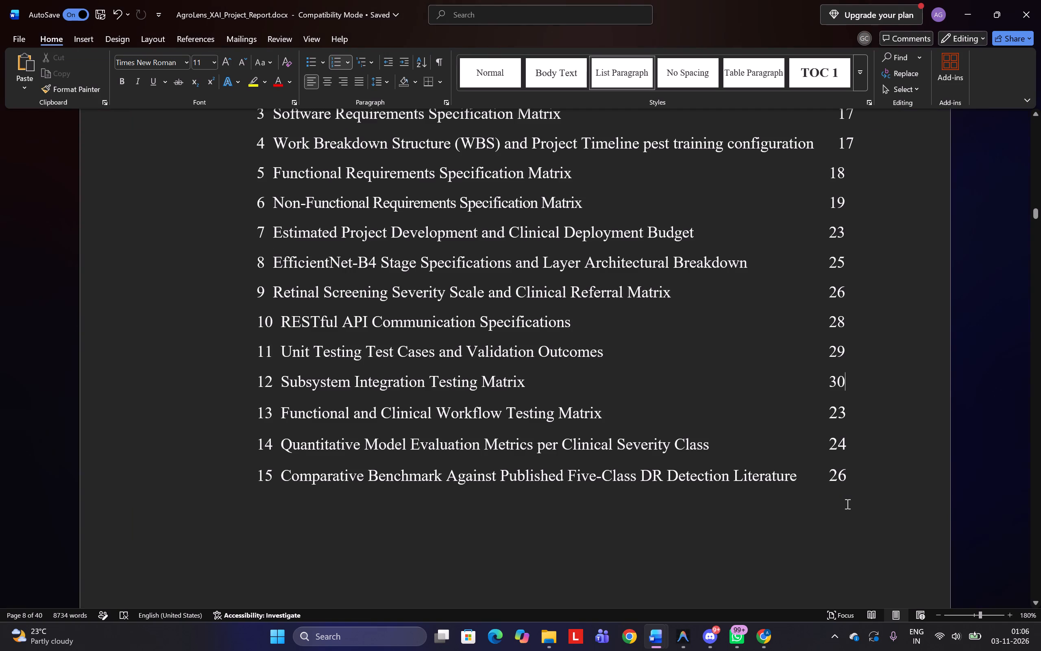
key("alt+Tab")
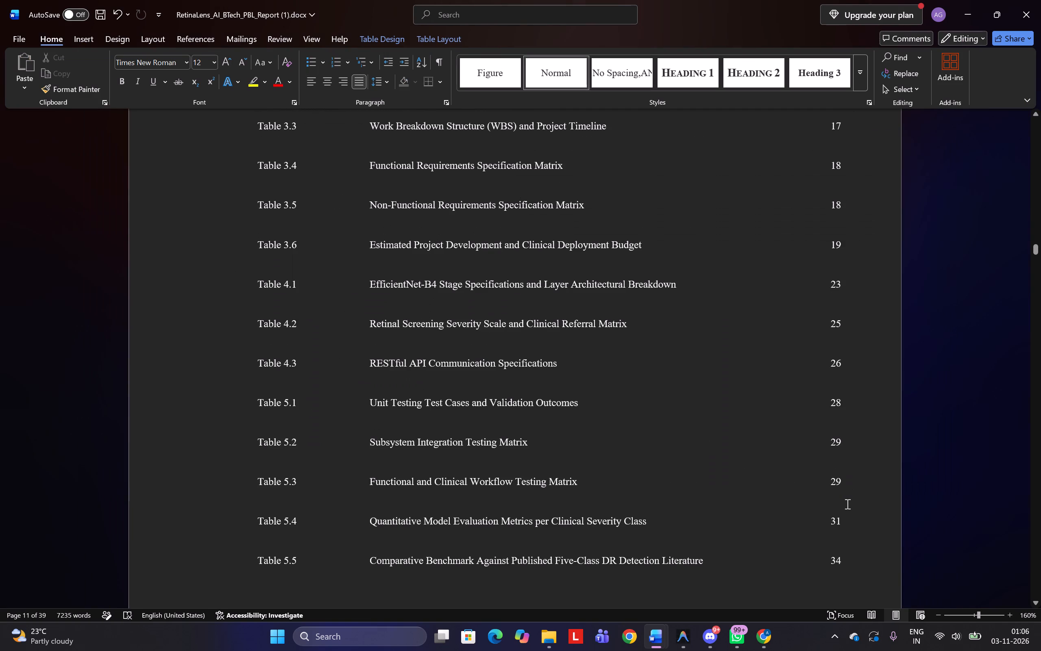
key("alt+Tab")
key("BackSpace")
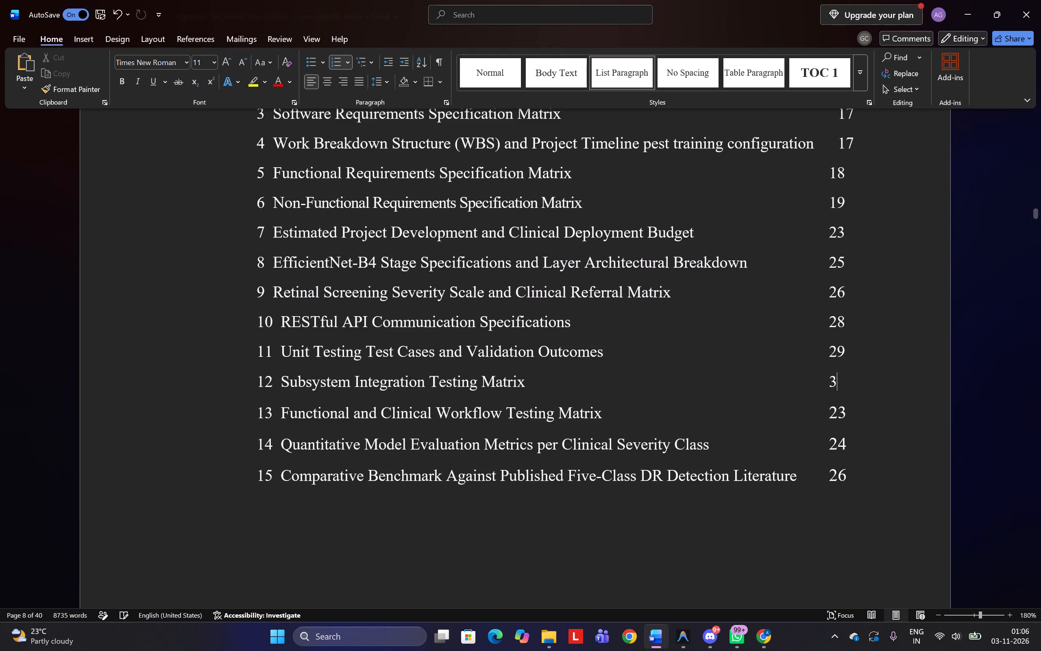
key("BackSpace")
type("29")
Set the page numbers of tables 13 and 14 in the AgroLens list to 31 and 34, consulting the RetinaLens list.
key("alt+Tab")
key("alt+Tab")
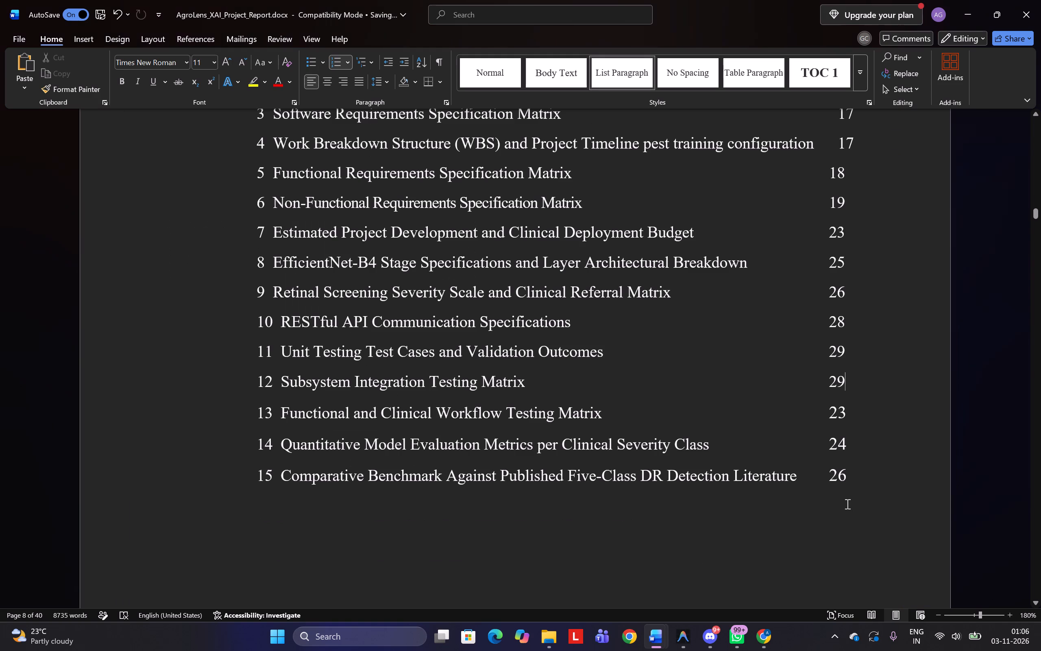
key("Down")
key("Down")
key("Up")
key("BackSpace")
key("BackSpace")
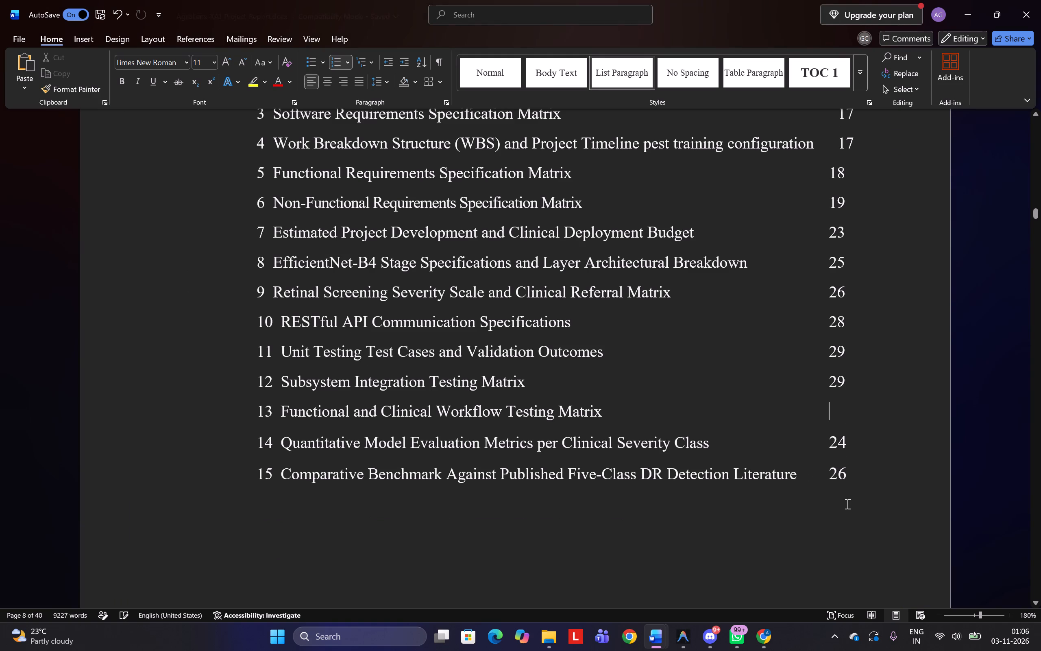
type("31")
key("Down")
key("BackSpace")
key("BackSpace")
key("alt+Tab")
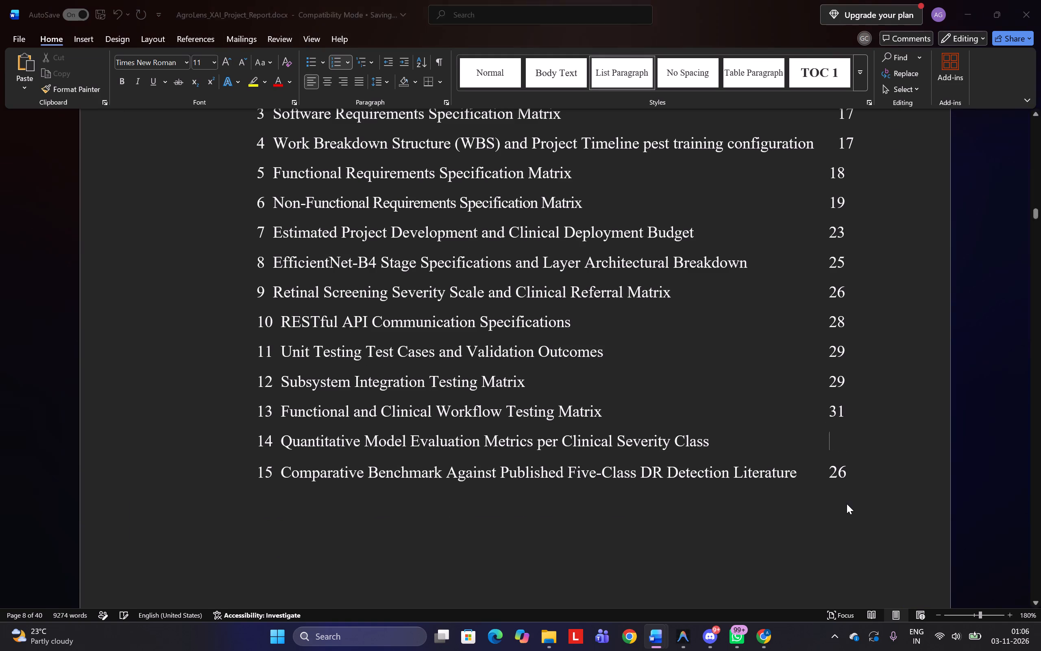
key("alt+Tab")
type("34")
Check the end of the RetinaLens List of Tables and set the page number of table 15 in the AgroLens list to 34.
key("alt+Tab")
scroll(847, 504, "down", 2)
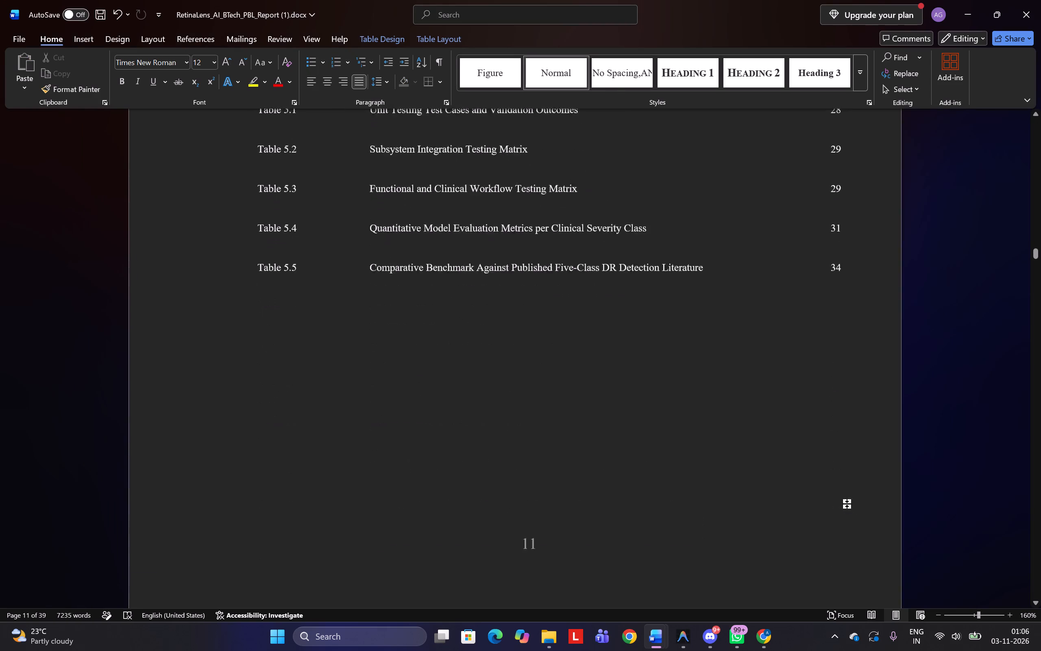
scroll(847, 504, "down", 2)
scroll(847, 504, "up", 1)
scroll(847, 504, "down", 1)
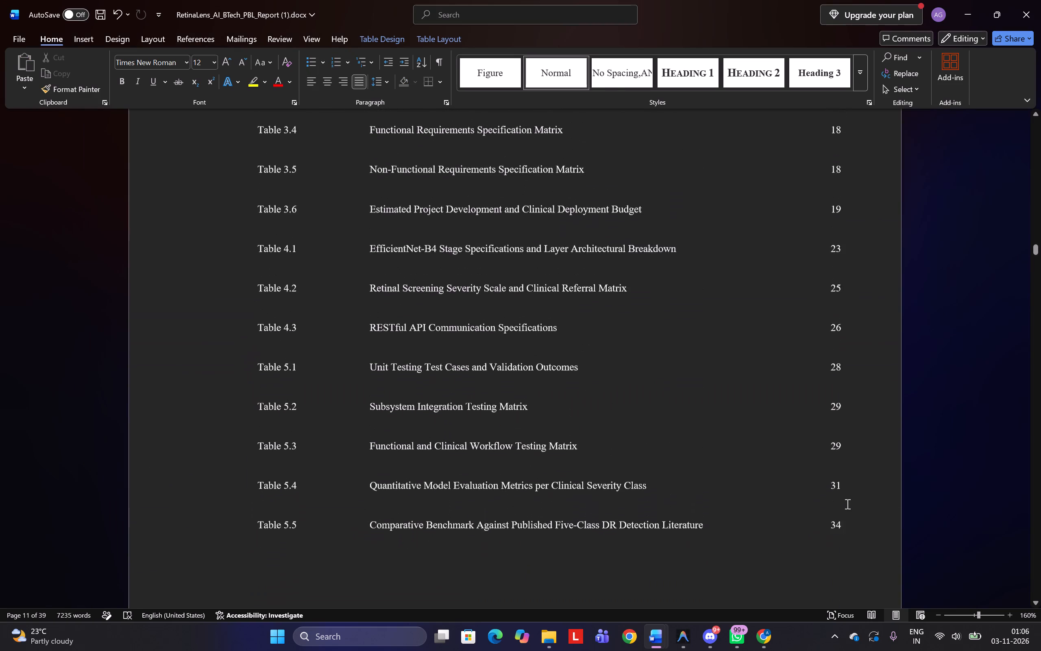
scroll(847, 504, "down", 1)
key("alt+Tab")
key("Down")
key("BackSpace")
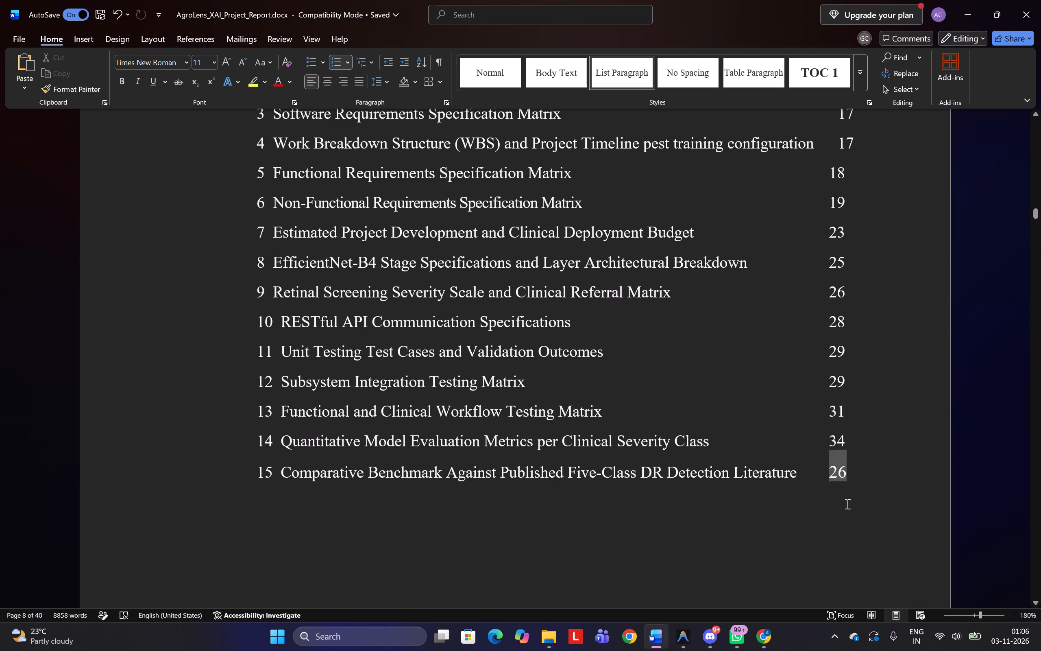
key("BackSpace")
type("34")
key("alt+Tab")
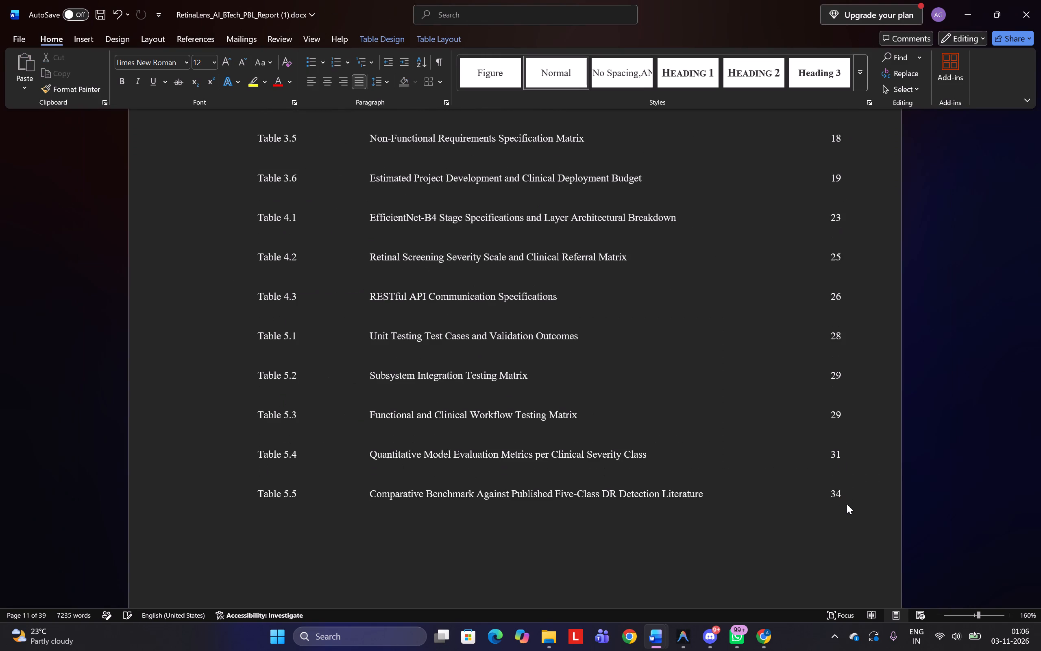
key("alt+Tab")
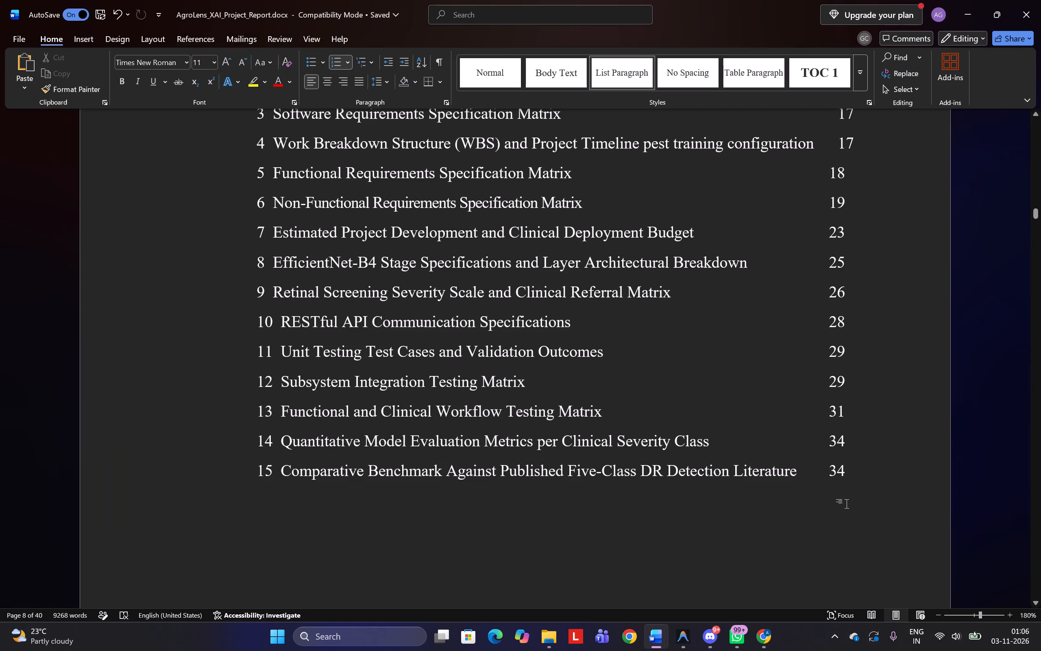
Add tab spacing before the page number of table 5 to line it up with the page numbers of tables 1 to 4.
scroll(847, 504, "up", 2)
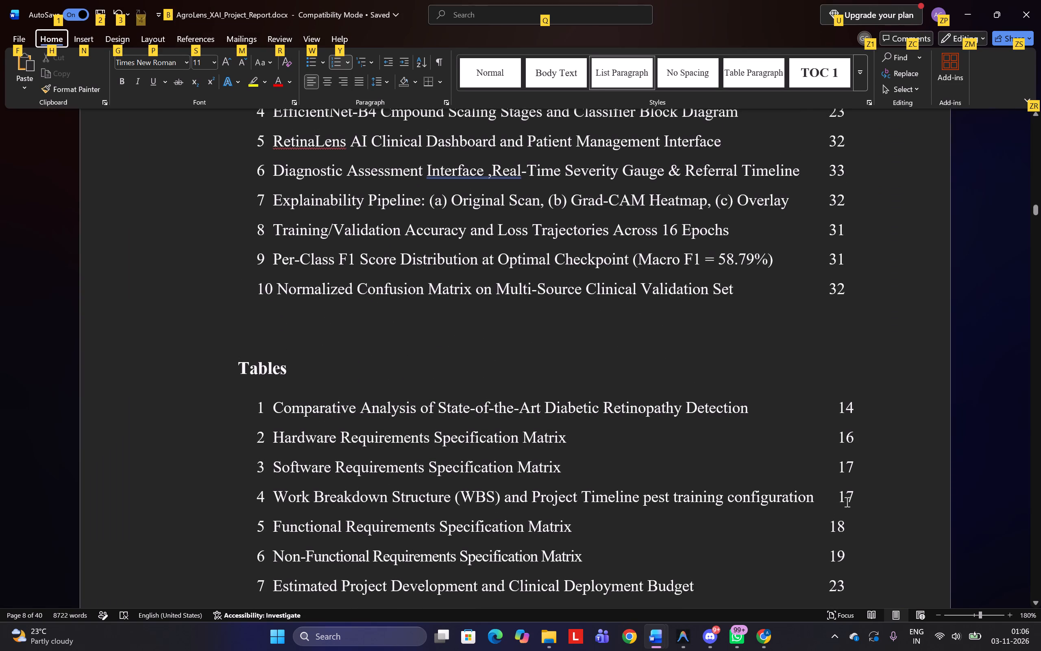
scroll(815, 515, "down", 1)
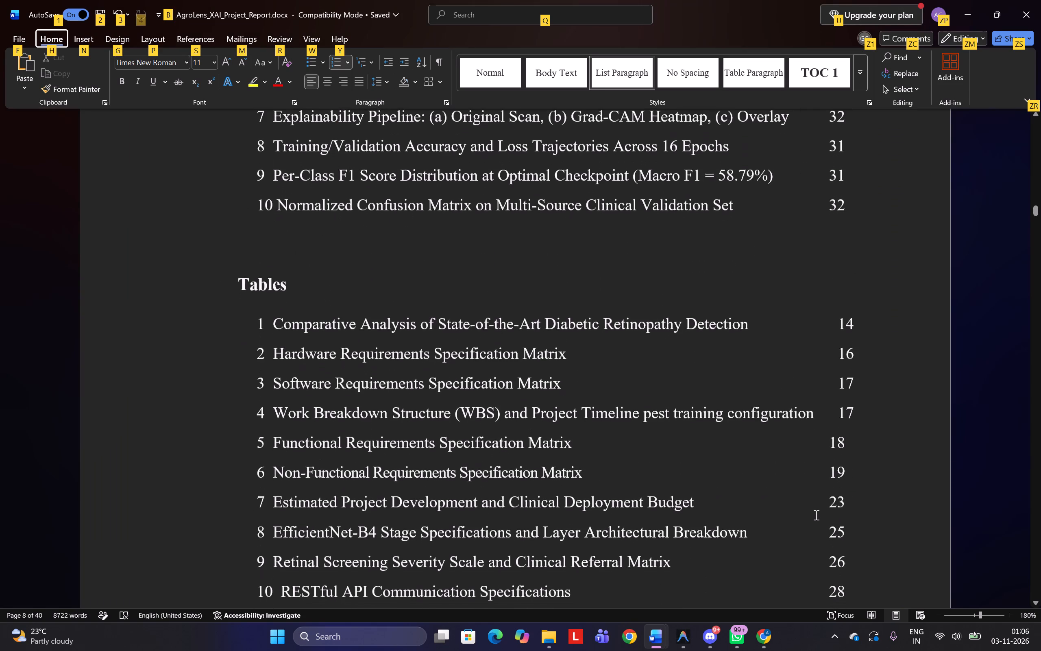
left_click(826, 445)
key("Tab")
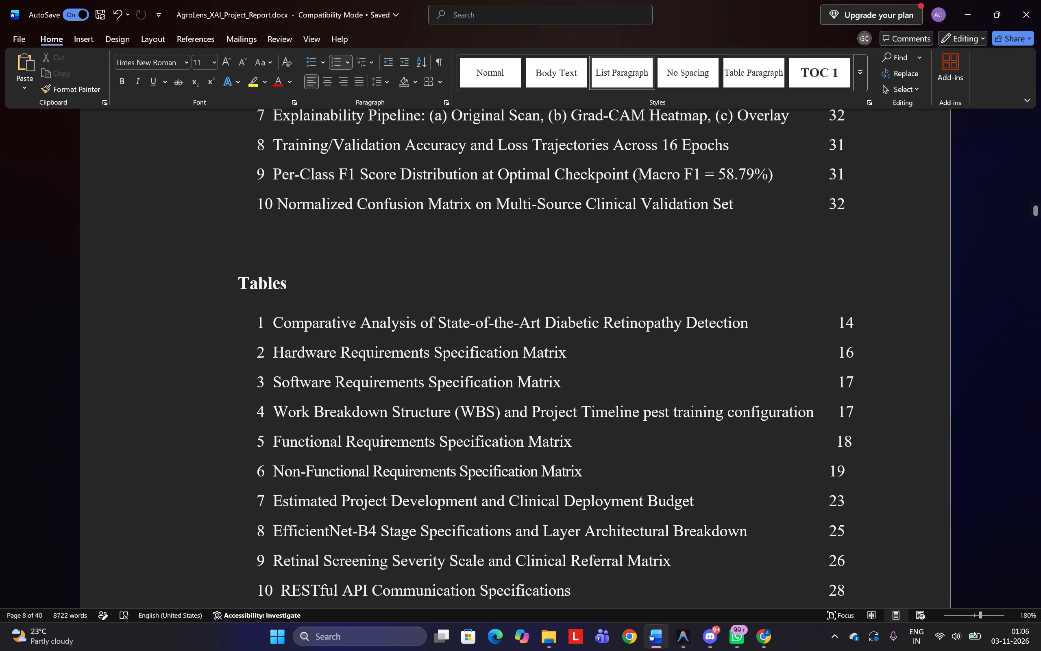
Add tab spacing before the page numbers of tables 6 to 10 in the AgroLens list to align them with table 5.
key("Down")
key("Left")
key("Tab")
key("Down")
key("Left")
key("Tab")
key("Down")
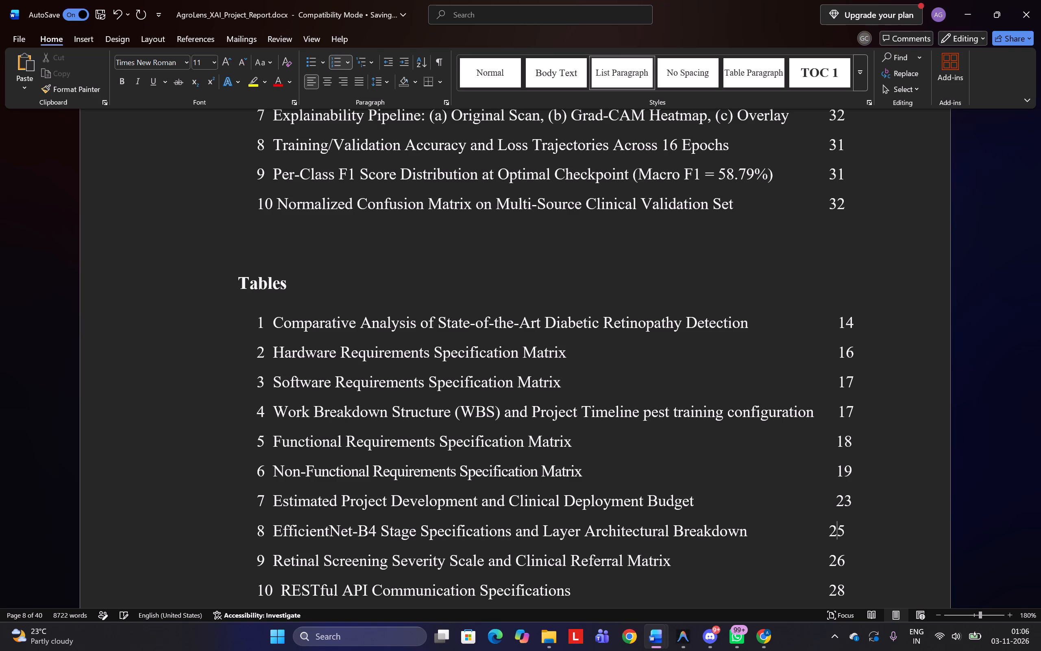
key("Left")
key("Tab")
key("Down")
key("Left")
key("Tab")
key("Down")
key("Left")
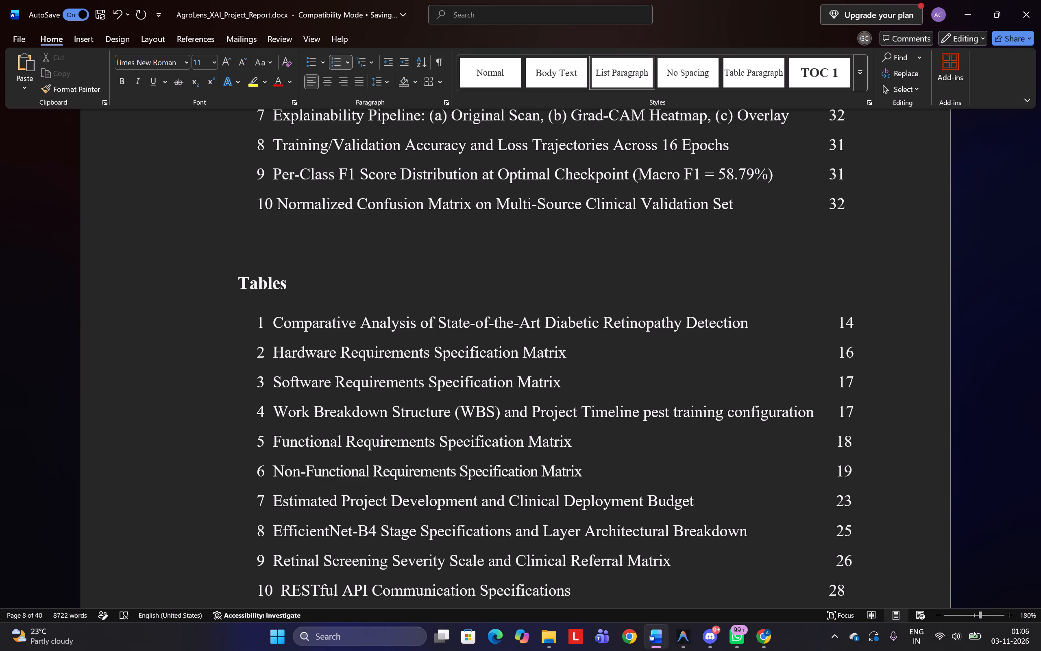
key("Tab")
Add the same tab spacing before the page numbers of tables 11 to 15 to complete the aligned column.
key("Down")
key("Left")
key("Tab")
key("Down")
key("Left")
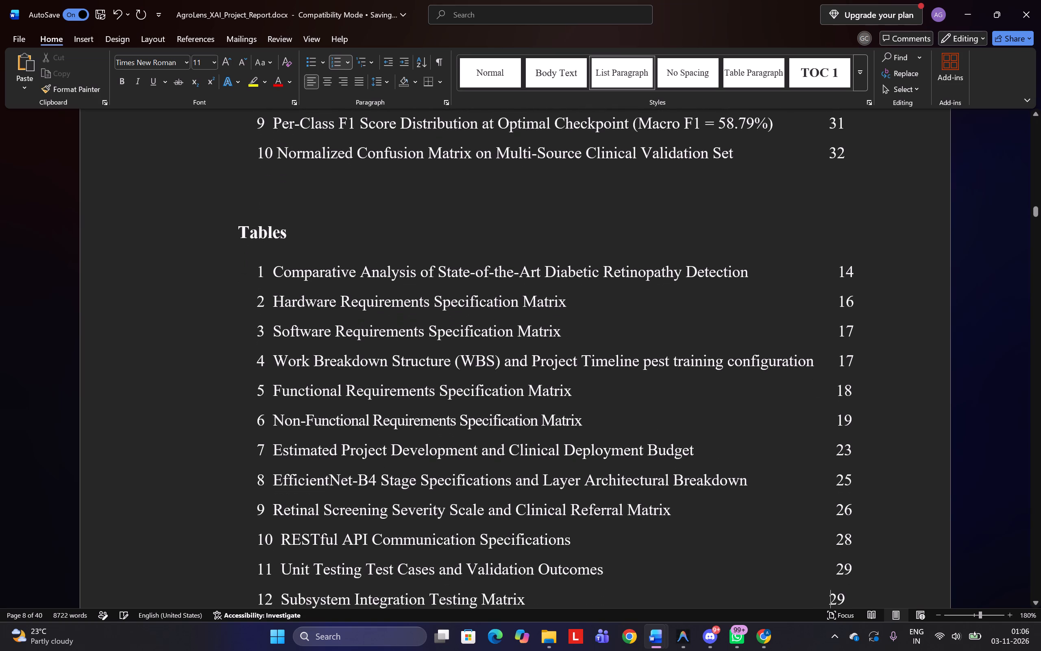
key("Tab")
key("Down")
key("Left")
key("Tab")
key("Down")
key("Left")
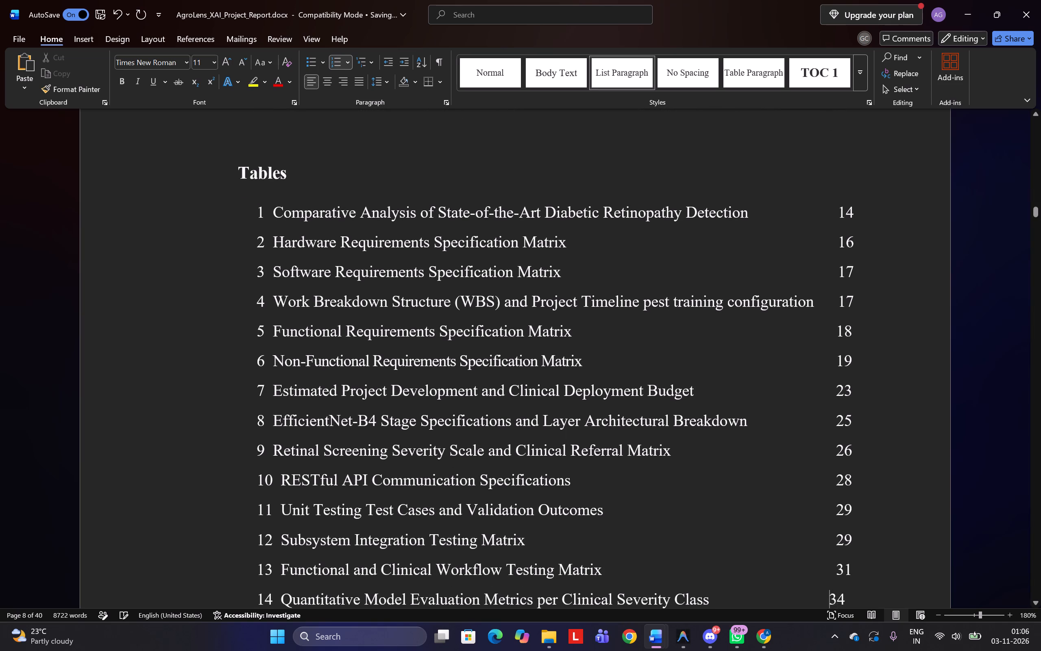
key("Tab")
key("Down")
key("Left")
key("Tab")
key("Down")
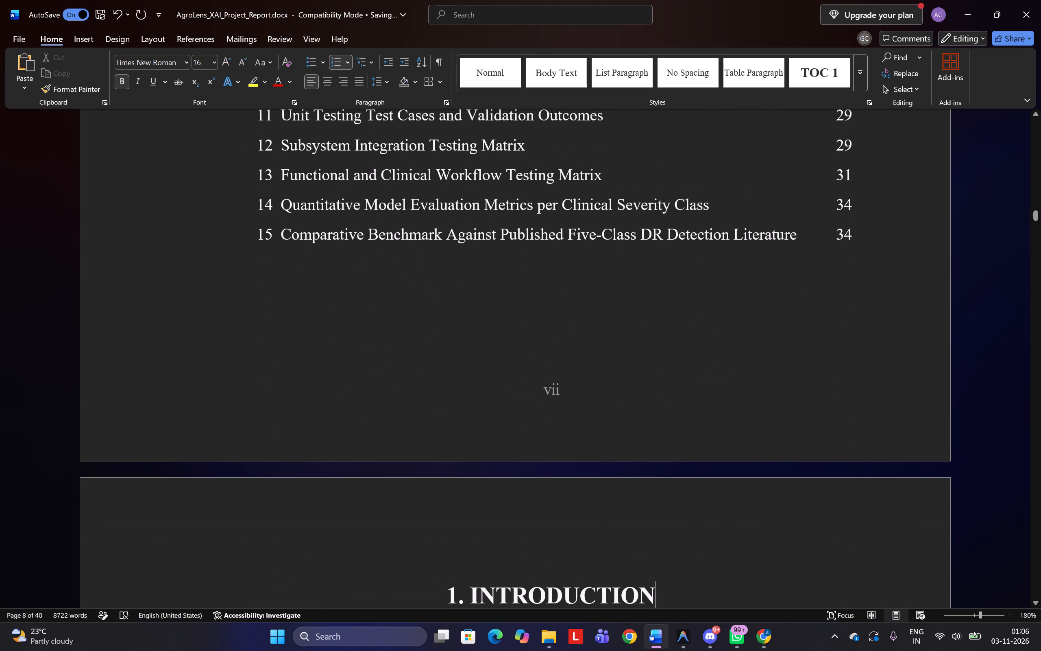
Look through the AgroLens report from the contents pages to the appendices at its end.
scroll(826, 445, "up", 5)
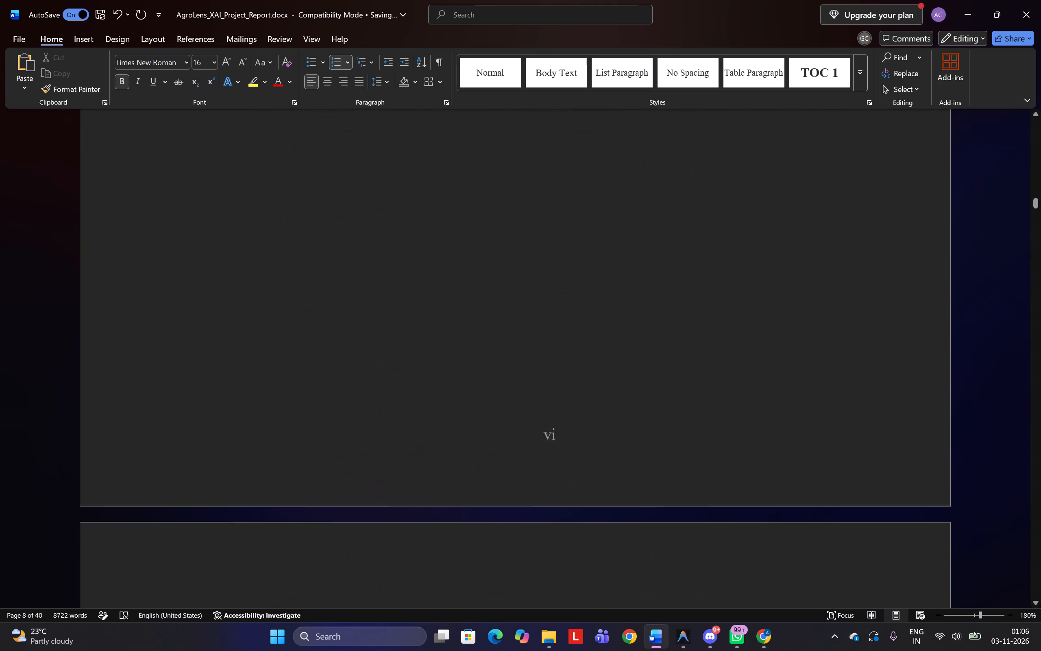
scroll(826, 445, "up", 4)
scroll(826, 445, "down", 1)
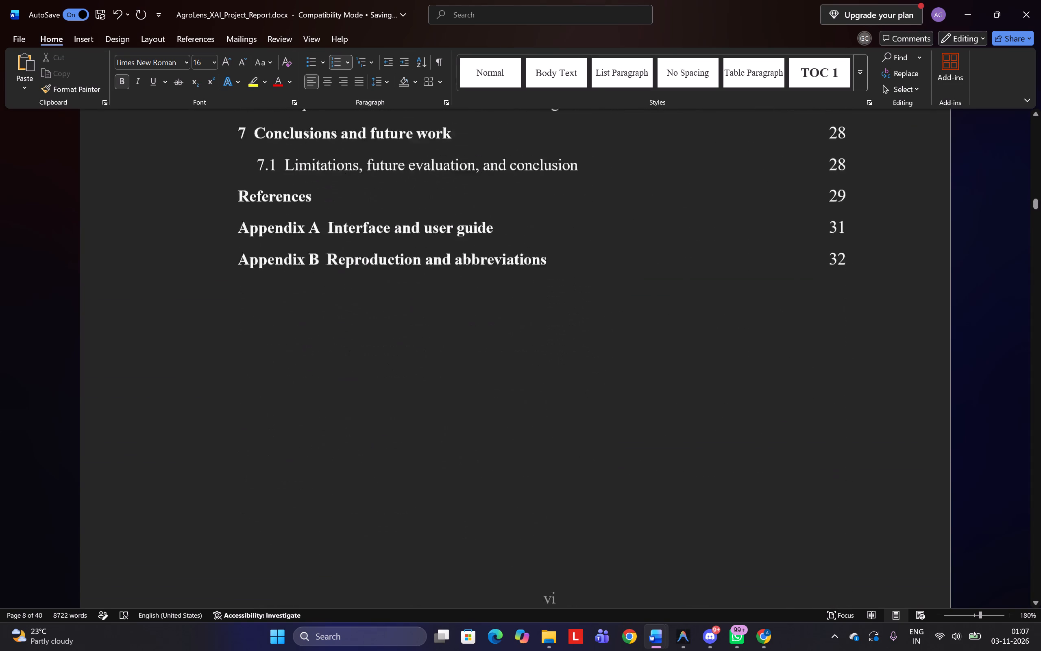
scroll(826, 445, "down", 5)
scroll(826, 445, "down", 2, "ctrl")
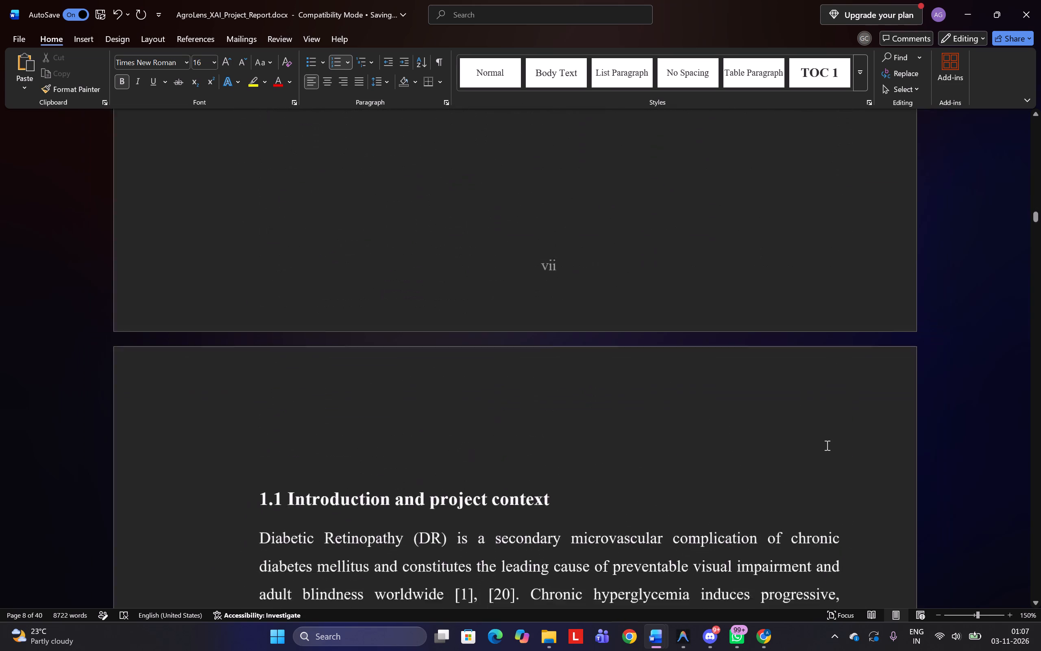
scroll(826, 445, "down", 2, "ctrl")
scroll(826, 445, "down", 4)
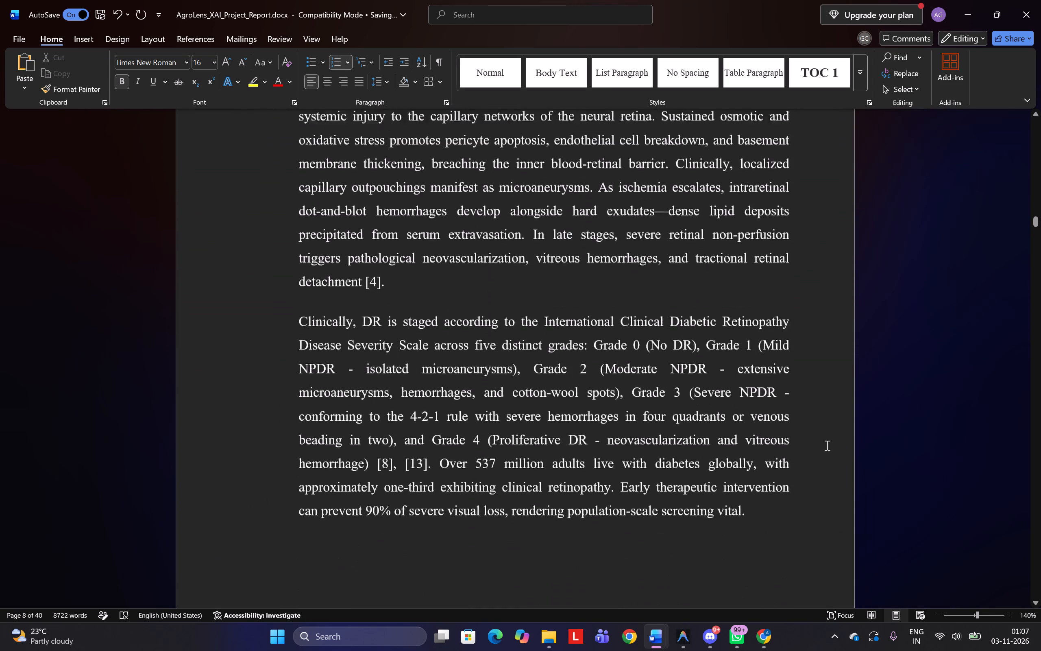
scroll(826, 445, "down", 11)
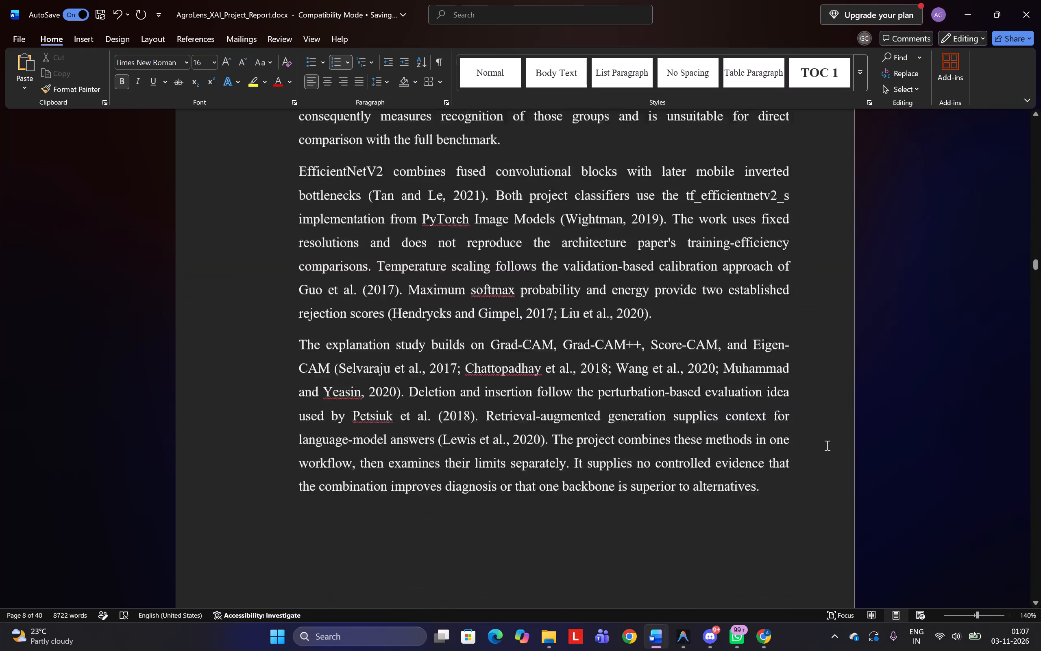
scroll(826, 445, "down", 17)
scroll(826, 445, "down", 9)
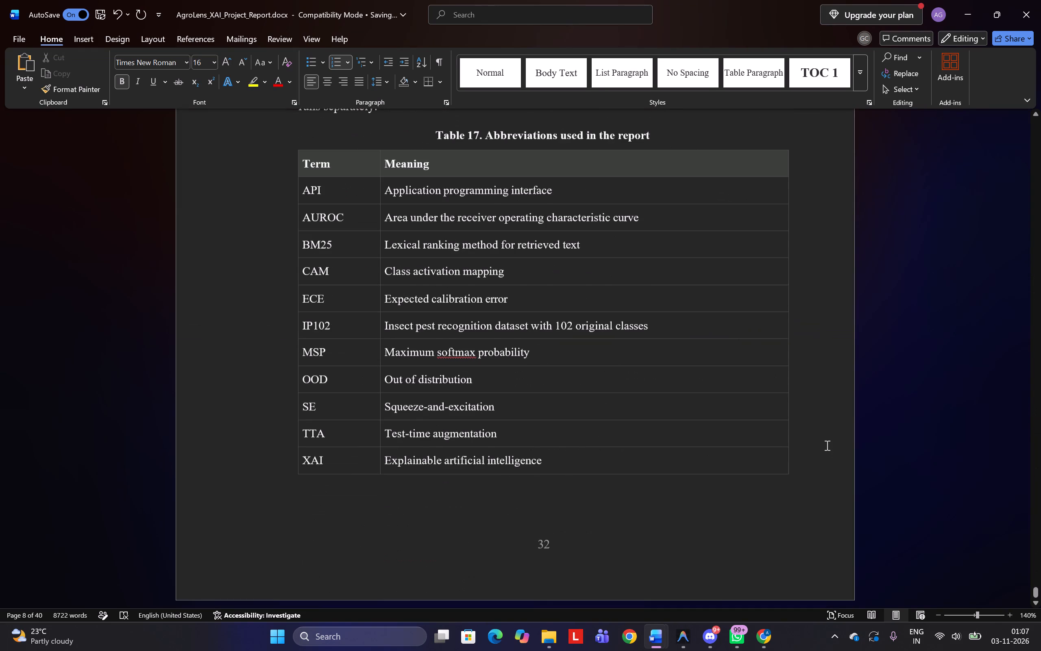
scroll(826, 445, "up", 1)
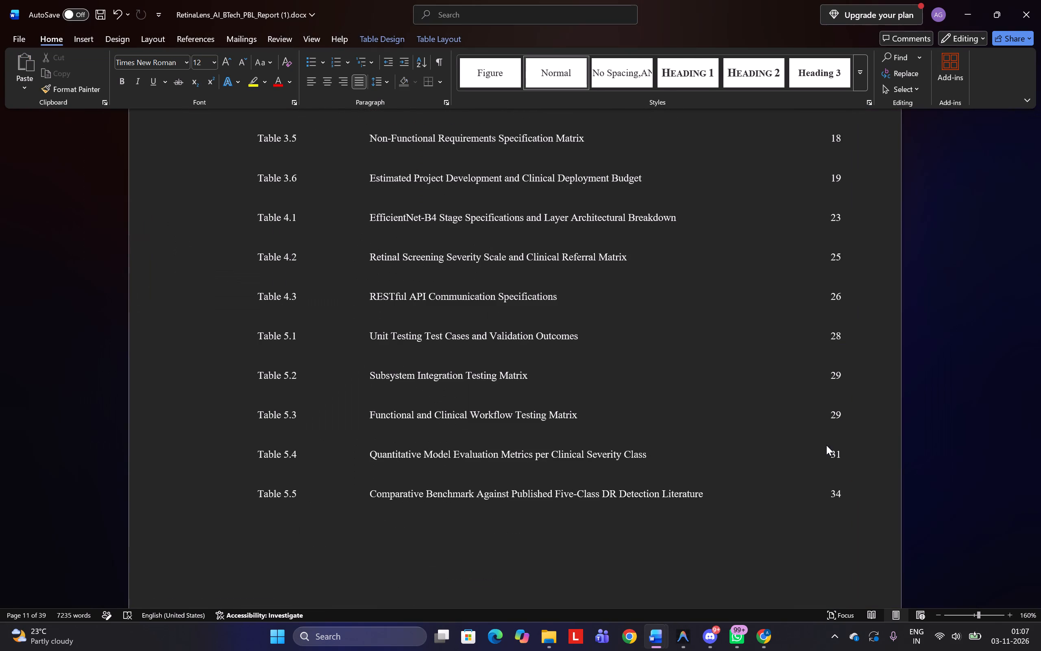
In the RetinaLens report, copy the whole appendices section, from the APPENDICES heading to the end of Appendix D.
scroll(826, 445, "down", 20)
scroll(826, 445, "down", 20)
scroll(826, 445, "down", 20)
scroll(651, 518, "down", 2)
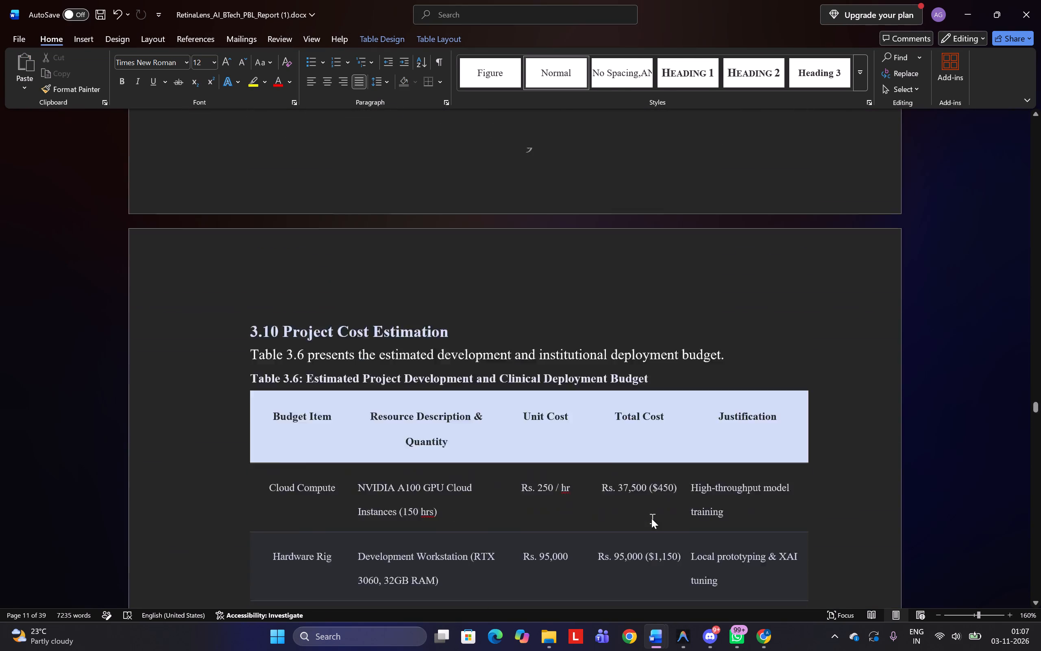
scroll(651, 518, "down", 19)
scroll(651, 518, "left", 1)
scroll(651, 518, "down", 5)
scroll(651, 518, "up", 1)
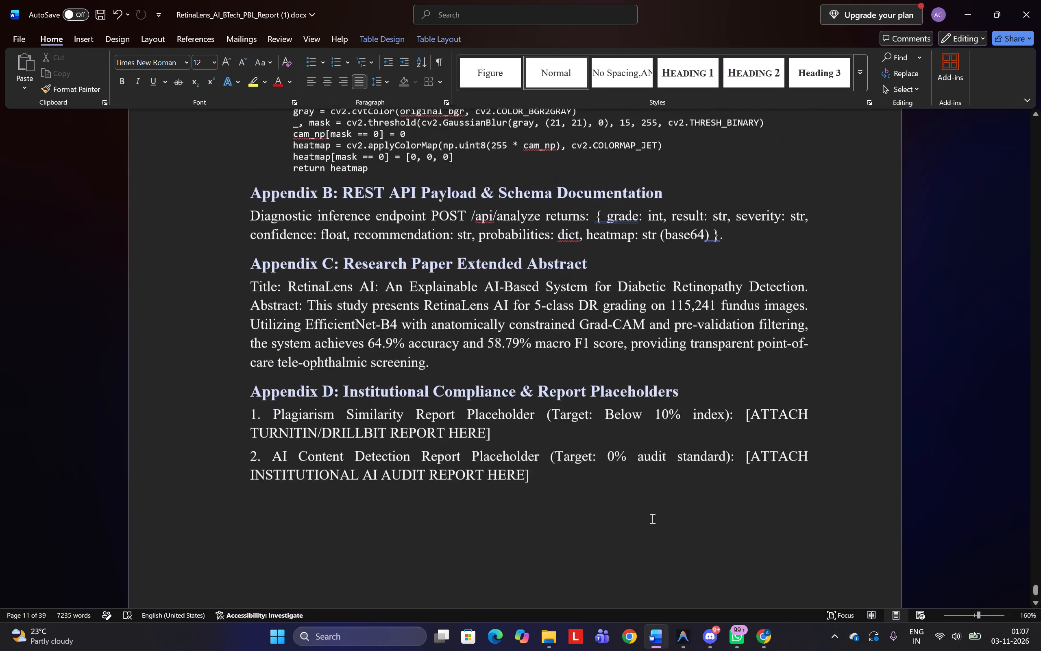
scroll(651, 518, "down", 7, "ctrl")
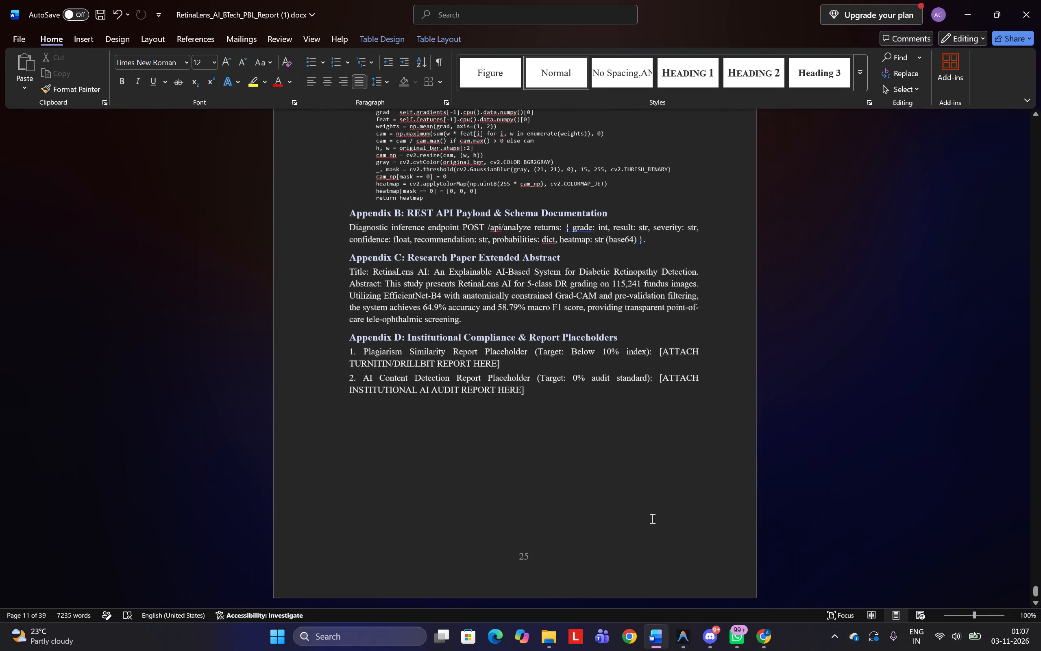
scroll(651, 518, "up", 2)
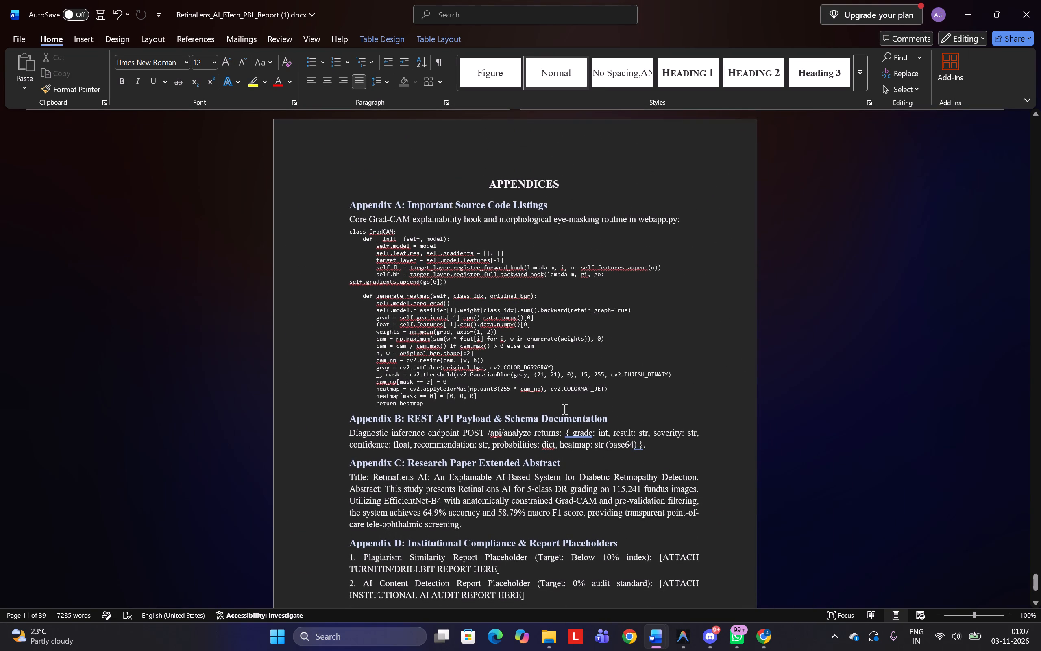
left_click_drag(484, 186, 551, 524)
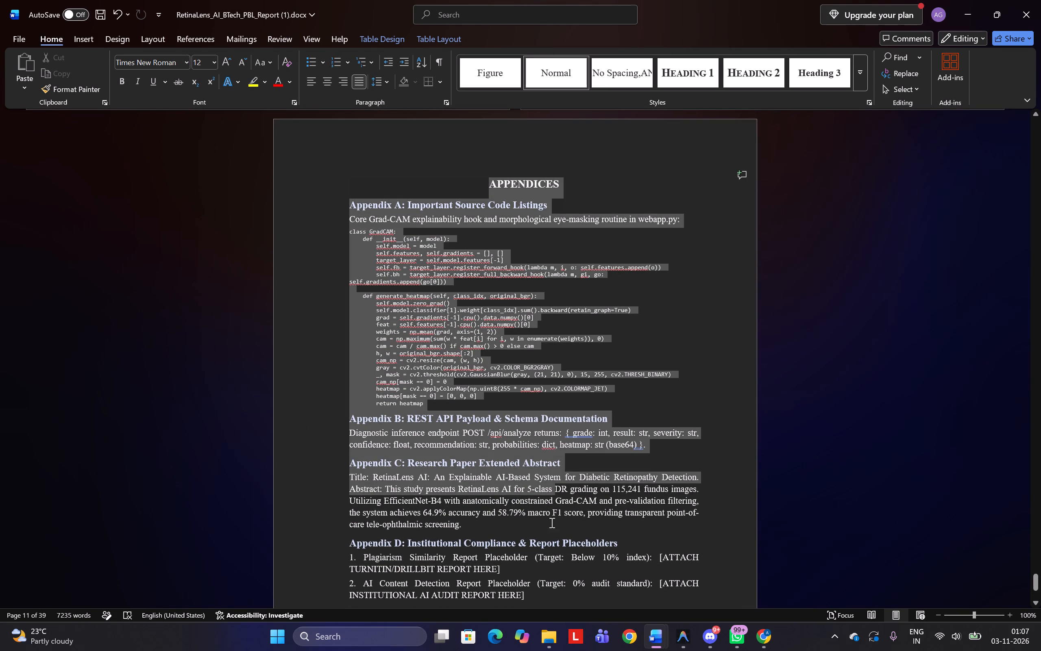
left_click_drag(551, 524, 531, 395)
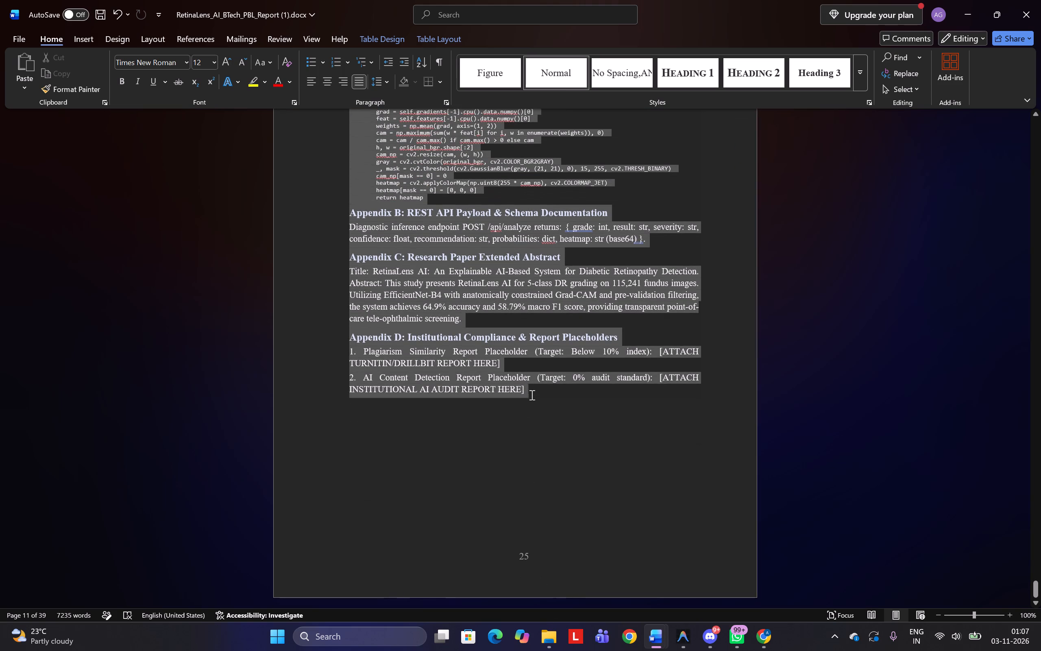
left_click_drag(531, 395, 531, 394)
key("ctrl+c")
Switch to the AgroLens report and delete the abbreviations table under the Table 17 caption in Appendix B.
key("alt+Tab")
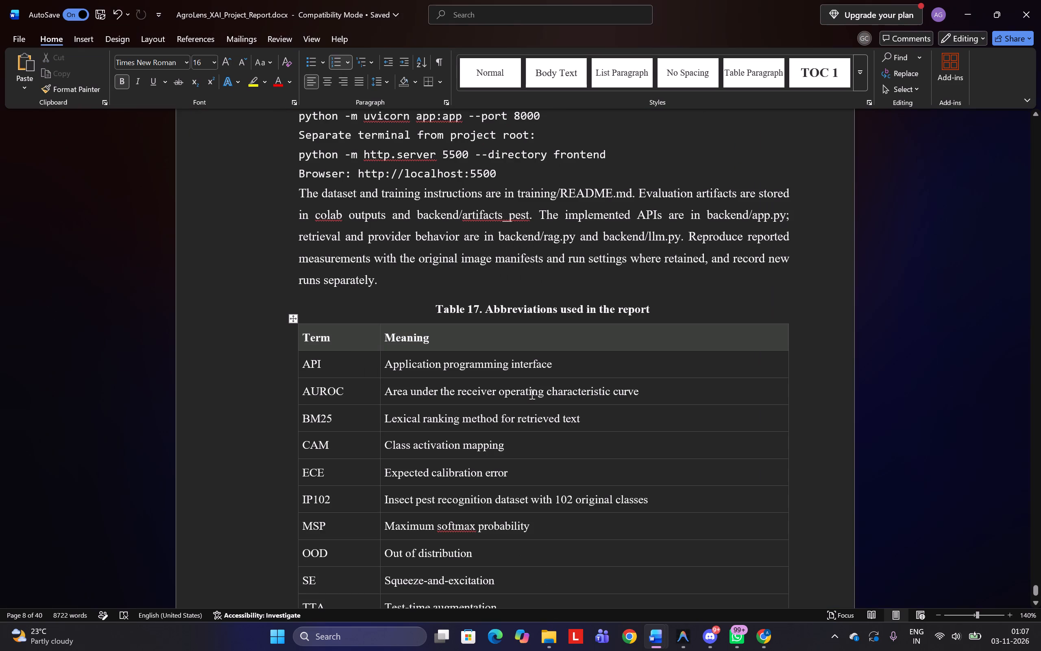
scroll(531, 394, "down", 2, "ctrl")
scroll(531, 394, "up", 1)
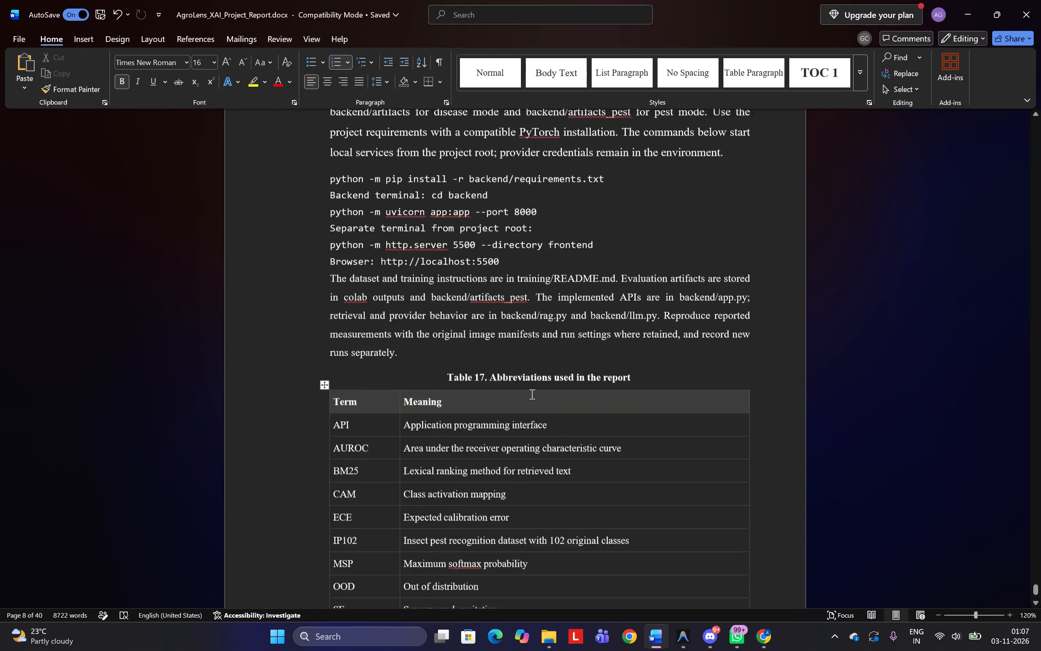
scroll(531, 394, "down", 5, "ctrl")
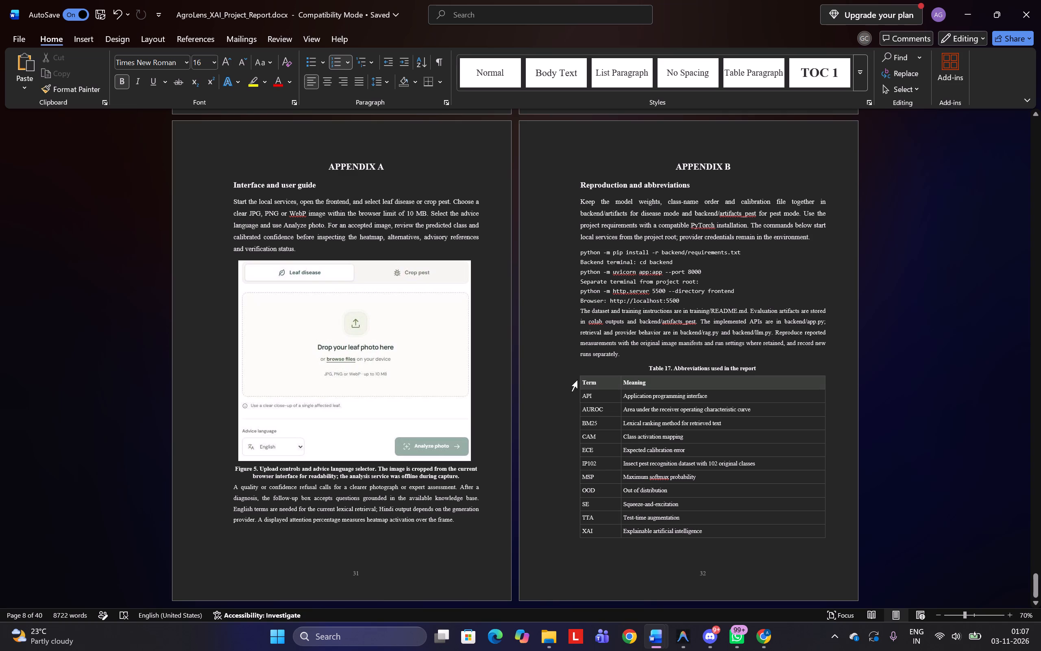
left_click(655, 369)
left_click(575, 370)
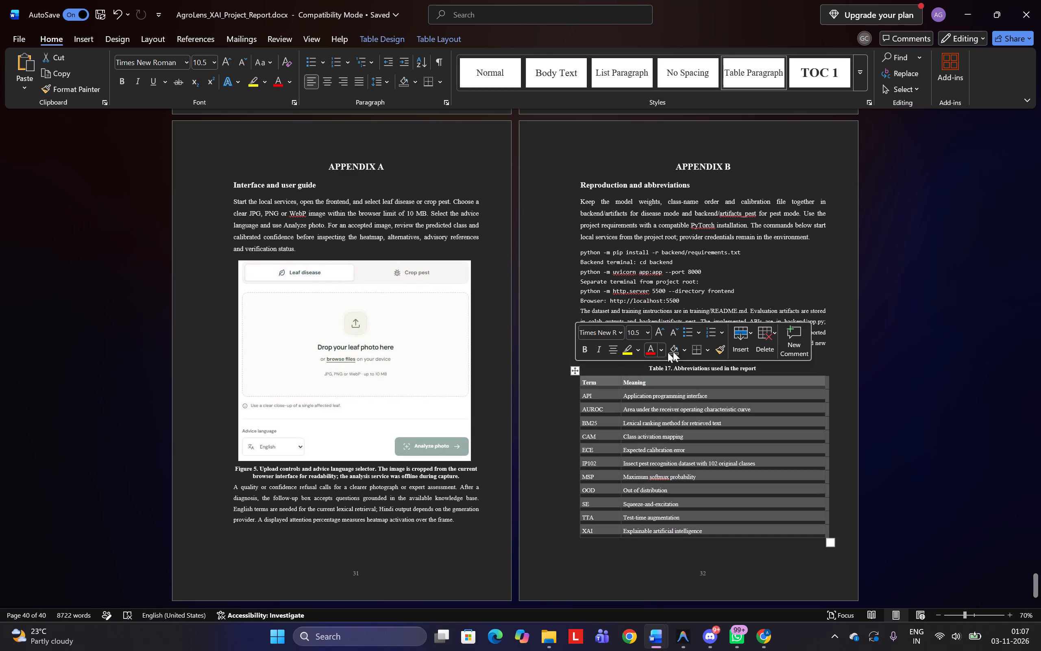
left_click(764, 338)
left_click(786, 420)
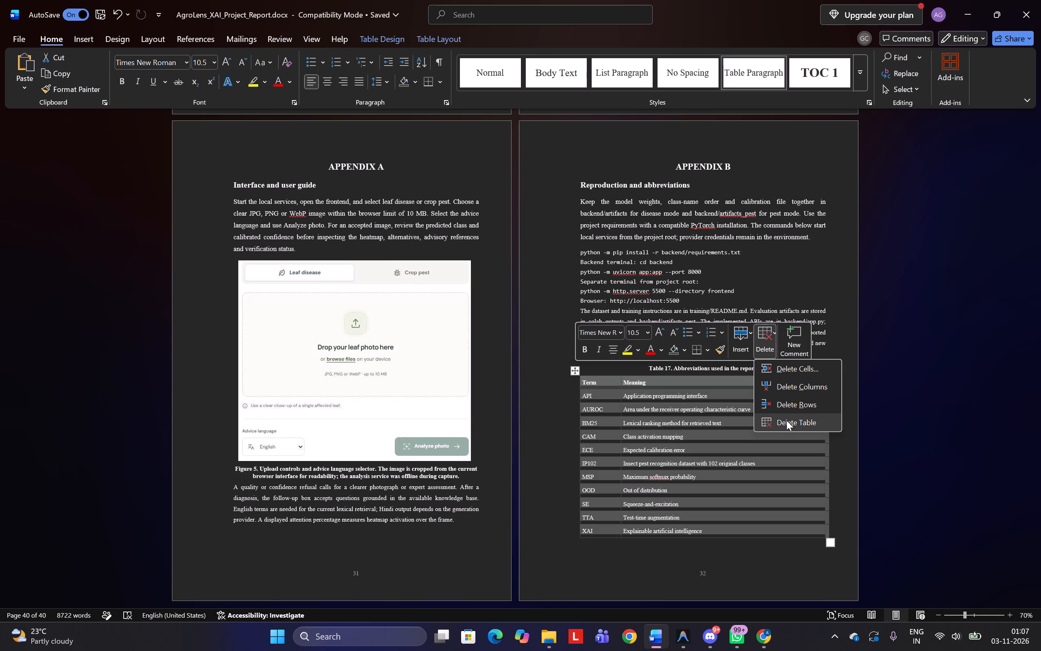
Replace the Appendix B body text and the Table 17 caption with the copied RetinaLens appendices.
left_click_drag(766, 367, 603, 228)
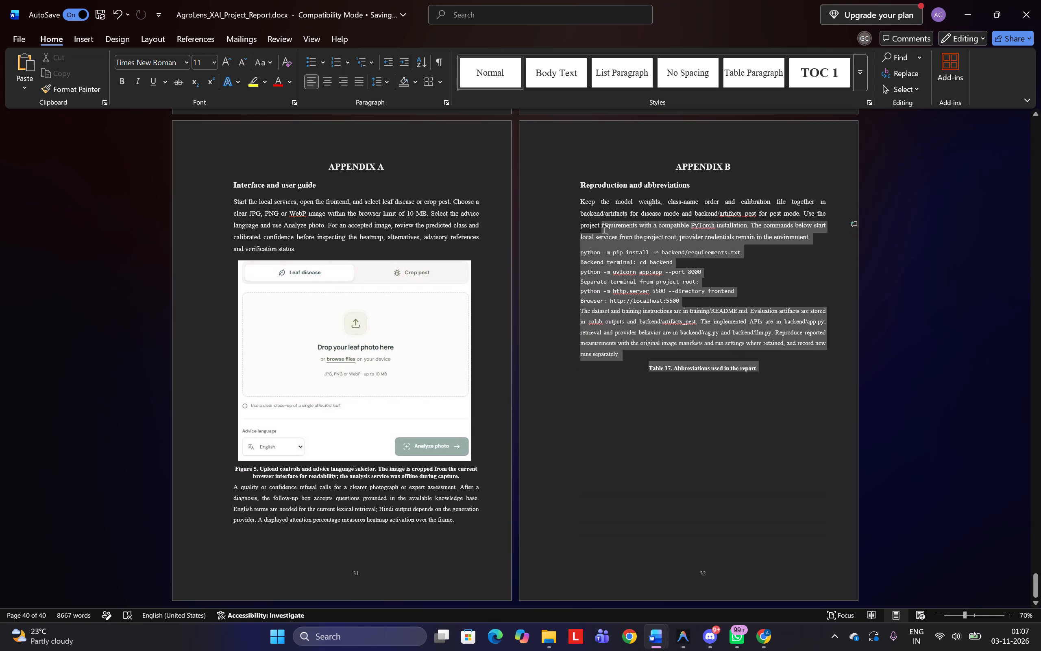
left_click_drag(603, 228, 570, 193)
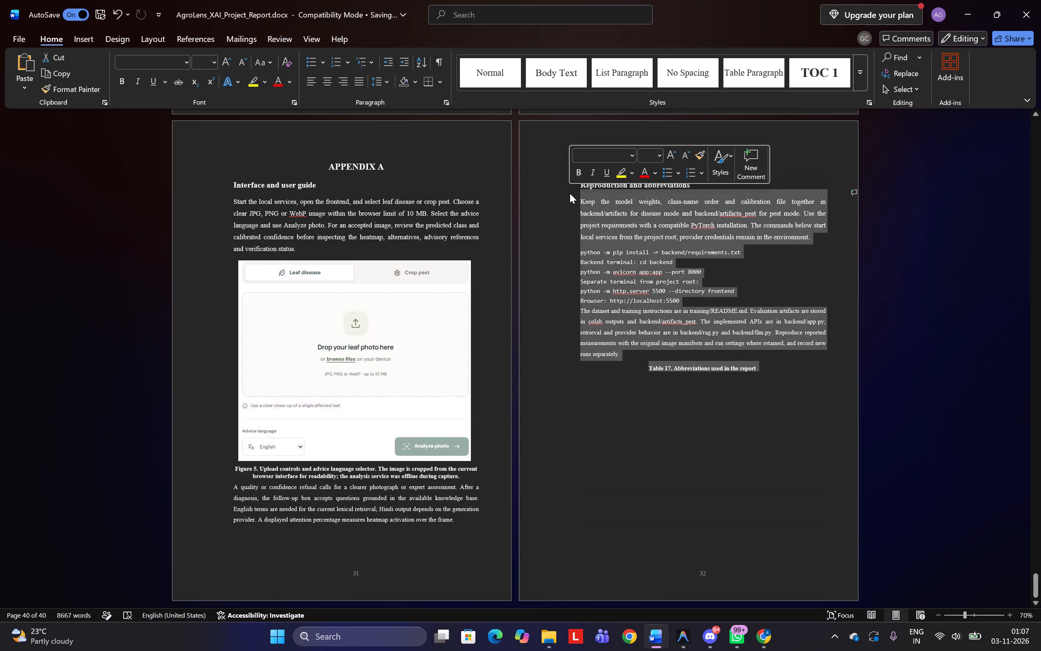
key("BackSpace")
key("ctrl+v")
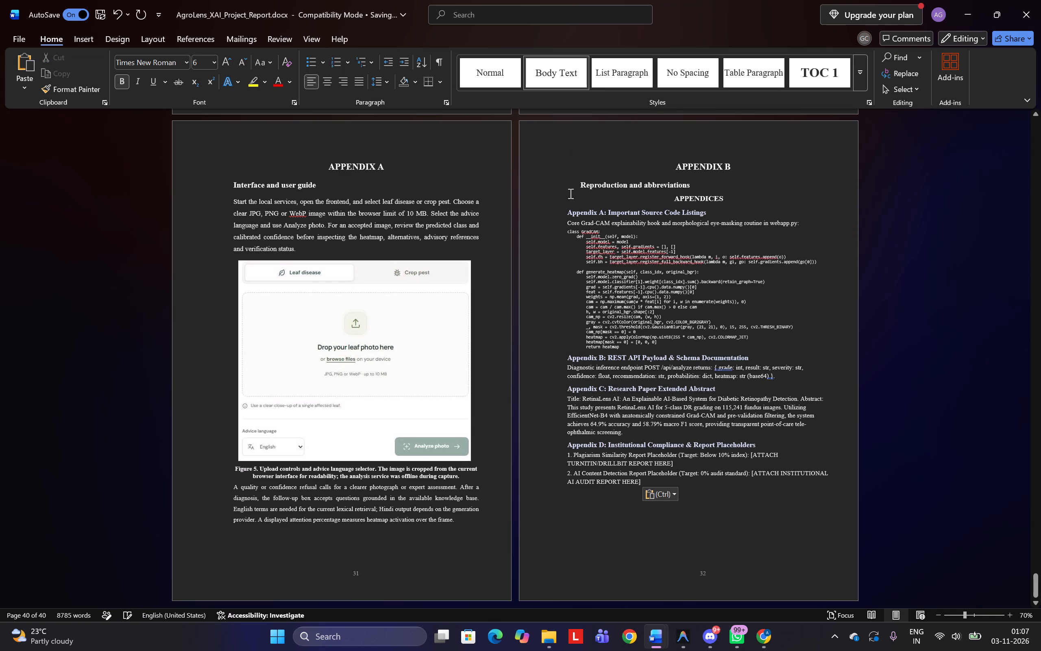
Delete the old APPENDIX B heading and its "Reproduction and abbreviations" subheading above the pasted appendices.
left_click_drag(700, 182, 663, 171)
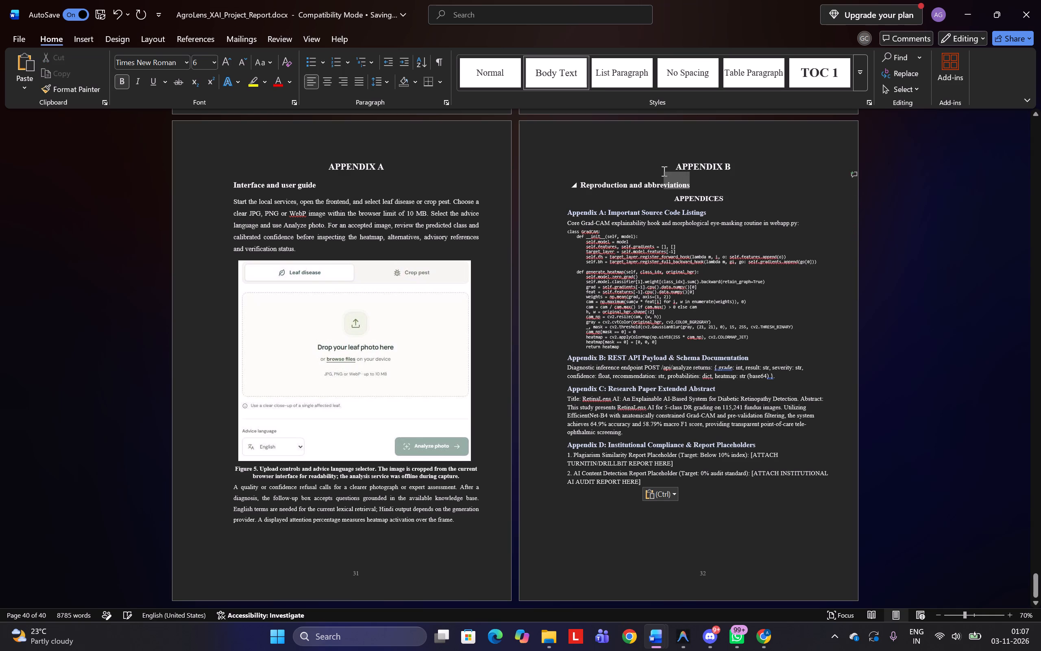
left_click_drag(663, 171, 662, 169)
key("BackSpace")
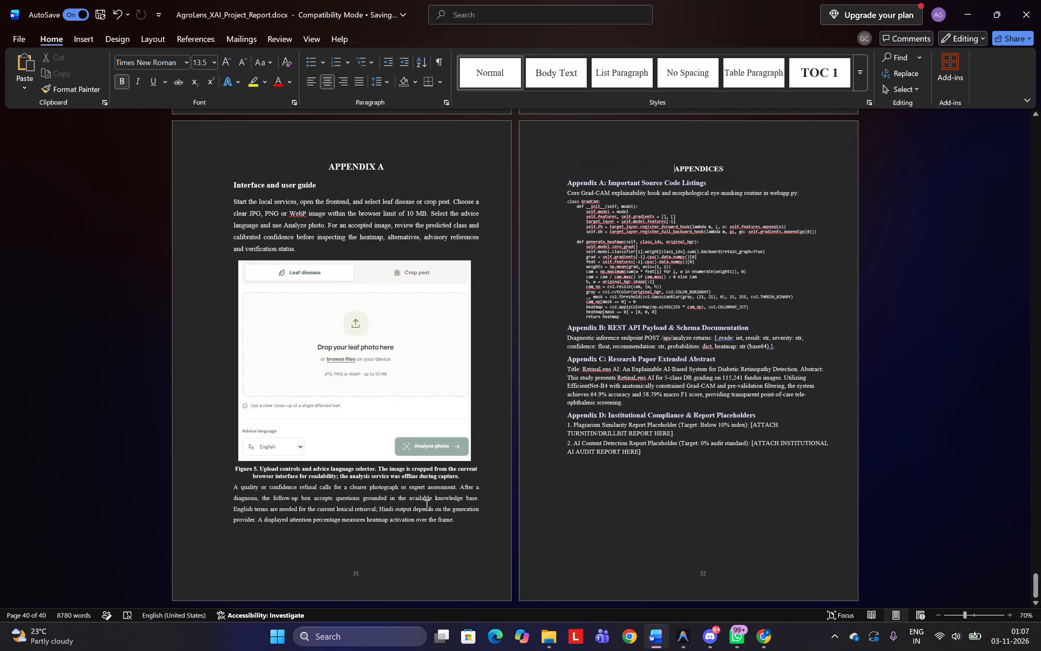
Delete the old Appendix A content on page 31, including its heading, text, interface image and Figure 5 caption.
left_click_drag(451, 522, 309, 260)
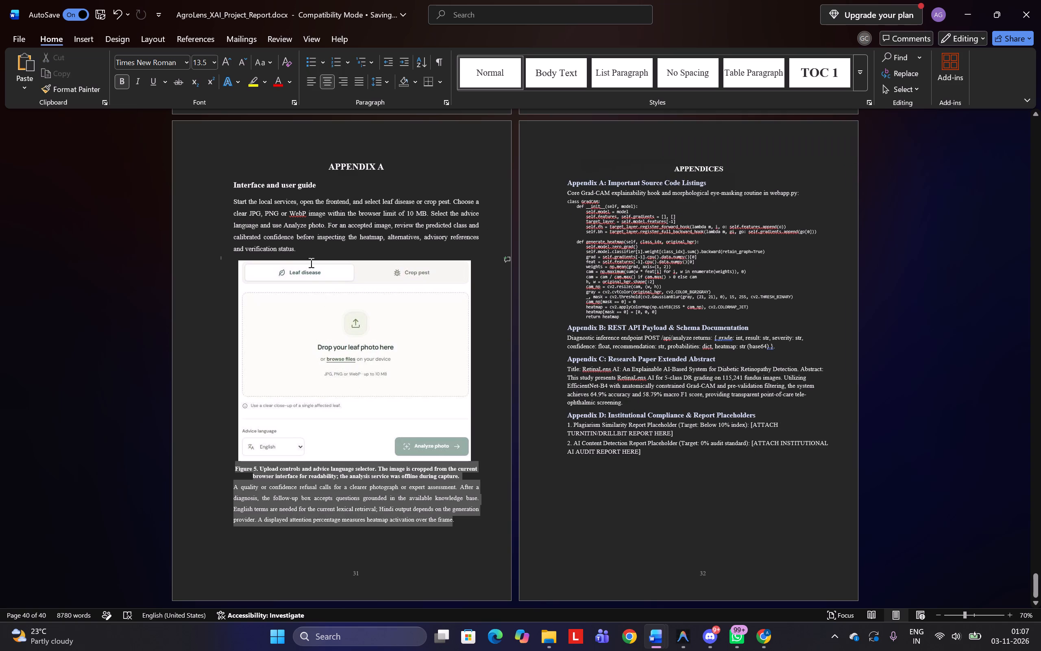
left_click_drag(309, 260, 332, 124)
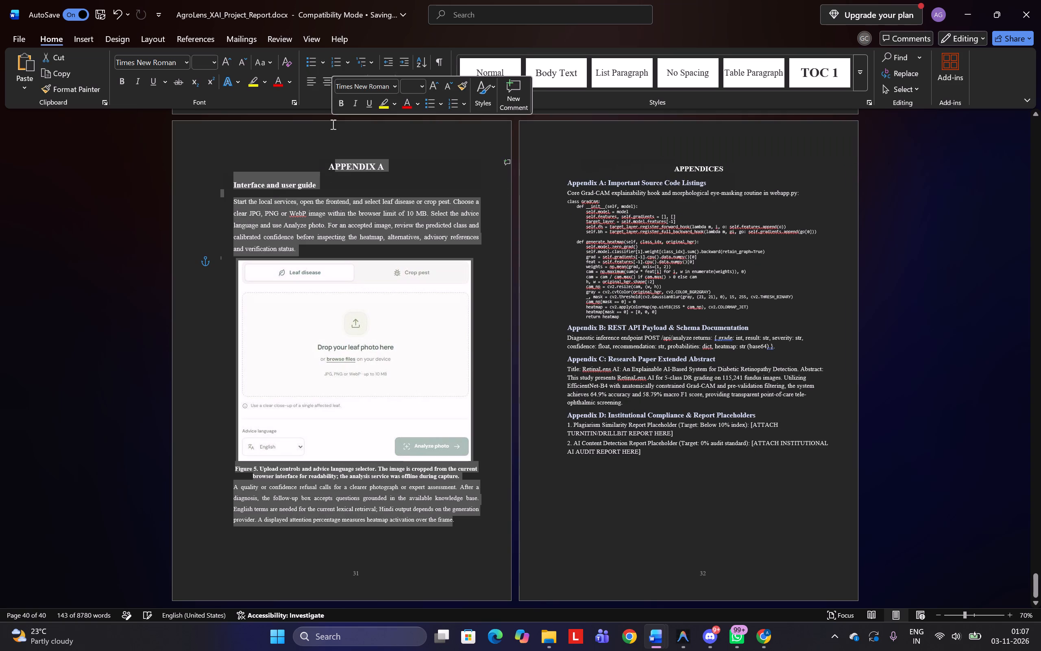
key("BackSpace")
key("BackSpace")
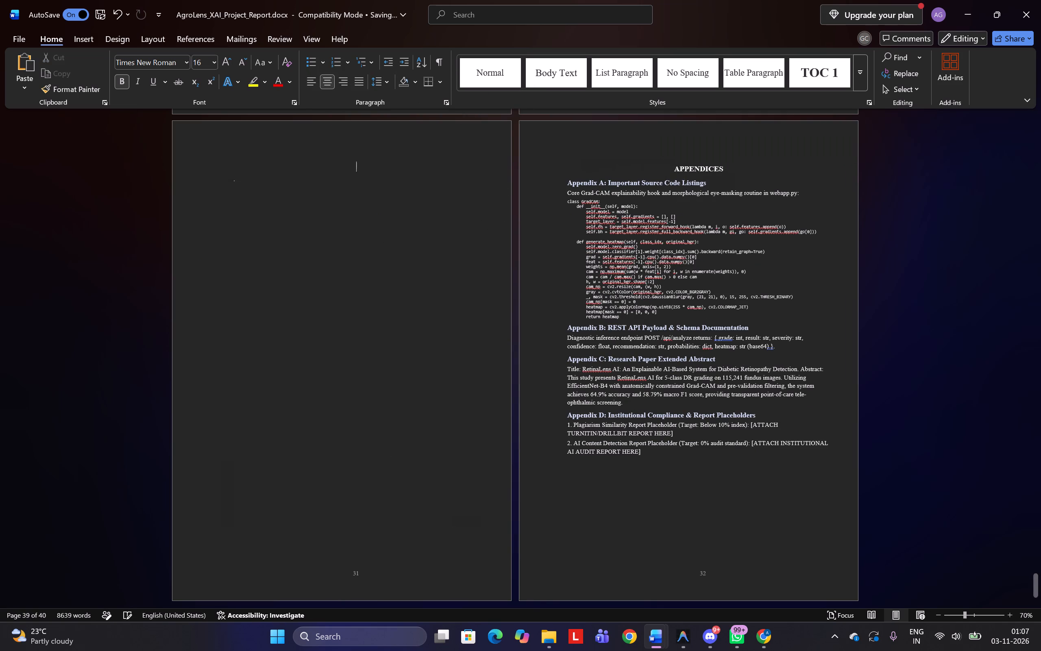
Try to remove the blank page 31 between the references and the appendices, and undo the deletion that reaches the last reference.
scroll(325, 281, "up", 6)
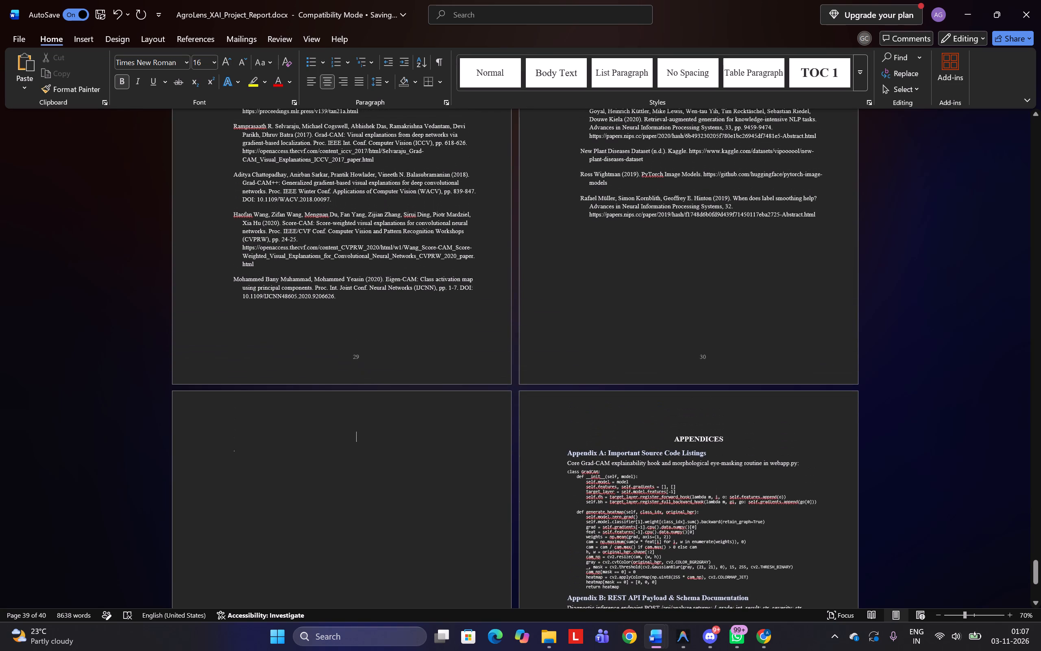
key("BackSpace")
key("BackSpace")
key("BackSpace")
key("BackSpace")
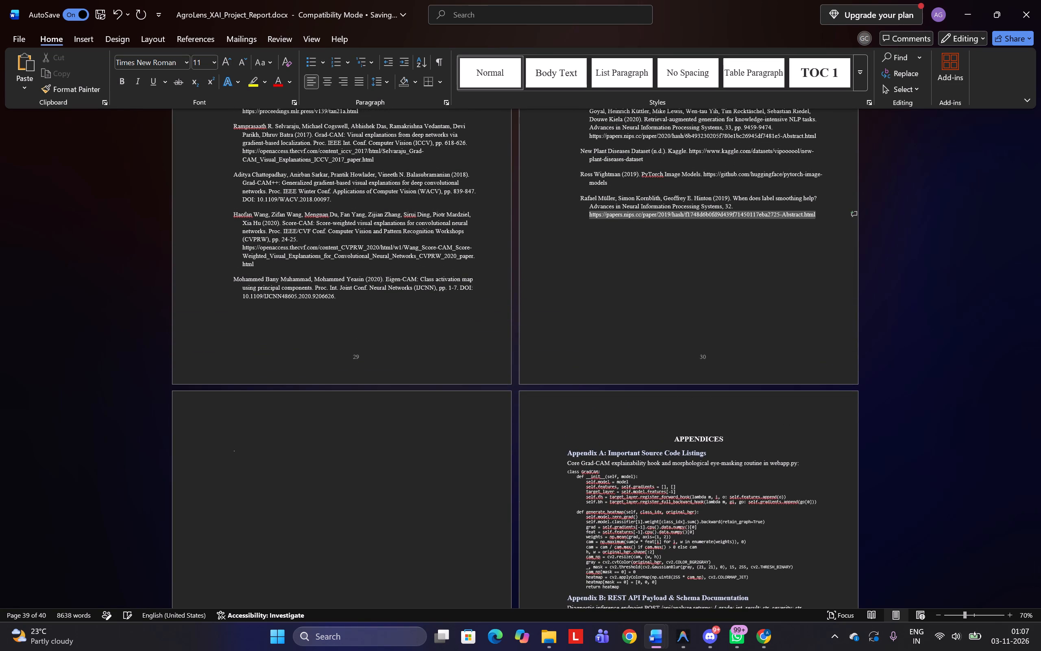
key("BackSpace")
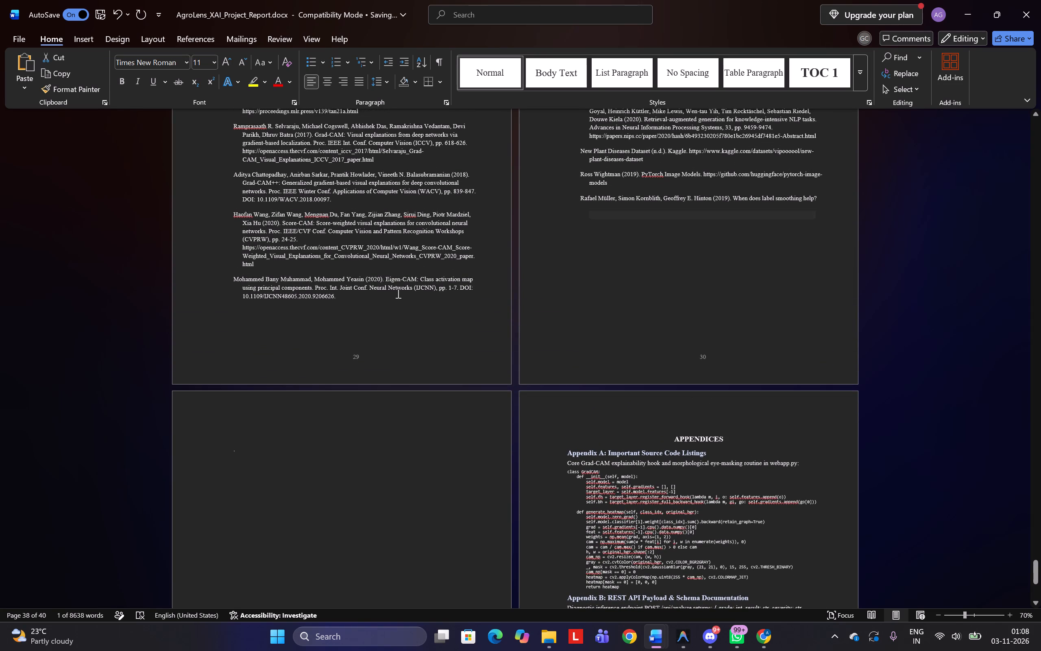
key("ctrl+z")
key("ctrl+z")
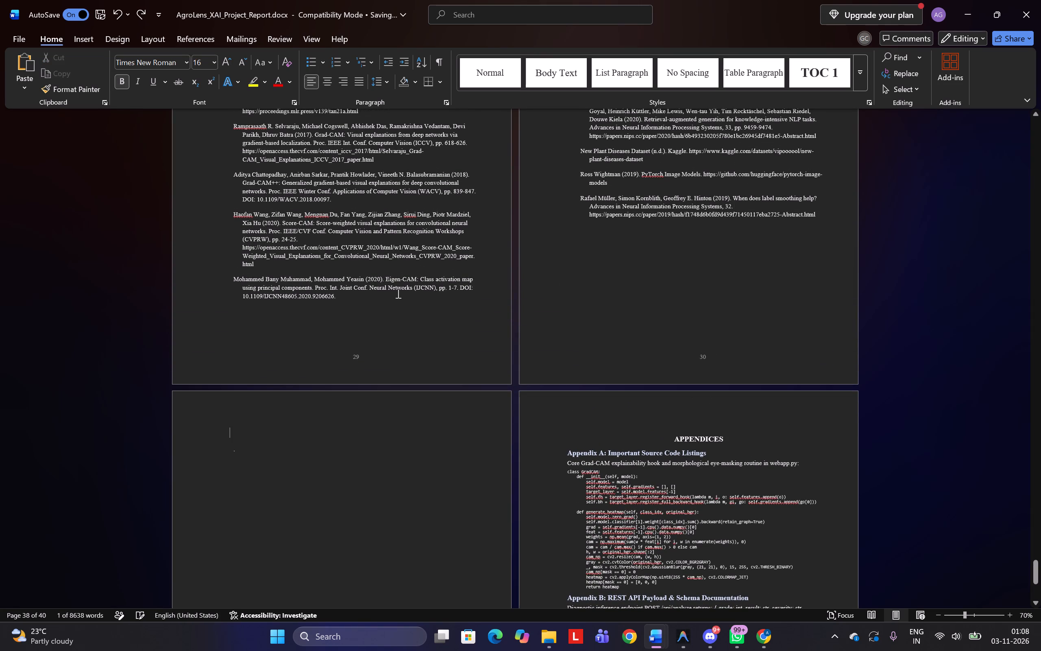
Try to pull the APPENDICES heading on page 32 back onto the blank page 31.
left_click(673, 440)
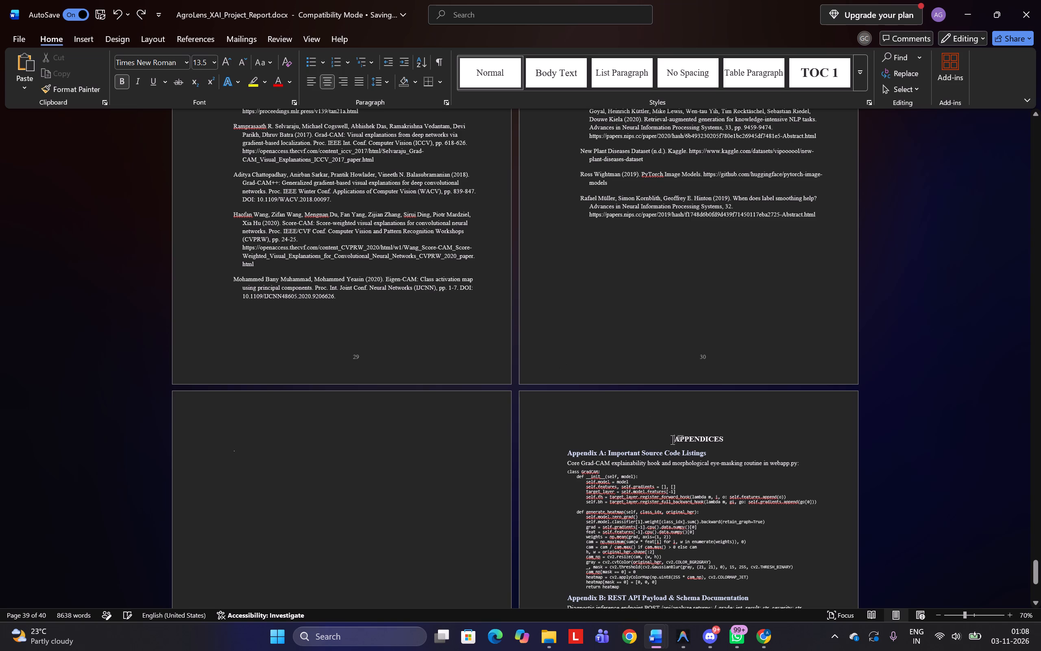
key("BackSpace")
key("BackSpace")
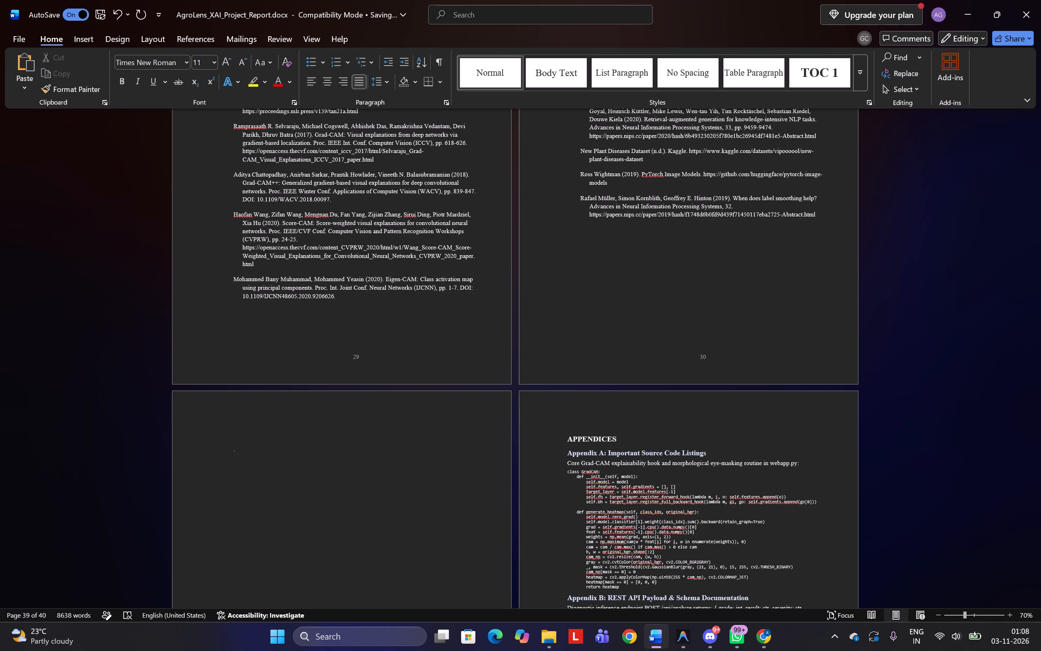
Copy the full appendices text from page 32 and paste it onto blank page 31, removing the stray dot there.
scroll(673, 440, "down", 4)
left_click(405, 498)
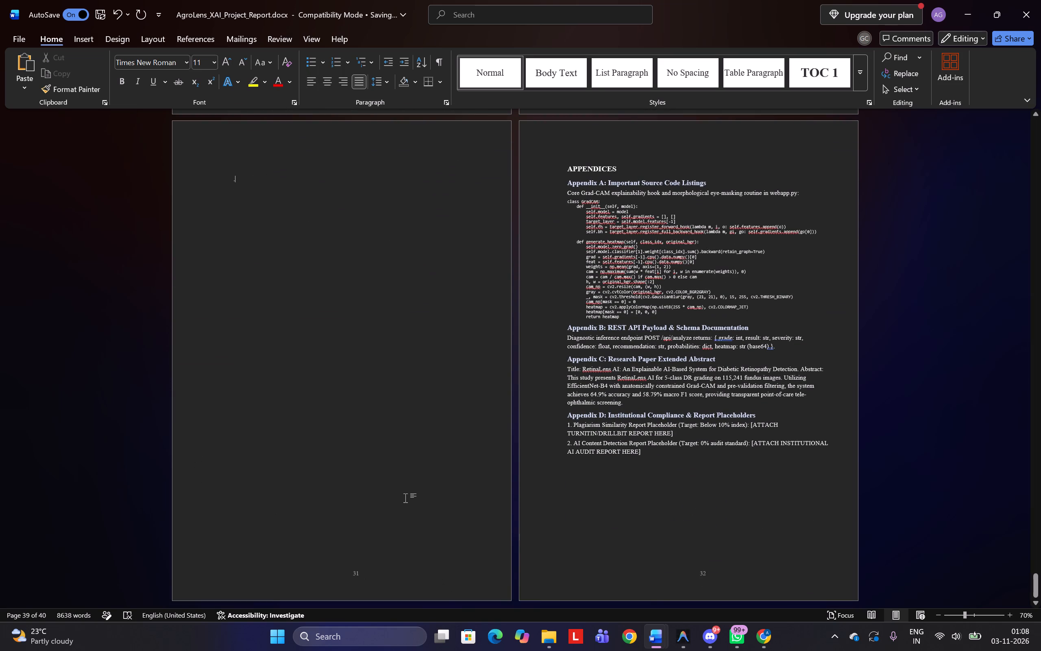
left_click_drag(647, 453, 548, 176)
key("ctrl+c")
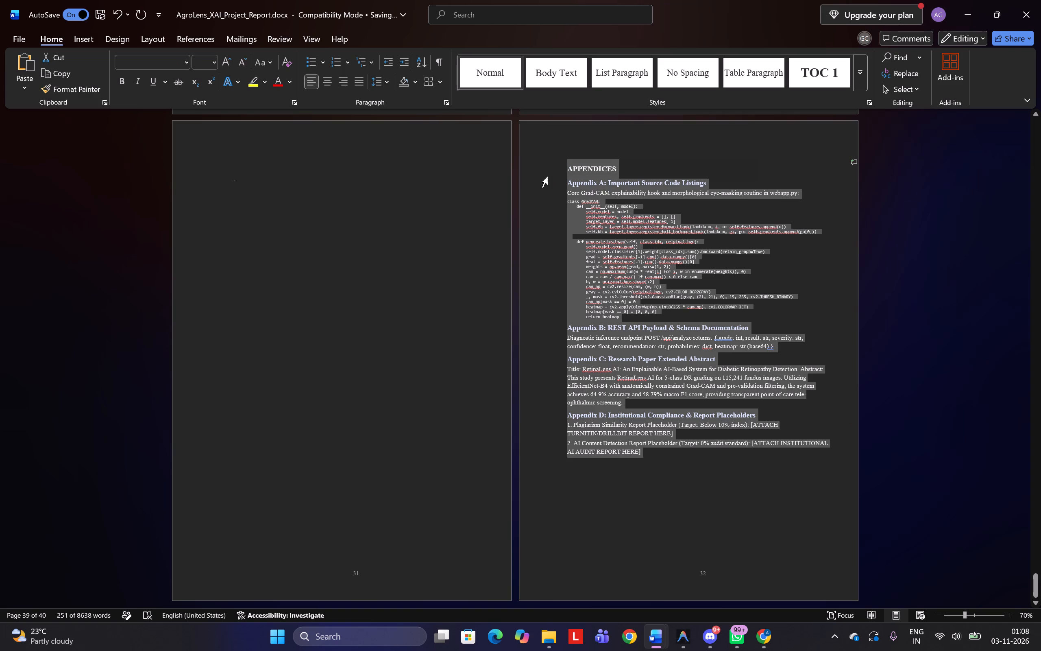
left_click(320, 218)
key("BackSpace")
key("BackSpace")
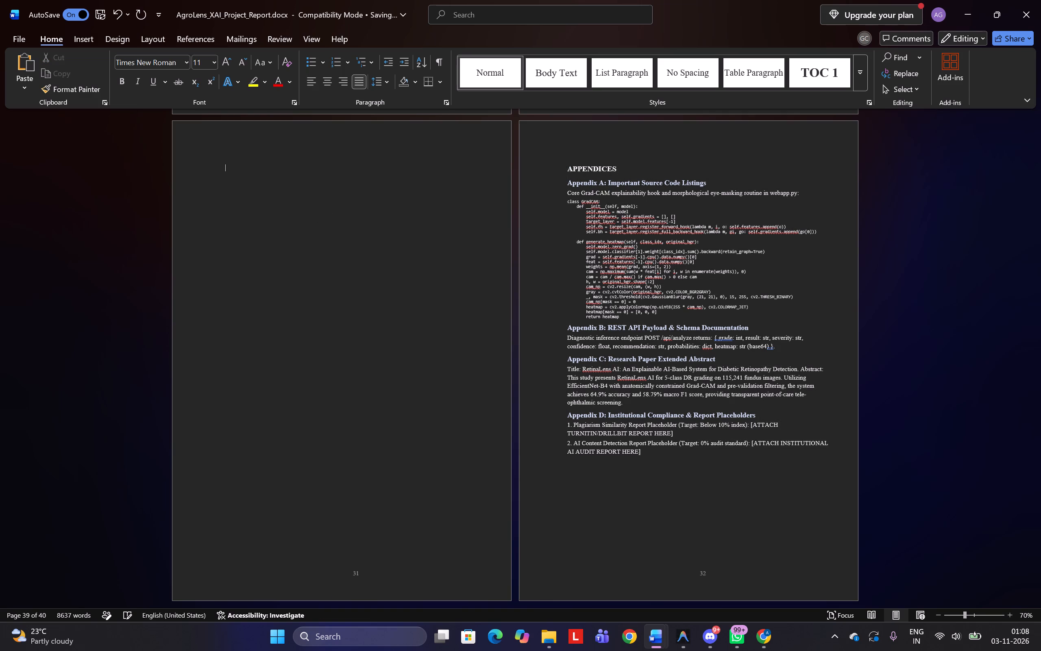
key("ctrl+v")
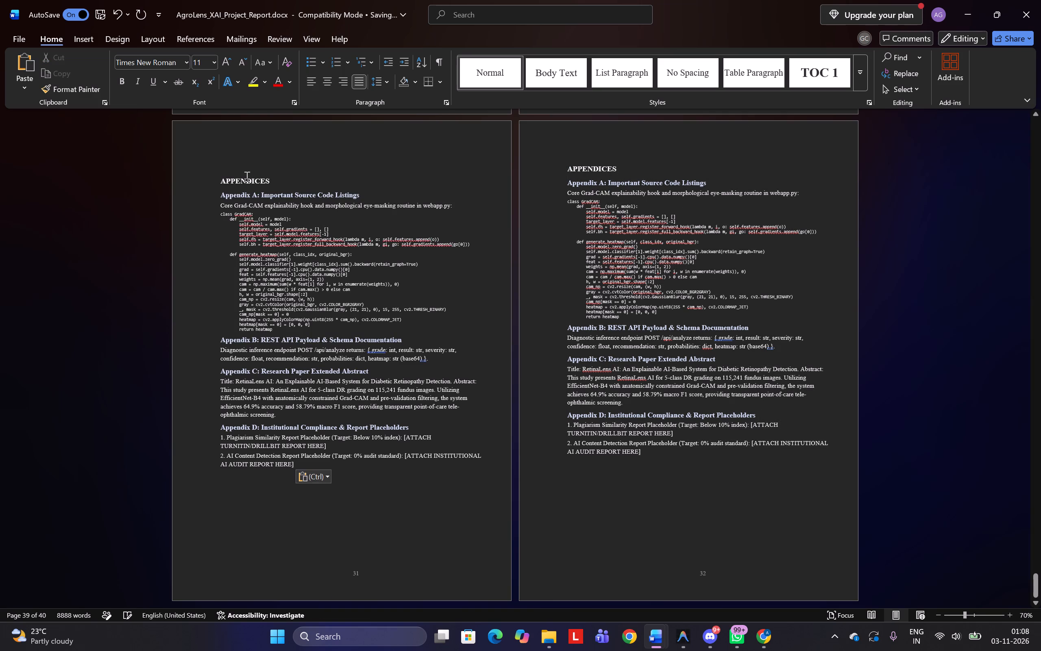
Indent the pasted APPENDICES heading on page 31 to about the page centre, and compare it with the RetinaLens report's appendices page.
left_click(218, 179)
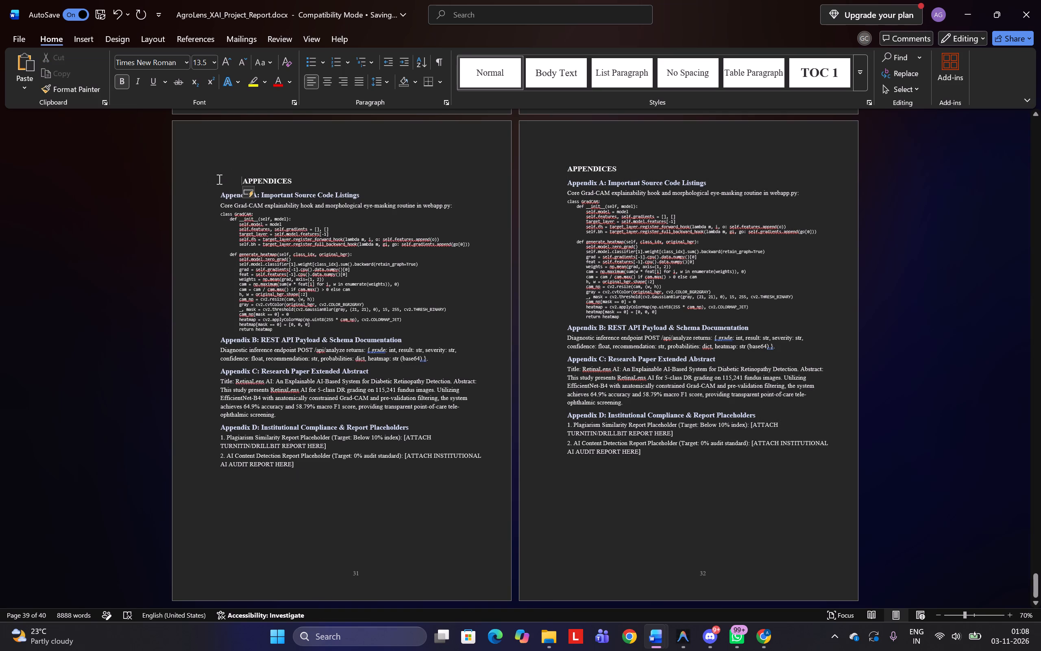
key("Tab")
key("Tab")
key("Tab")
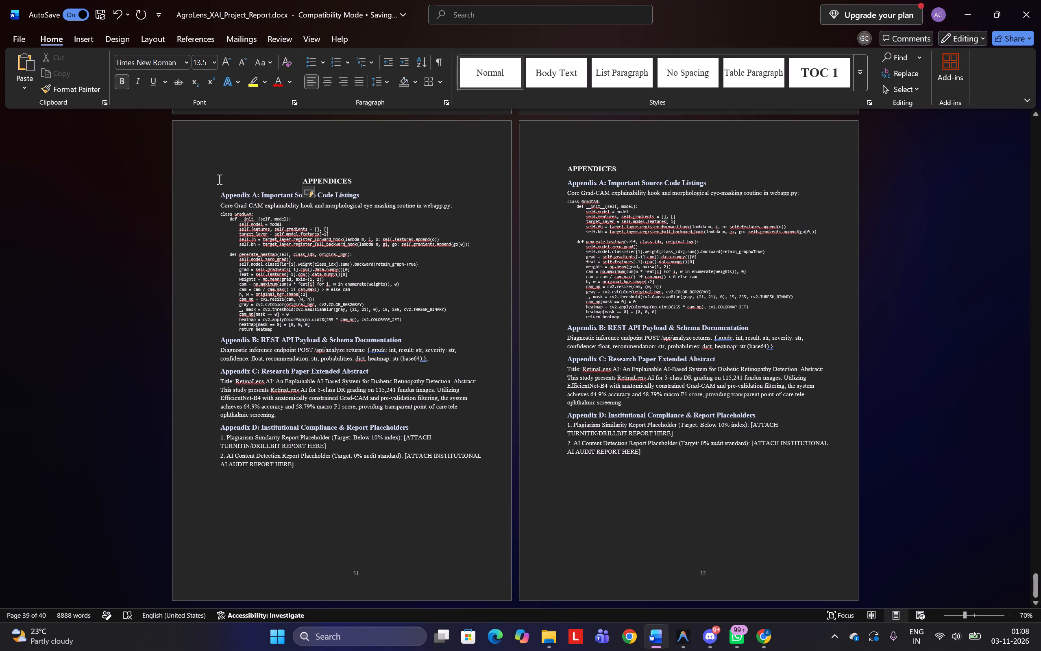
key("alt+Tab")
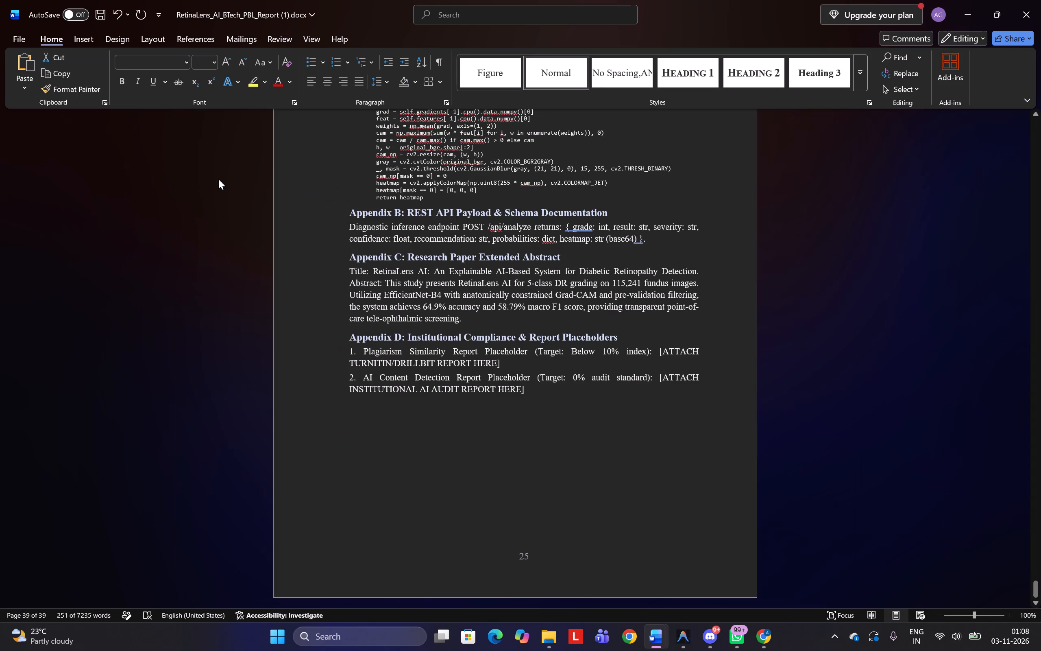
scroll(218, 179, "up", 3)
left_click(446, 271)
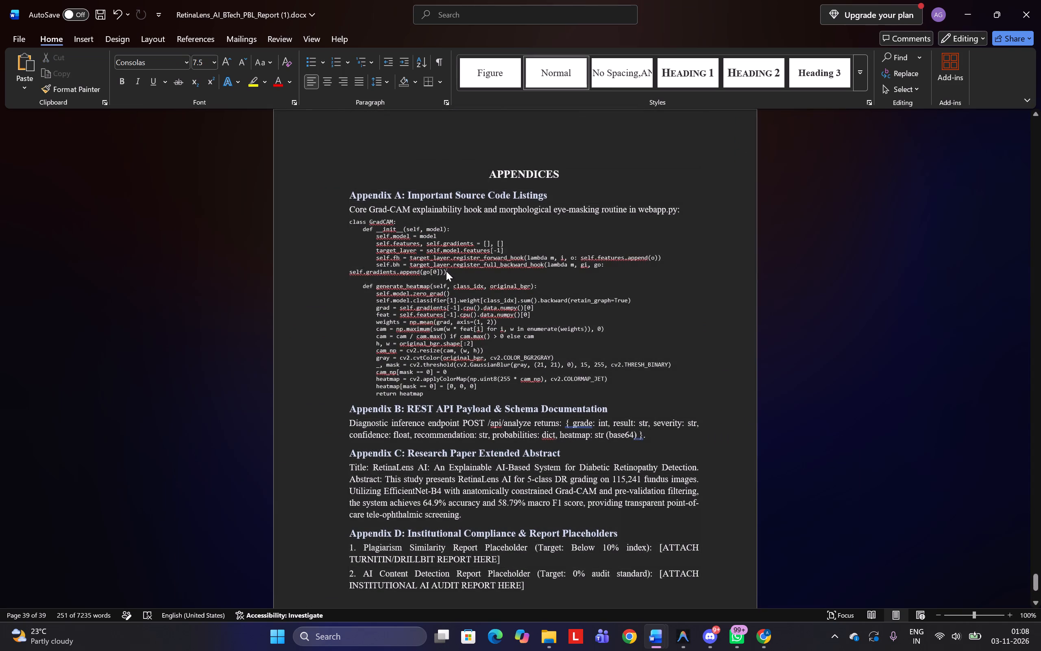
key("alt+Tab")
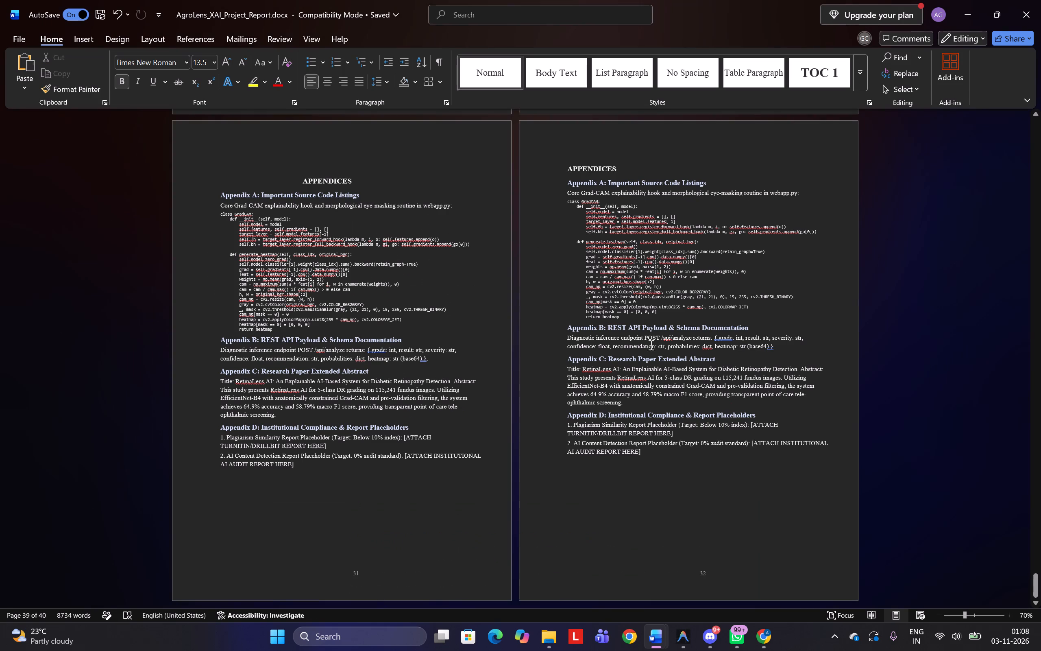
Delete the duplicate appendices text on page 32, from the APPENDICES heading through the end of Appendix D.
left_click_drag(653, 454, 599, 281)
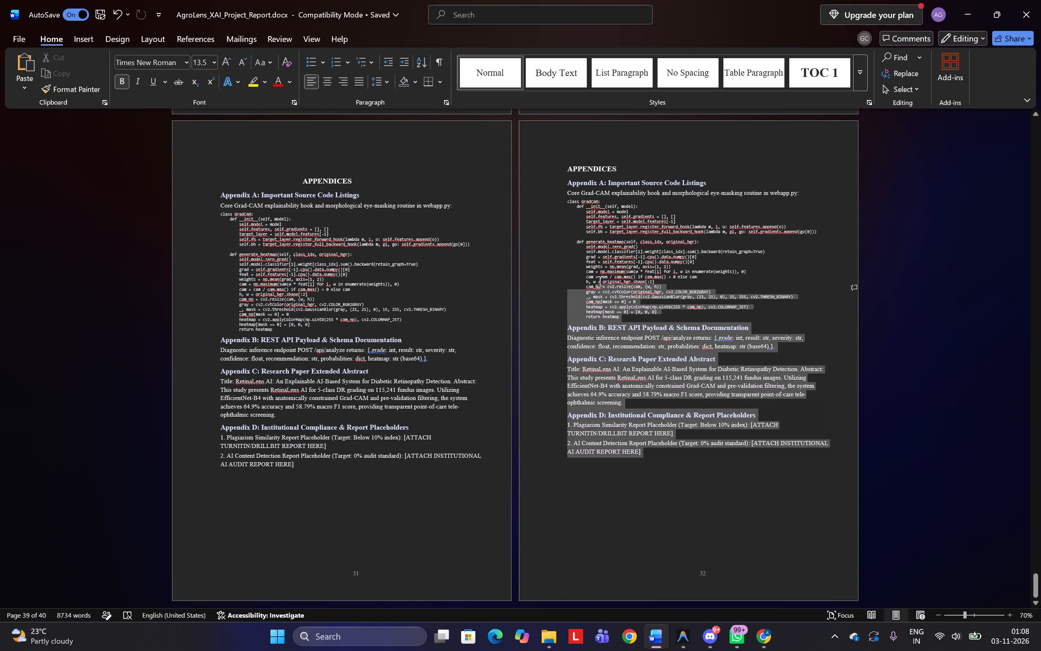
left_click_drag(599, 281, 568, 172)
key("BackSpace")
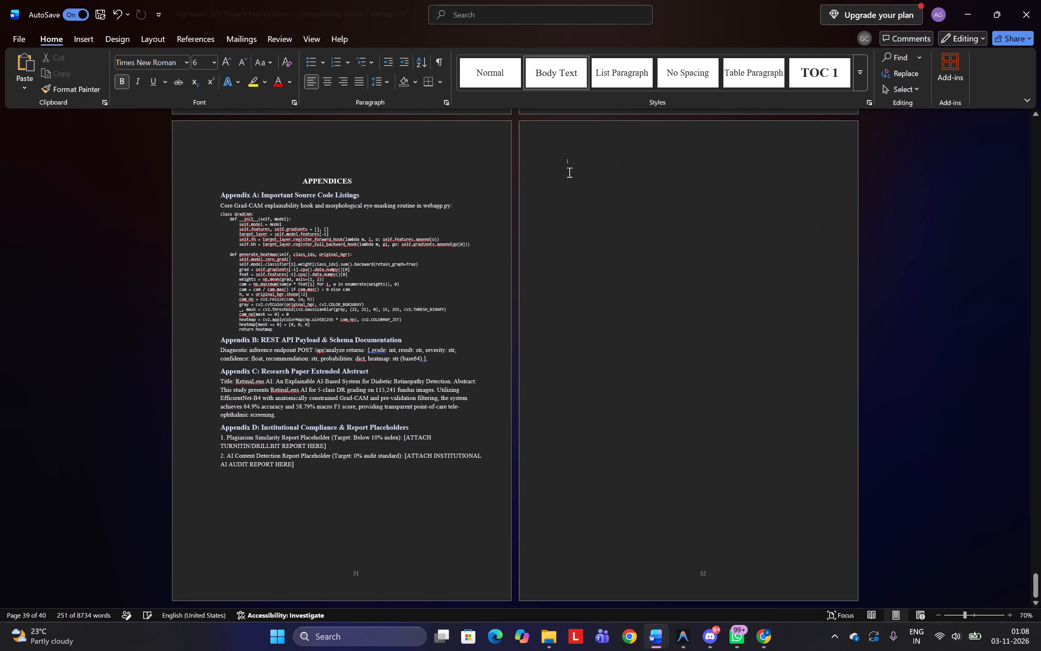
Switch to the RetinaLens report and copy its REFERENCES heading together with entries [1] to [20].
scroll(568, 172, "up", 7)
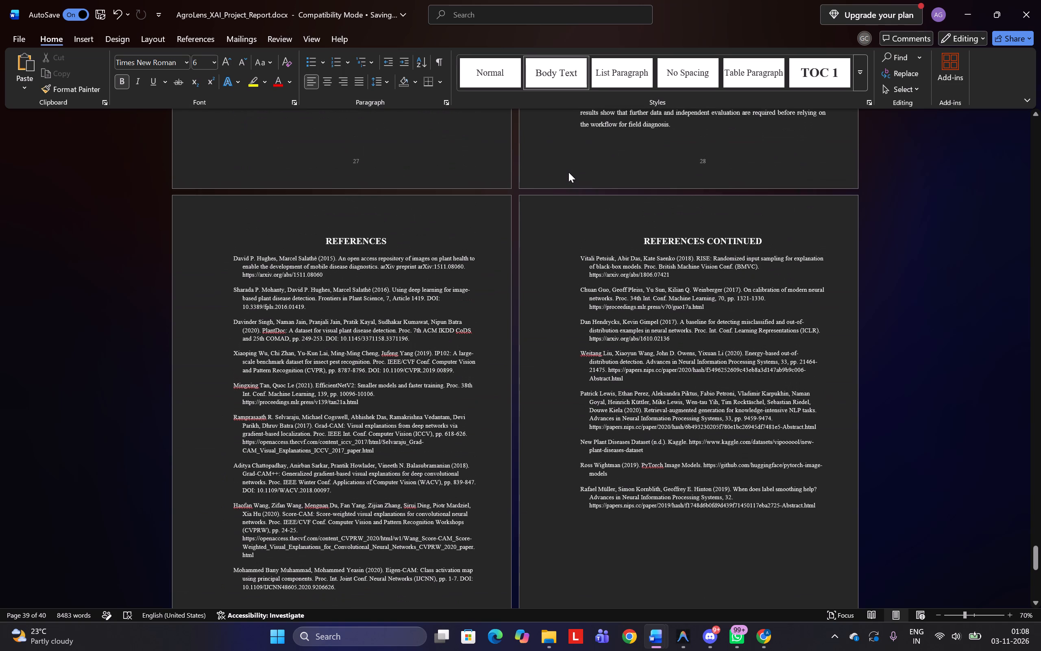
key("alt+Tab")
scroll(568, 172, "up", 4)
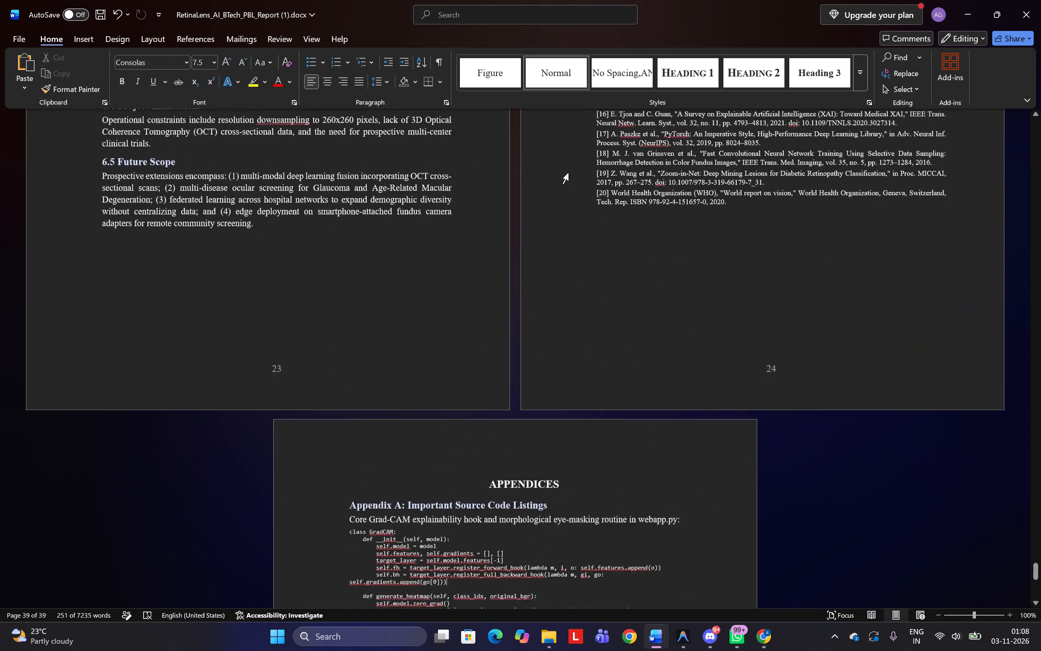
scroll(568, 172, "up", 3)
left_click(568, 172)
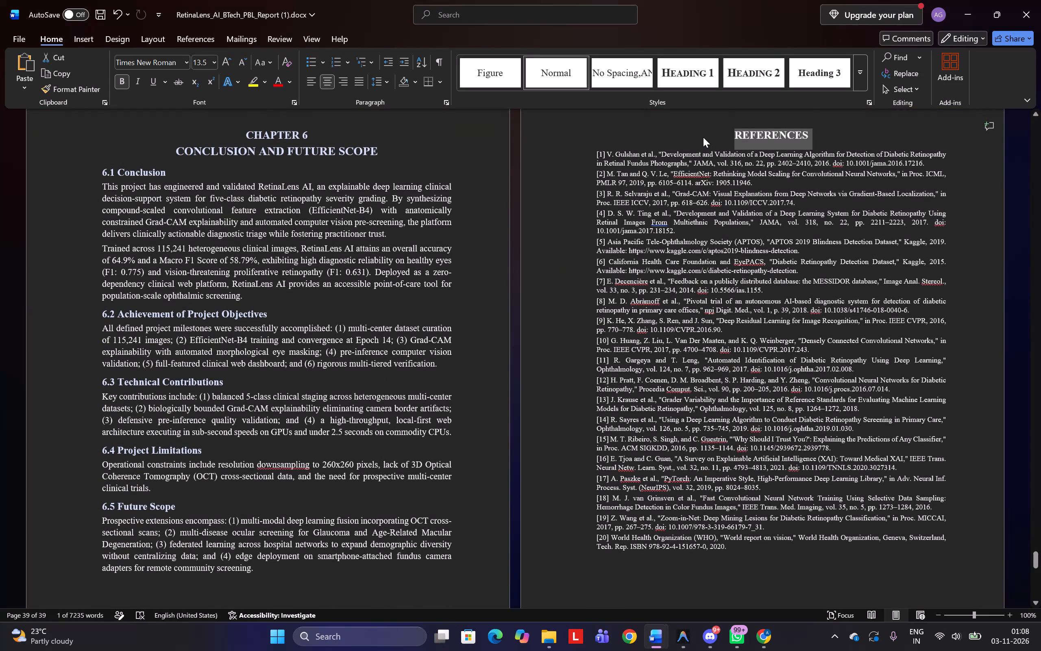
left_click(703, 137)
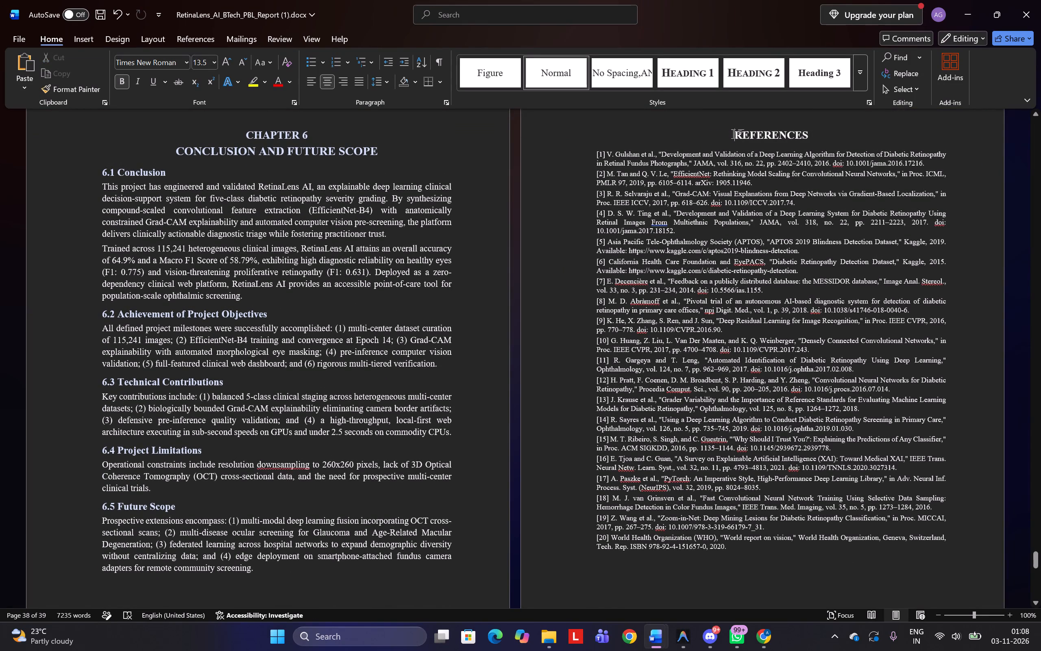
left_click_drag(733, 133, 708, 555)
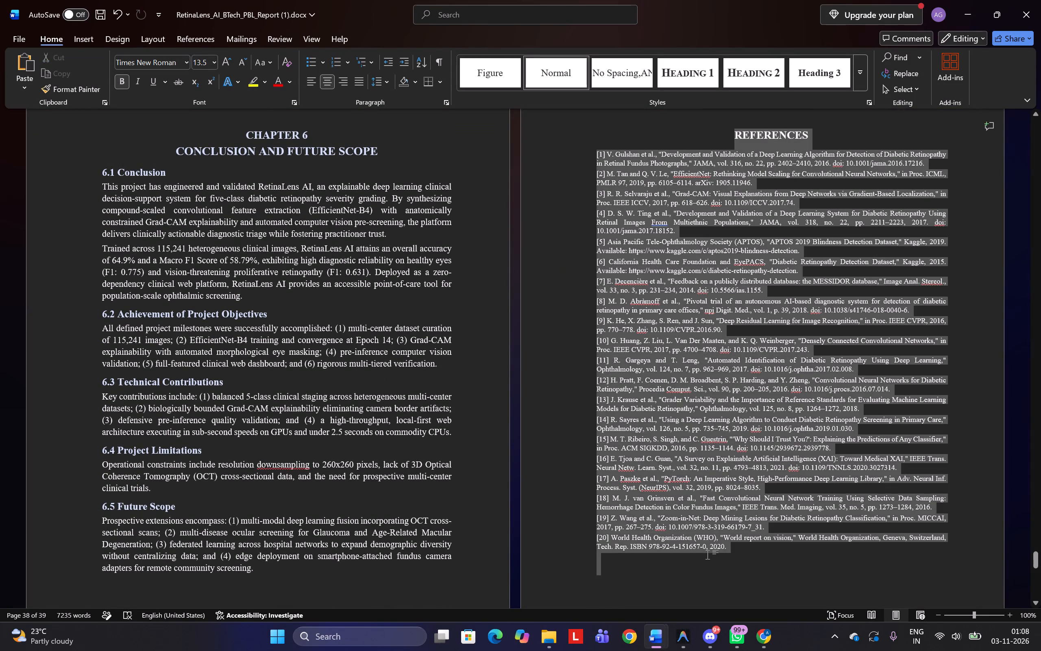
left_click_drag(708, 555, 727, 551)
key("ctrl+c")
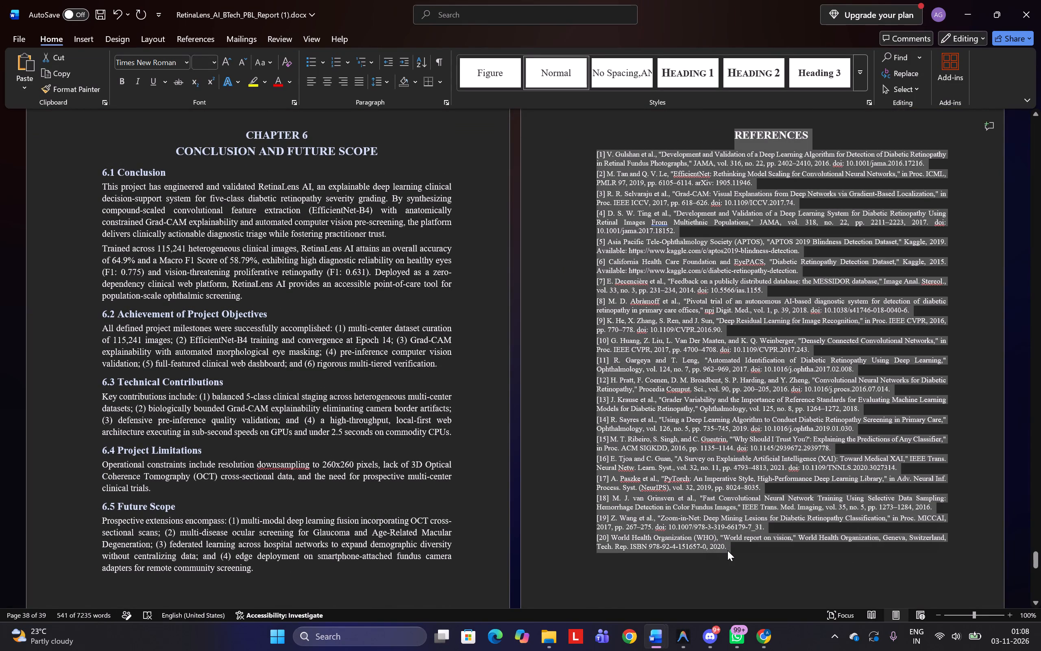
Switch back to the AgroLens report and replace its first REFERENCES page, heading and entries, with the copied RetinaLens references.
key("alt+Tab")
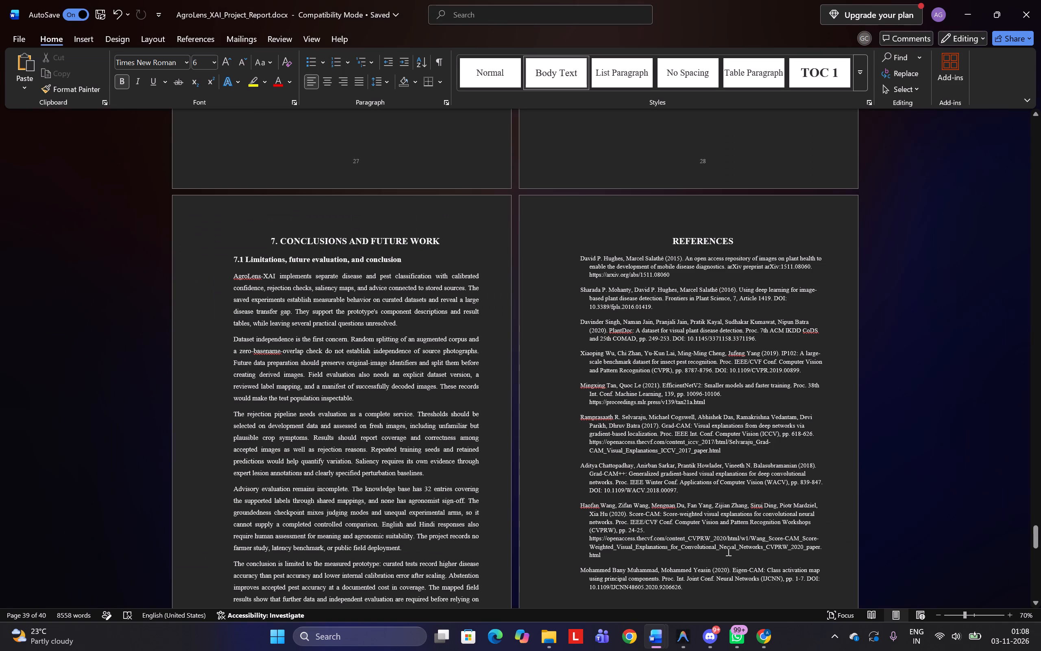
scroll(717, 504, "down", 1)
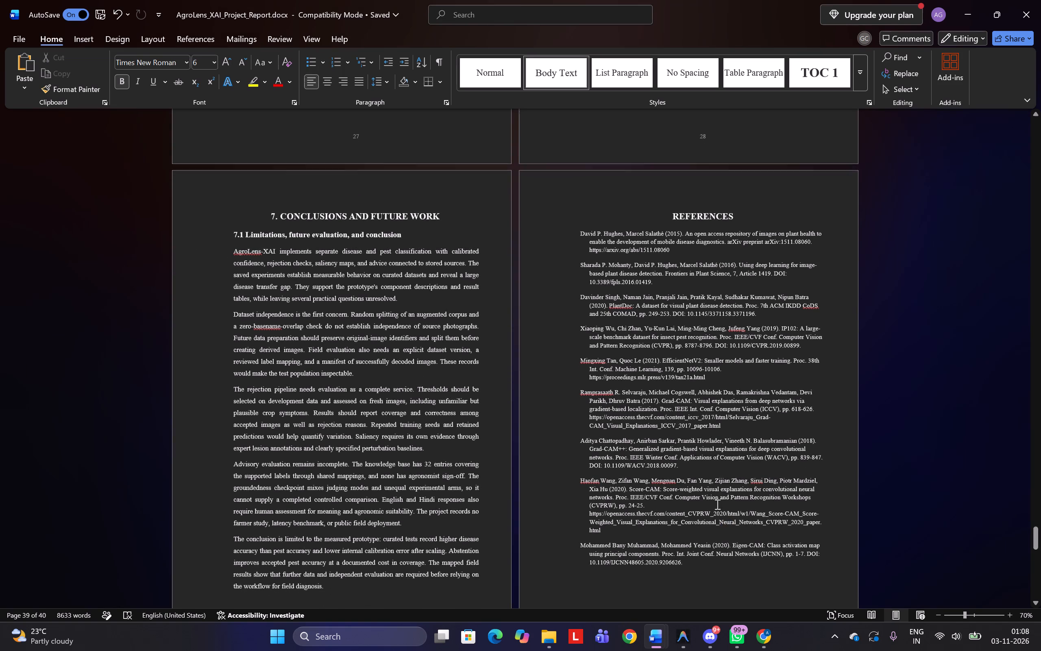
scroll(717, 504, "down", 1)
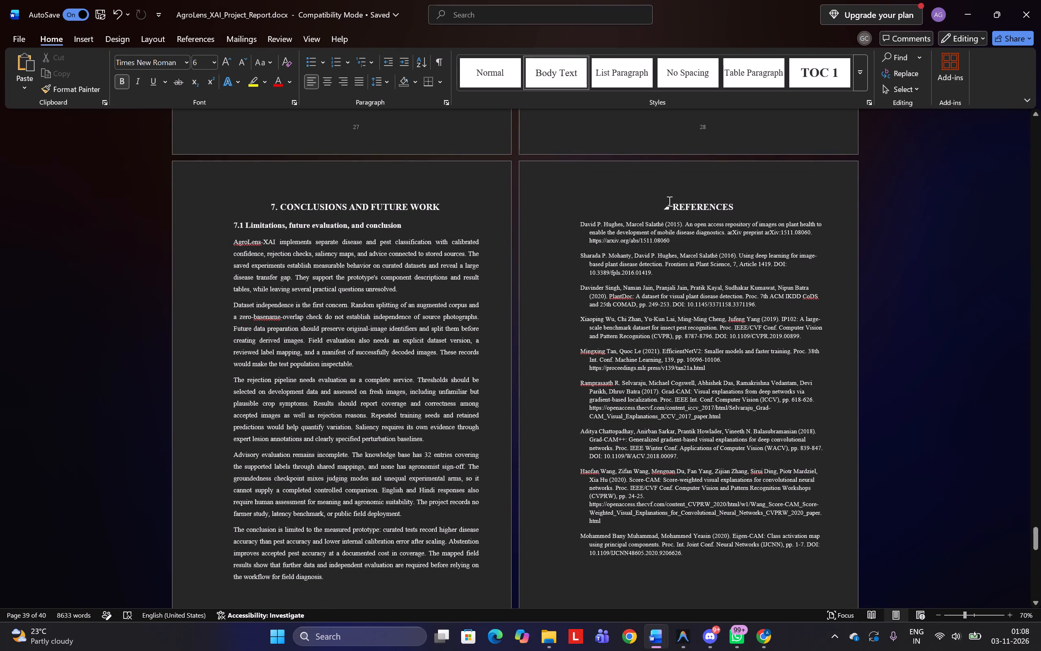
left_click_drag(672, 205, 707, 540)
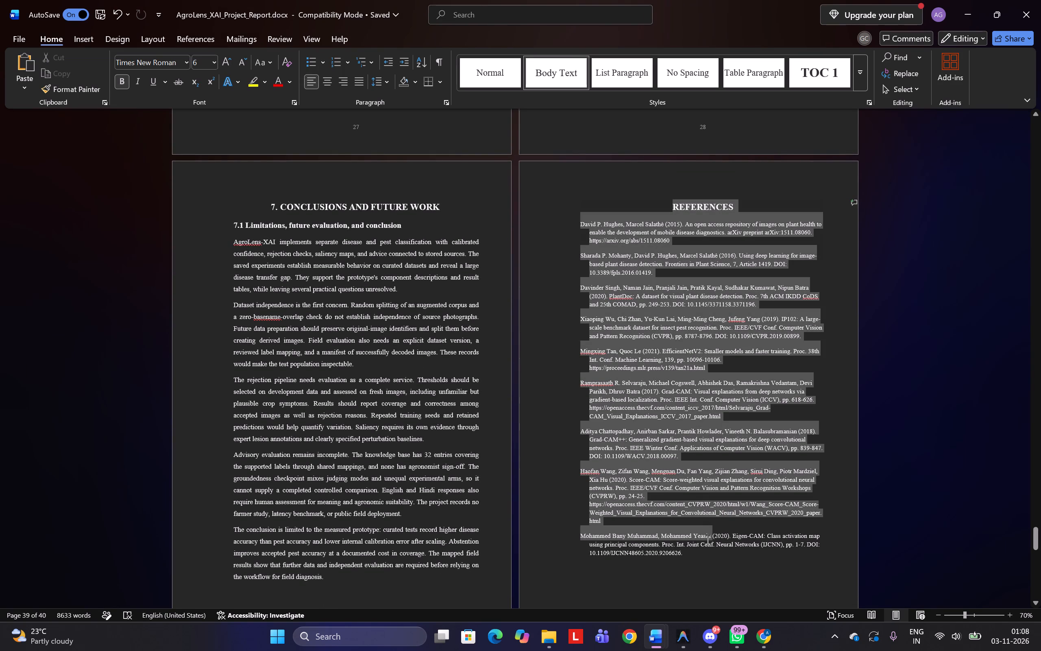
left_click_drag(707, 540, 697, 553)
key("ctrl+v")
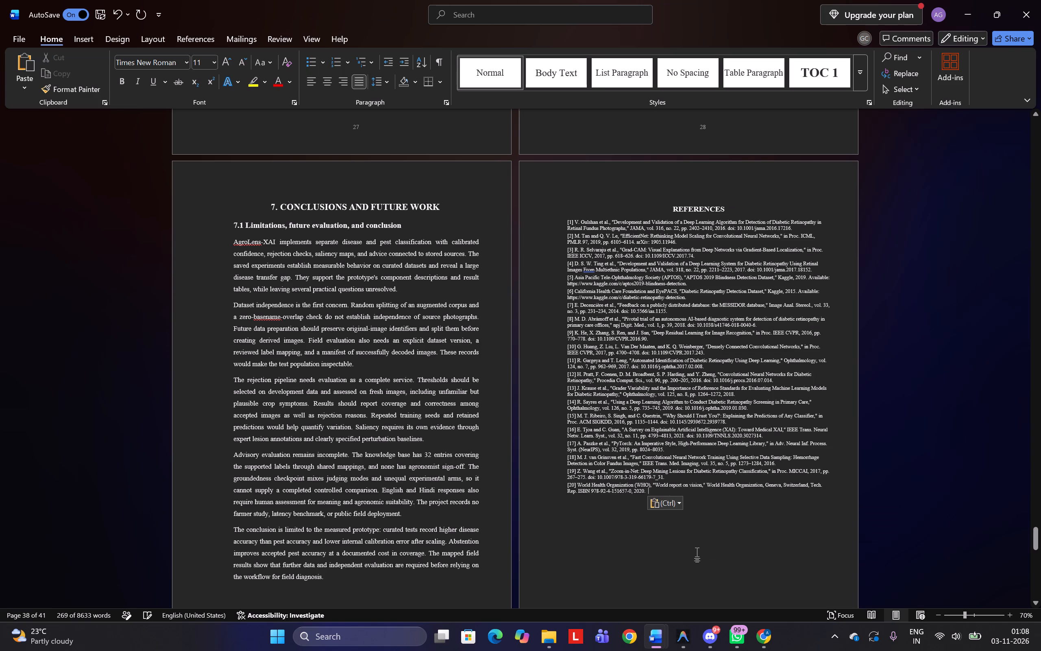
Insert a blank line after reference [1] in the pasted references list.
scroll(677, 301, "up", 3, "ctrl")
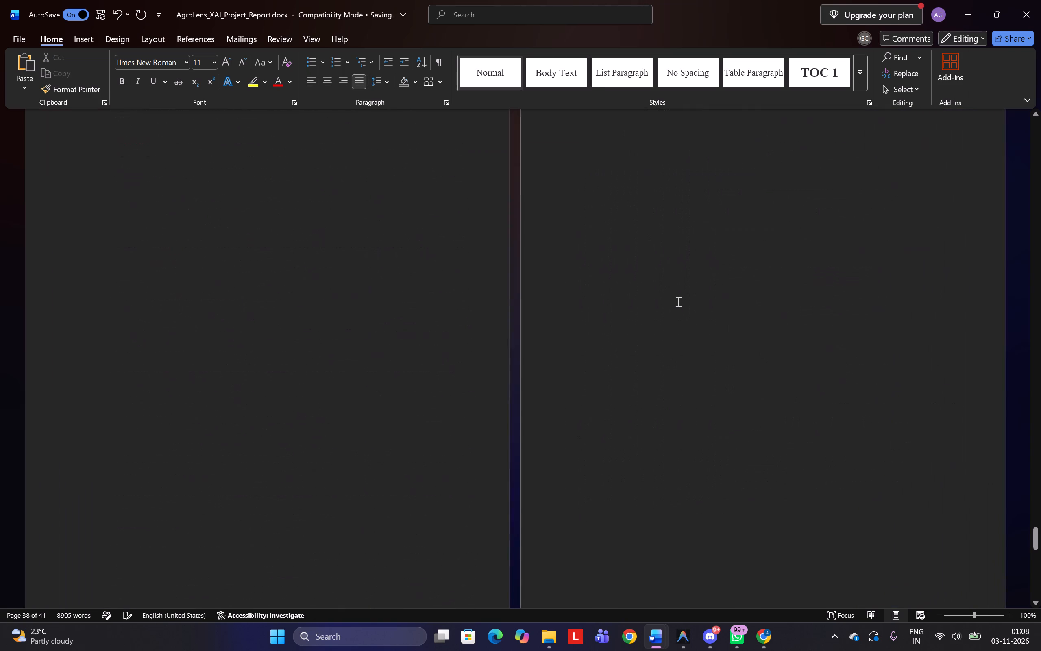
scroll(677, 301, "up", 1)
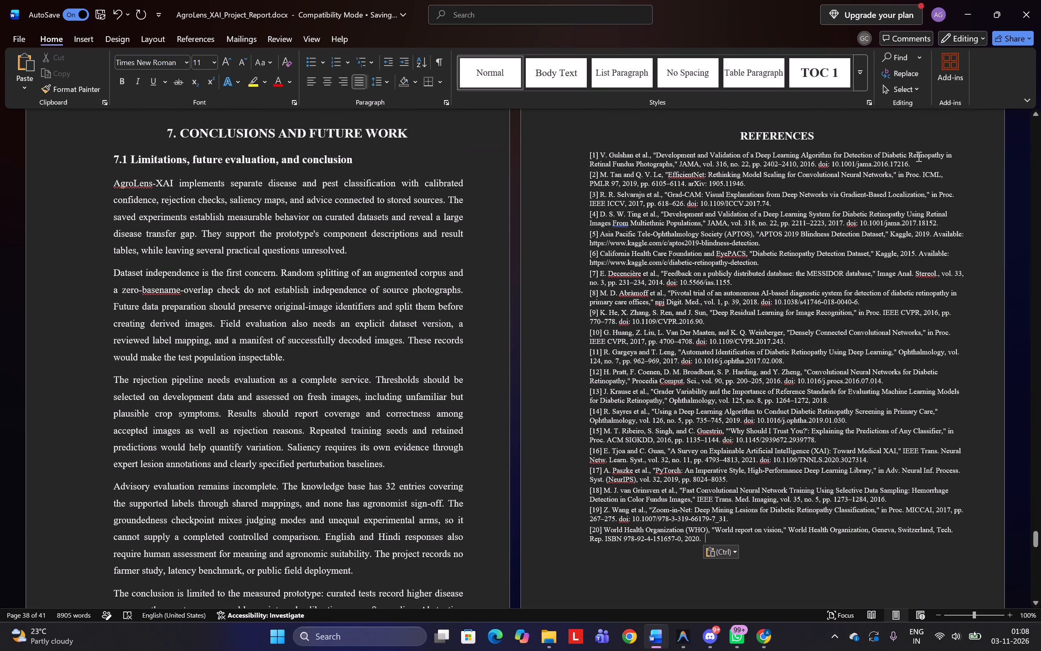
left_click(918, 165)
key("Return")
key("Down")
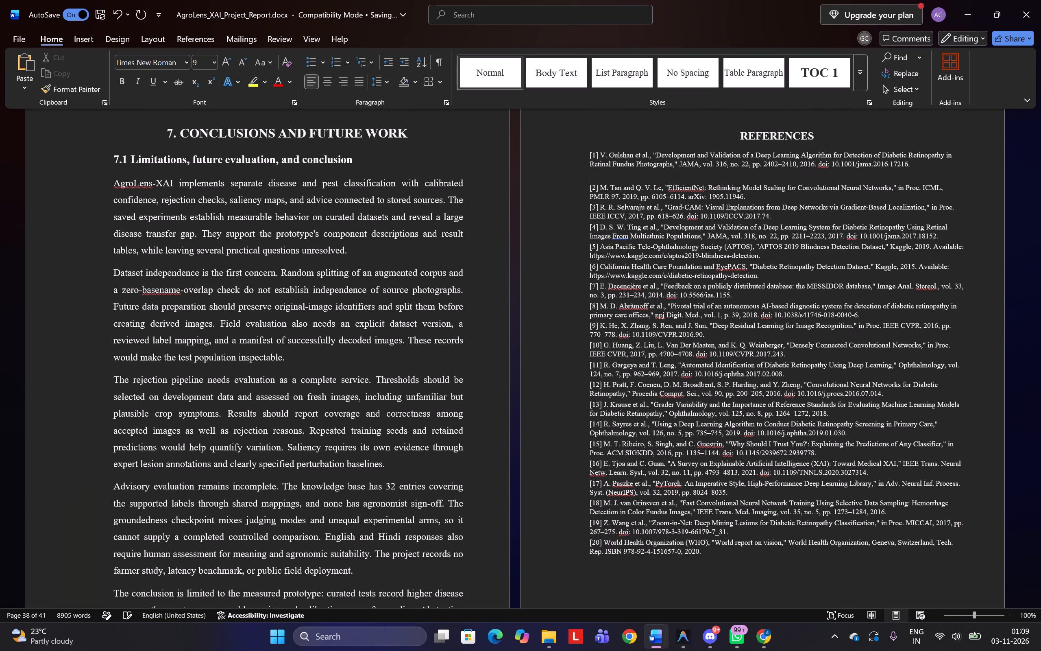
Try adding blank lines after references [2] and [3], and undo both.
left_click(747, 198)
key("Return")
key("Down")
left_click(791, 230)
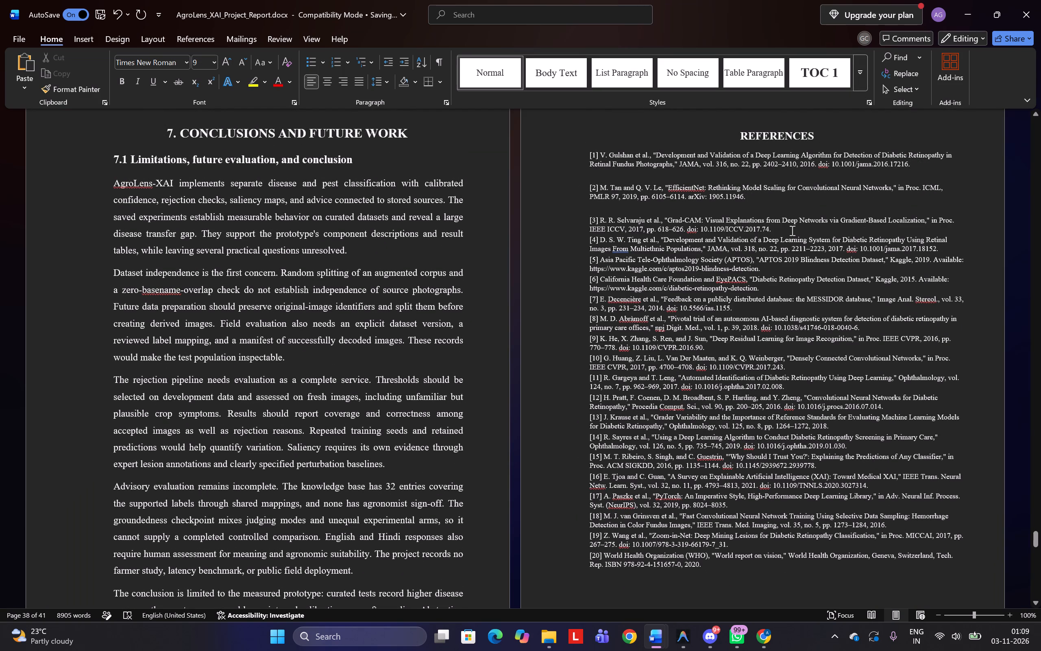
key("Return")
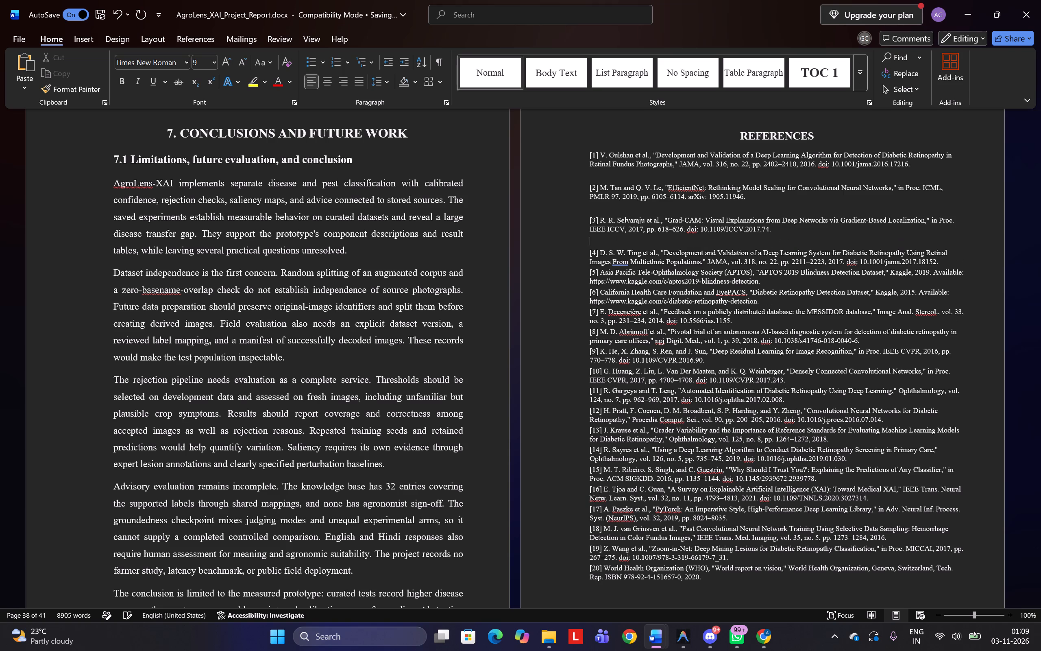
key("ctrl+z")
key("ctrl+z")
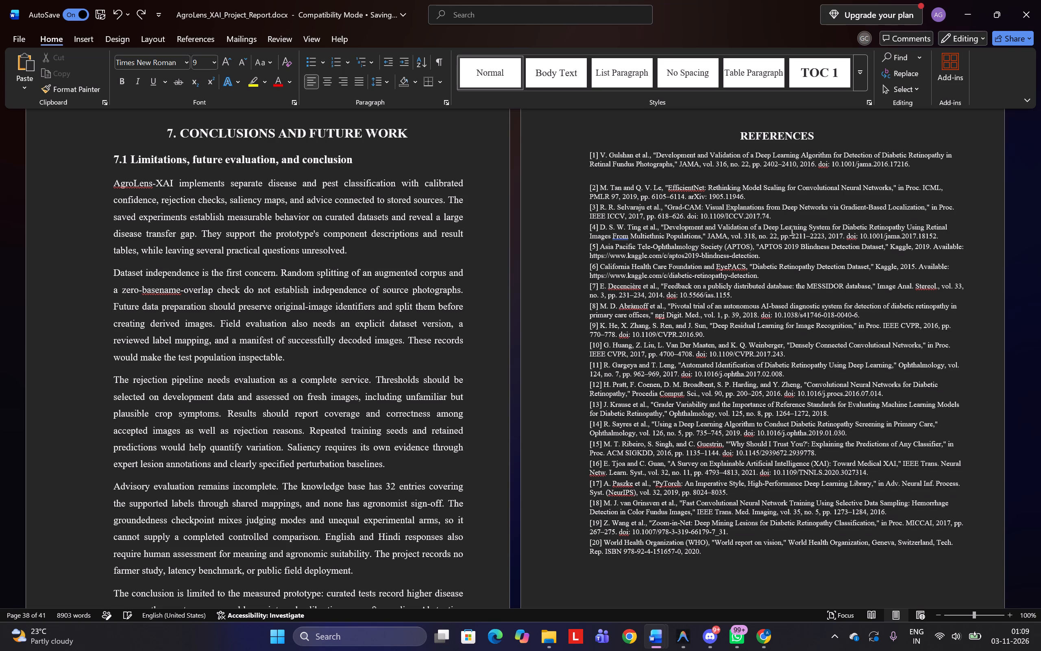
Undo the blank line inserted after reference [1].
key("ctrl+z")
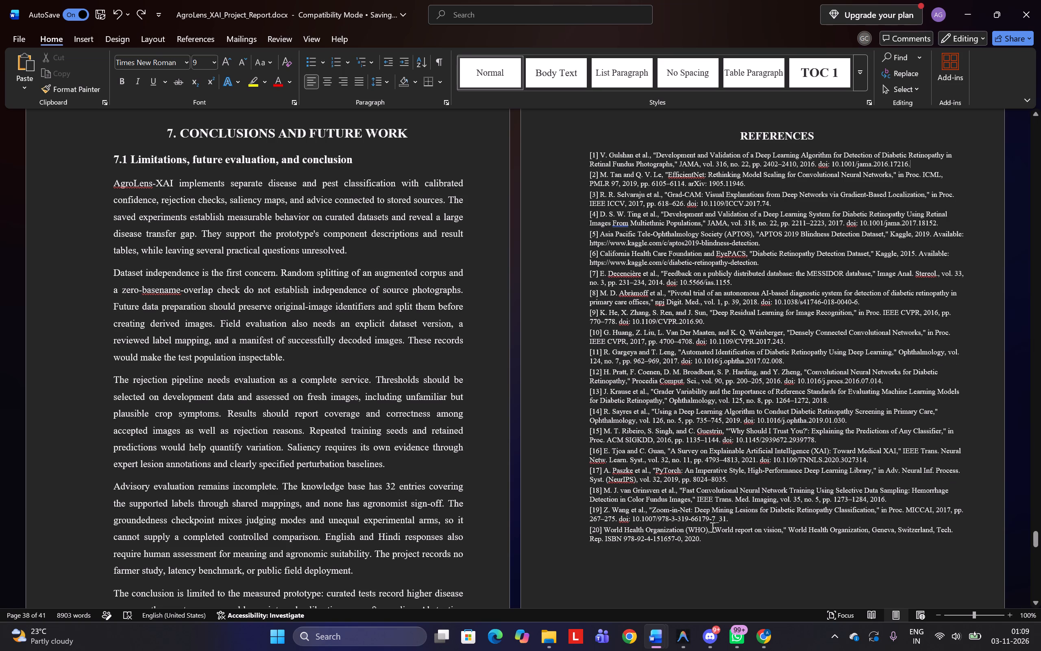
Set the line spacing of the pasted references list, entries [1] to [20], to 1.5.
left_click_drag(696, 531, 662, 160)
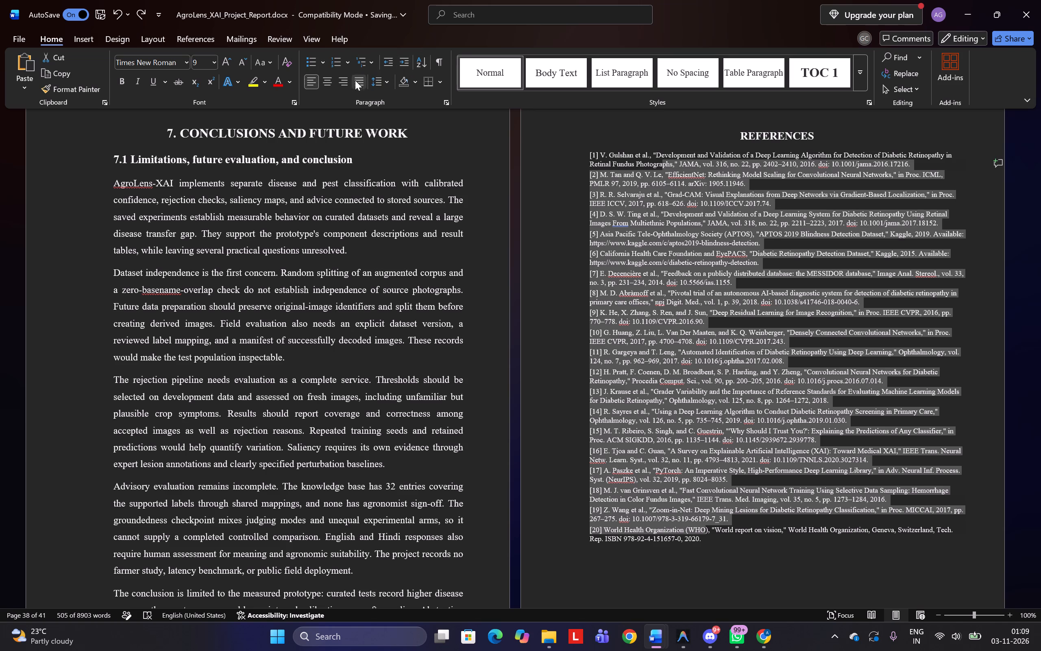
left_click(384, 82)
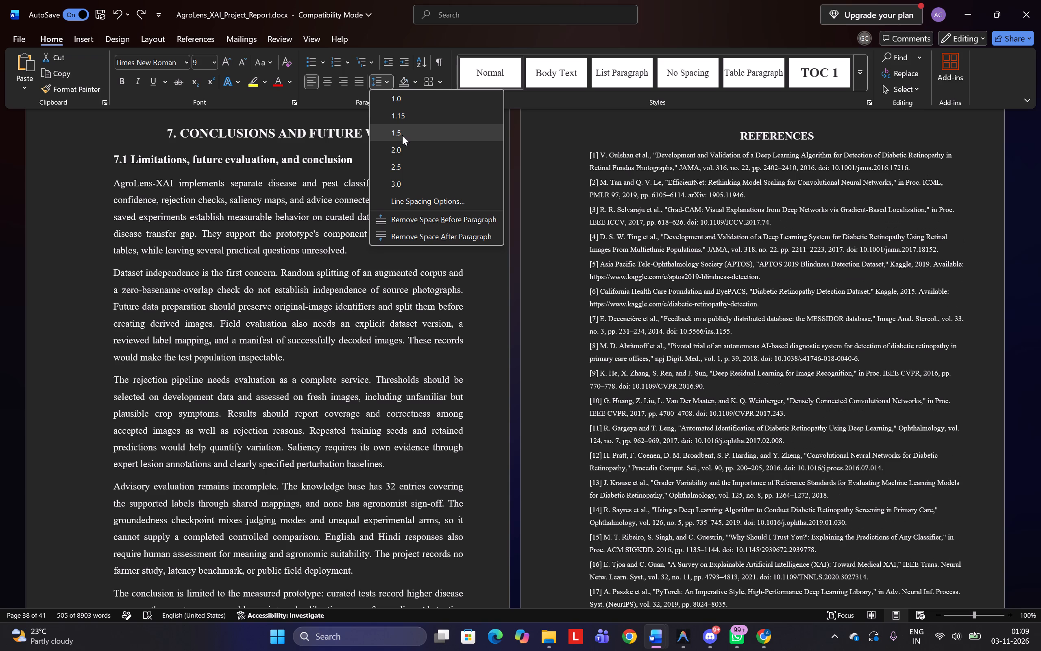
left_click(402, 135)
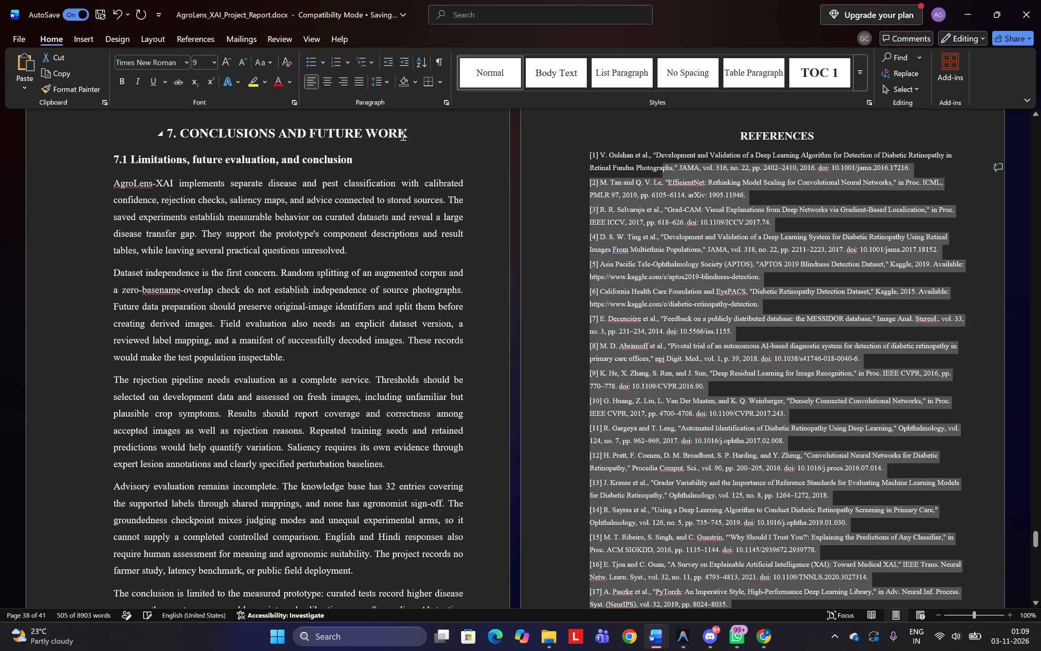
left_click(611, 333)
Examine the layout of the respaced REFERENCES page from the last entry up to its heading.
scroll(611, 333, "up", 1)
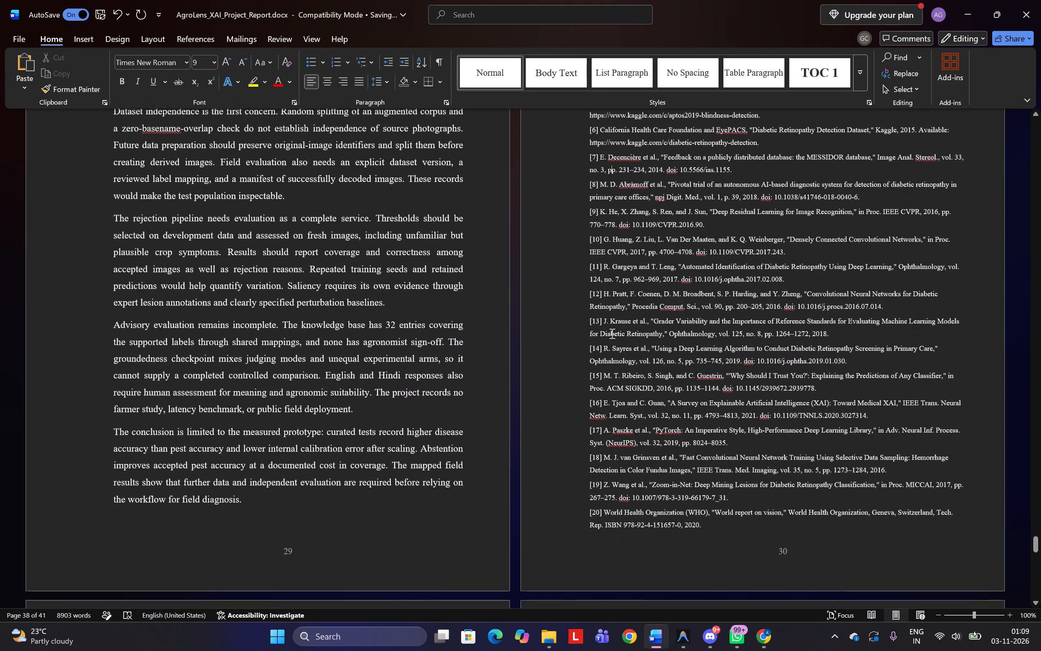
scroll(611, 333, "up", 2)
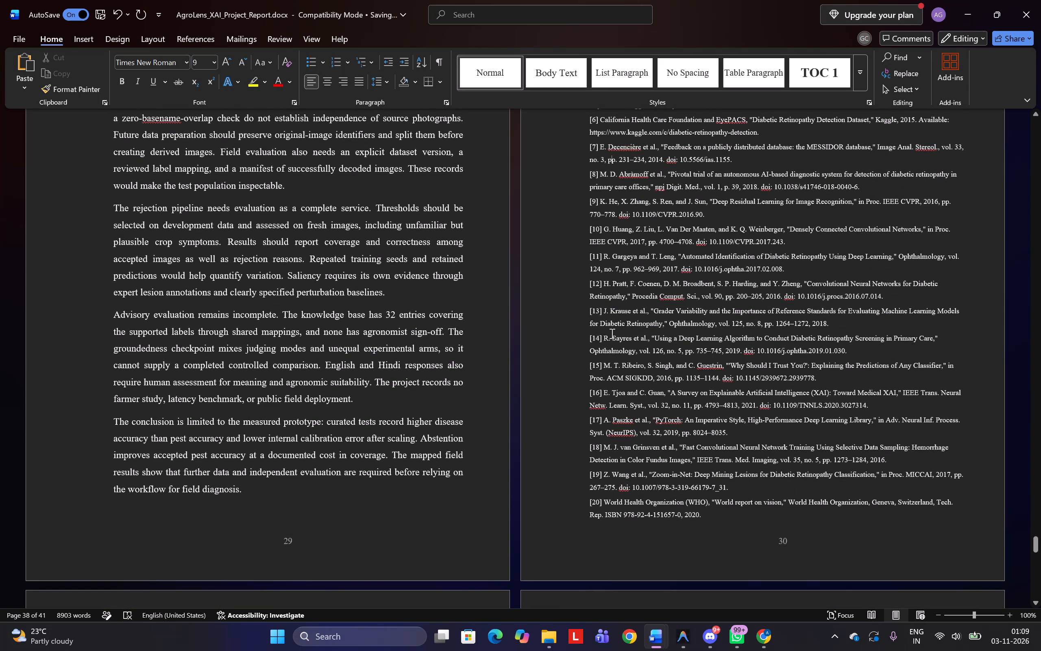
scroll(611, 333, "up", 2)
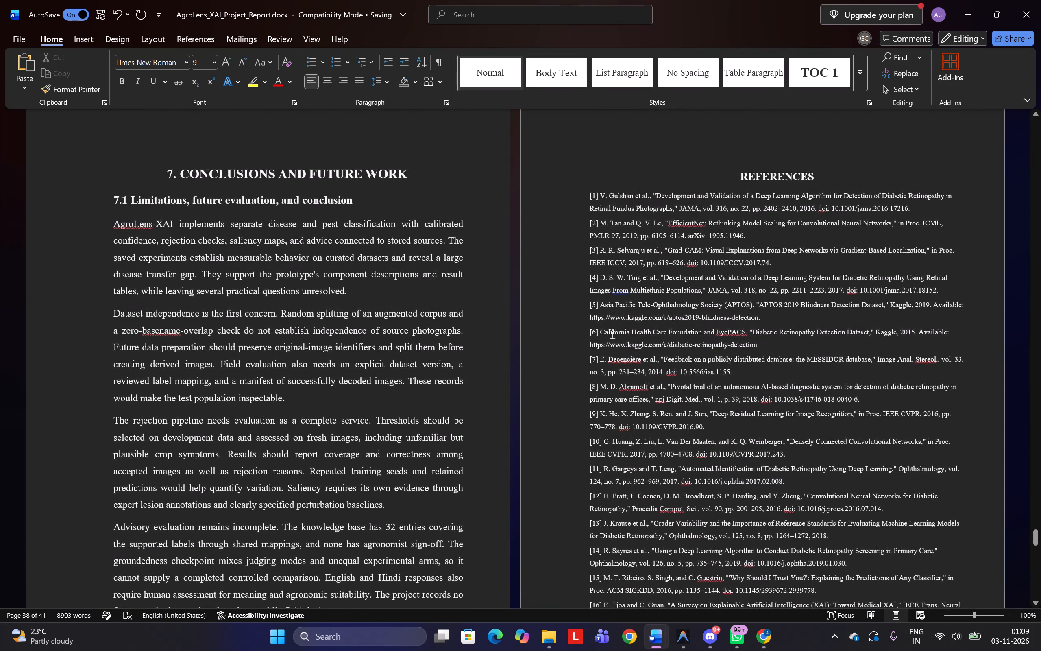
scroll(611, 333, "up", 1)
left_click(719, 232)
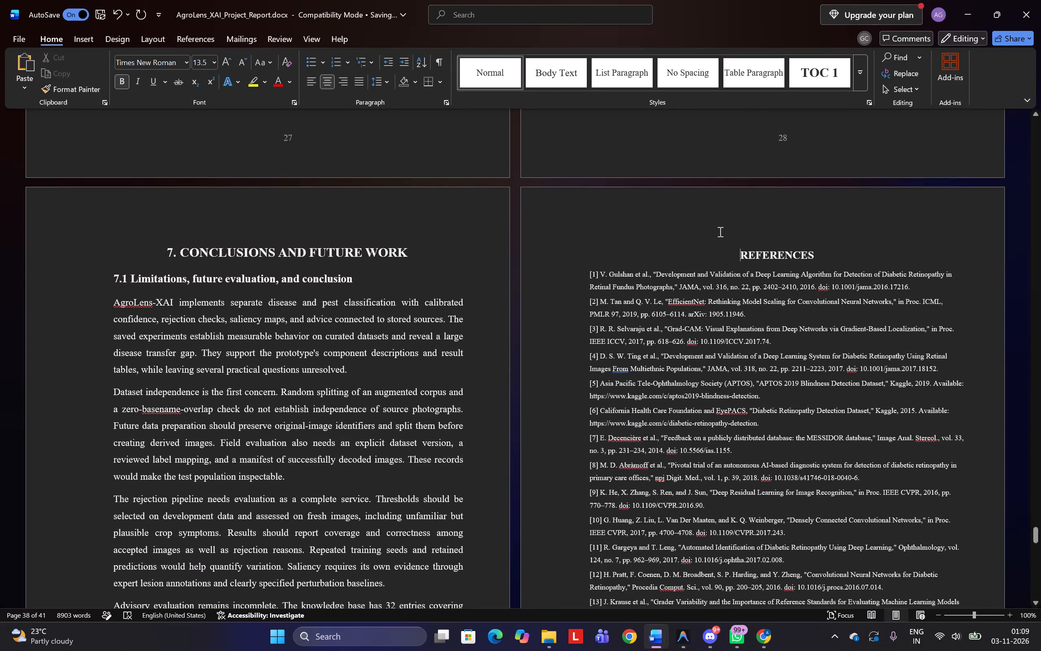
key("Up")
key("Down")
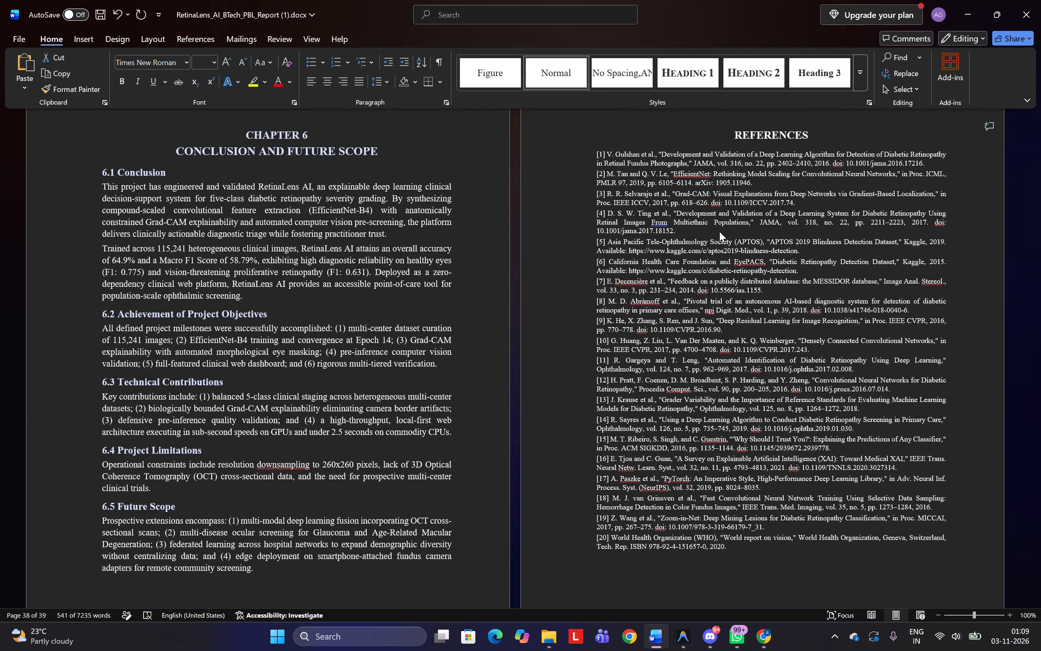
Delete the table under the Table 16 caption, Observed checks and the claims they support, in the AgroLens section 6.2.
scroll(346, 336, "down", 1)
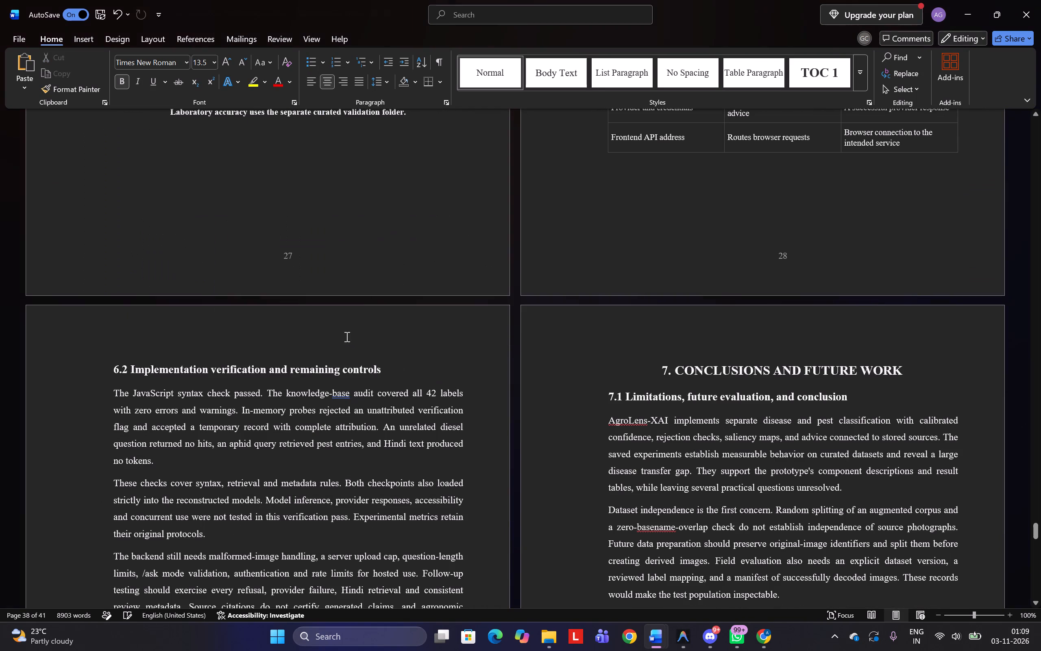
scroll(179, 492, "down", 5)
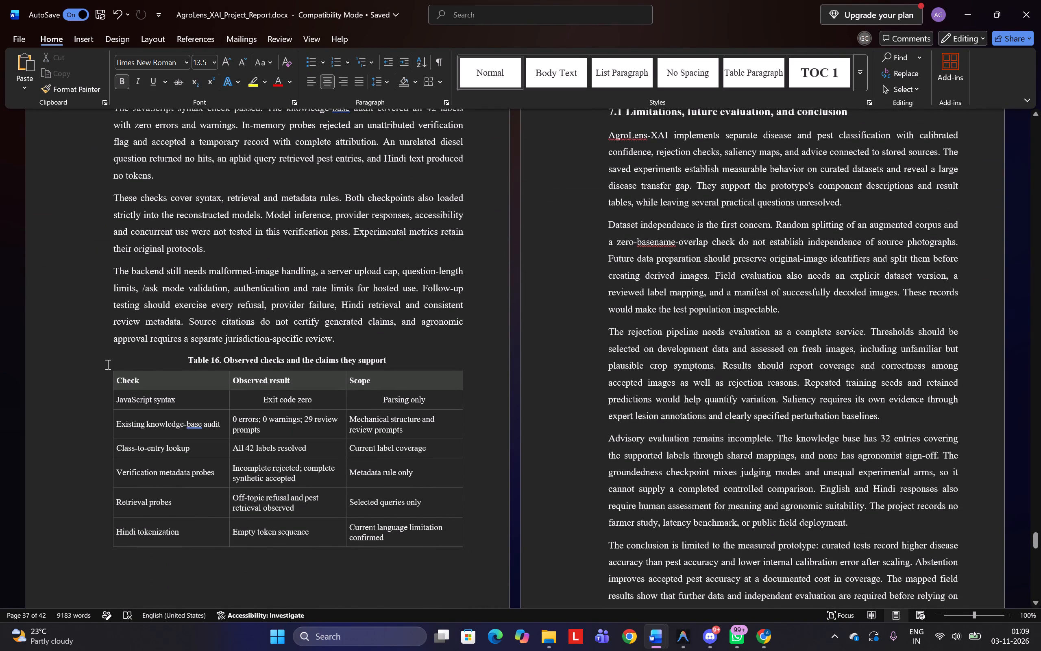
left_click(107, 364)
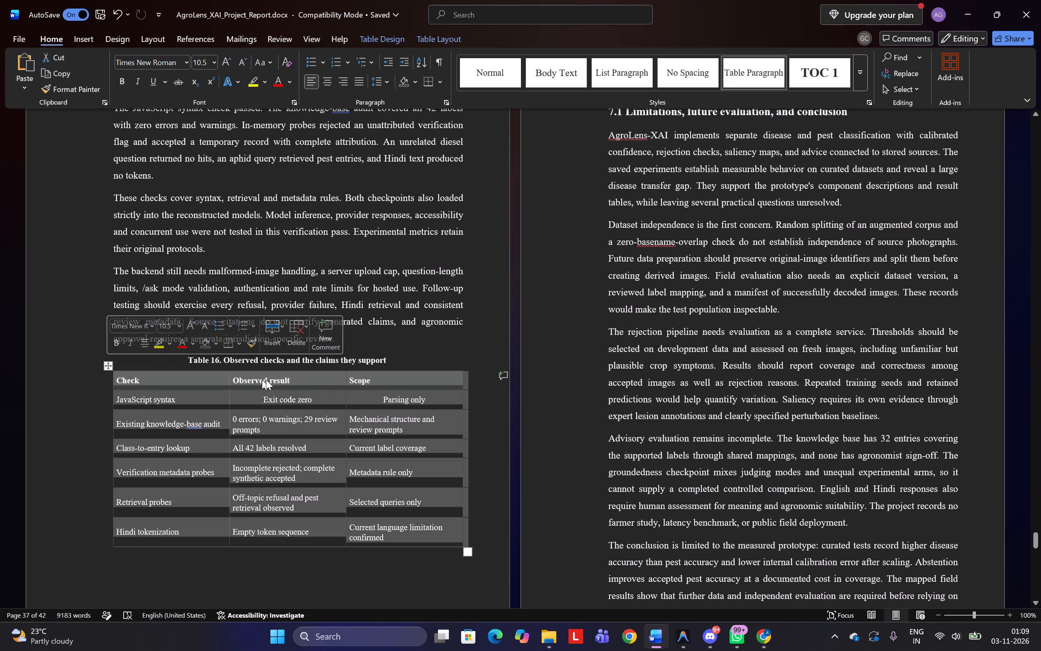
left_click(303, 342)
left_click(318, 412)
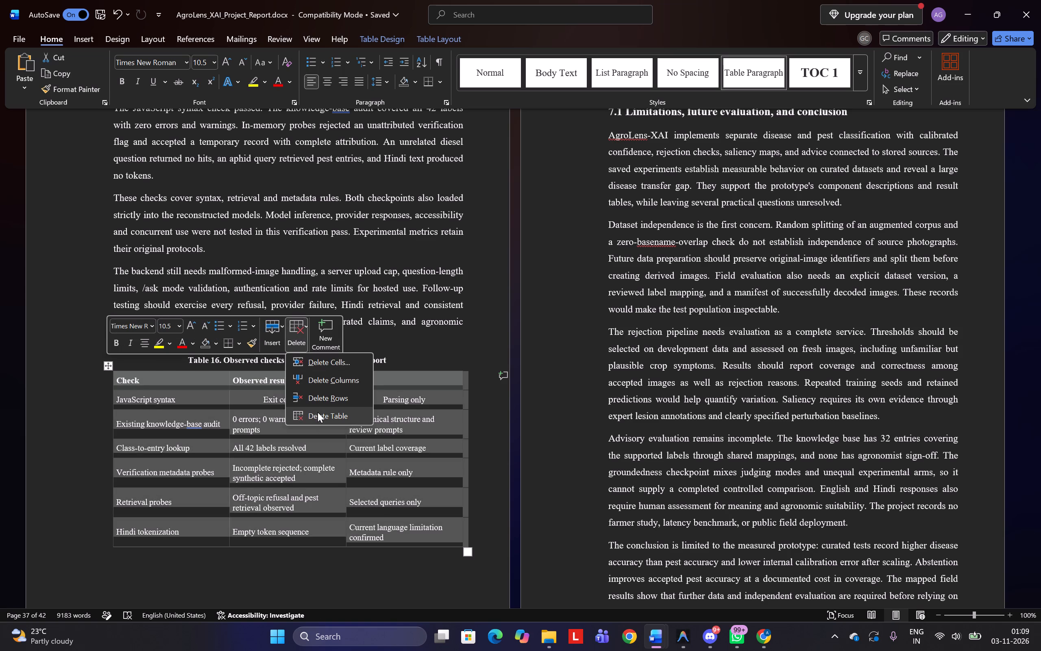
Compare the AgroLens pages from section 5.5 through chapter 7 with the closing chapter of the RetinaLens report.
scroll(318, 412, "up", 1)
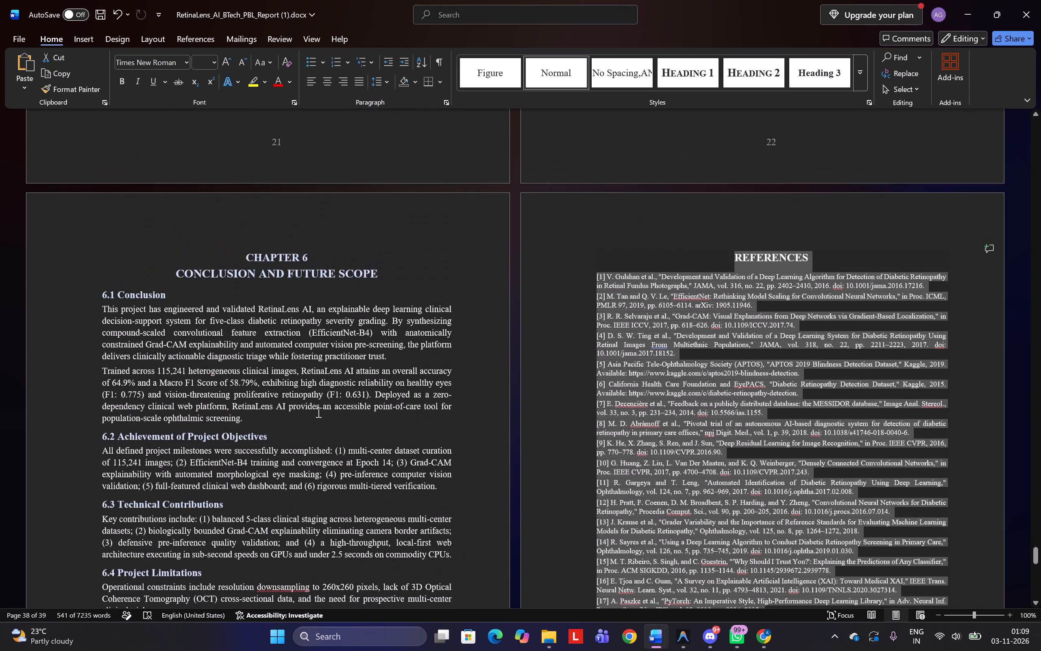
scroll(318, 412, "up", 2)
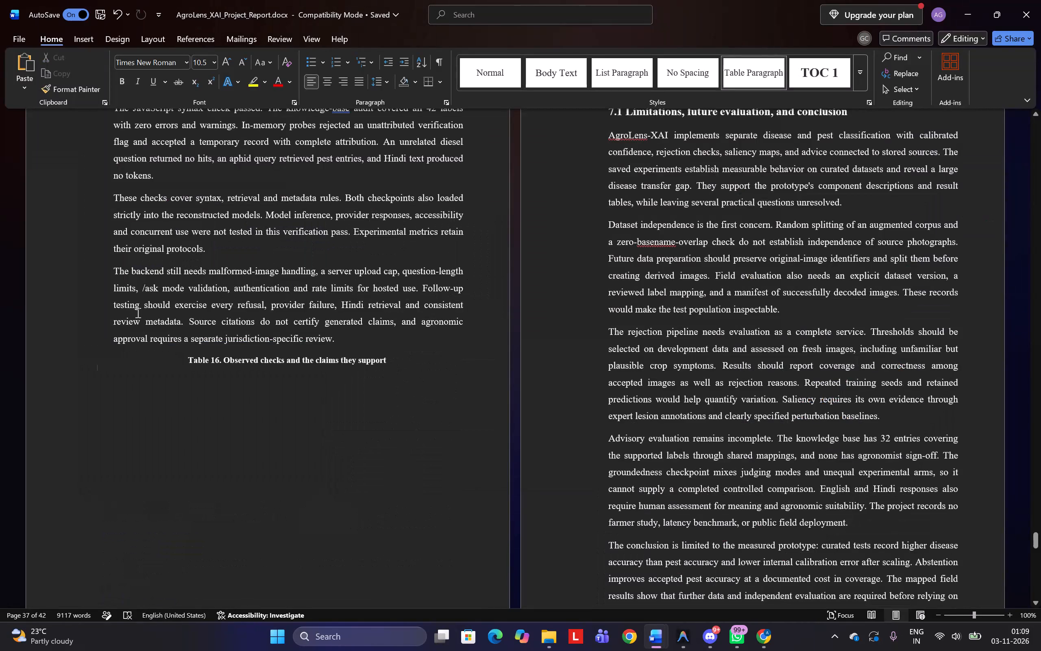
scroll(137, 312, "up", 5)
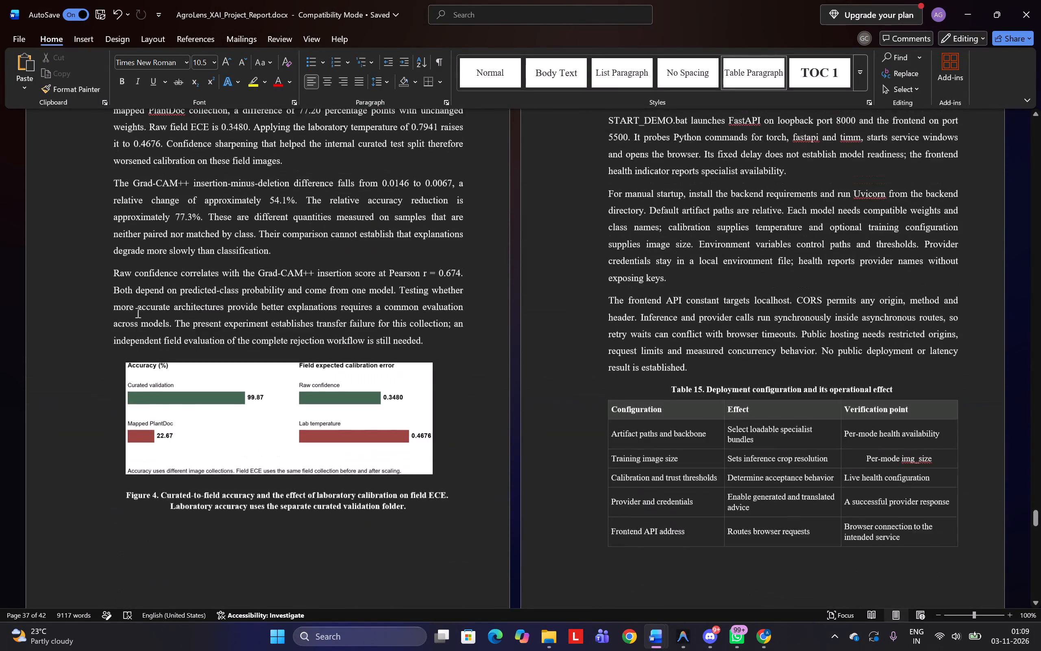
scroll(137, 312, "up", 1)
scroll(137, 312, "down", 2)
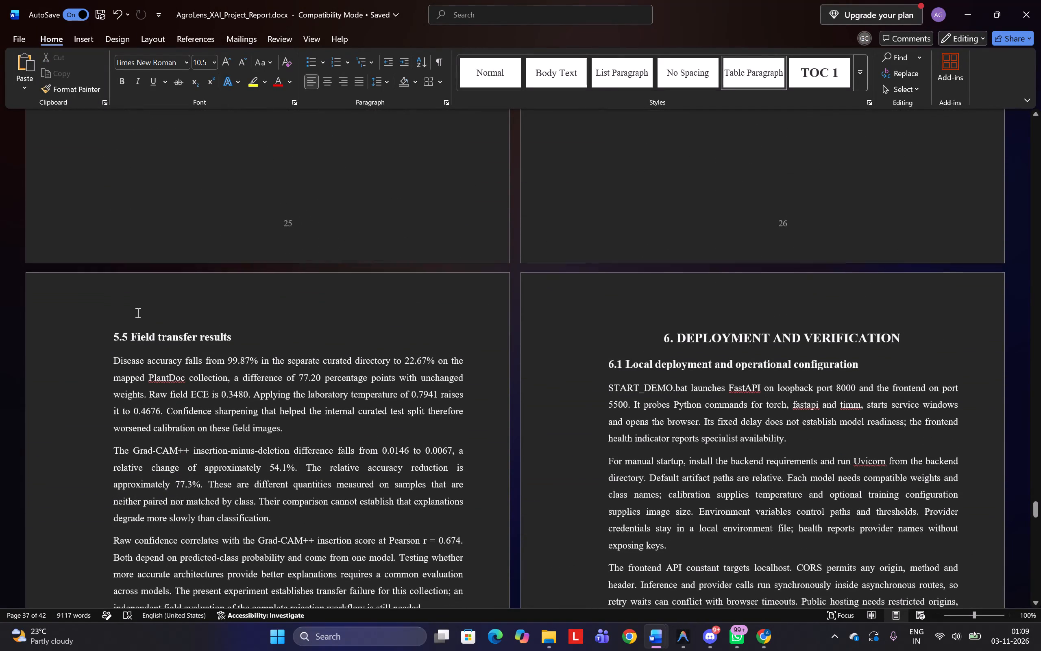
scroll(137, 312, "down", 1)
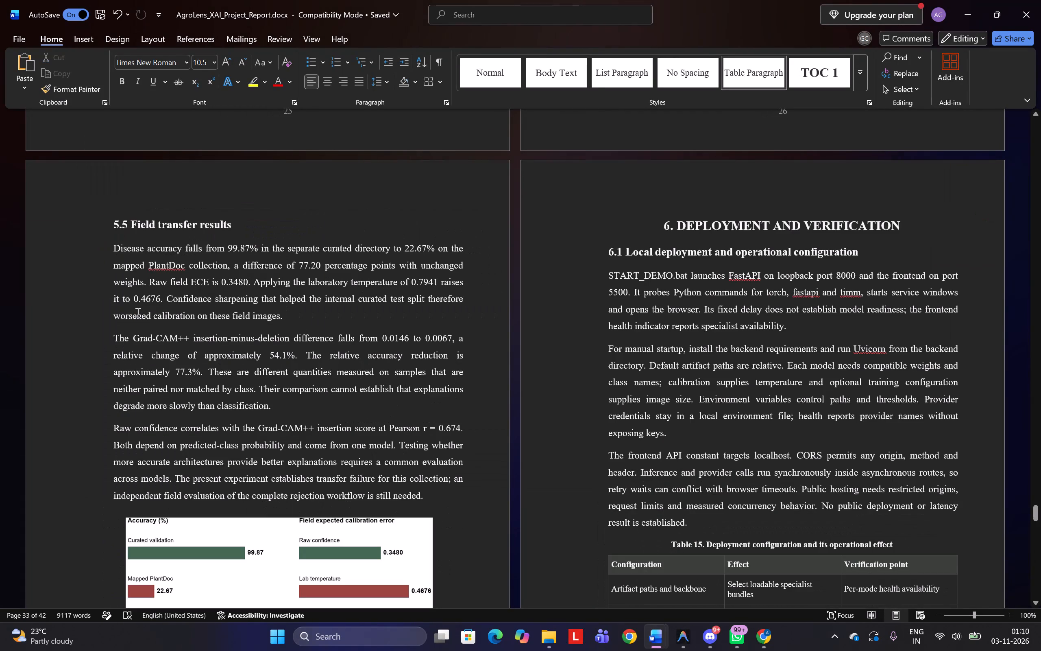
Switch to the RetinaLens report and copy all of Chapter 6, Conclusion and Future Scope, through the end of section 6.5.
scroll(137, 312, "down", 2)
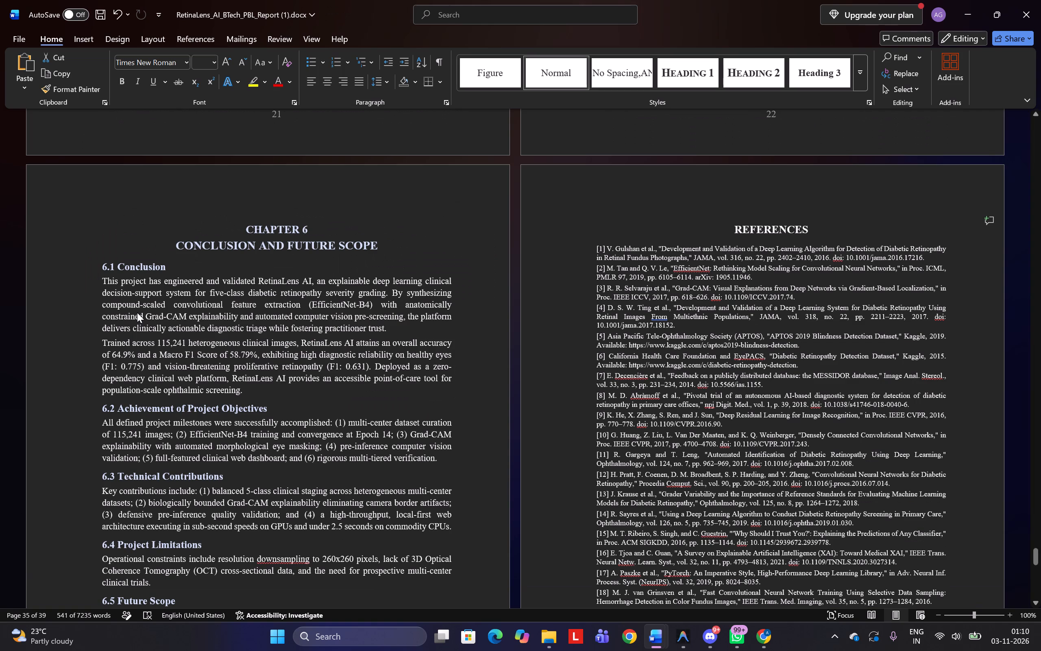
scroll(137, 312, "down", 1)
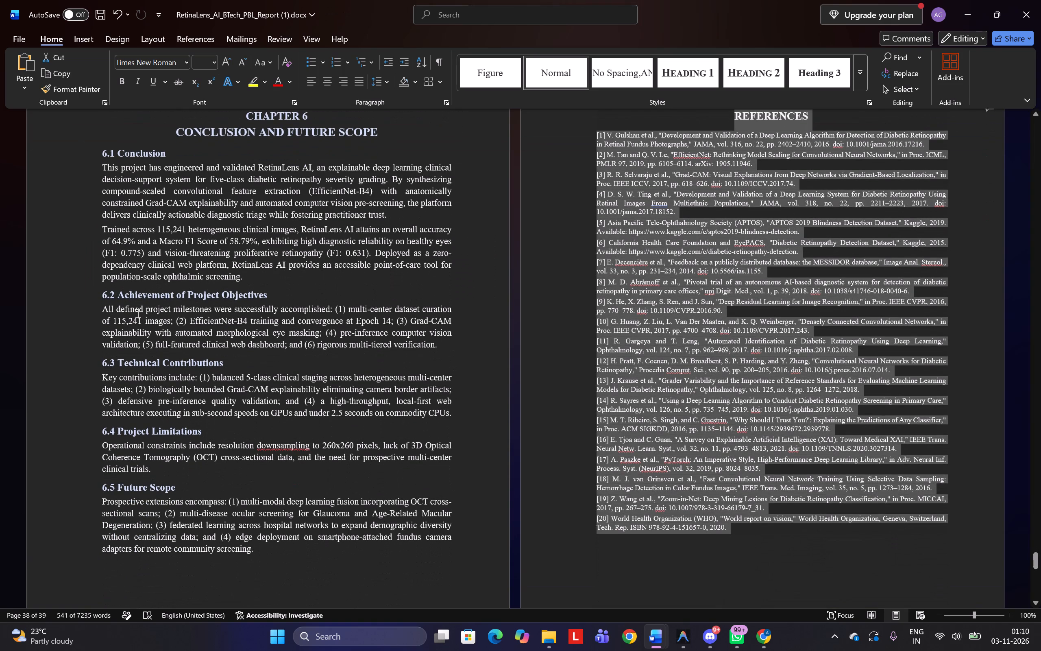
scroll(123, 169, "up", 1)
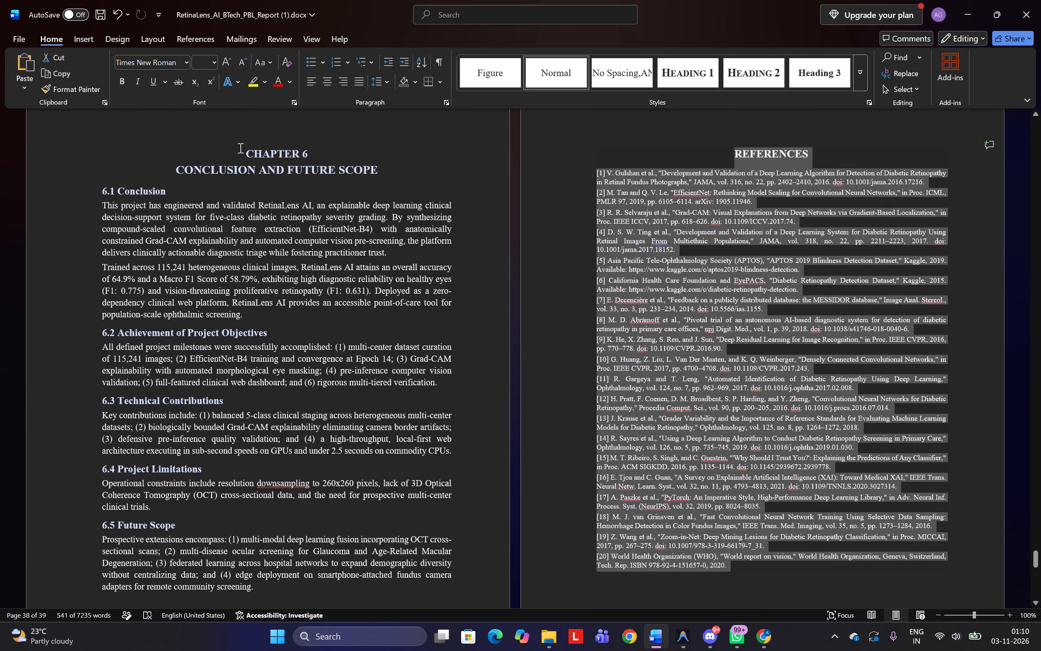
left_click_drag(241, 149, 292, 585)
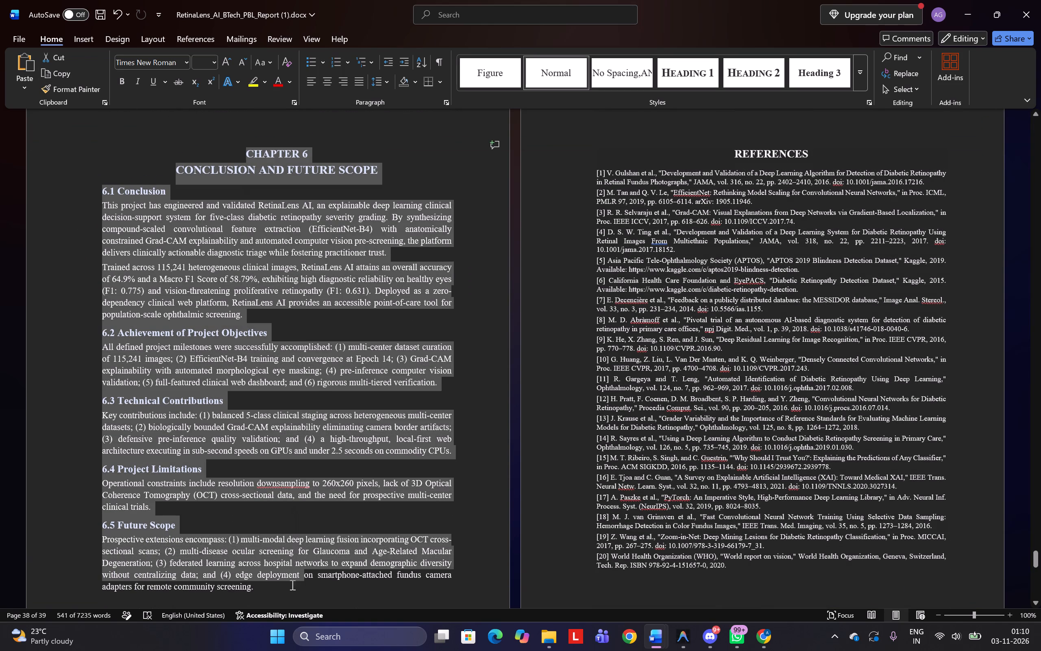
left_click_drag(292, 585, 260, 273)
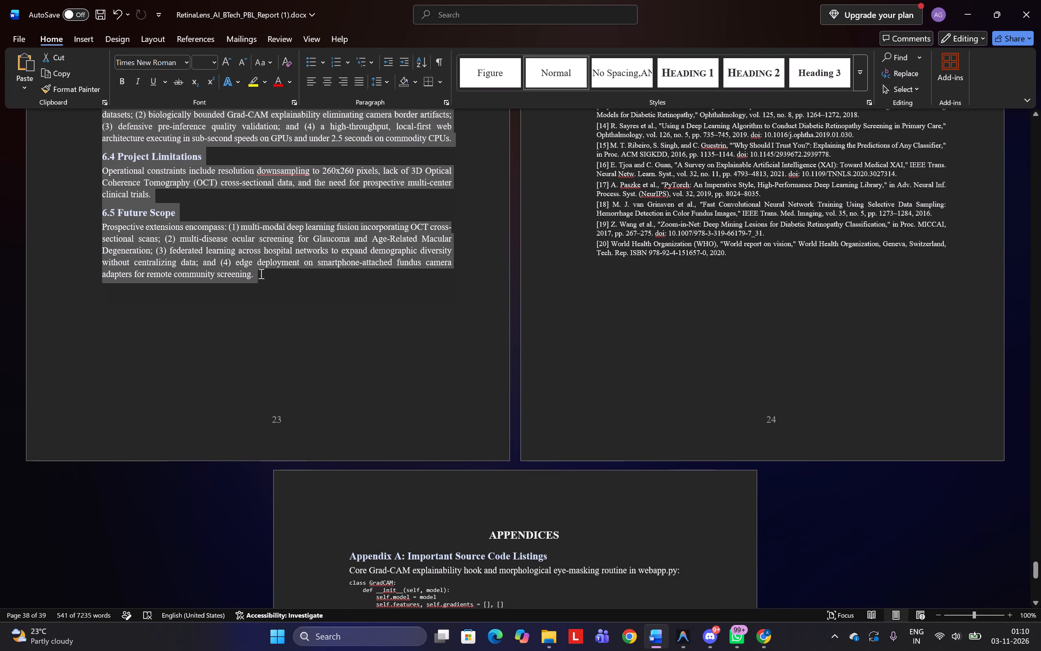
left_click_drag(260, 273, 257, 273)
key("ctrl+c")
Switch back to the AgroLens report and replace the Deployment and Verification heading and text above Table 15 with the copied RetinaLens Chapter 6.
key("alt+Tab")
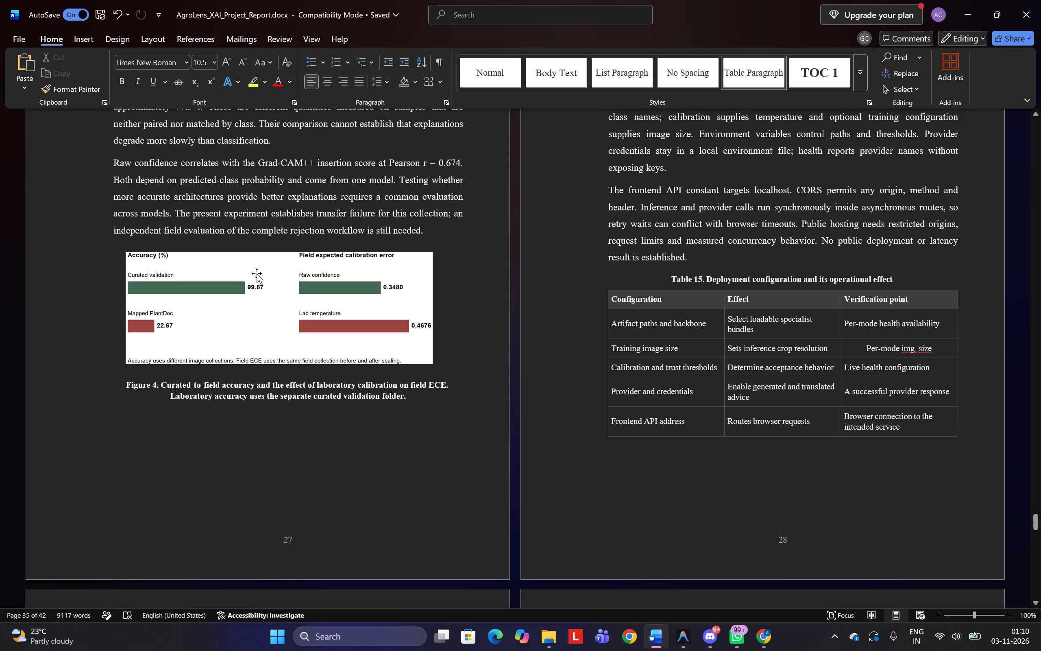
scroll(257, 273, "up", 6)
scroll(257, 273, "down", 1)
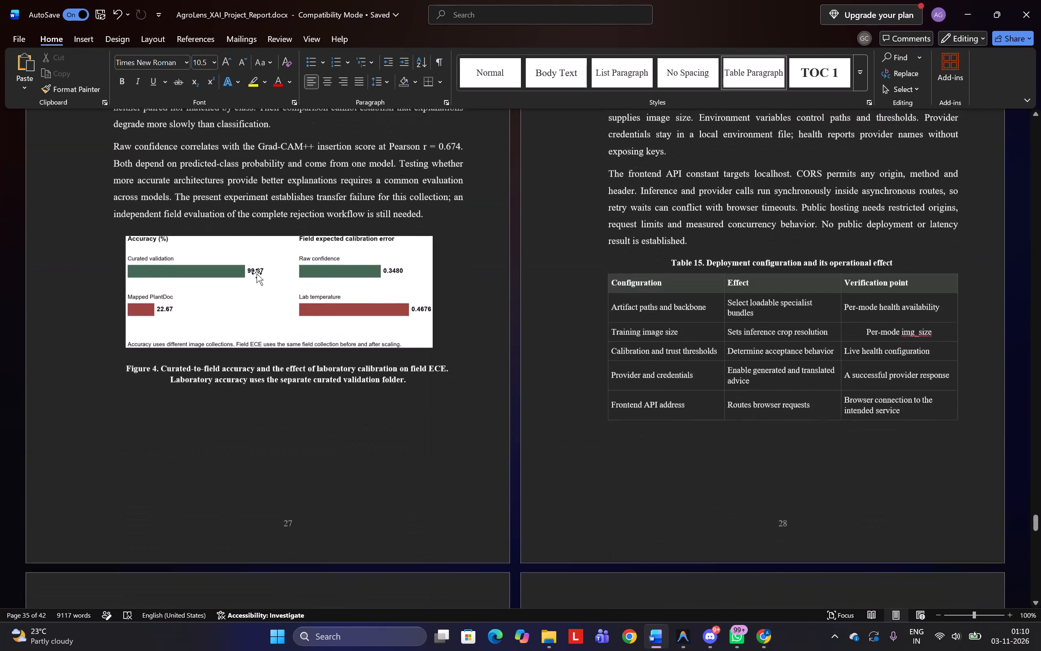
scroll(257, 273, "up", 1)
scroll(597, 330, "down", 1)
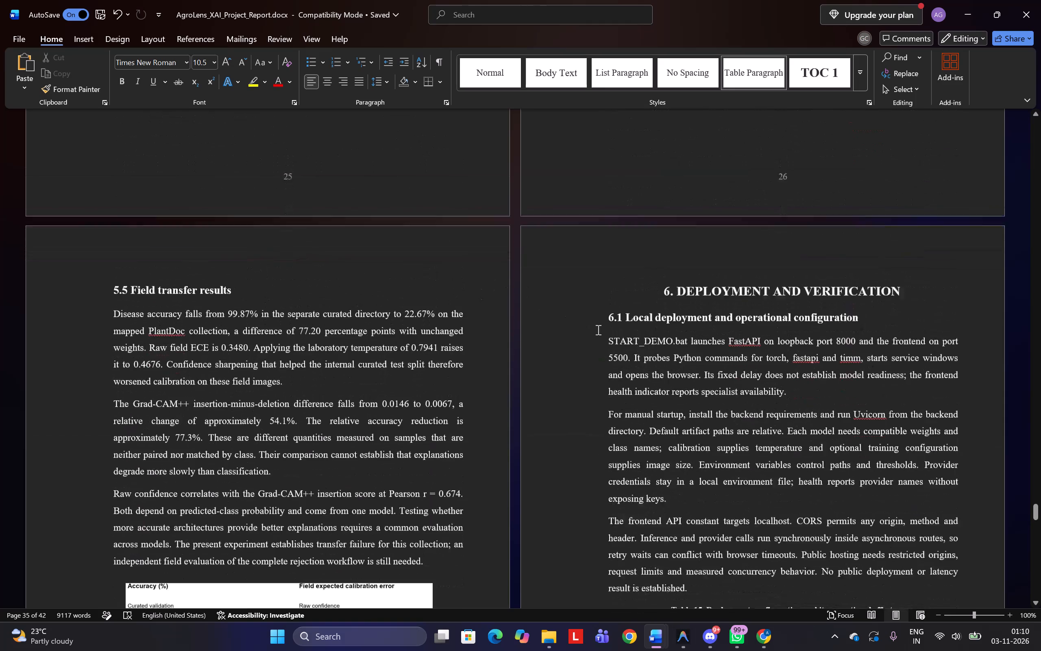
scroll(597, 330, "down", 1)
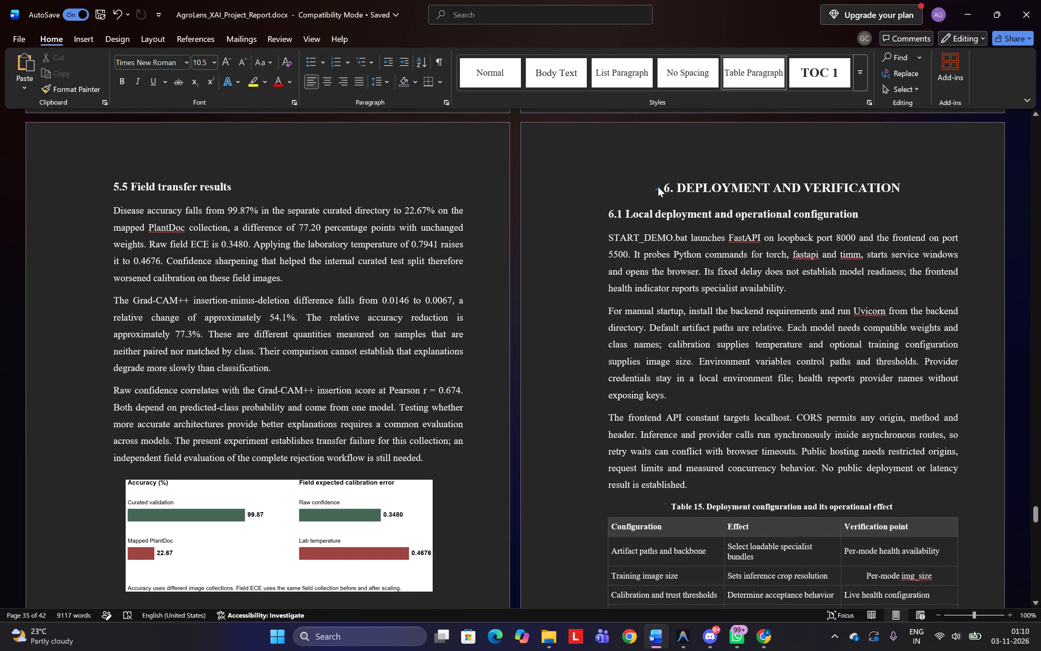
left_click_drag(663, 188, 689, 481)
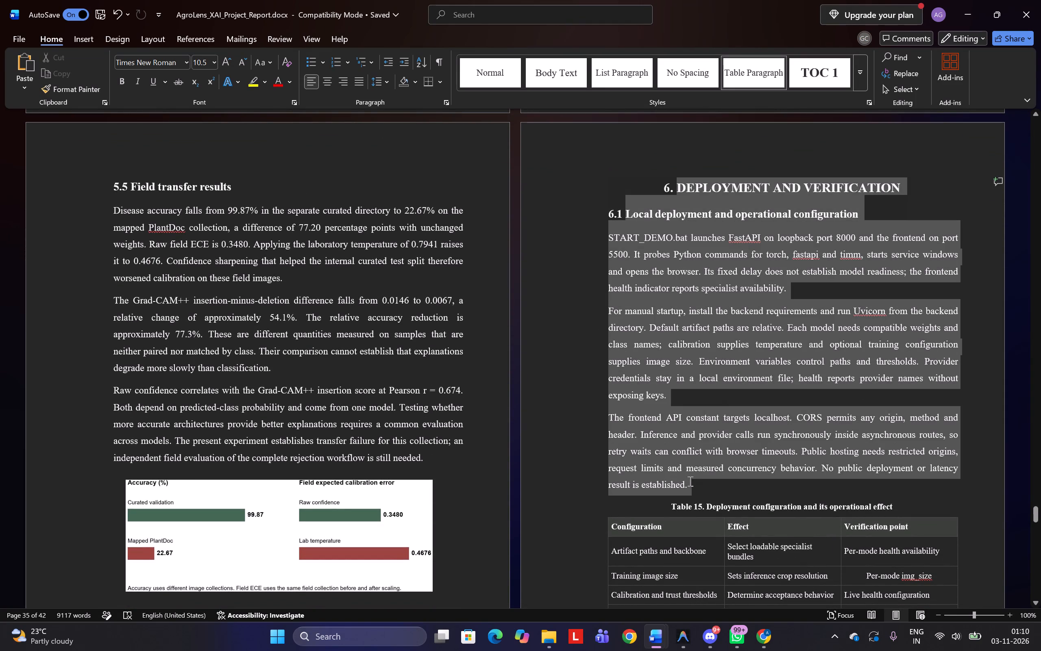
left_click_drag(689, 481, 687, 481)
key("ctrl+v")
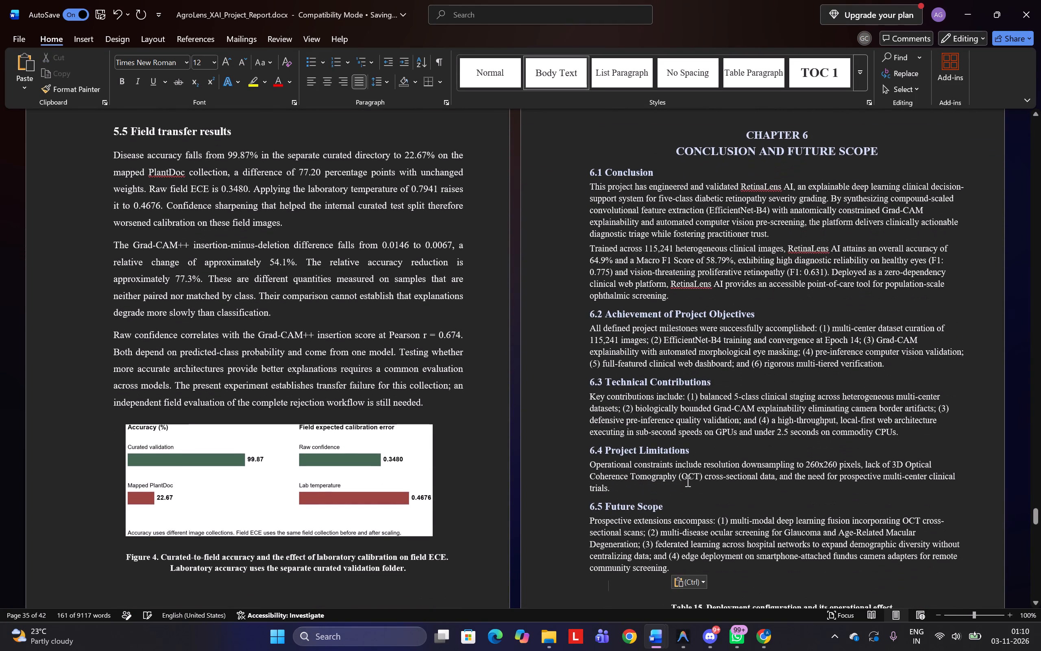
Delete Table 15, Deployment configuration and its operational effect, with its caption and the leftover blank line below the pasted section 6.5.
scroll(687, 481, "down", 3)
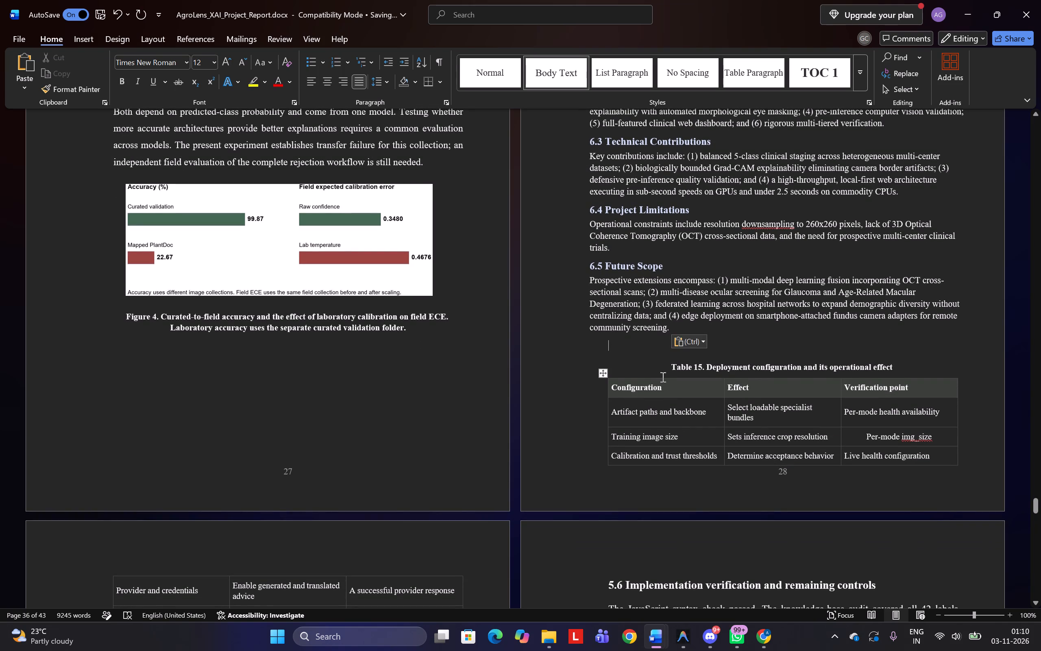
left_click(601, 371)
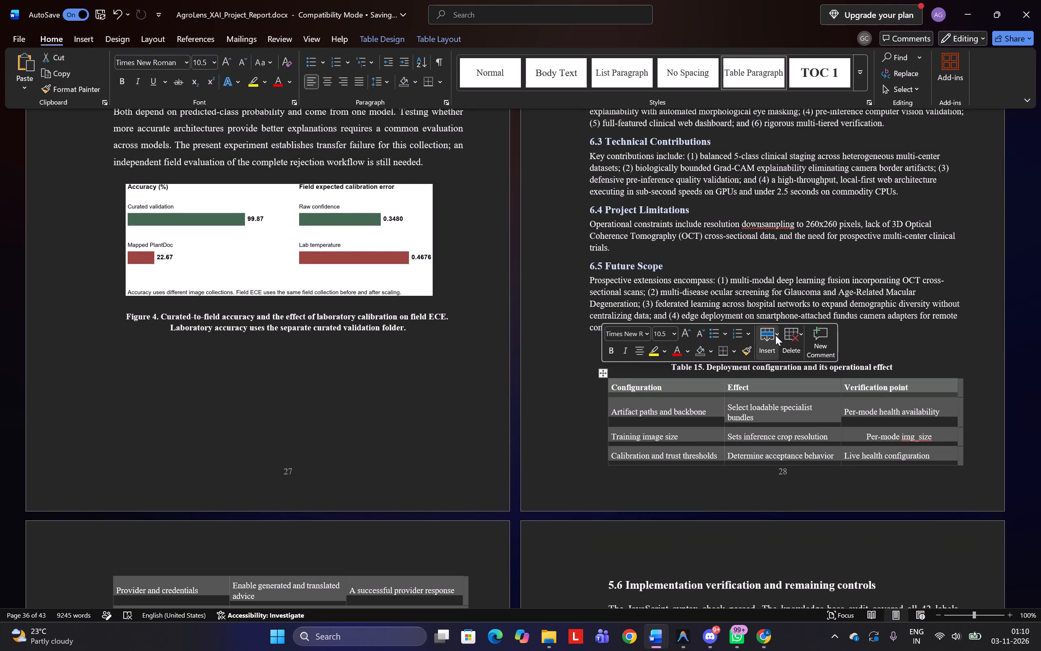
left_click(789, 340)
left_click(821, 424)
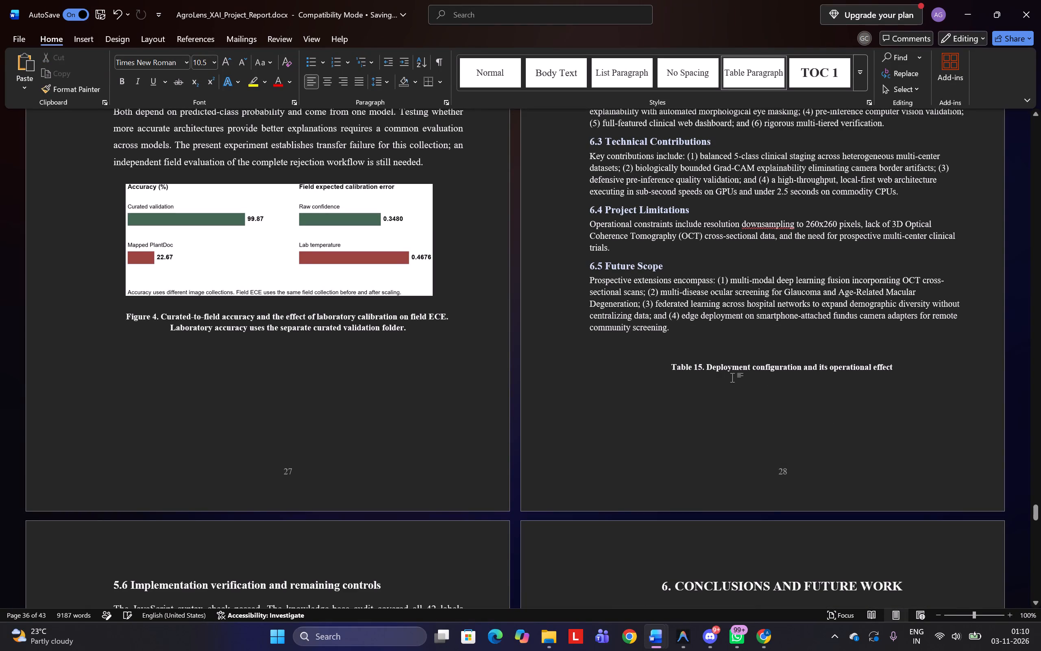
triple_click(708, 365)
key("Delete")
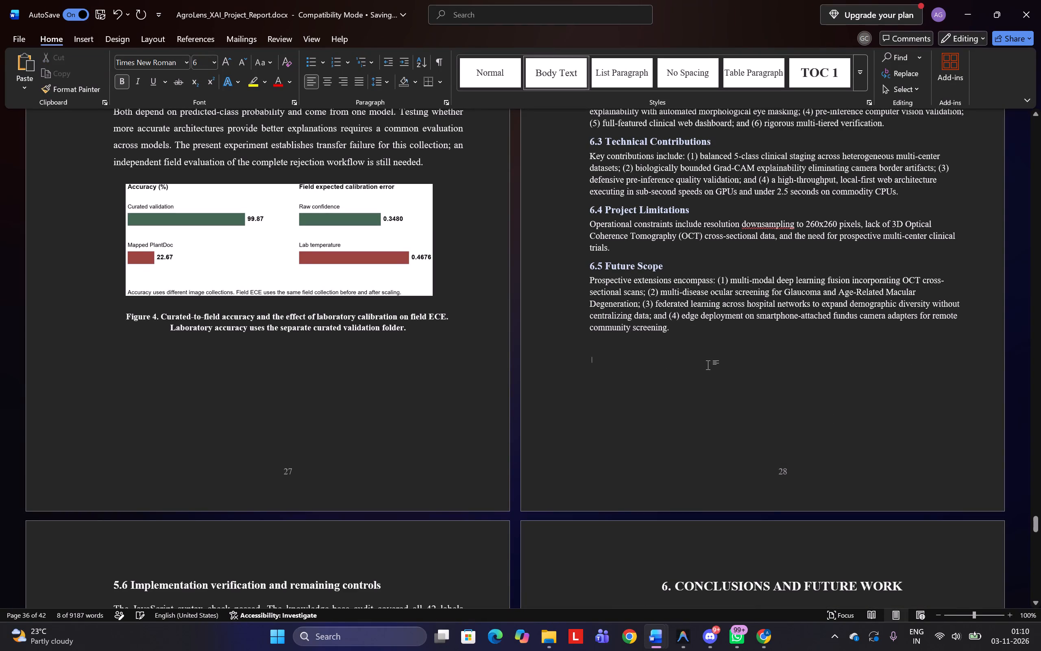
key("BackSpace")
key("backslash")
key("BackSpace")
Delete section 5.6, Implementation verification and remaining controls, with its heading, text and the Table 16 caption.
scroll(708, 365, "down", 1)
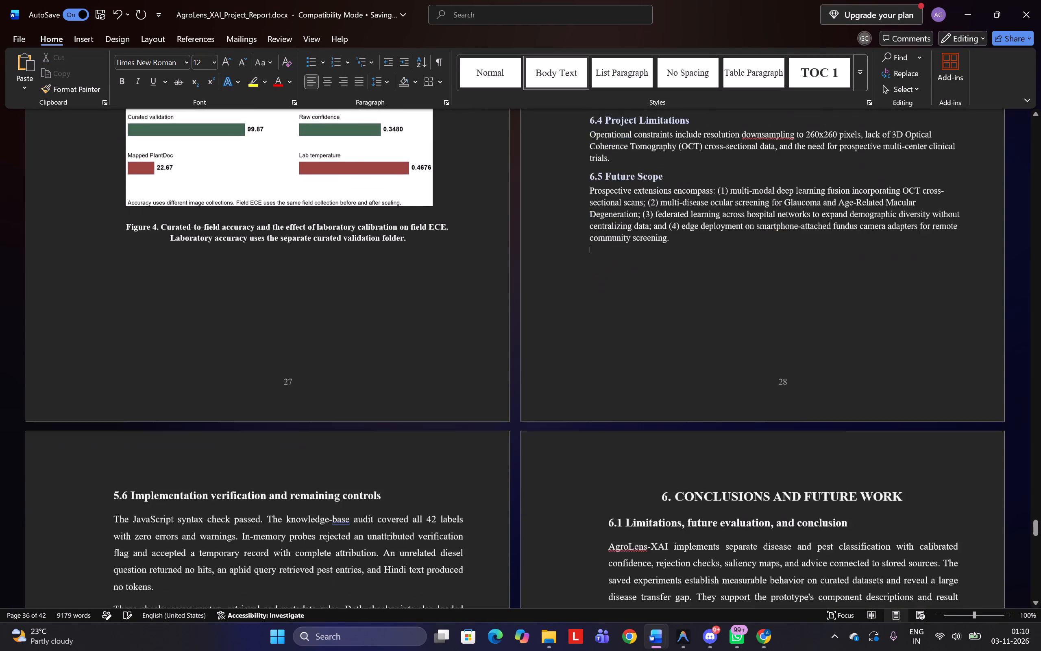
scroll(708, 365, "down", 3)
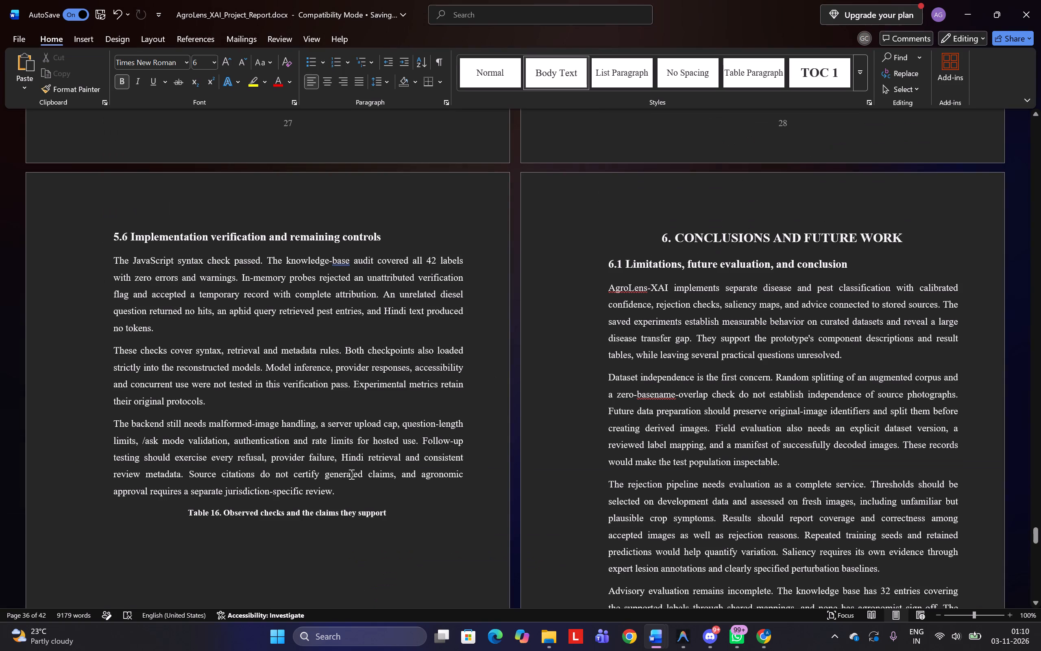
left_click_drag(399, 516, 124, 240)
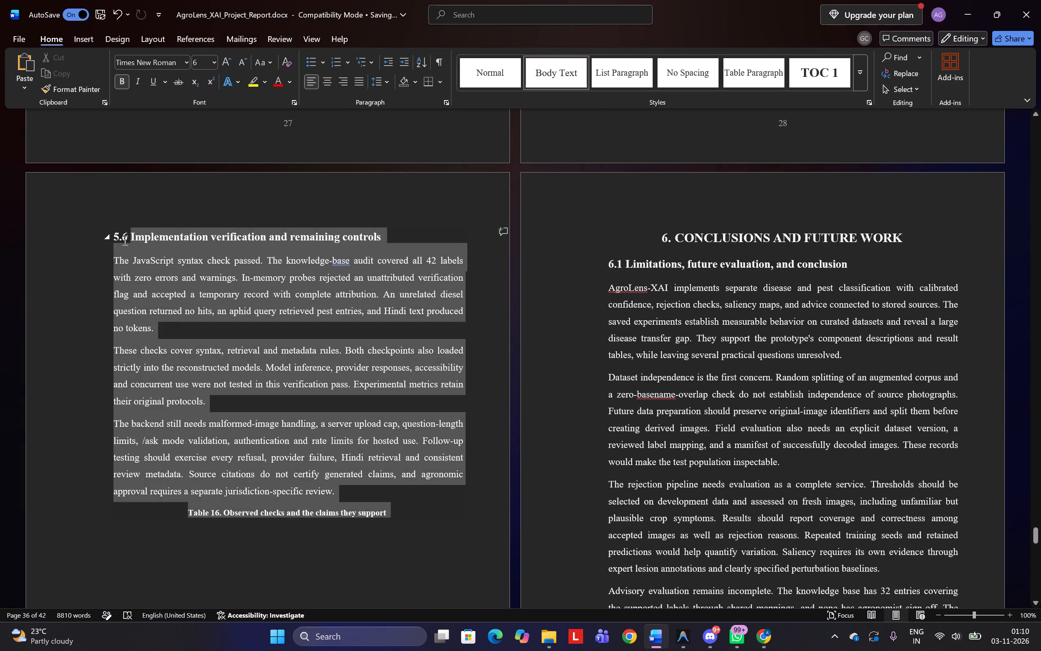
left_click_drag(124, 240, 123, 240)
key("BackSpace")
key("BackSpace")
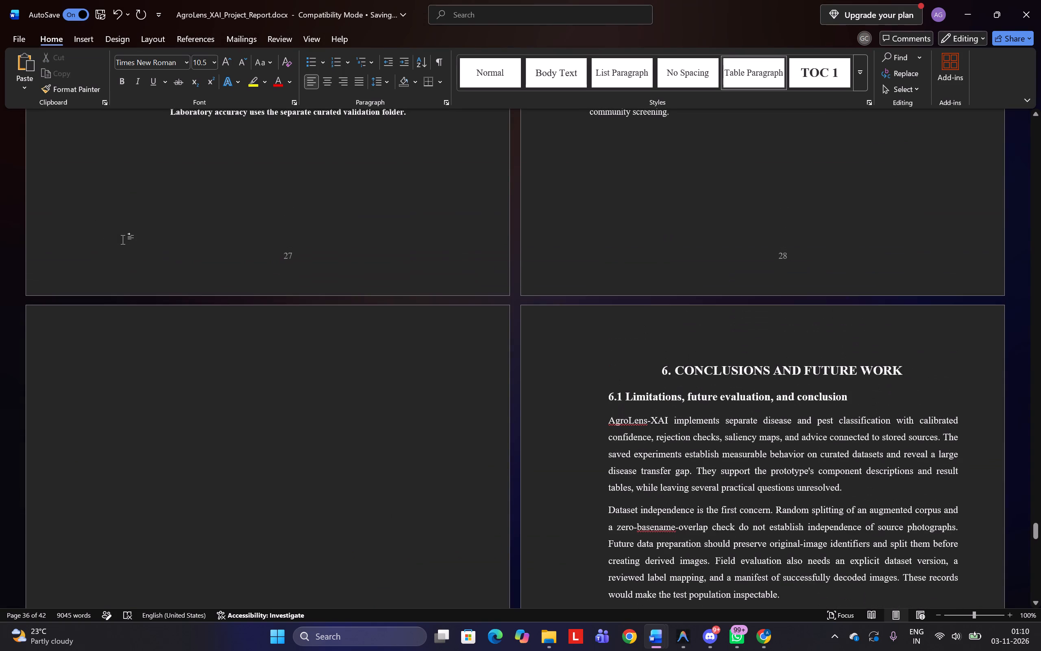
Examine the pages from the emptied section 5.6 page through old chapter 6 to the references for leftover content.
scroll(123, 240, "down", 2)
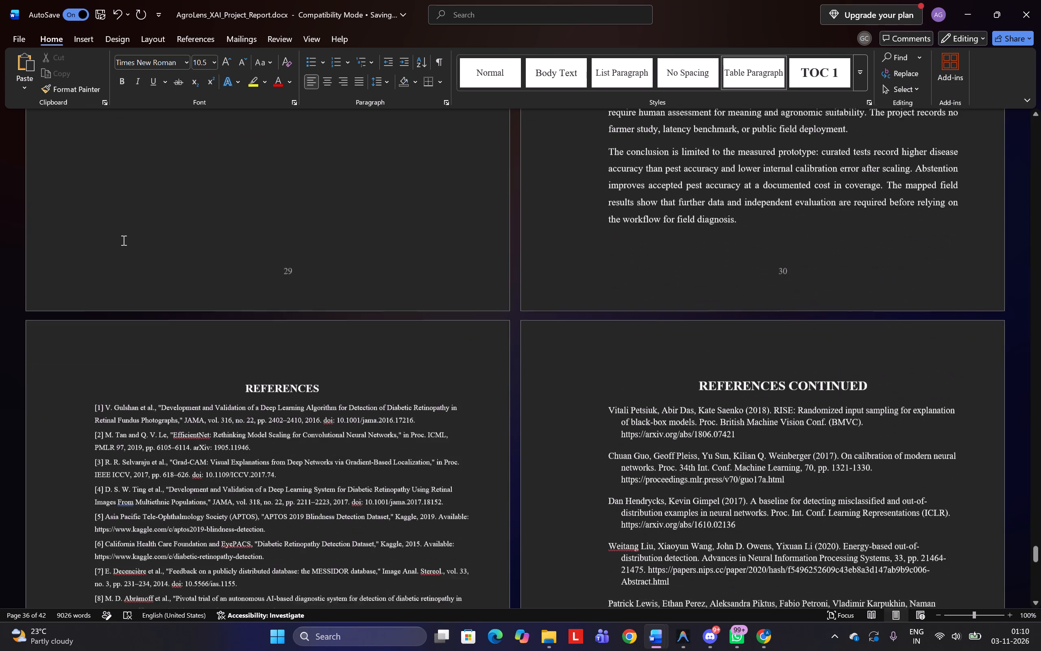
scroll(123, 240, "down", 1)
left_click(272, 210)
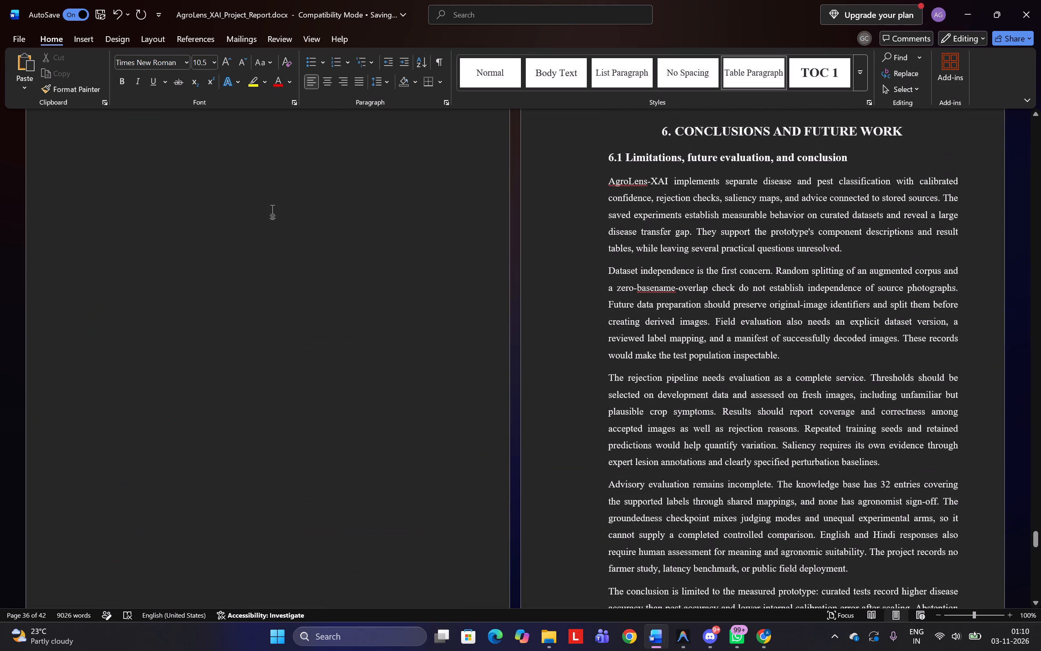
scroll(272, 210, "up", 3)
scroll(272, 210, "down", 1)
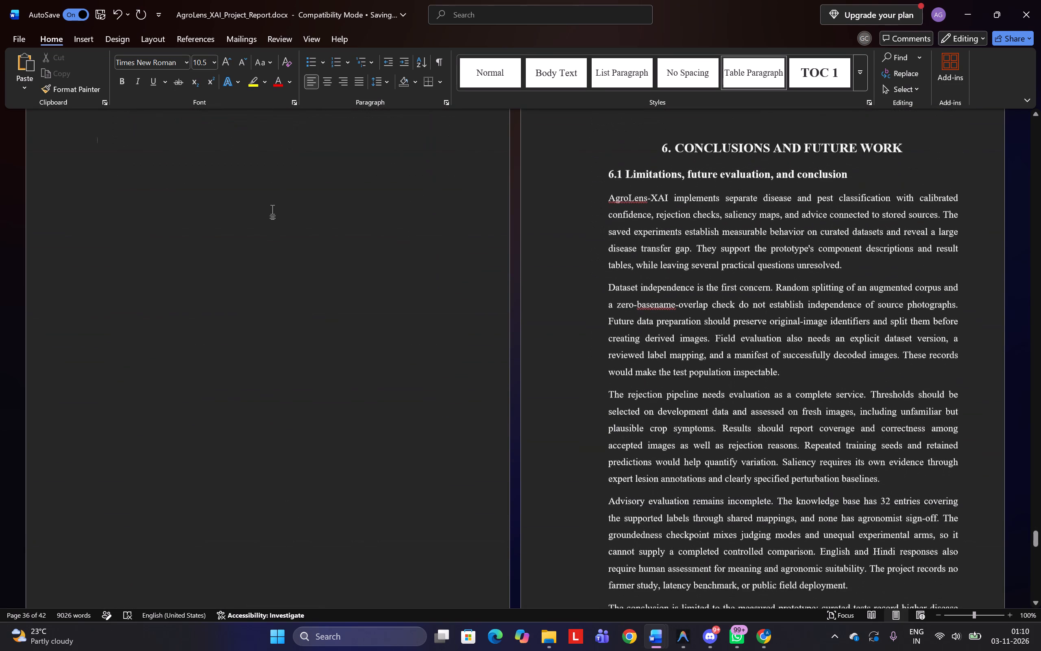
scroll(272, 210, "down", 4)
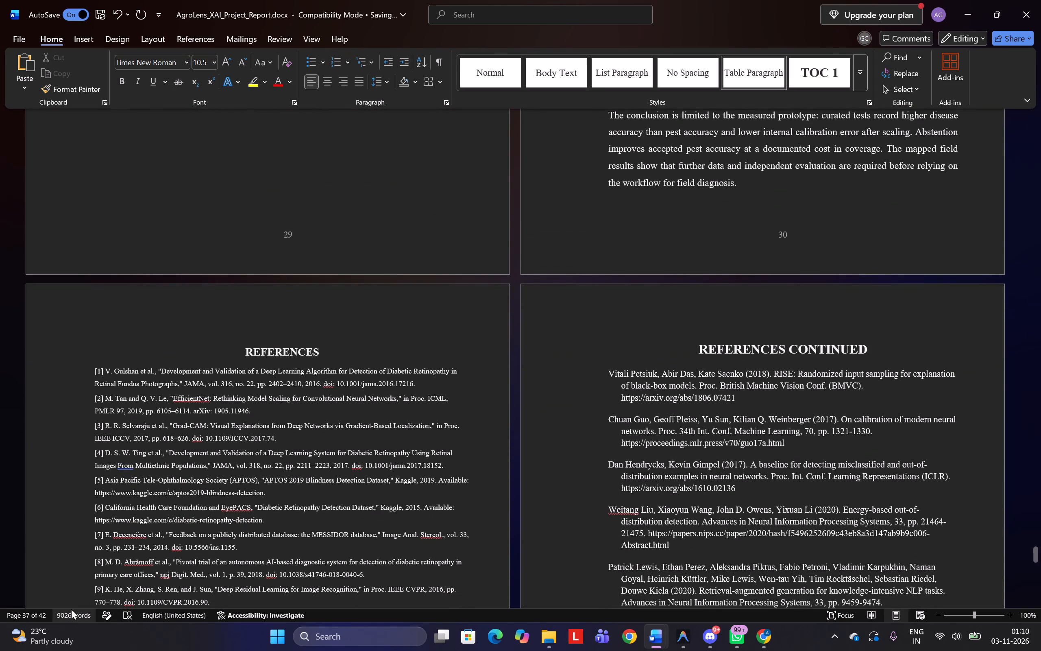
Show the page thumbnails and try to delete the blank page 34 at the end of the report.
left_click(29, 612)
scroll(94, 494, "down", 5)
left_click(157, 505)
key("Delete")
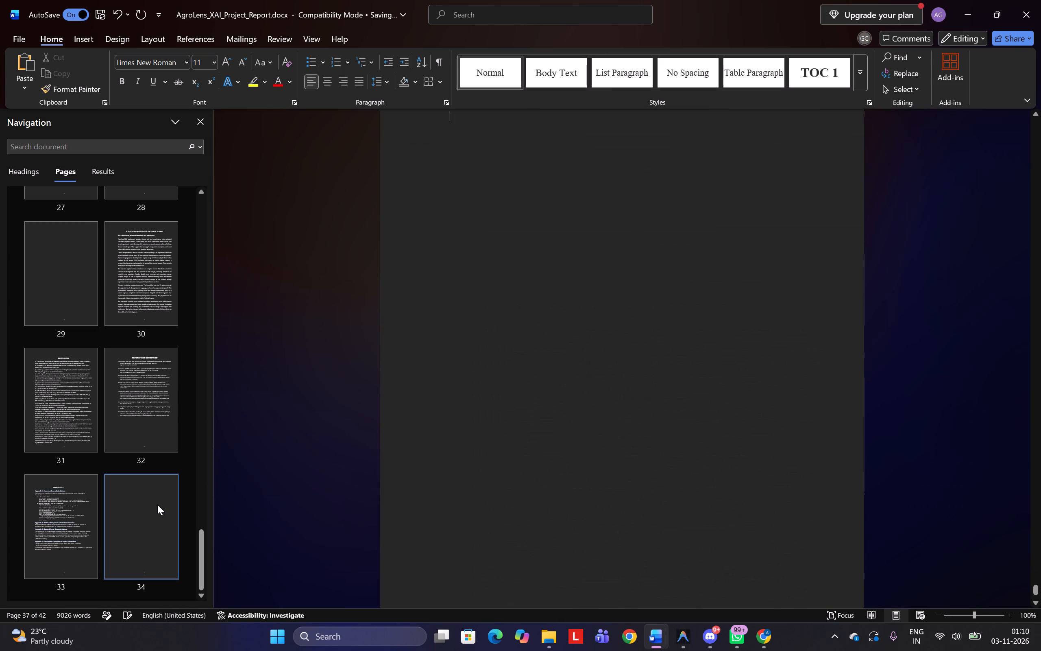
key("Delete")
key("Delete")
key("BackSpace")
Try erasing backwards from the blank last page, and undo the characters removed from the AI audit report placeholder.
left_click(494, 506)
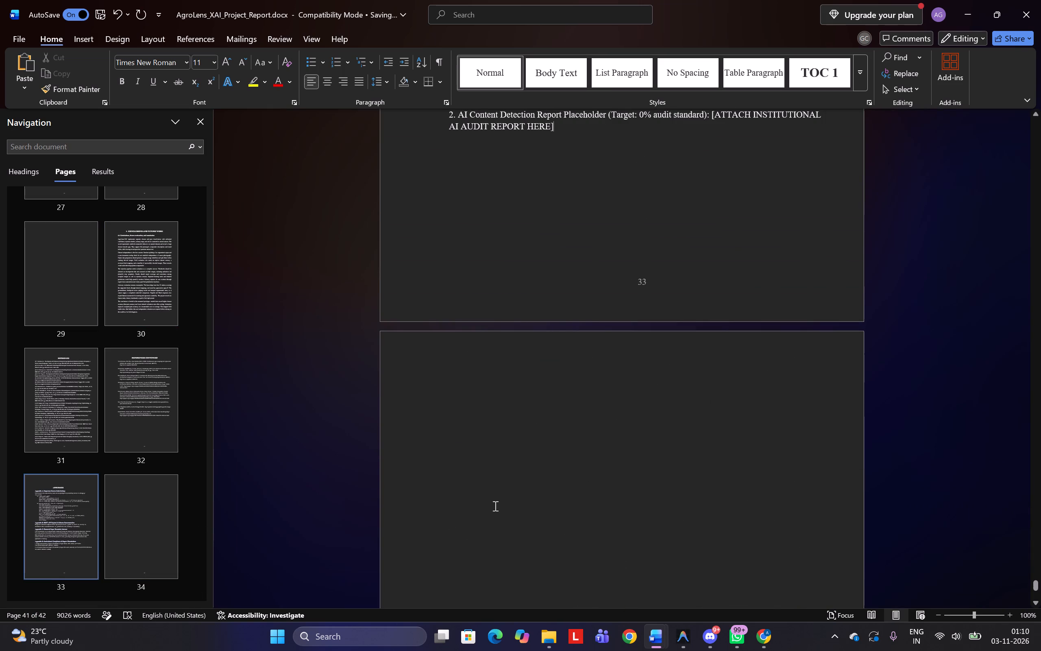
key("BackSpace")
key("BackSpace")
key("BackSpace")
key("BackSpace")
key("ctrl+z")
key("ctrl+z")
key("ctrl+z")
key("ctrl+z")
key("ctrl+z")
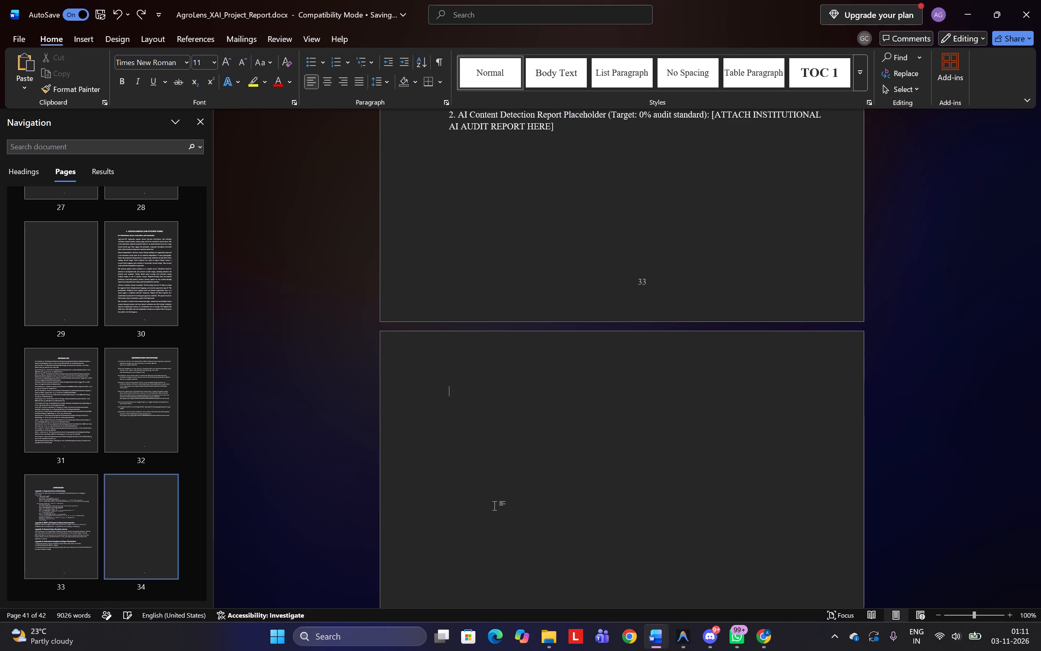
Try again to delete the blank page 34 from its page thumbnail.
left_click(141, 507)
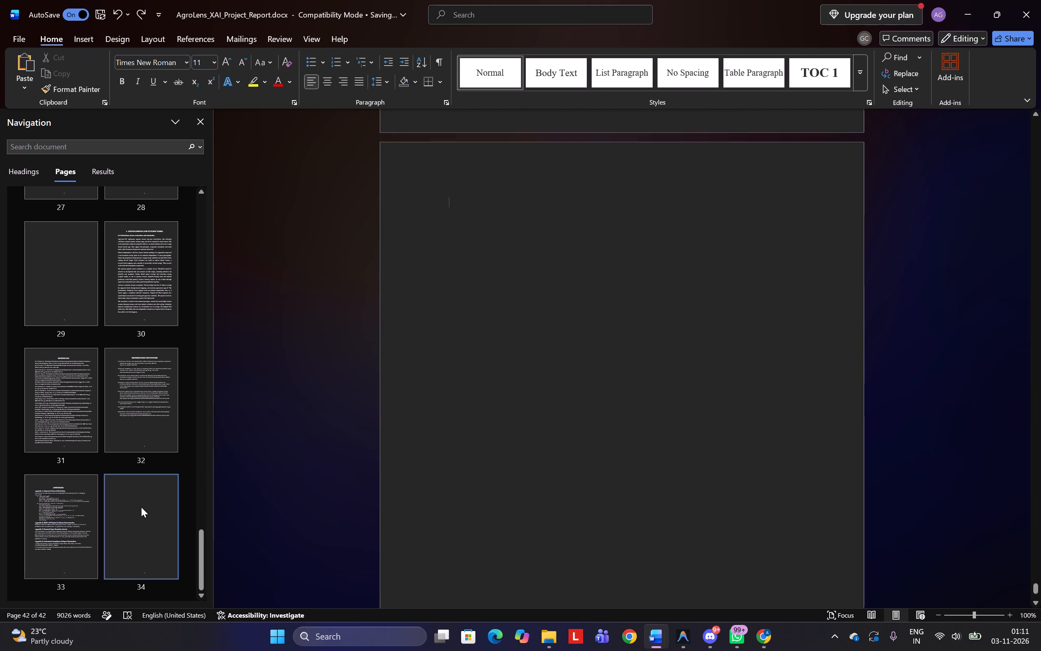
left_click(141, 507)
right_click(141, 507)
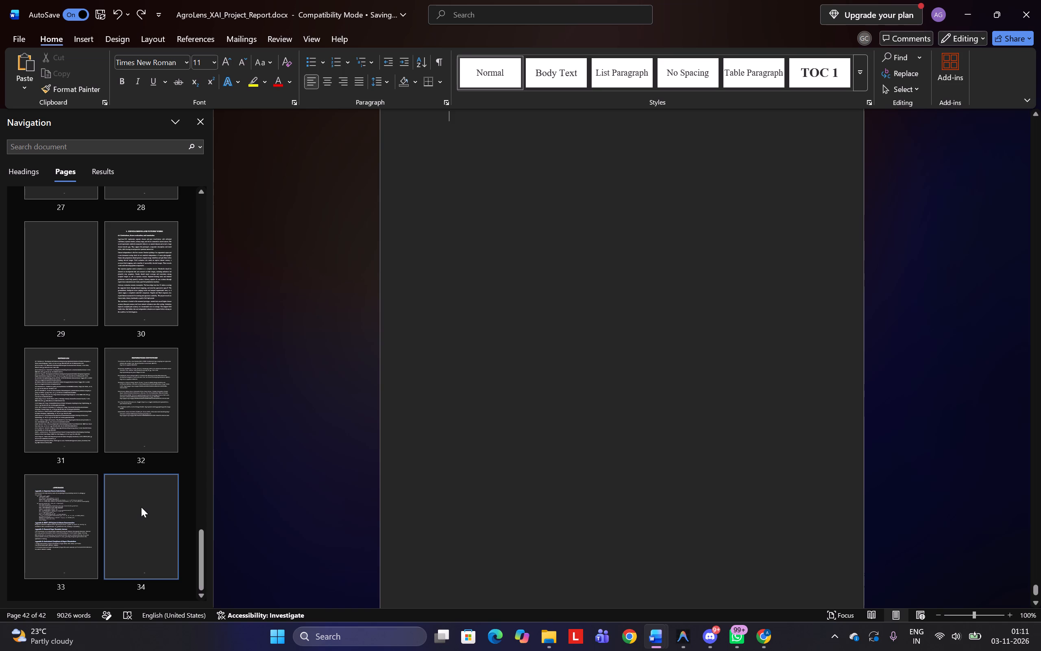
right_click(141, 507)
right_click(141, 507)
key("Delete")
Go to the blank page 29 after section 6.5 and try to remove its empty content.
left_click(81, 298)
key("Delete")
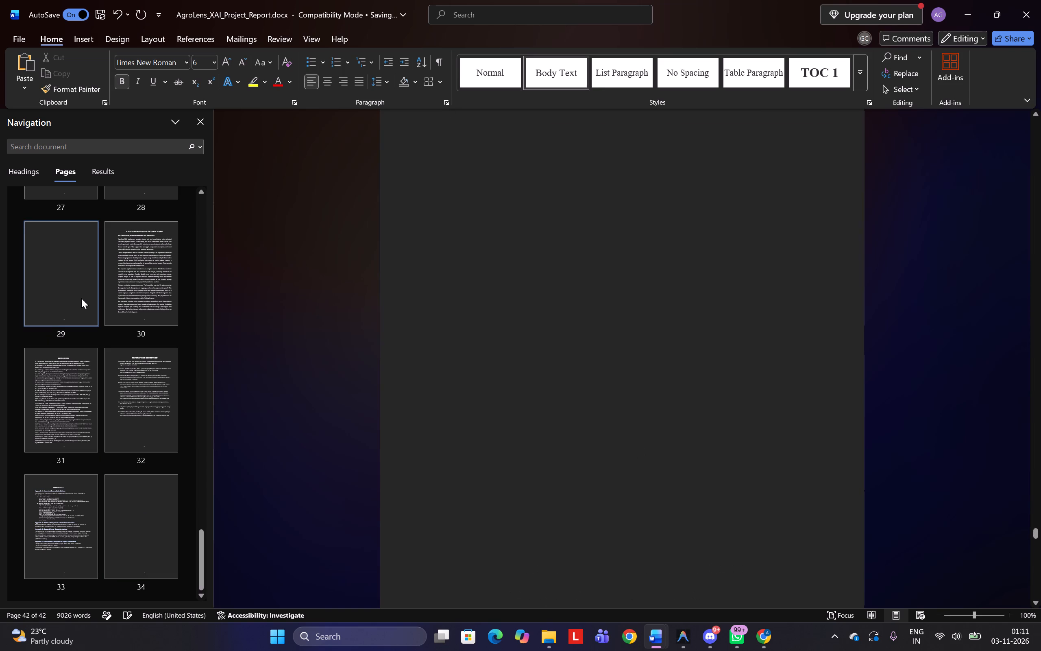
key("BackSpace")
scroll(81, 298, "down", 1)
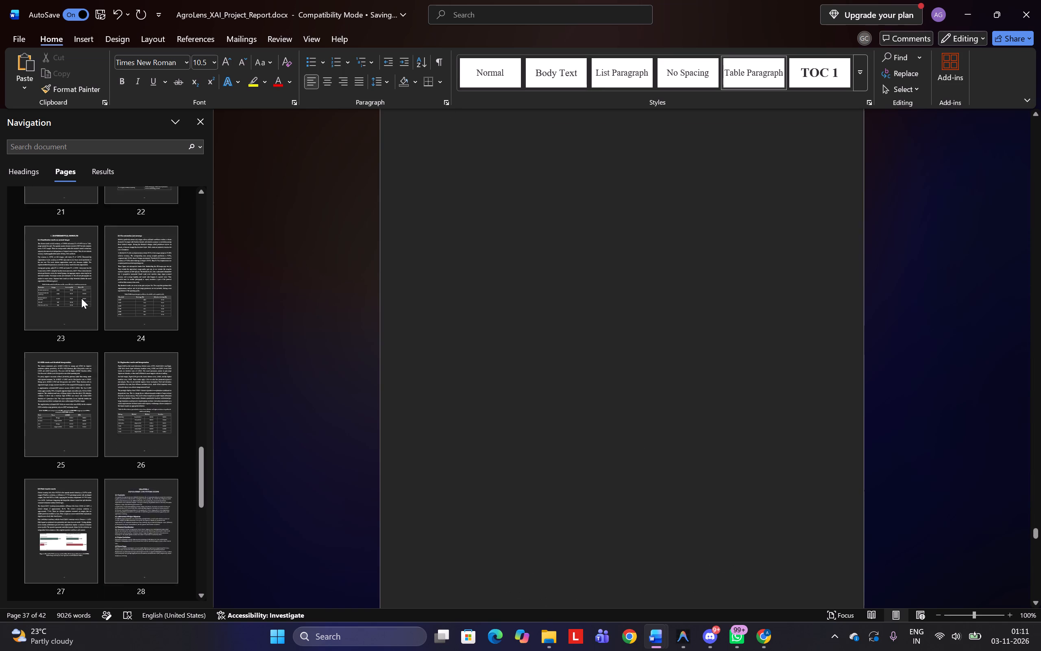
scroll(81, 298, "down", 4)
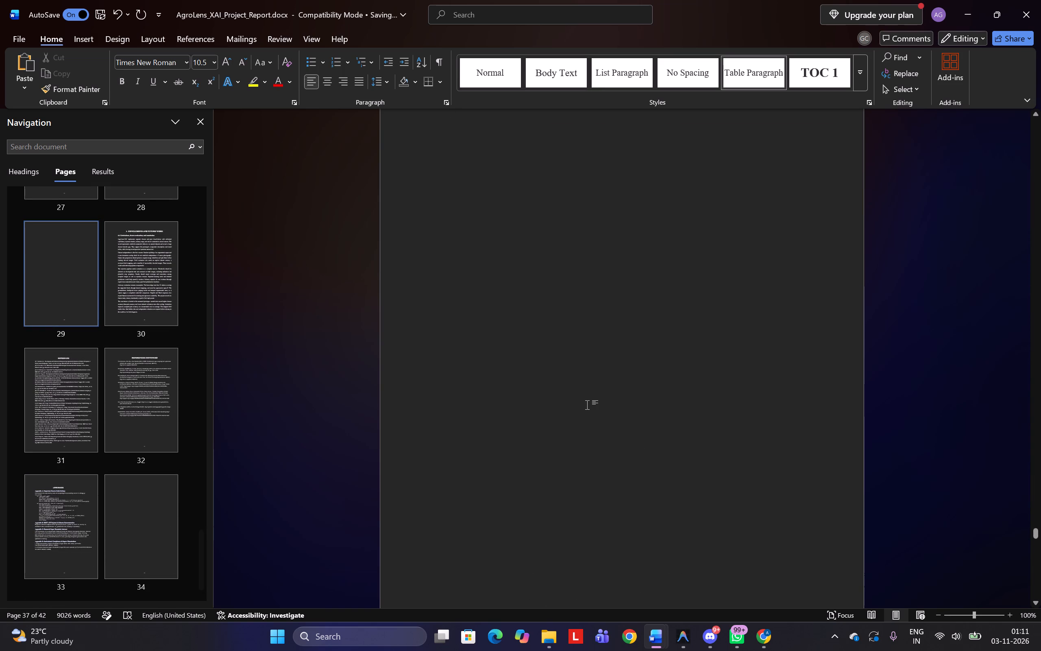
scroll(587, 405, "up", 3)
triple_click(587, 405)
triple_click(587, 405)
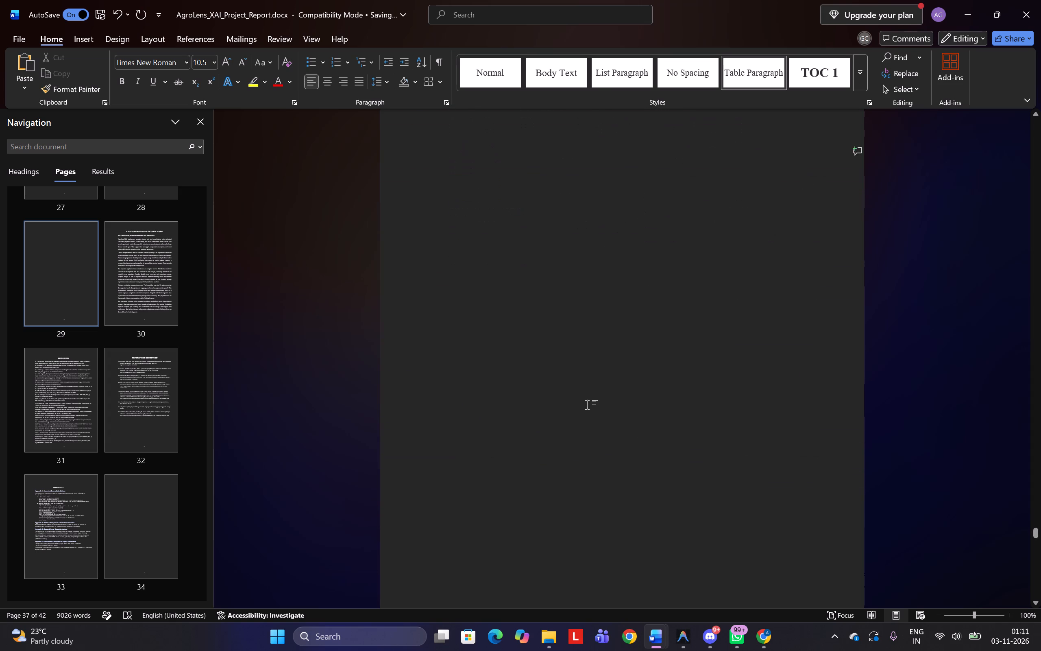
double_click(587, 405)
scroll(587, 405, "up", 4)
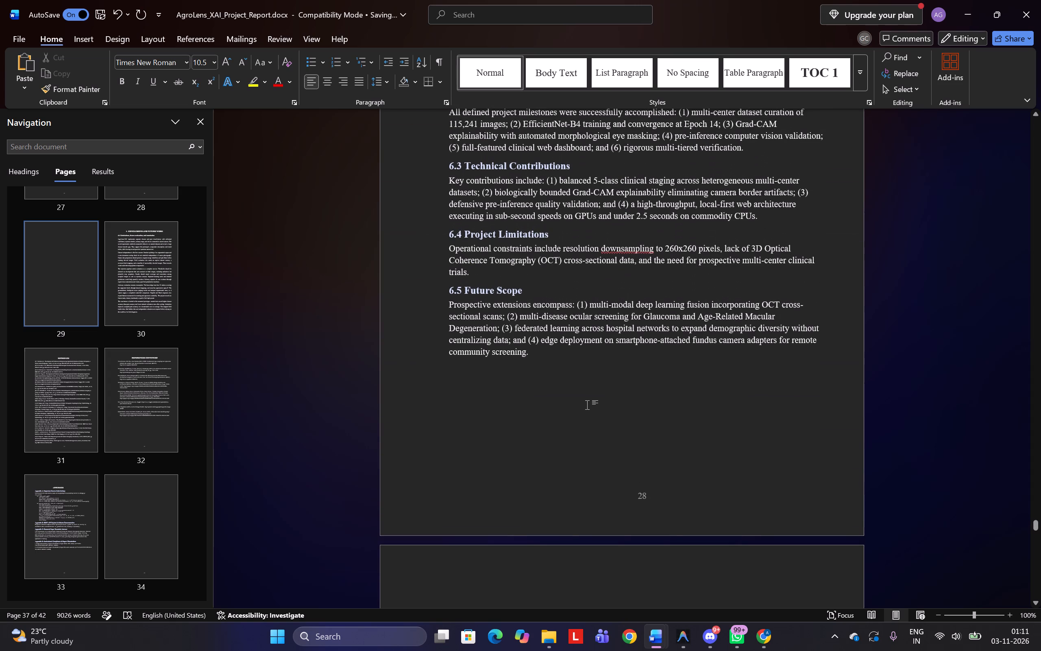
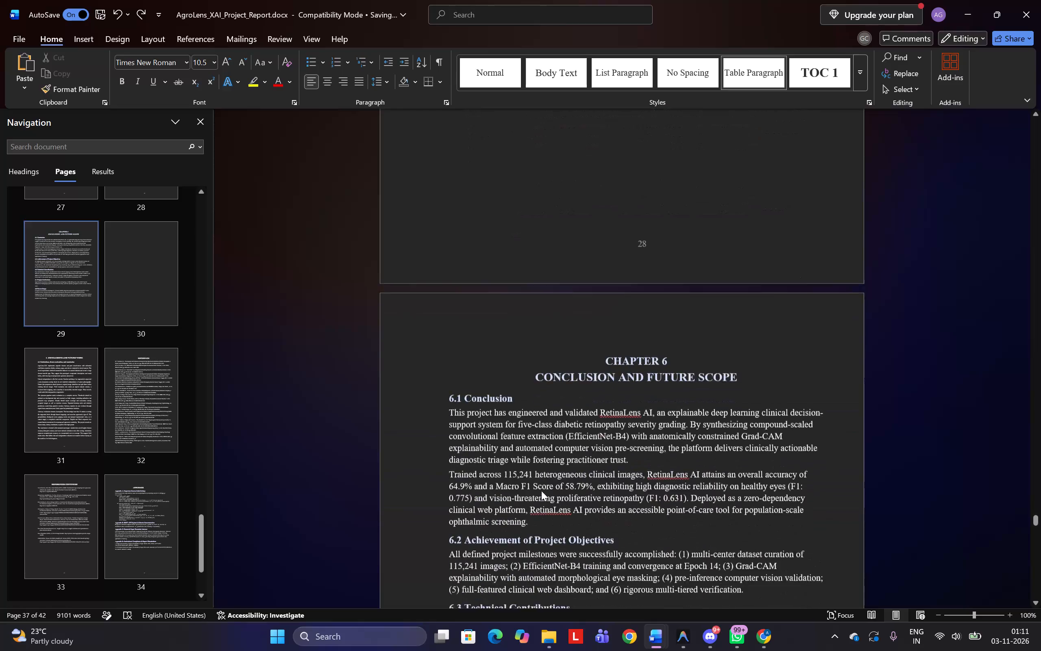
Examine the AgroLens report from the start of Chapter 6 back into section 5.5 on field transfer results.
scroll(541, 491, "up", 2)
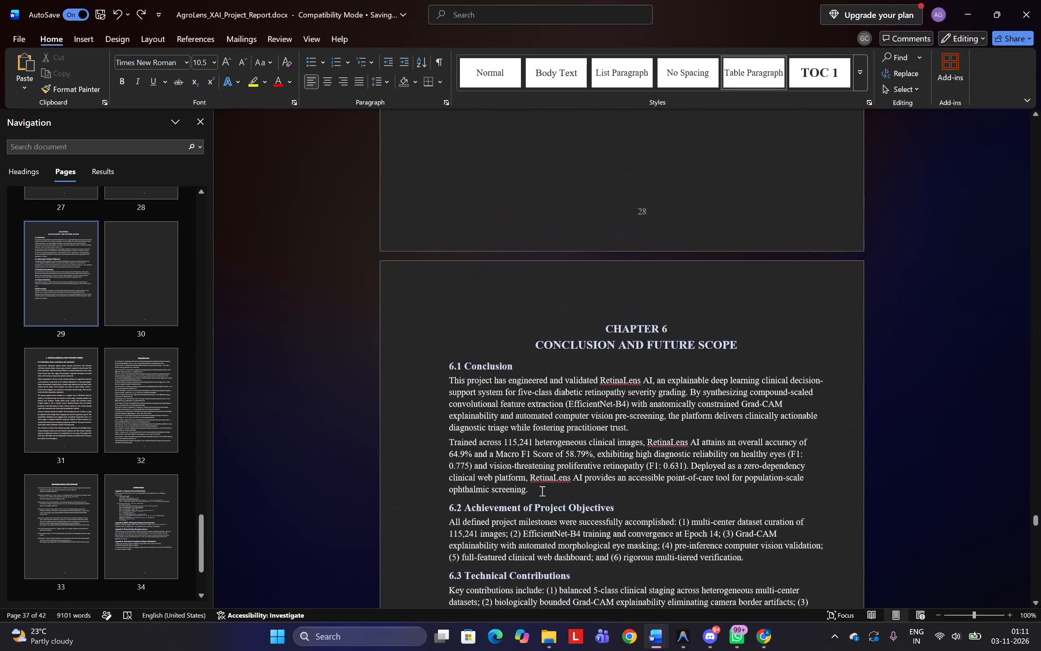
scroll(541, 491, "up", 3)
scroll(541, 491, "up", 2, "ctrl")
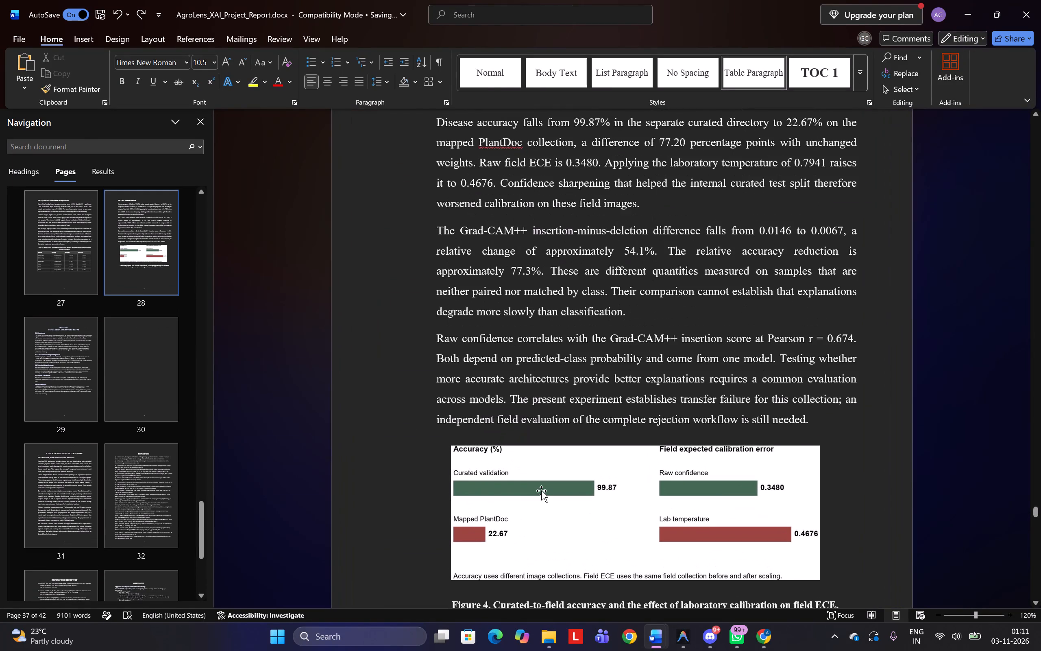
scroll(541, 491, "up", 1)
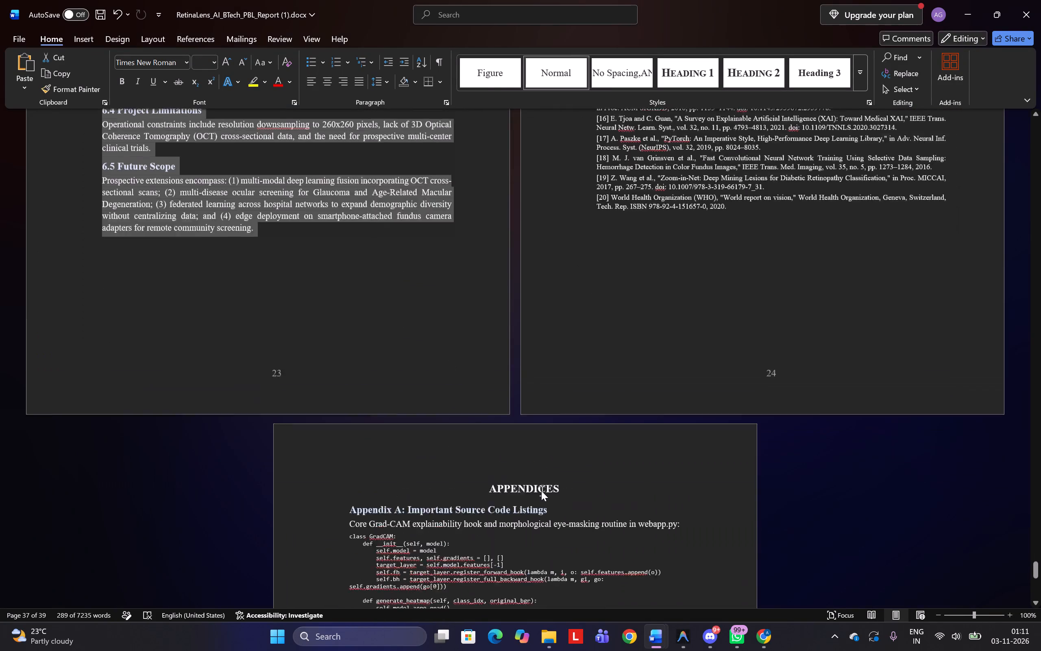
Switch to the RetinaLens report and examine Chapter 5 backwards from the conclusion chapter to the unit testing table.
scroll(541, 491, "up", 1)
left_click(355, 426)
scroll(355, 426, "up", 4)
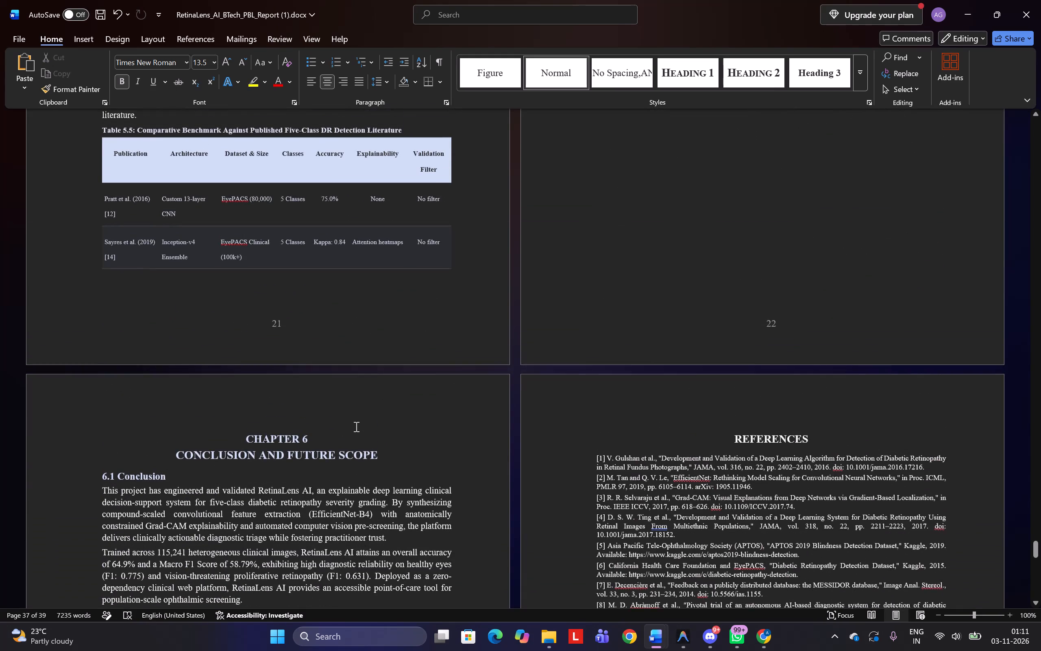
scroll(355, 426, "up", 4)
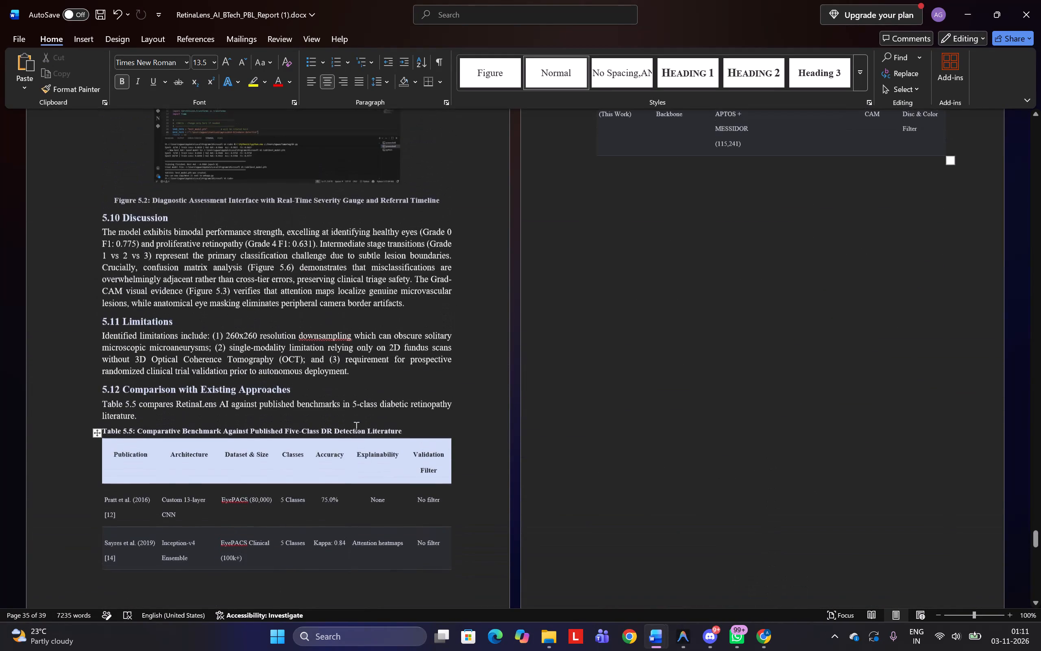
scroll(355, 426, "up", 2)
scroll(355, 426, "down", 1)
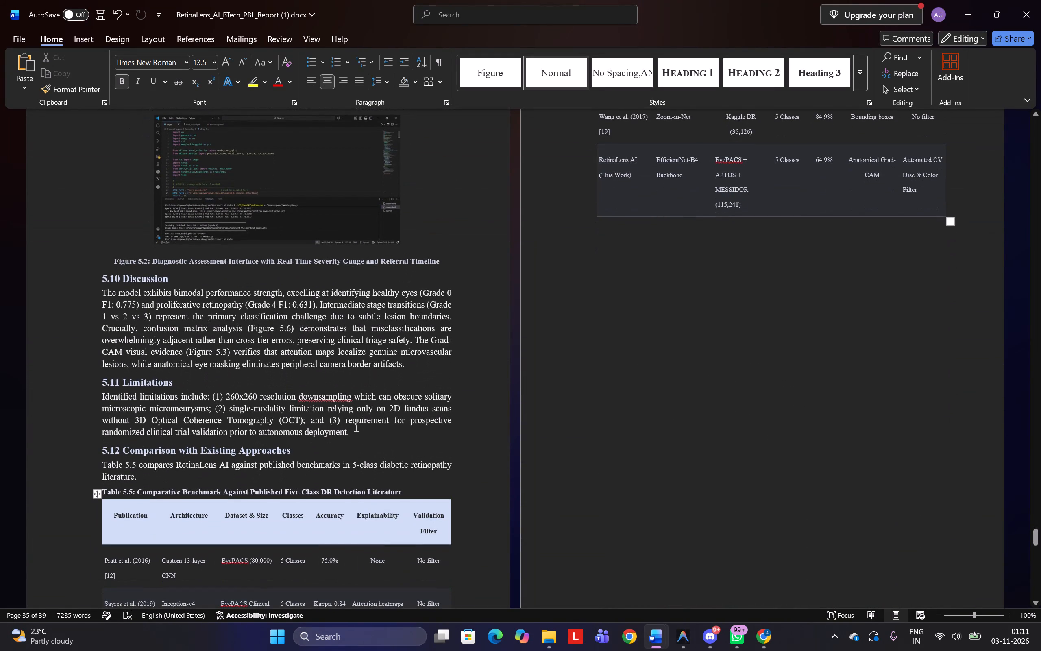
scroll(355, 426, "up", 3)
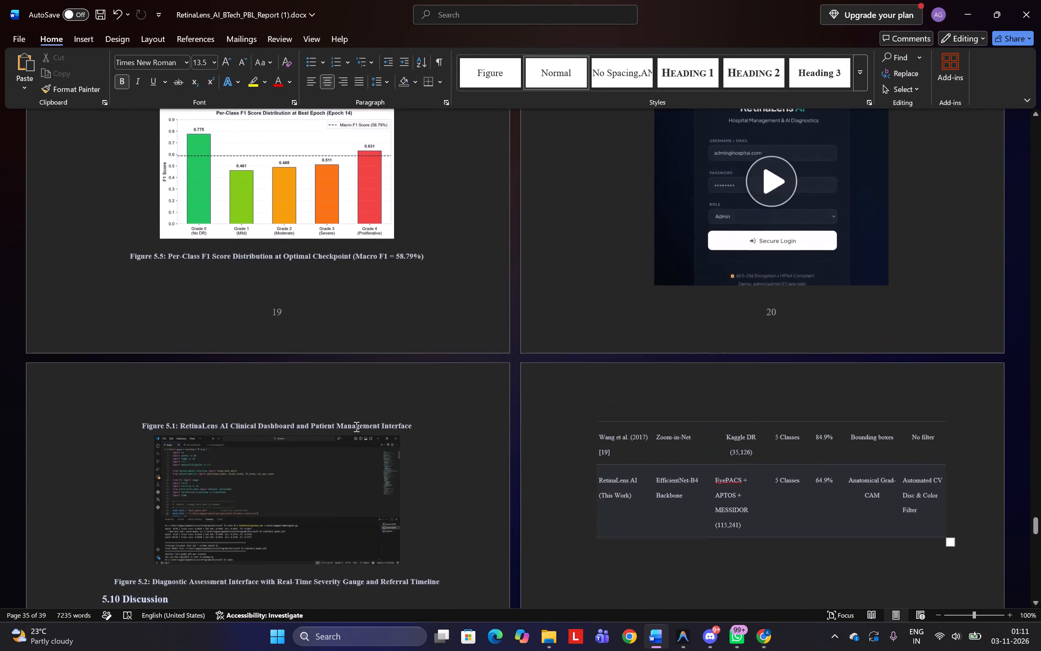
scroll(355, 426, "up", 7)
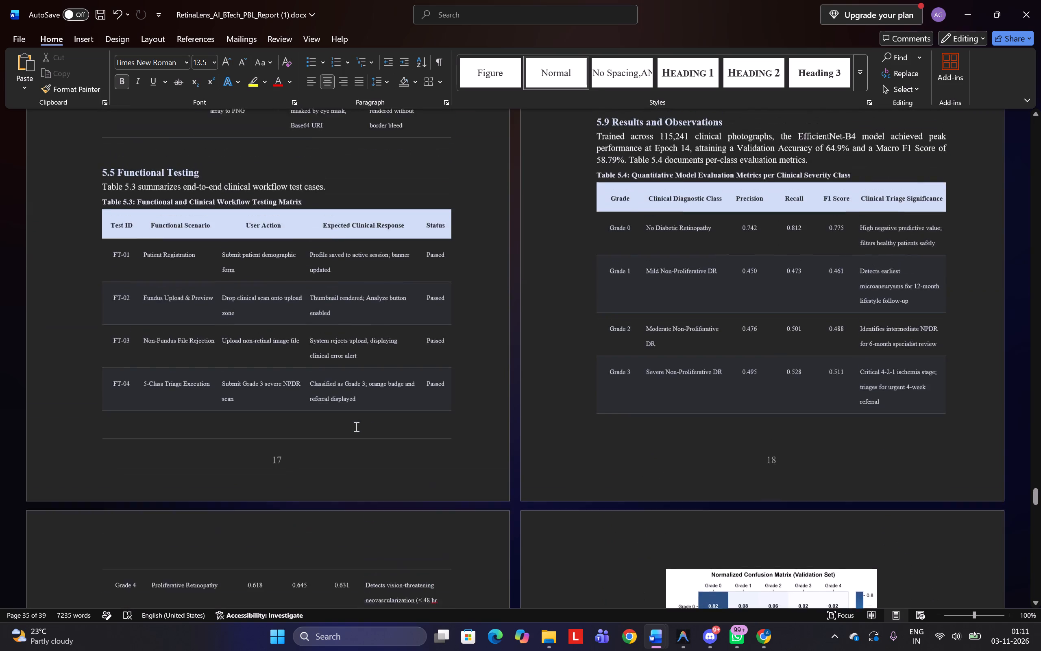
scroll(355, 426, "up", 4)
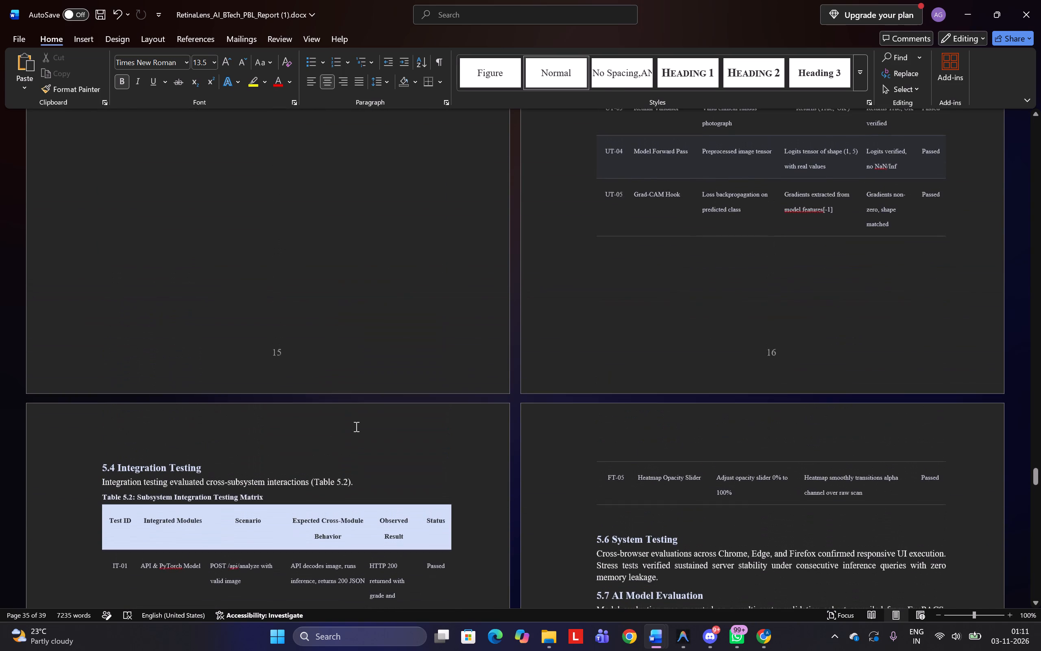
scroll(355, 426, "up", 2)
Return to the AgroLens report and review sections 5.5 back to 5.3 of its results chapter.
scroll(355, 426, "up", 3)
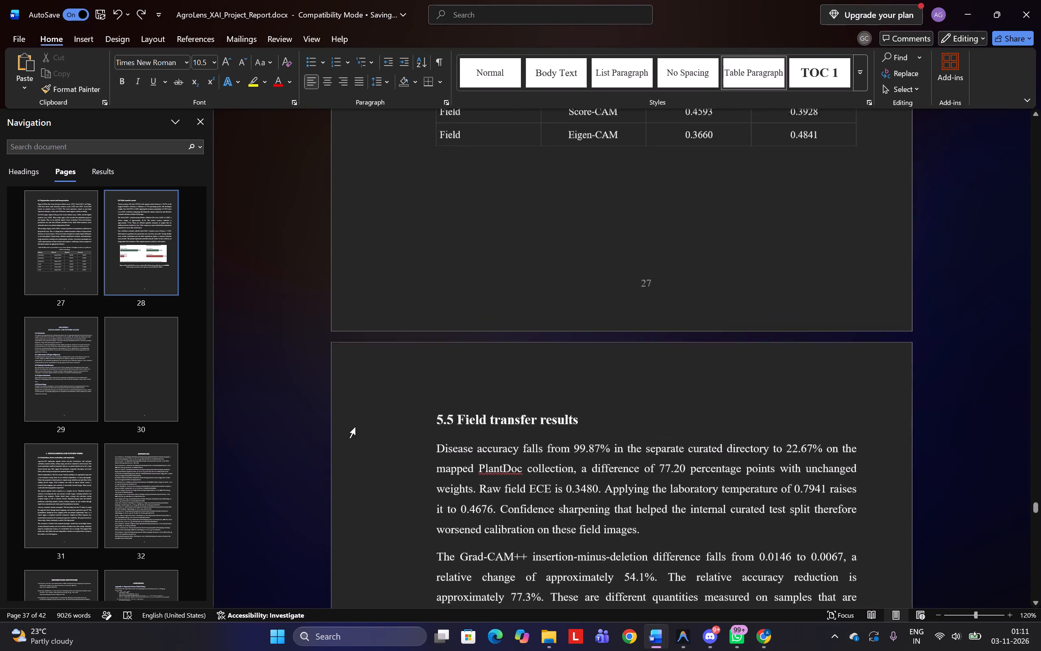
scroll(355, 426, "up", 11)
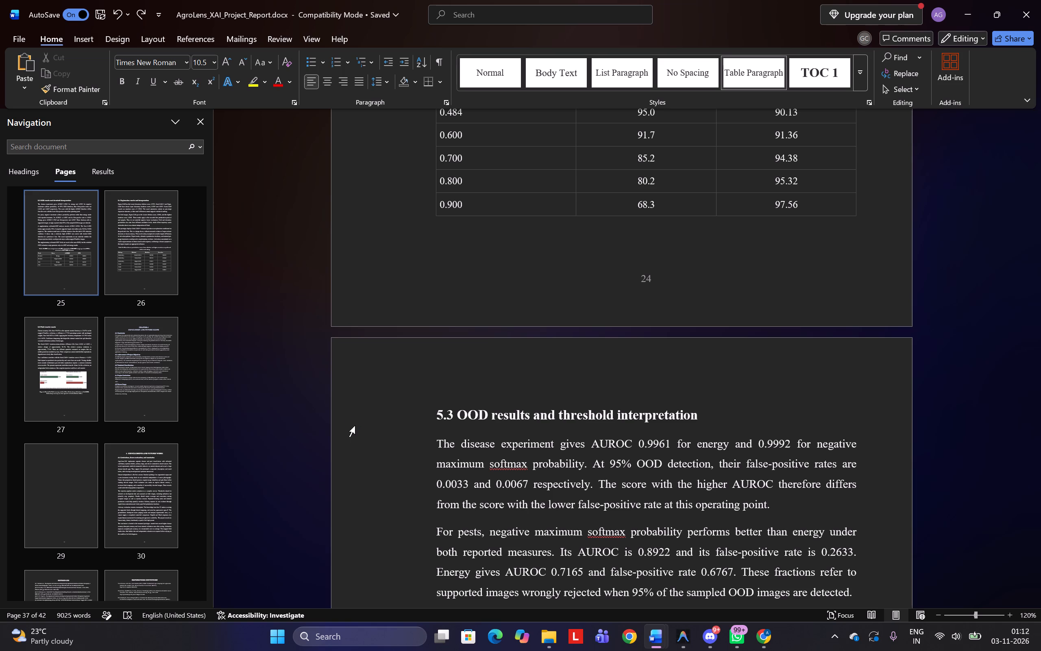
scroll(355, 425, "down", 3)
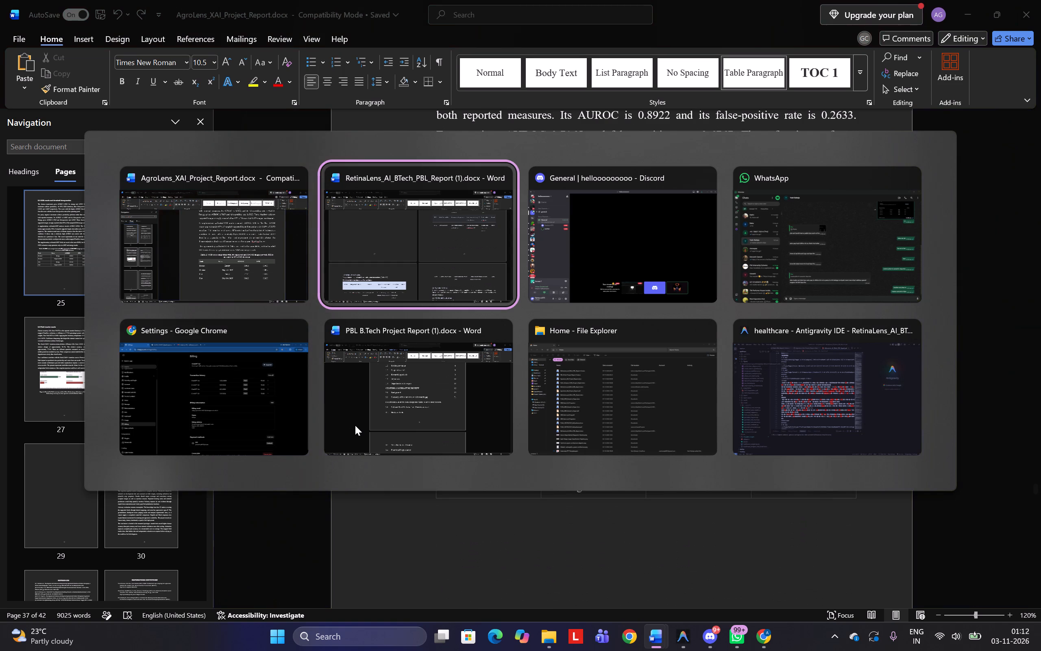
Switch to the RetinaLens report and examine the last part of Chapter 5, including the discussion, limitations, comparison table and result figures.
scroll(355, 425, "down", 16)
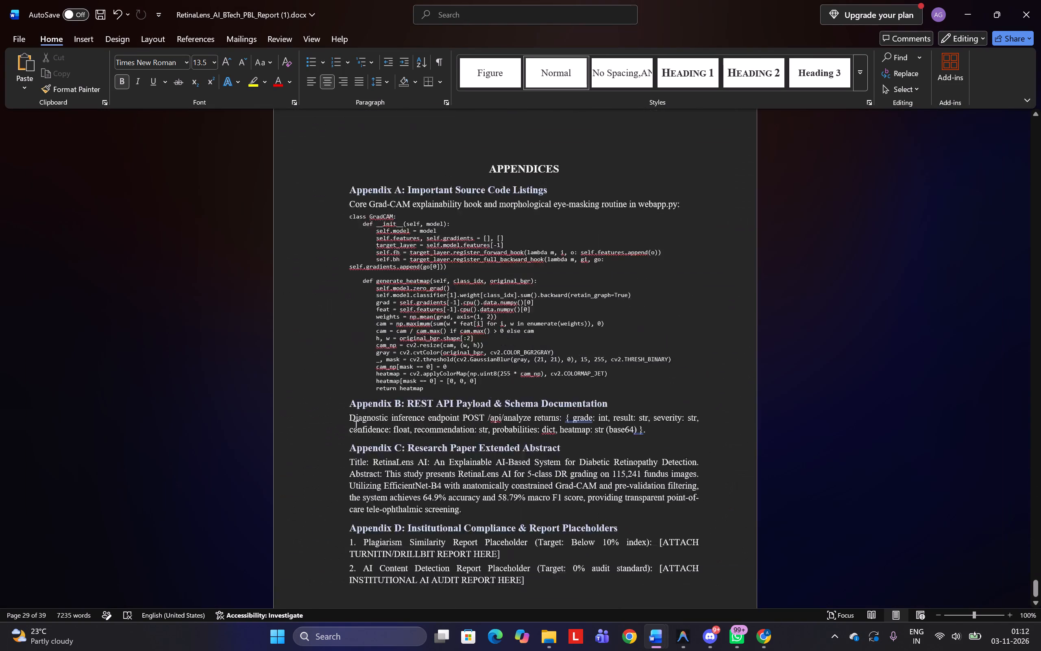
scroll(355, 425, "up", 8)
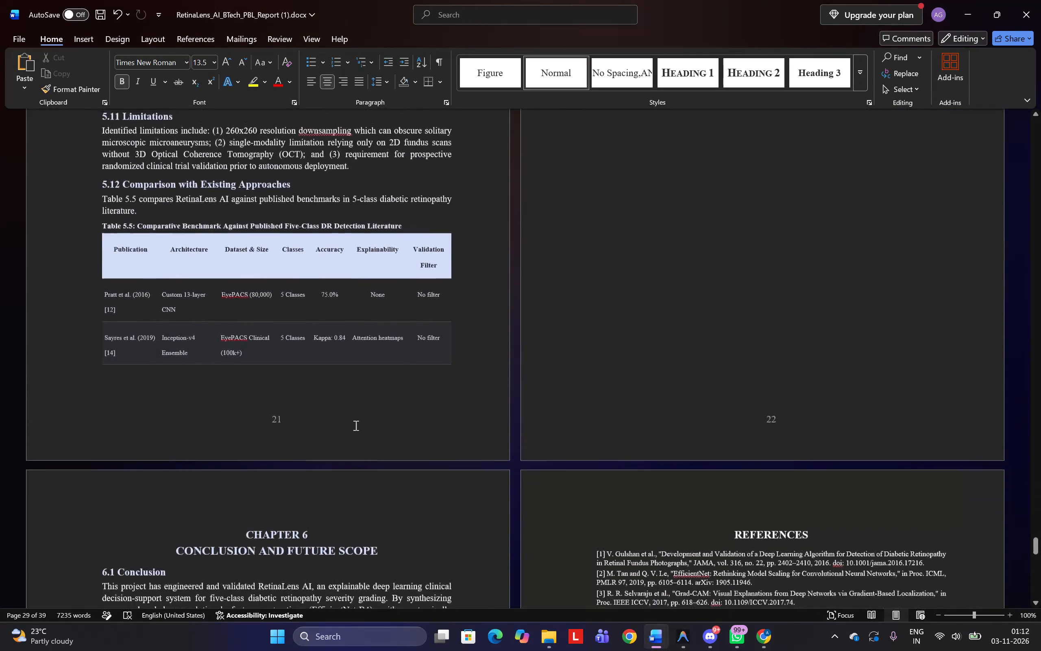
scroll(355, 425, "up", 3)
scroll(355, 425, "down", 5)
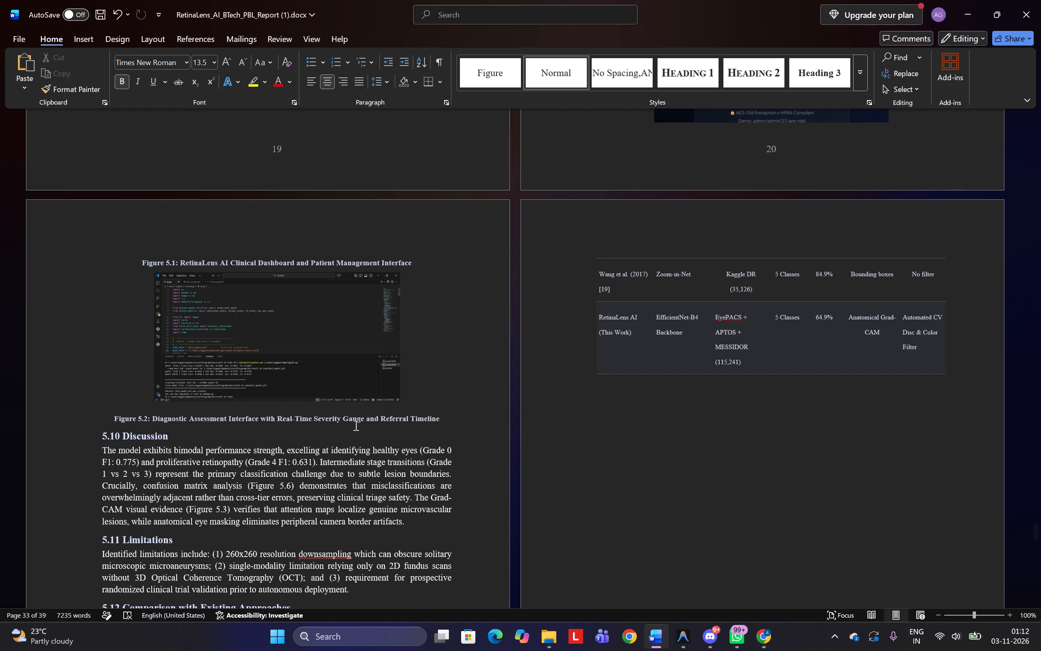
scroll(355, 425, "down", 3)
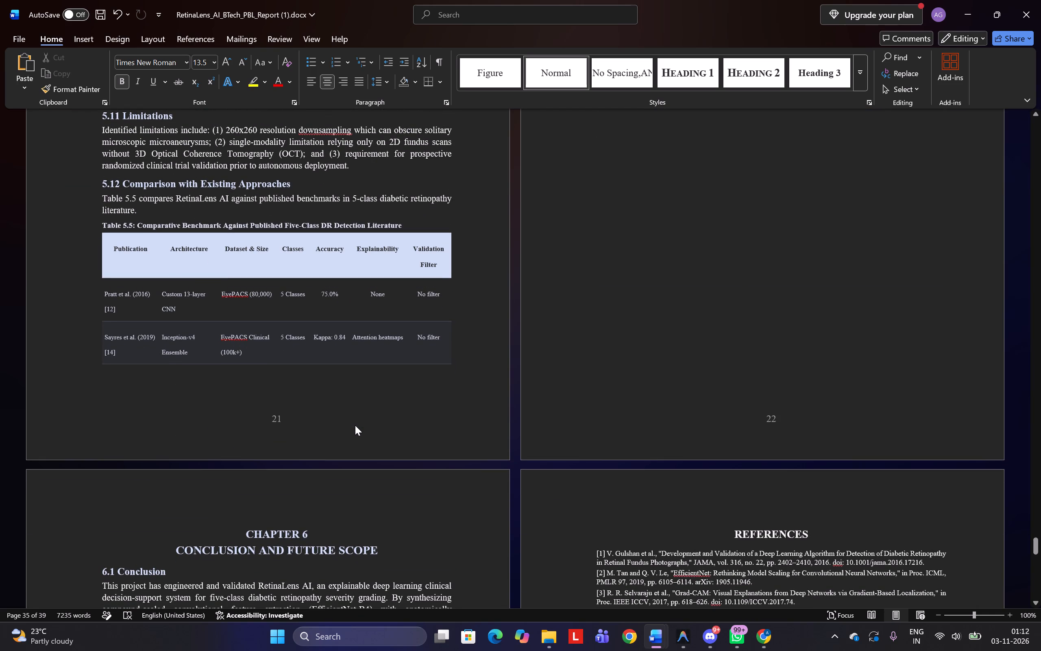
scroll(355, 425, "up", 2)
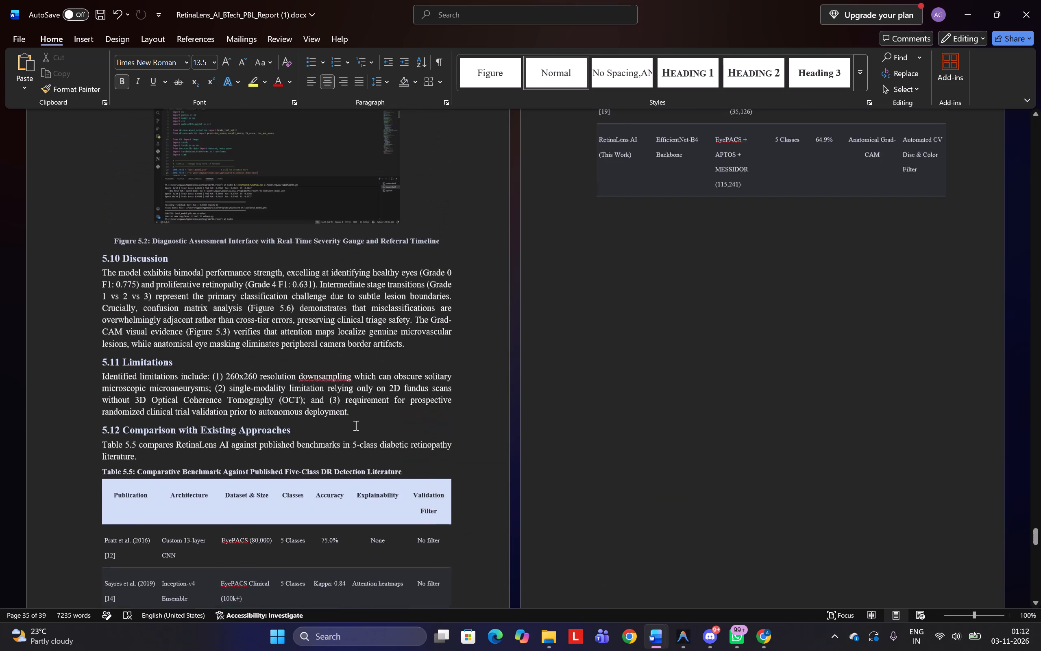
scroll(355, 425, "up", 8)
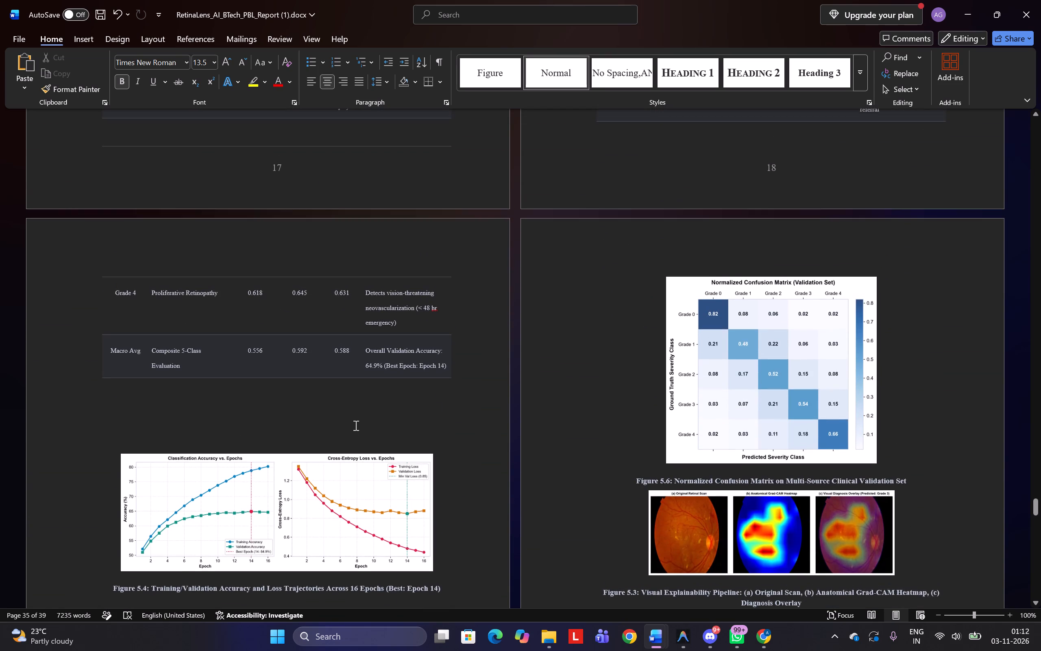
Inspect the RetinaLens result figures: the training curves, confusion matrix, per-class F1 chart and login screen image.
left_click(343, 463)
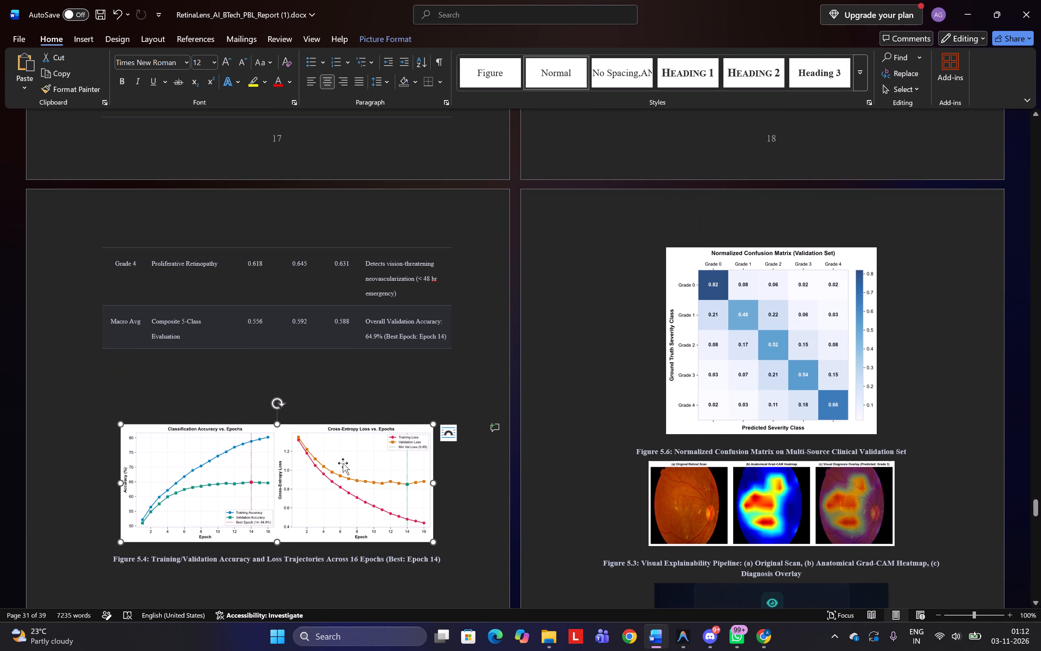
left_click(512, 456)
left_click(728, 399)
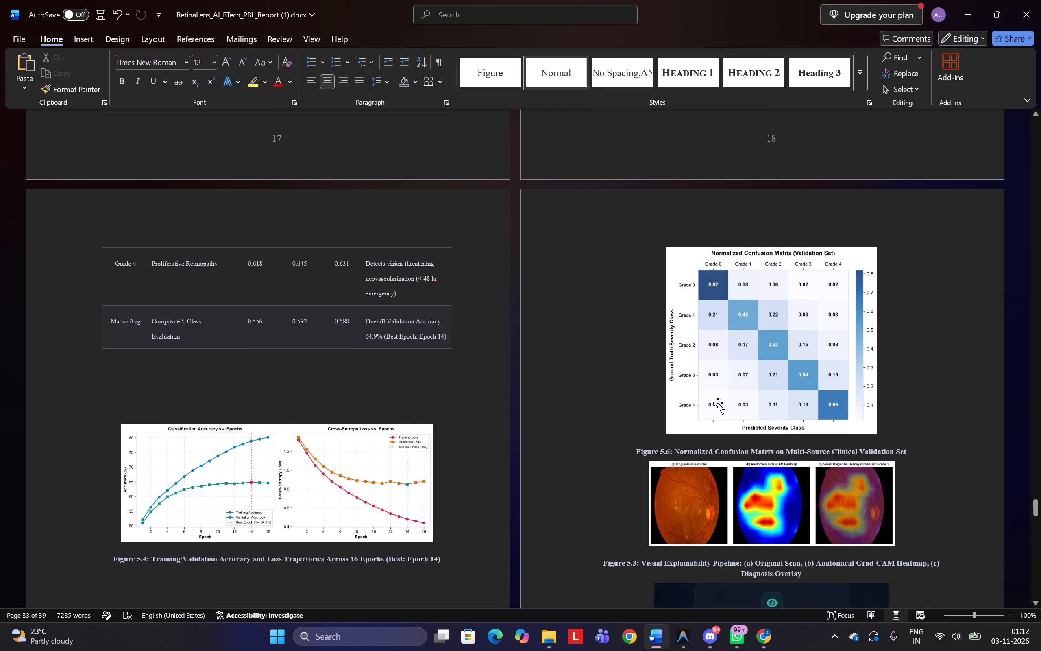
scroll(728, 399, "down", 2)
left_click(728, 399)
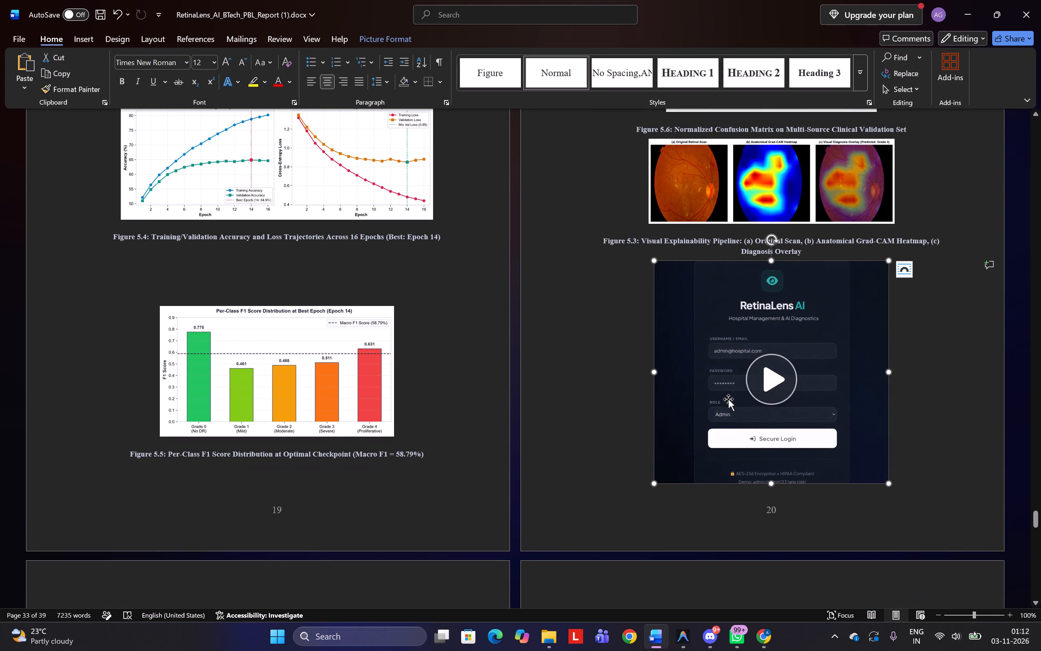
left_click(326, 401)
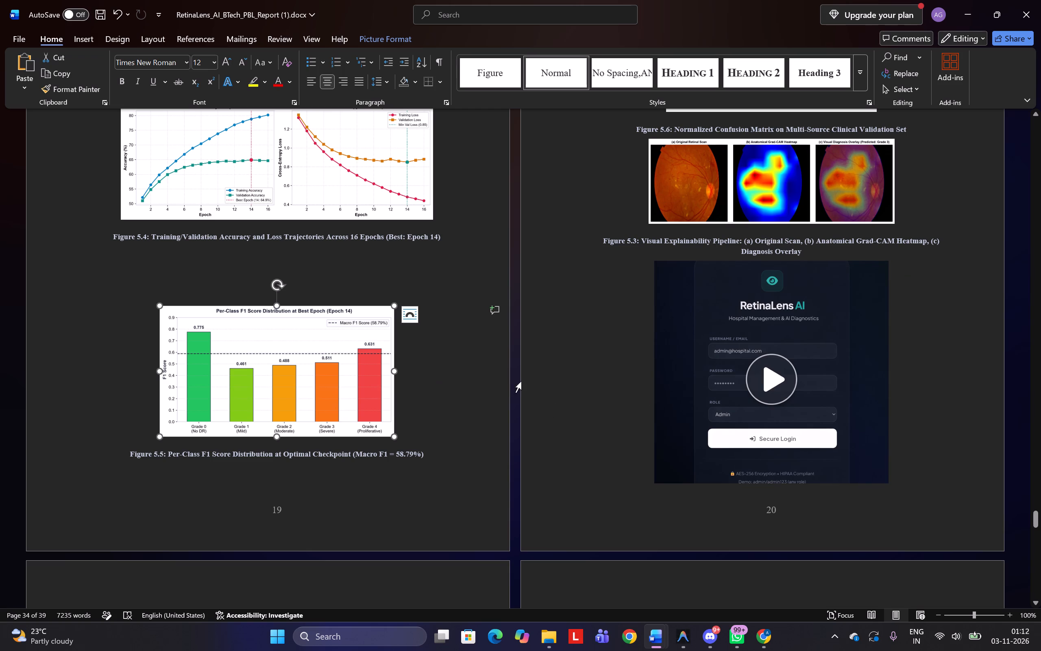
left_click(552, 381)
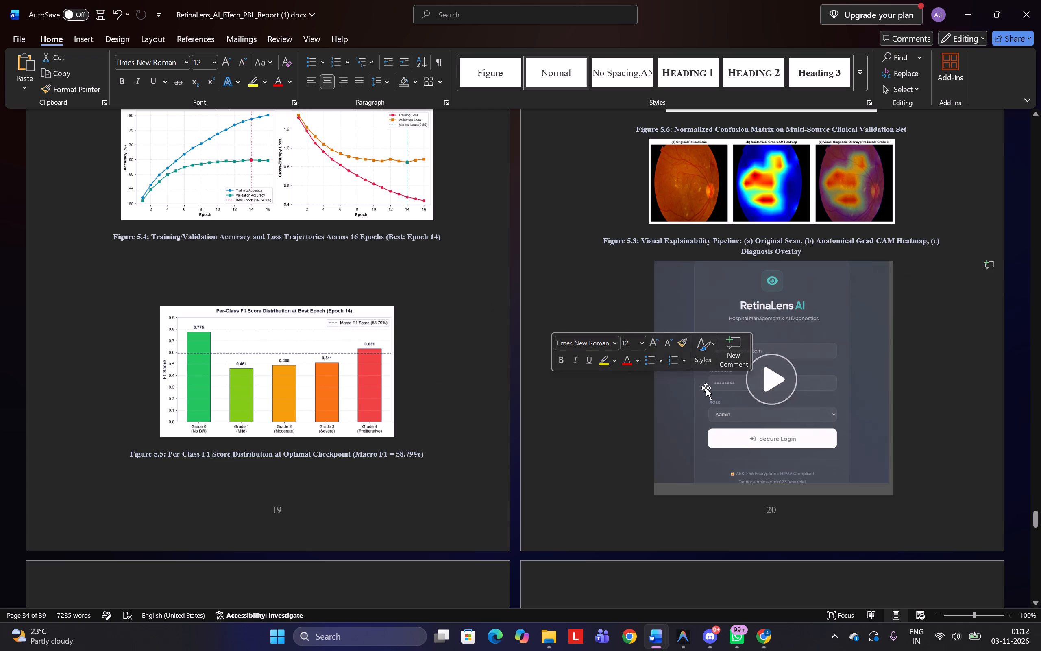
left_click(720, 392)
left_click(598, 320)
Examine the RetinaLens testing and results sections from Table 5.4 back to the start of Chapter 5.
scroll(598, 320, "up", 3)
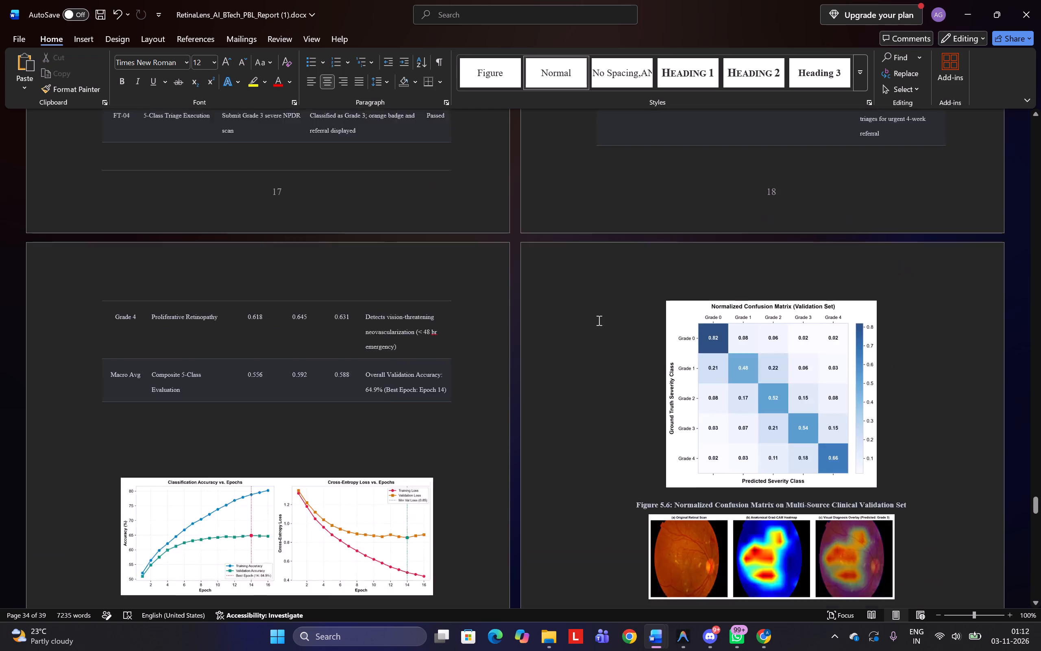
scroll(598, 320, "up", 7)
scroll(598, 320, "down", 1)
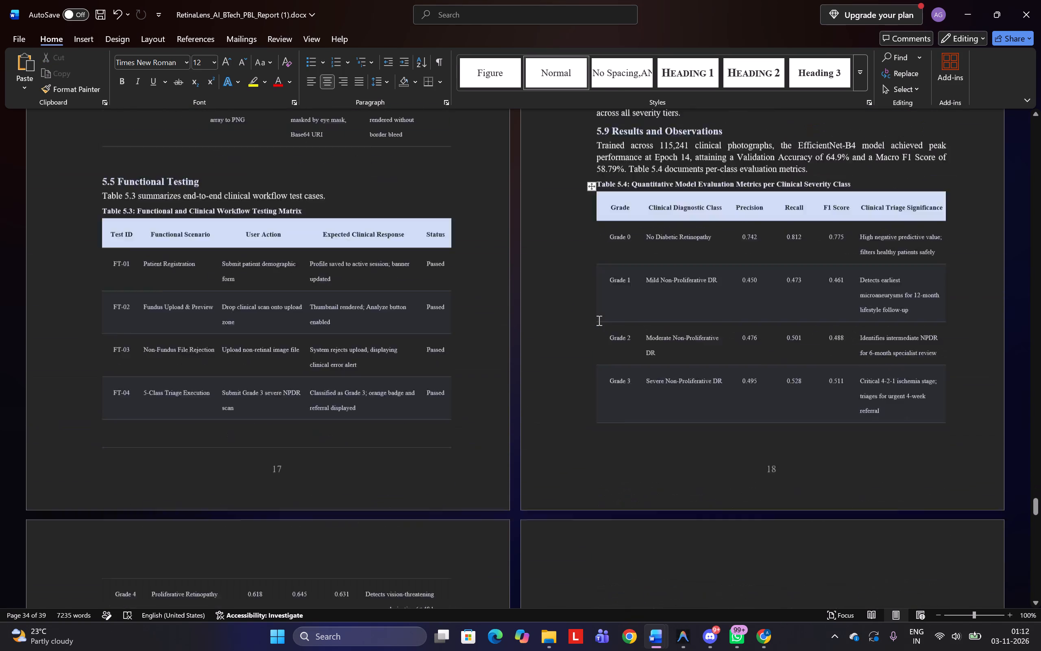
scroll(598, 320, "down", 1)
scroll(598, 320, "up", 4)
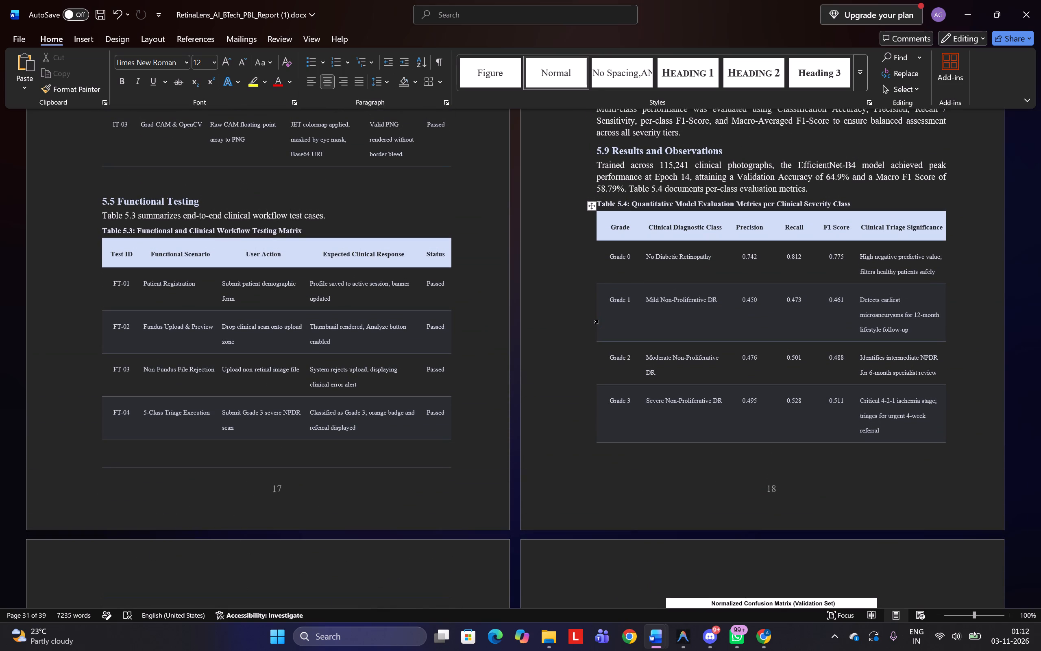
scroll(689, 241, "up", 4)
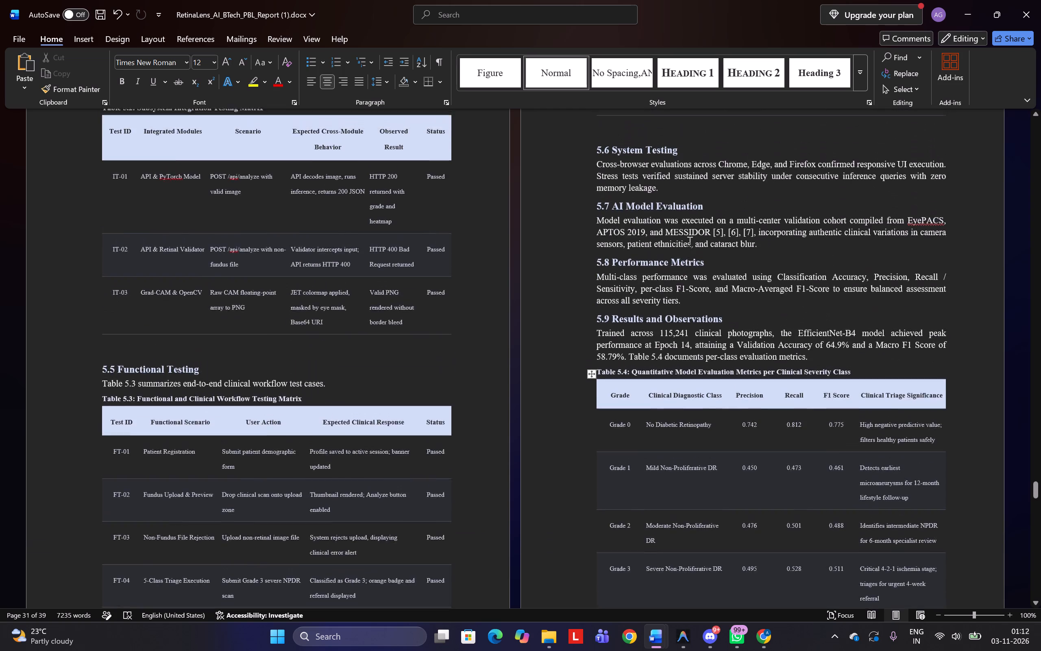
scroll(689, 241, "up", 4)
scroll(689, 241, "down", 1)
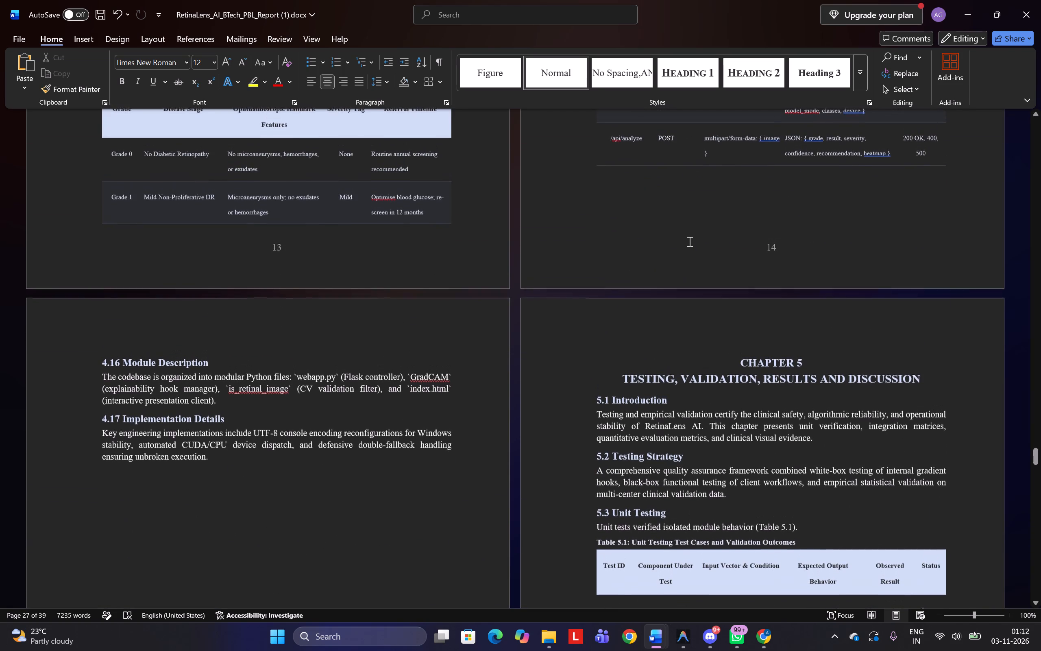
scroll(689, 241, "down", 1)
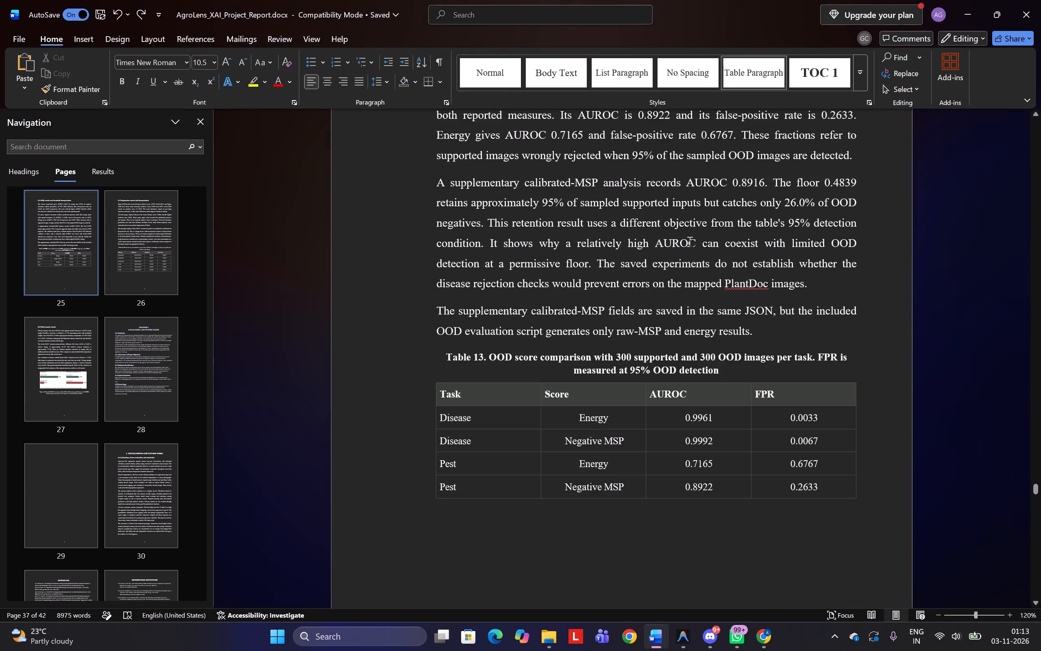
Switch to the AgroLens report and locate the start of chapter 5, Experimental Results, reviewing its sections on the way.
scroll(689, 241, "up", 6)
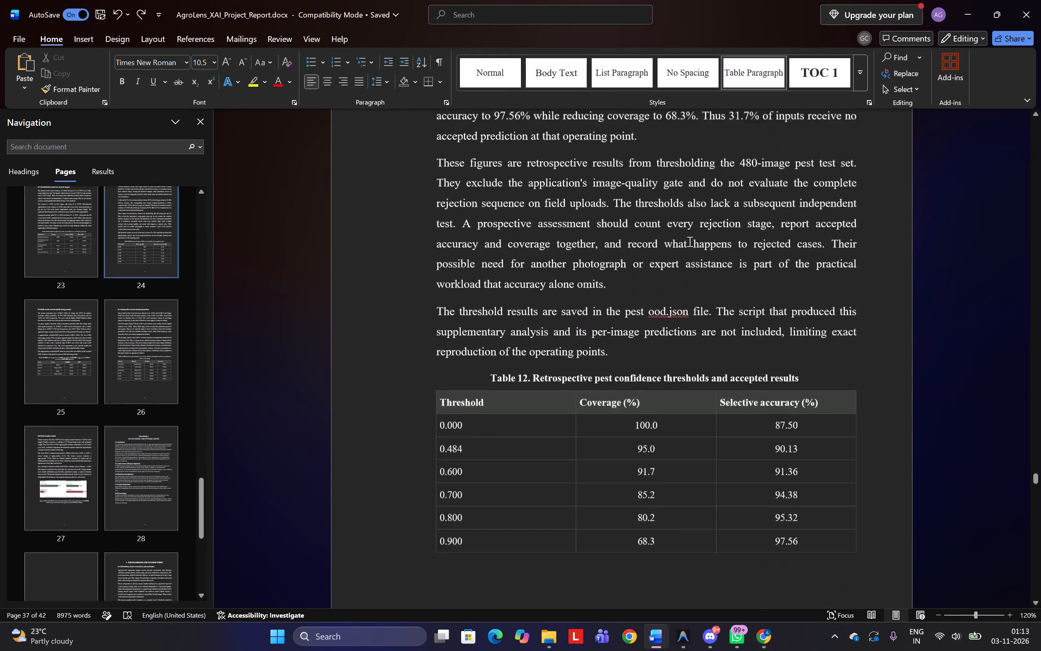
scroll(689, 241, "up", 5)
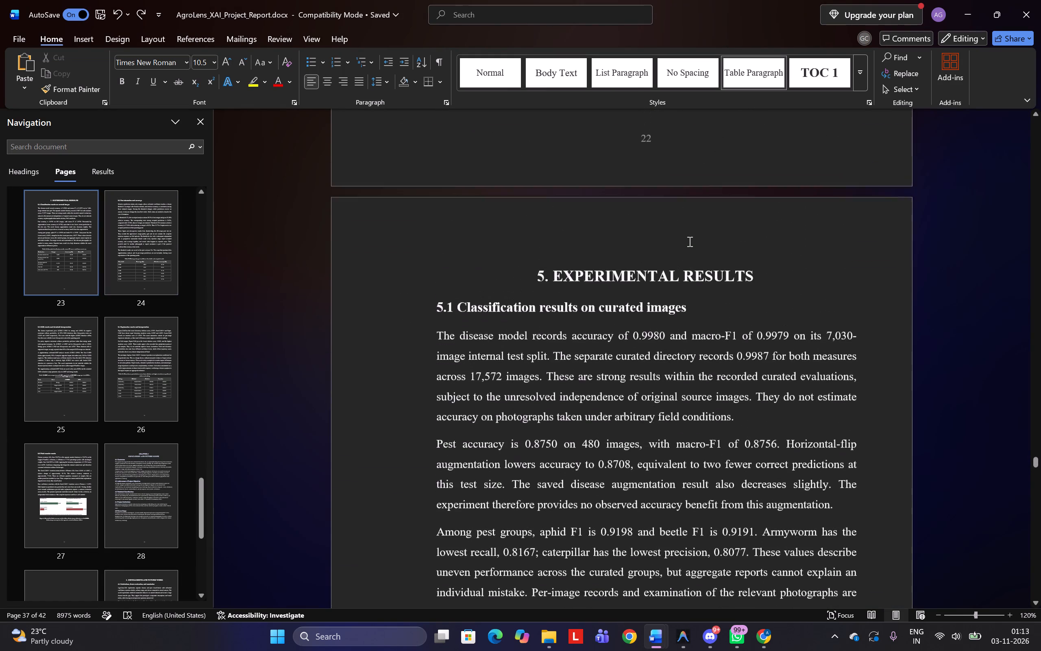
scroll(689, 241, "up", 1)
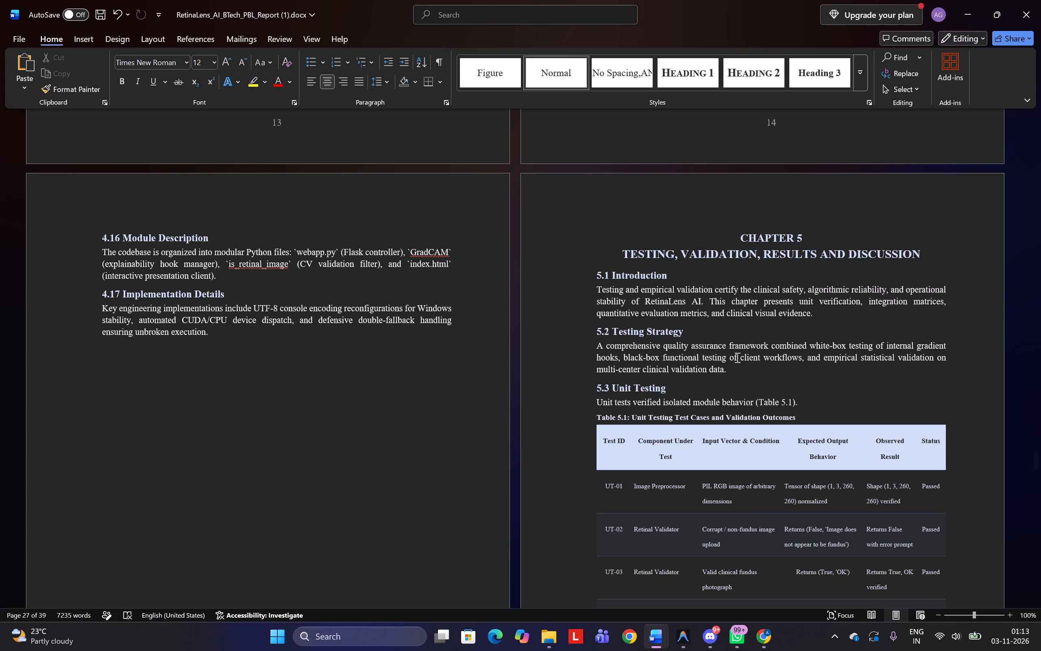
Copy sections 5.1 Introduction to 5.3 Unit Testing, including all of Table 5.1, from Chapter 5 of the RetinaLens report.
scroll(736, 357, "right", 1)
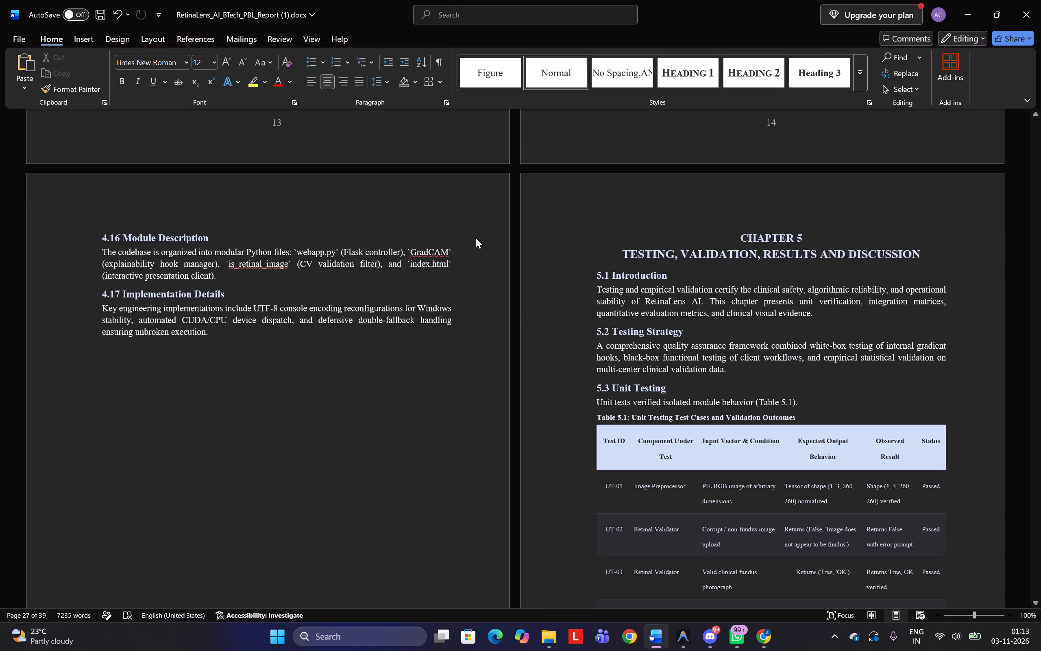
scroll(634, 311, "left", 1)
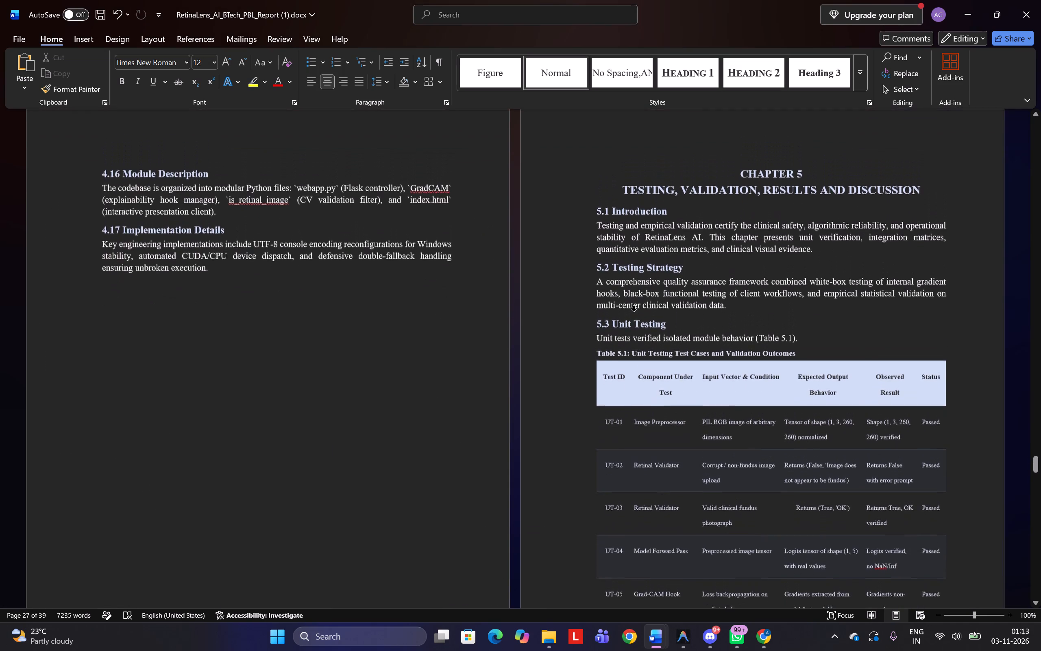
scroll(634, 311, "left", 1)
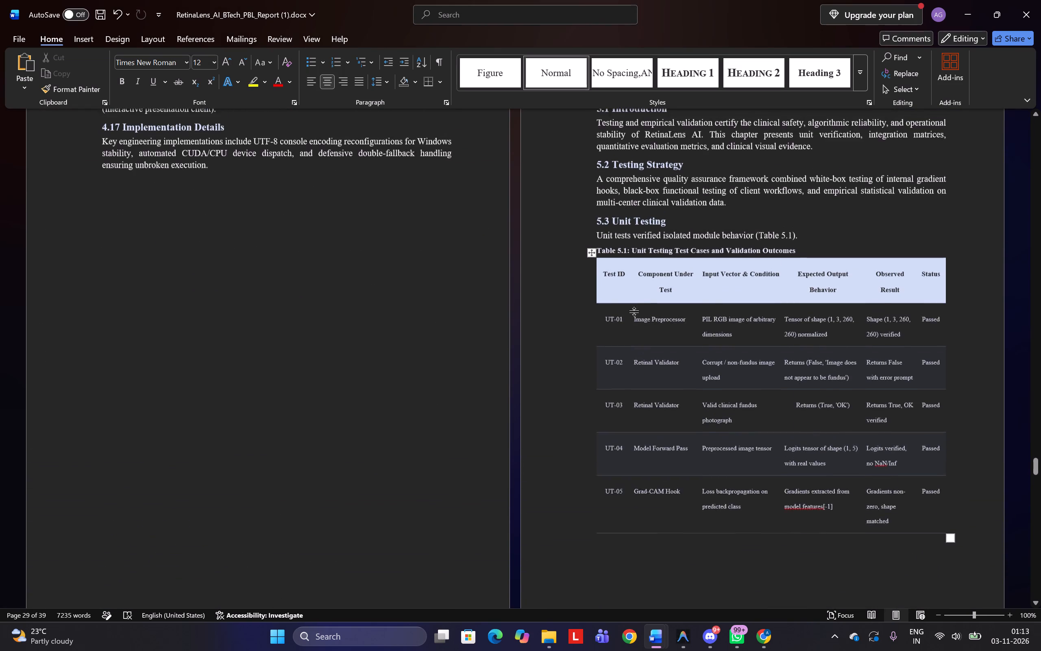
scroll(634, 311, "left", 1)
scroll(634, 311, "up", 1)
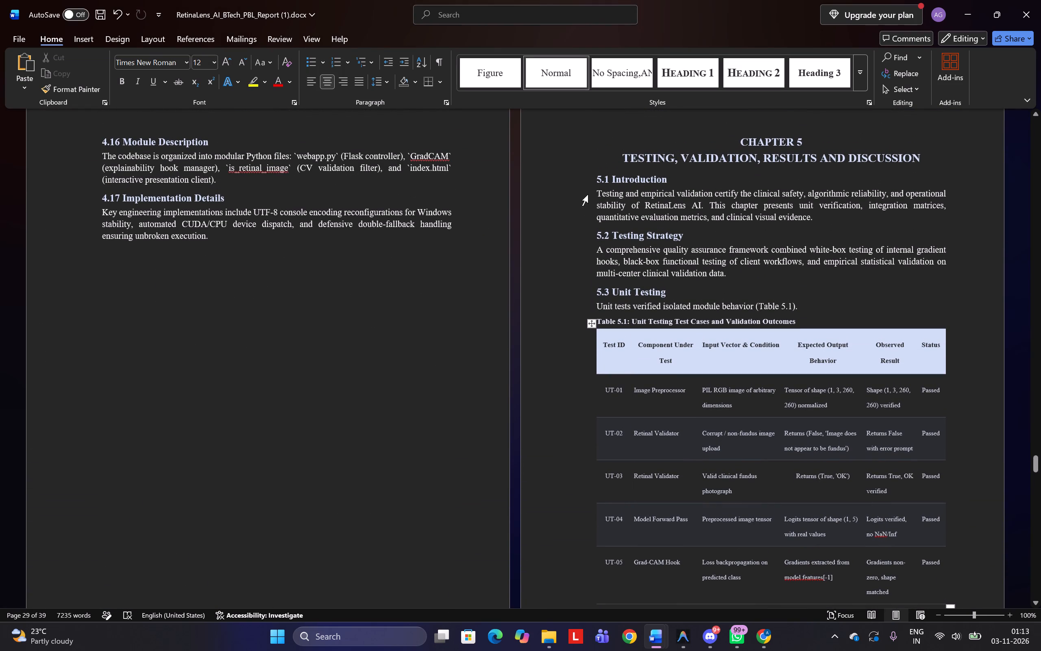
left_click_drag(593, 179, 762, 288)
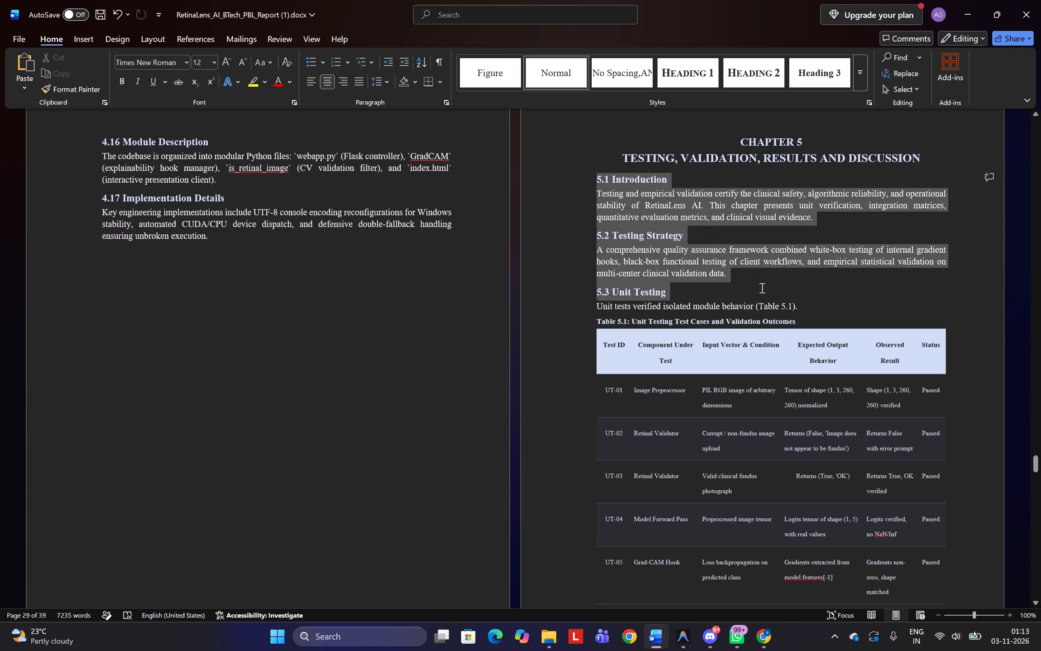
left_click_drag(762, 288, 798, 317)
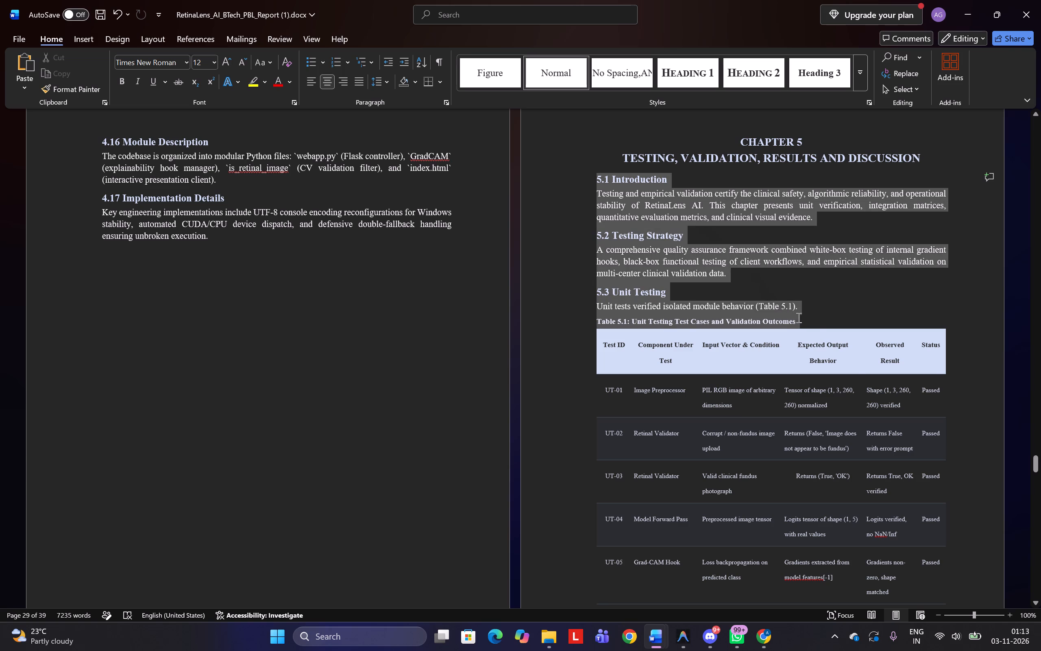
left_click_drag(798, 317, 955, 650)
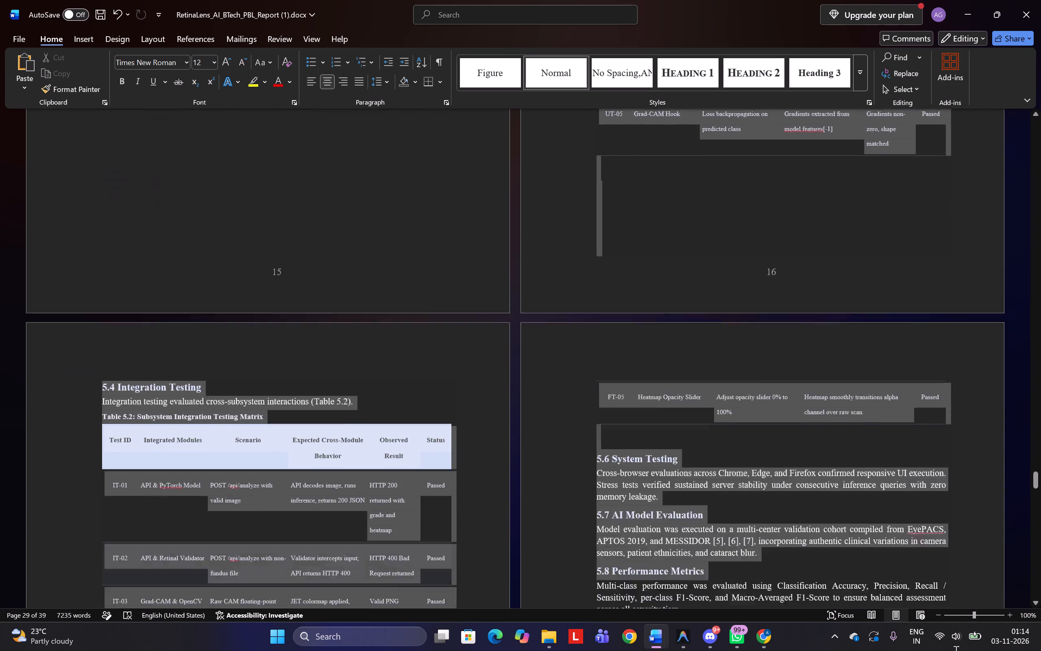
left_click_drag(955, 650, 902, 302)
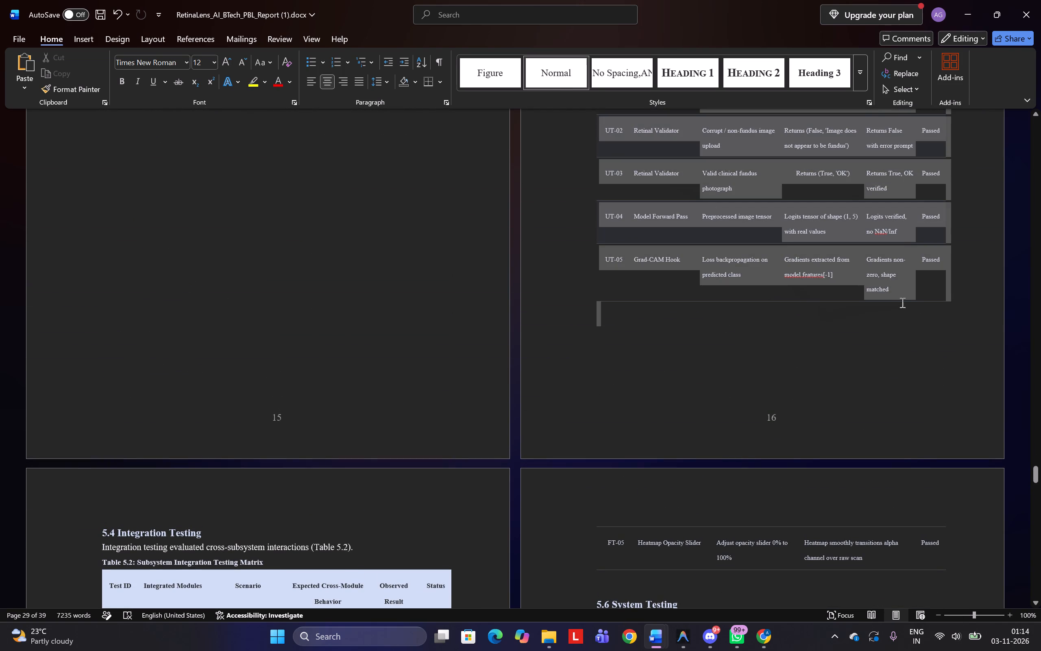
left_click_drag(902, 302, 950, 298)
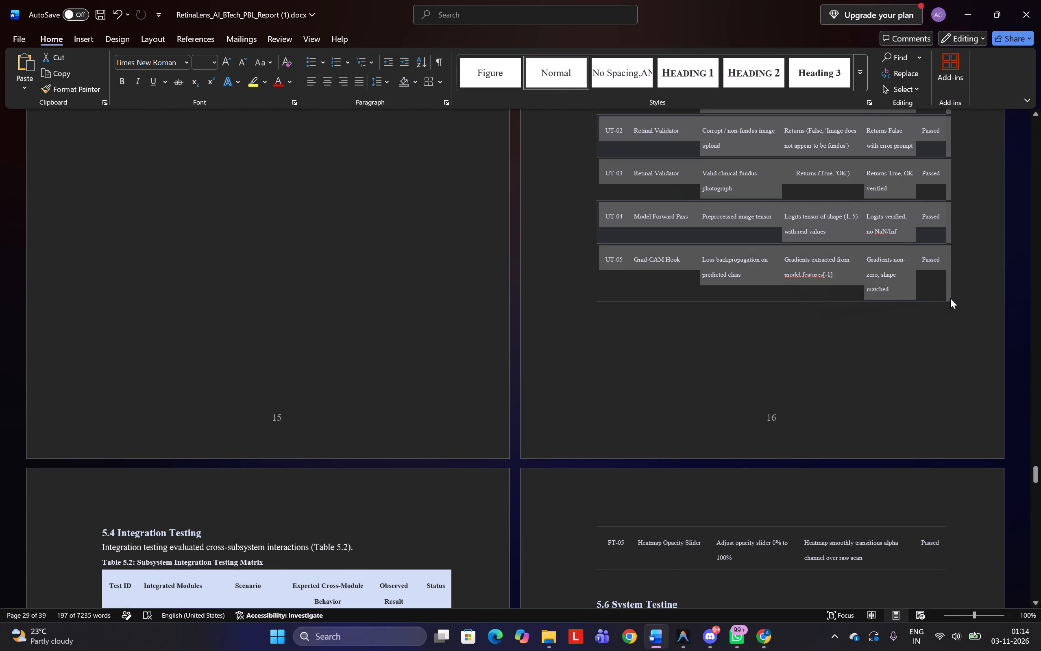
key("ctrl+c")
Switch to the AgroLens report and locate the heading of chapter 5, Experimental Results.
key("alt+Tab")
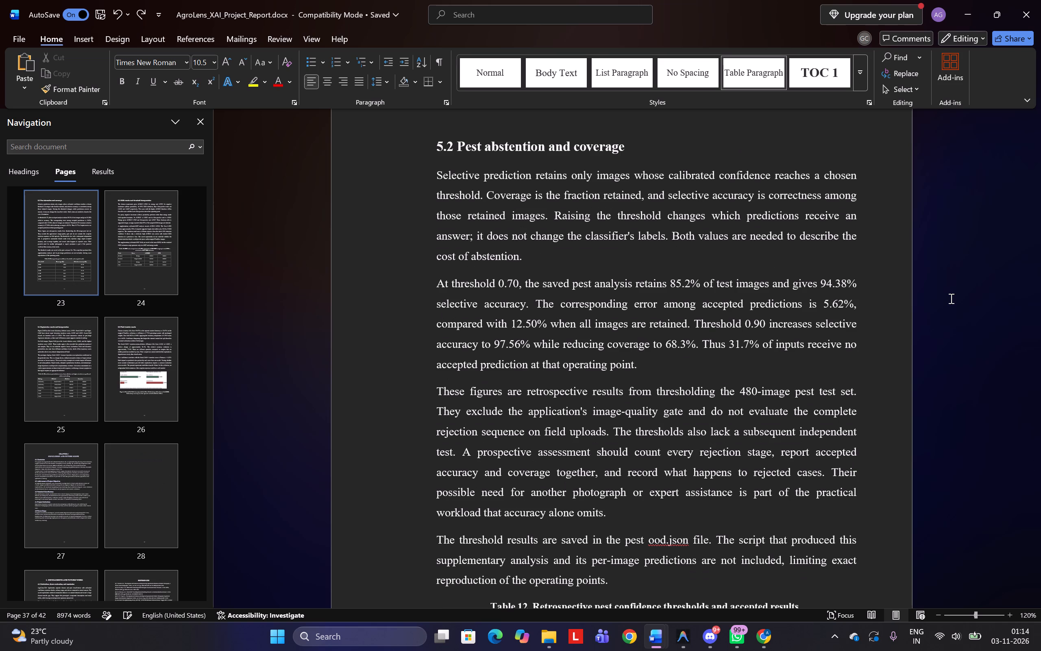
scroll(496, 218, "up", 2)
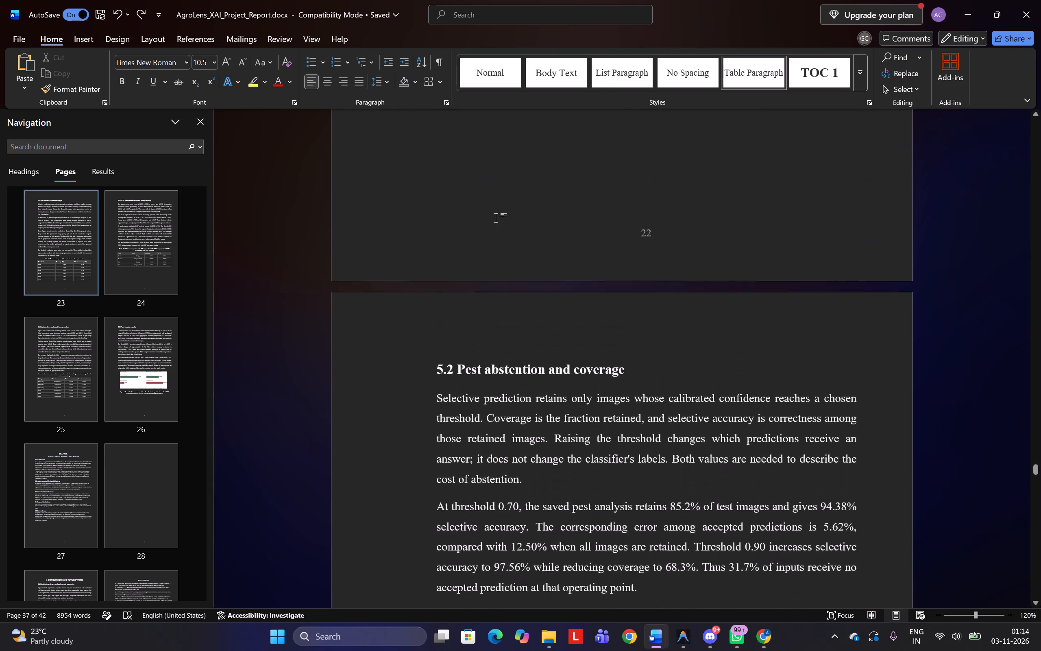
scroll(496, 218, "down", 3, "ctrl")
scroll(496, 218, "up", 1)
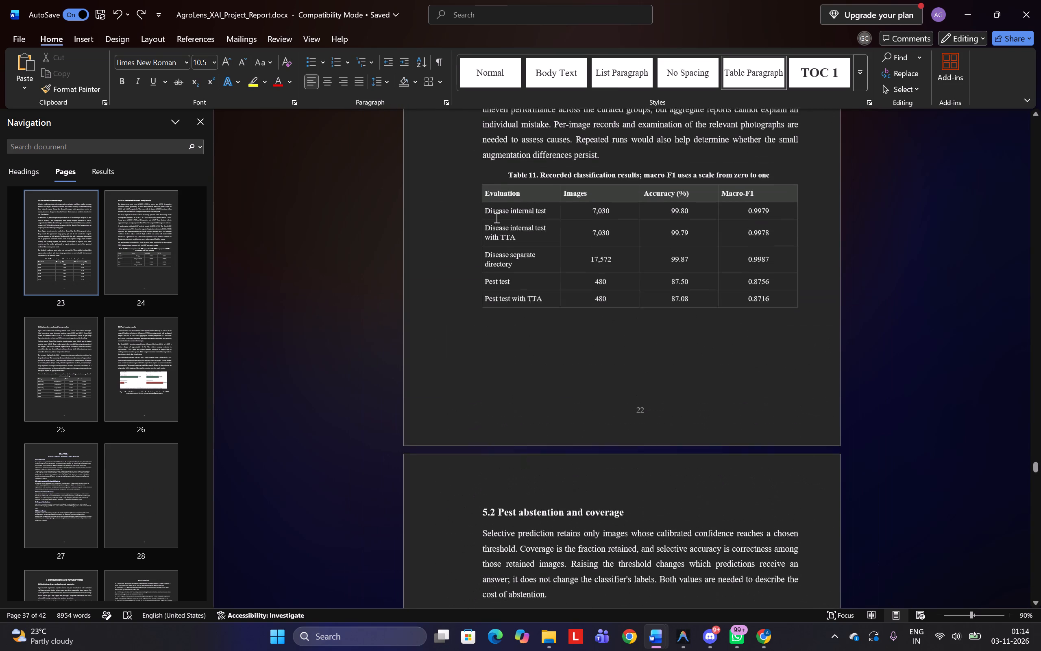
scroll(496, 218, "up", 3)
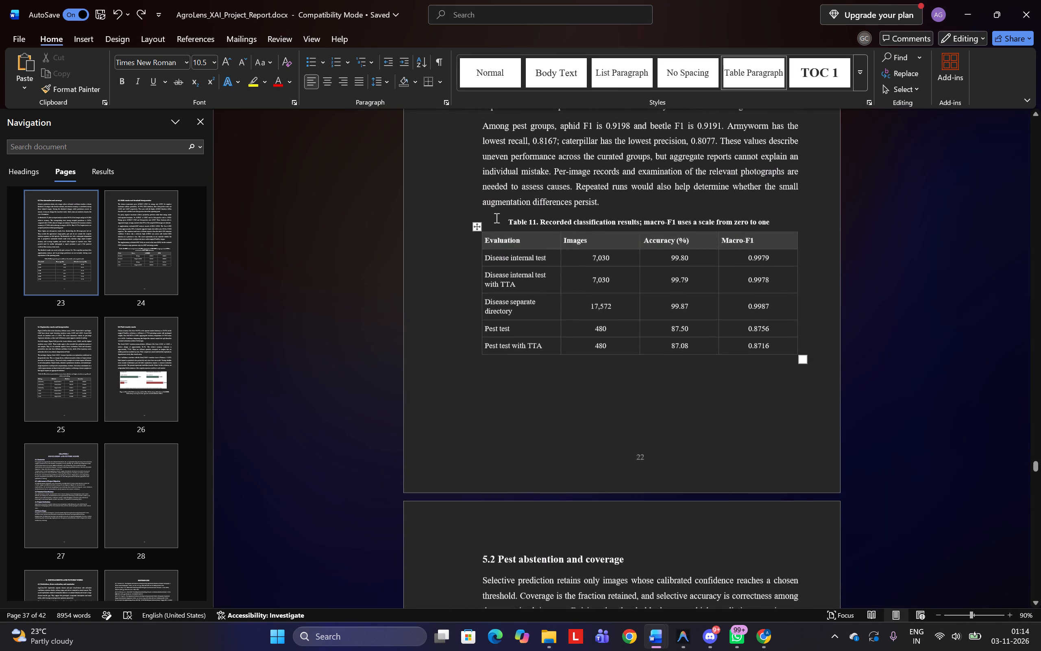
scroll(496, 218, "up", 1)
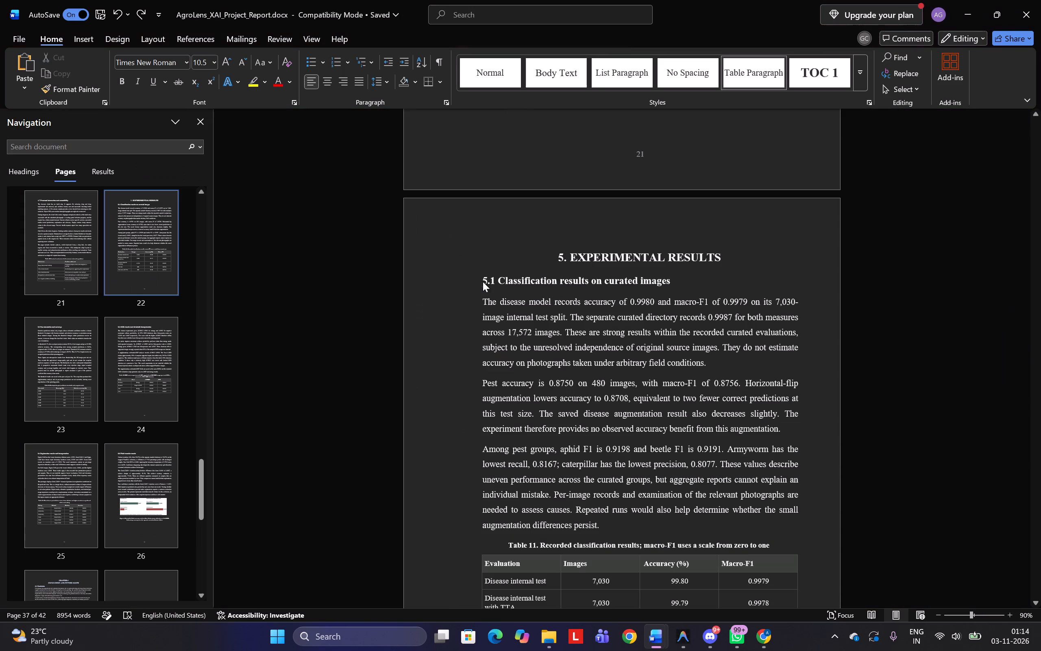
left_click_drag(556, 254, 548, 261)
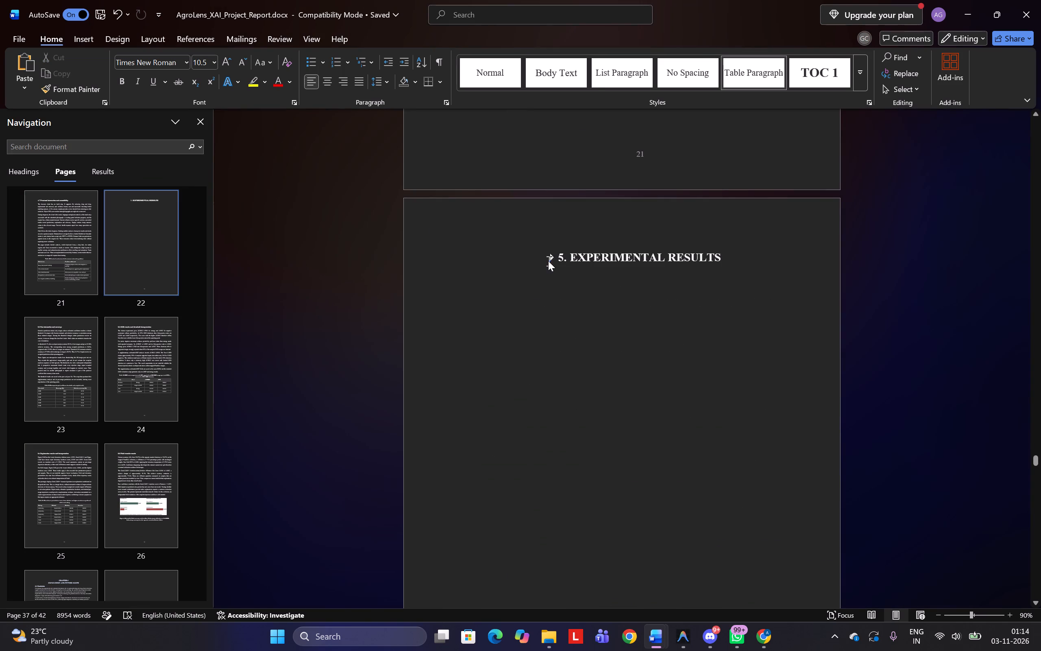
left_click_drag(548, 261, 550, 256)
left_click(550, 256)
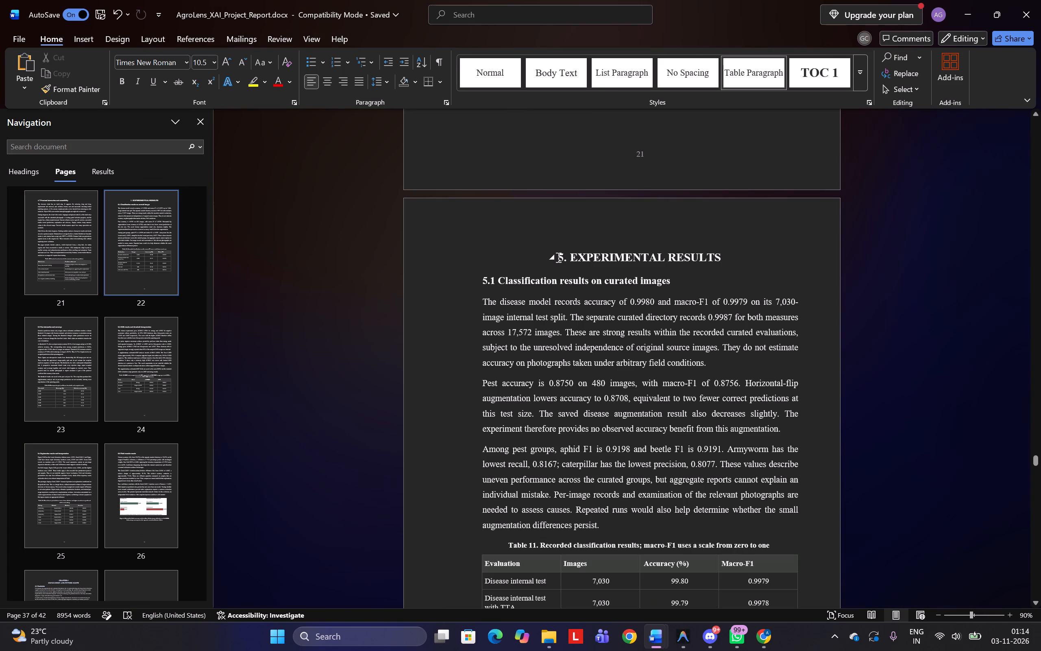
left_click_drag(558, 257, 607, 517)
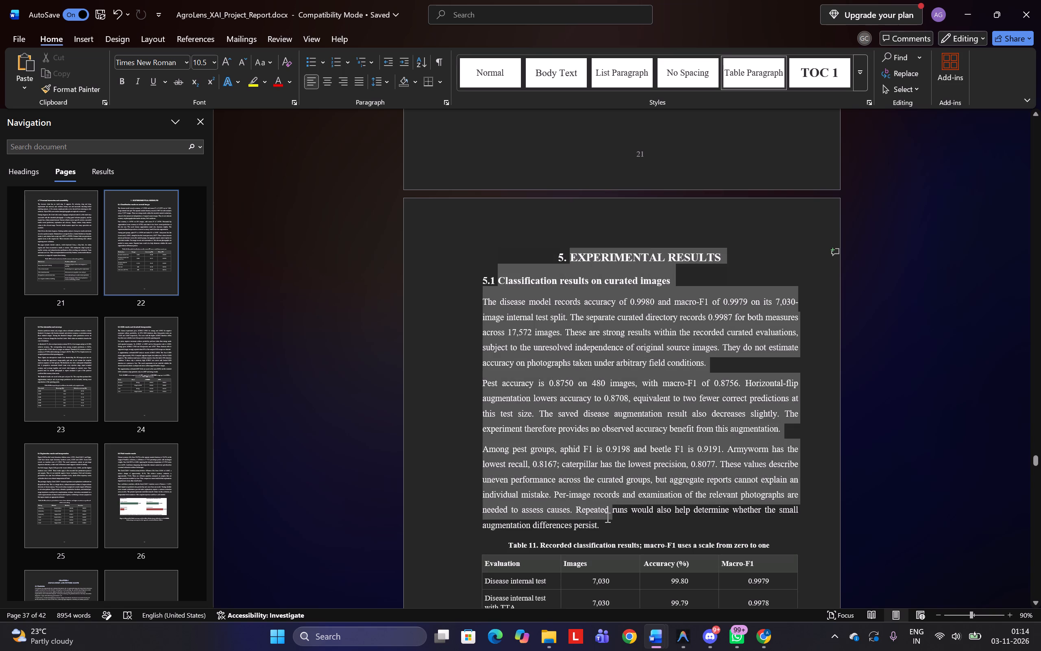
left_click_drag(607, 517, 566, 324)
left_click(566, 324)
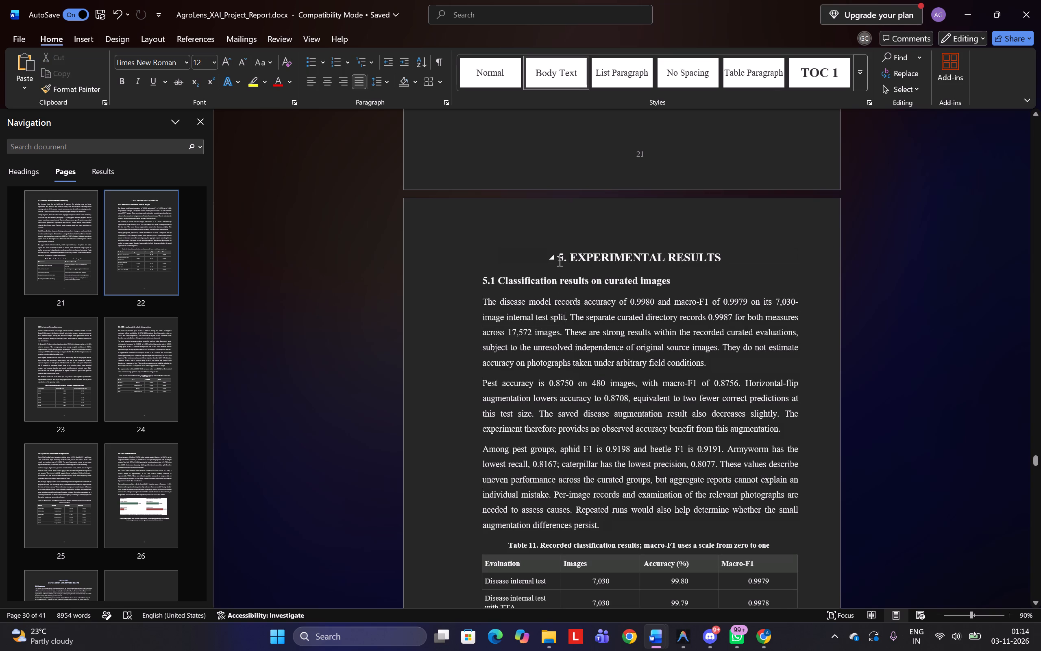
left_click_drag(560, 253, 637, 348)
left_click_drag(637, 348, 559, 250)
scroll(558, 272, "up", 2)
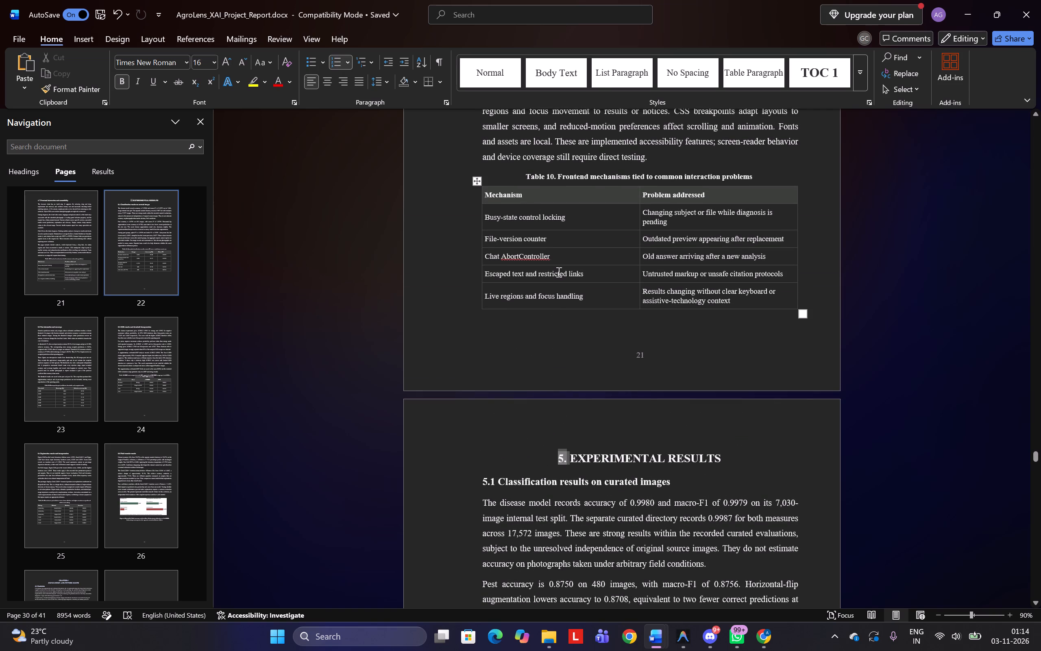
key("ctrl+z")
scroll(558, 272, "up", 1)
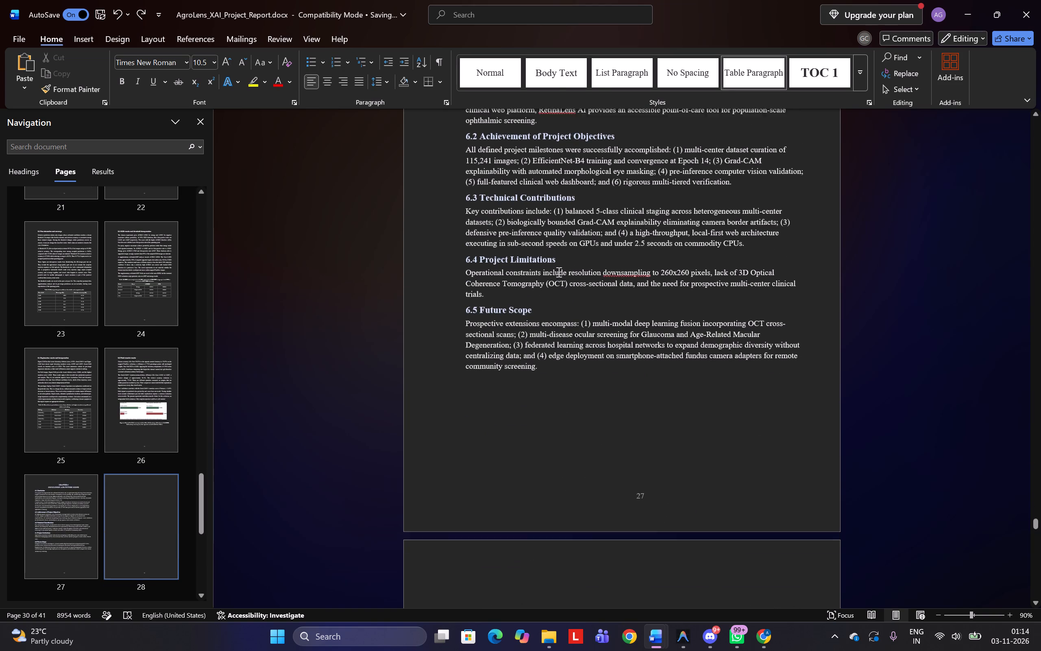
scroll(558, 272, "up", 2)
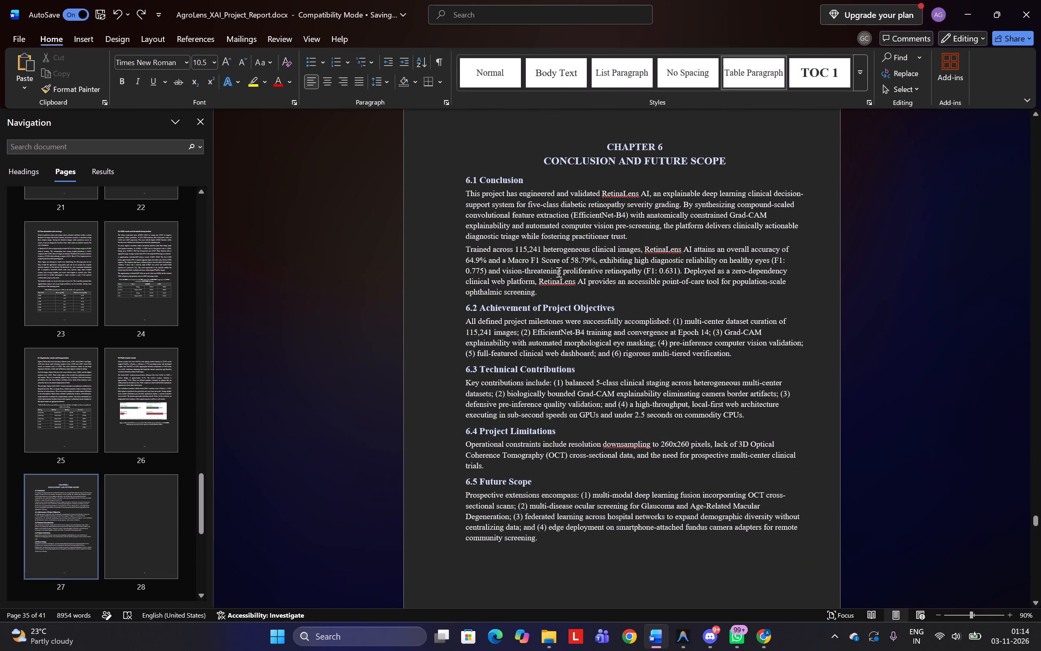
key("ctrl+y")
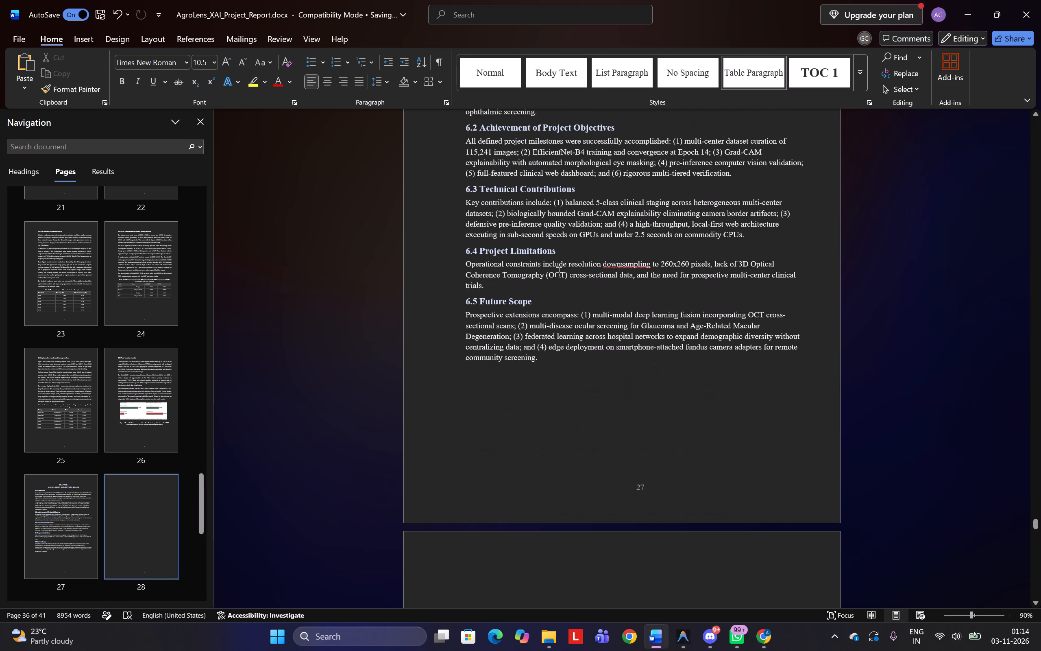
Replace AgroLens's Experimental Results heading and section 5.1 text above Table 11 with the copied RetinaLens sections 5.1 to 5.3 and Table 5.1.
scroll(558, 272, "left", 1)
scroll(558, 272, "down", 1)
scroll(558, 272, "left", 1)
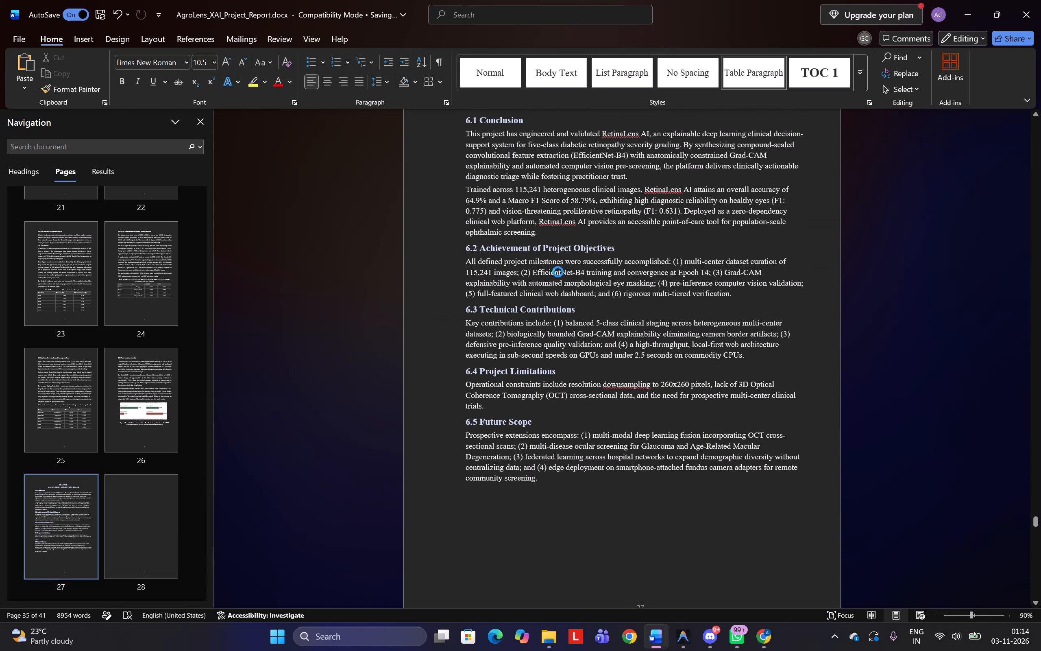
scroll(558, 272, "up", 3)
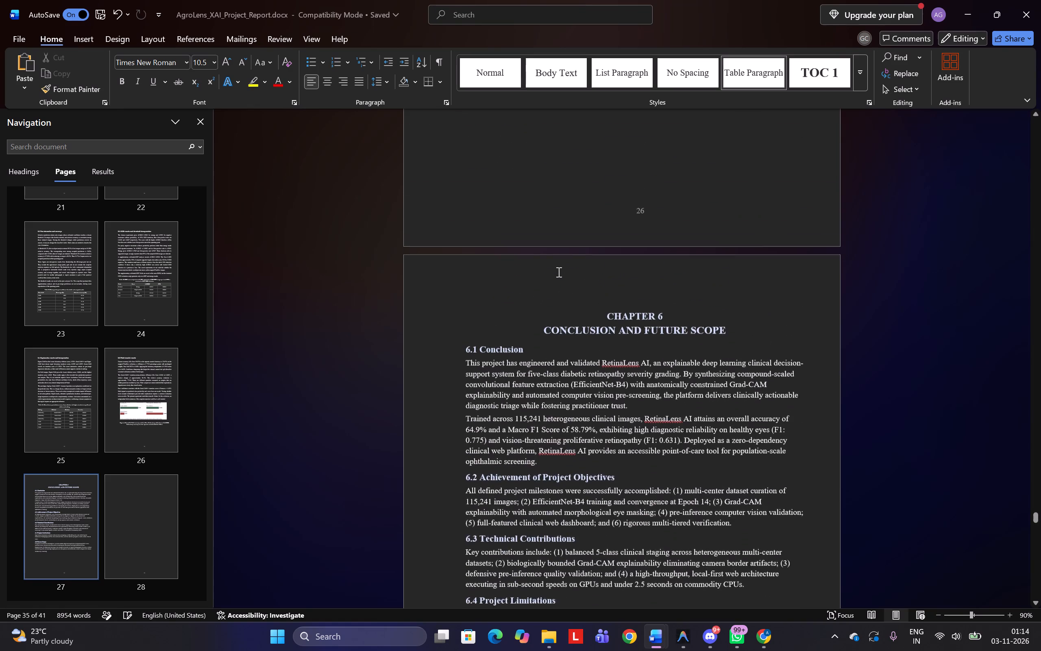
scroll(558, 272, "up", 10)
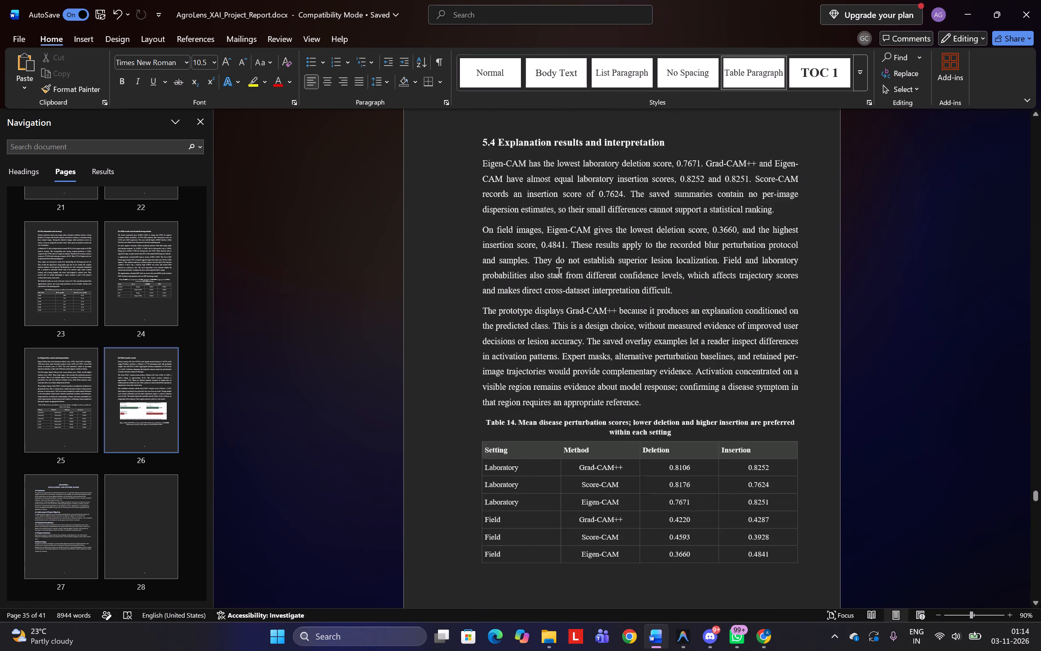
scroll(558, 272, "up", 7)
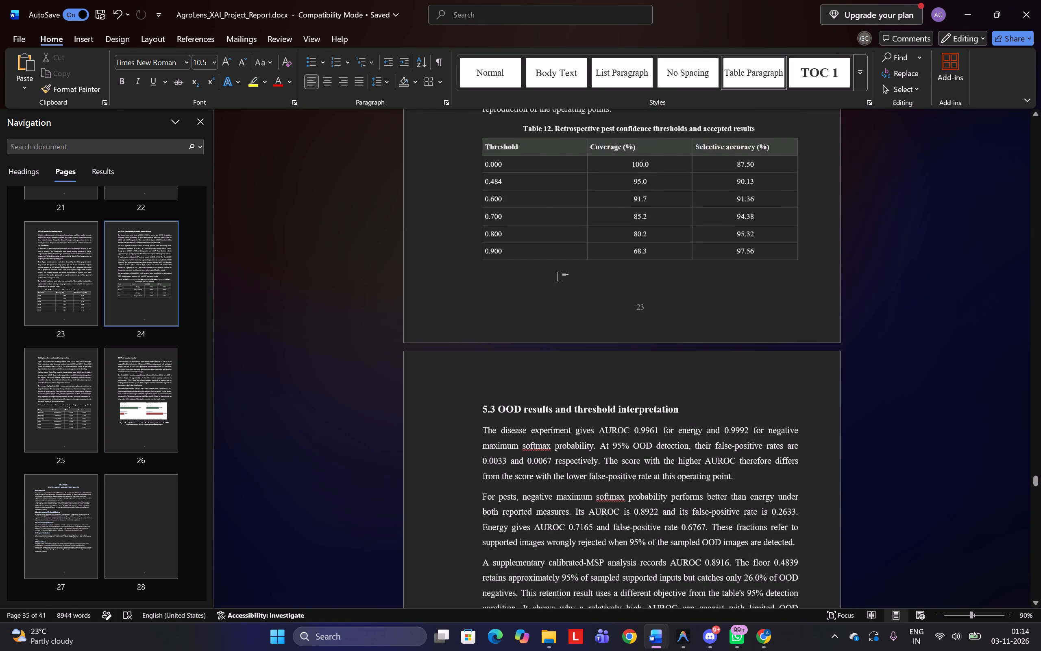
scroll(558, 276, "up", 8)
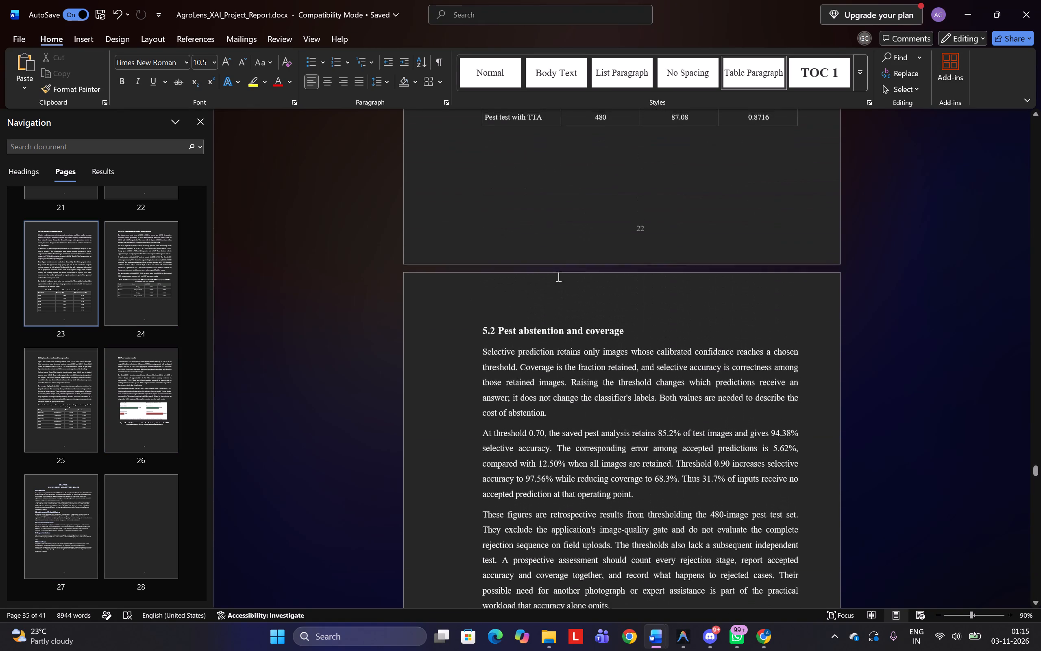
scroll(558, 276, "up", 8)
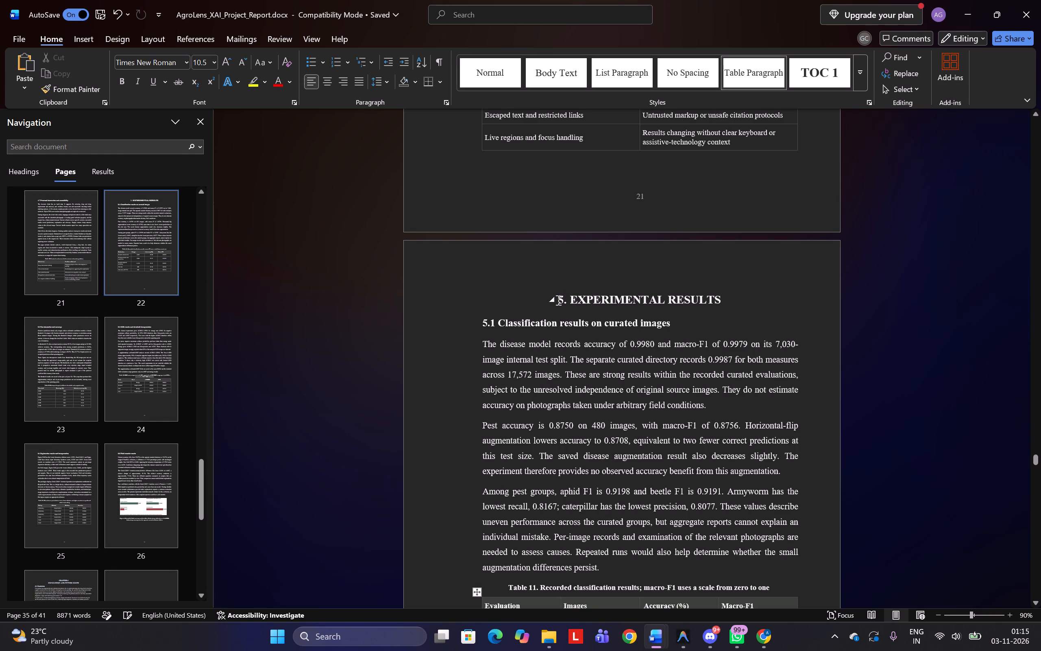
left_click_drag(558, 299, 606, 567)
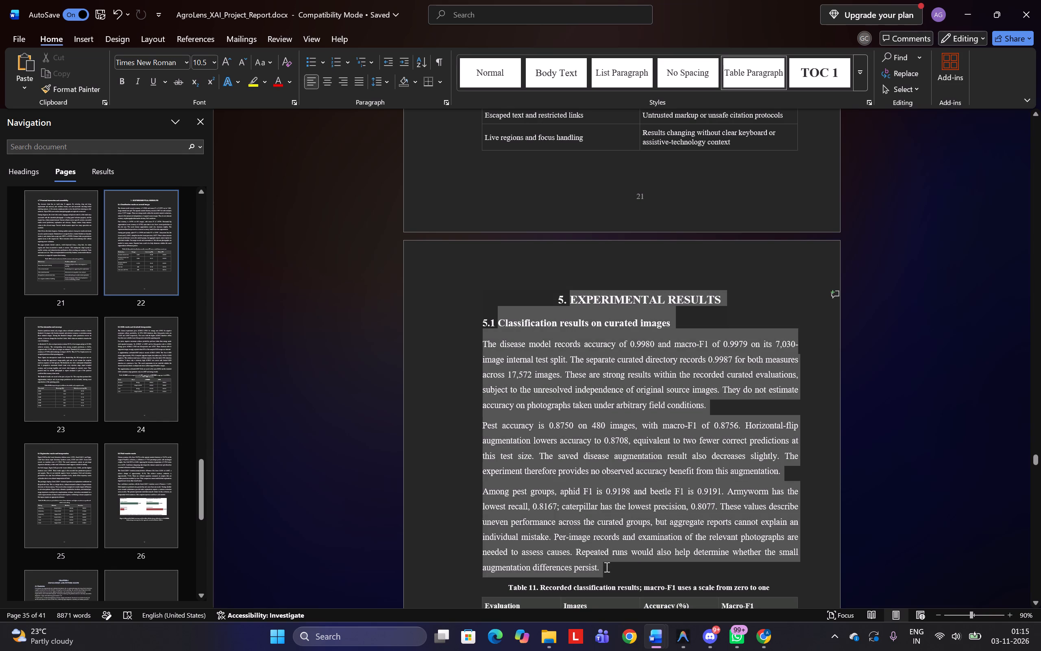
left_click_drag(606, 567, 606, 568)
key("ctrl+v")
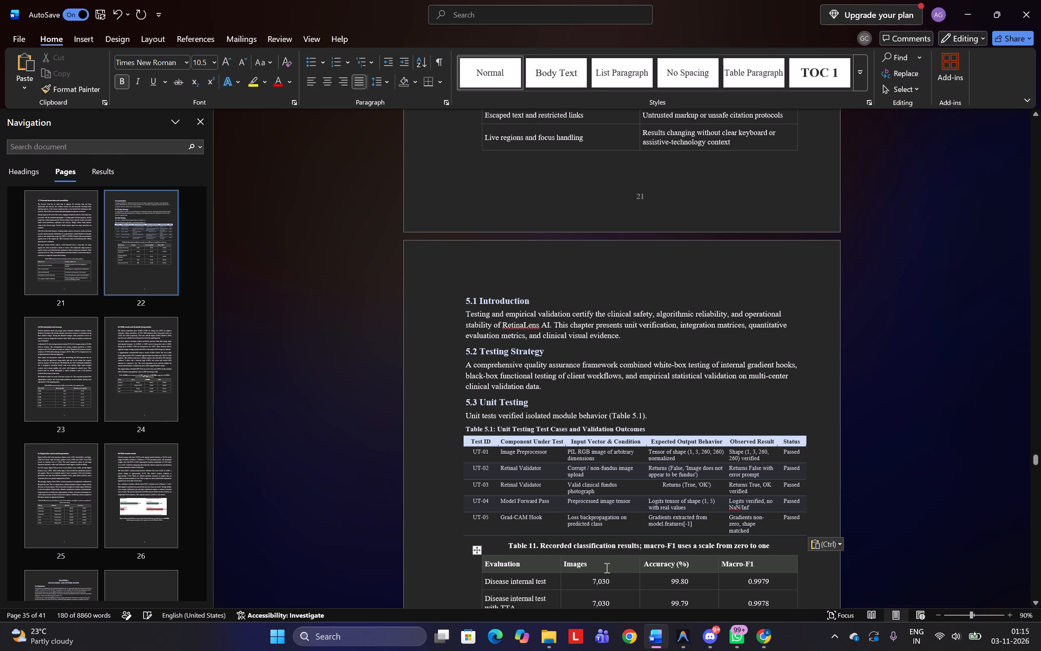
Examine the pasted RetinaLens sections and the surrounding AgroLens content, from section 4.7 through Table 11 to the pest abstention section.
scroll(606, 568, "up", 6)
scroll(606, 568, "down", 1)
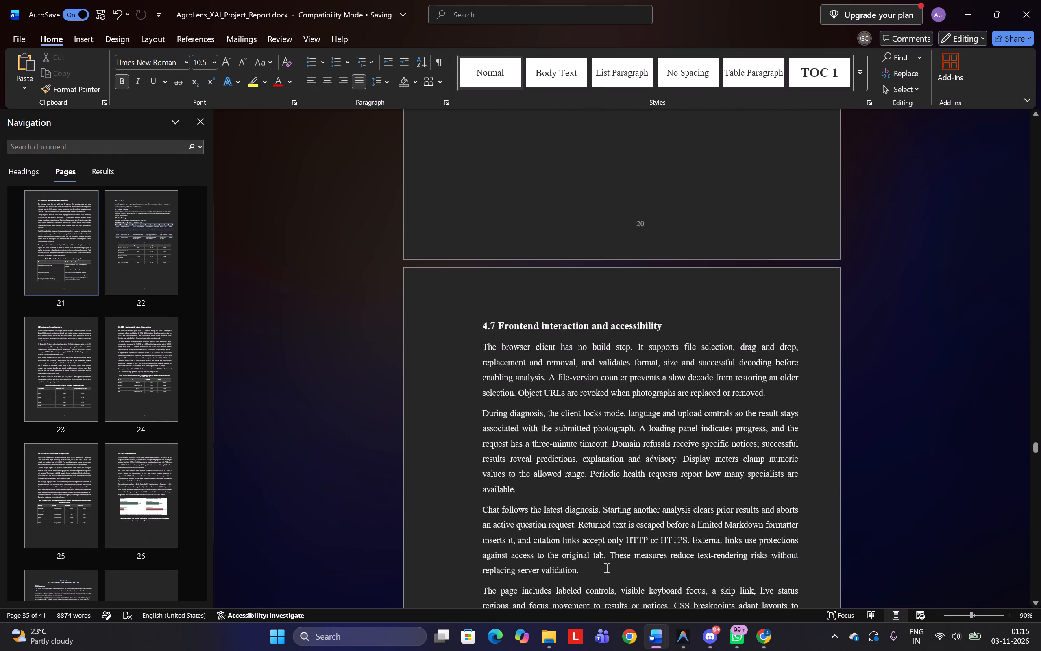
scroll(606, 568, "down", 1)
scroll(606, 568, "up", 3)
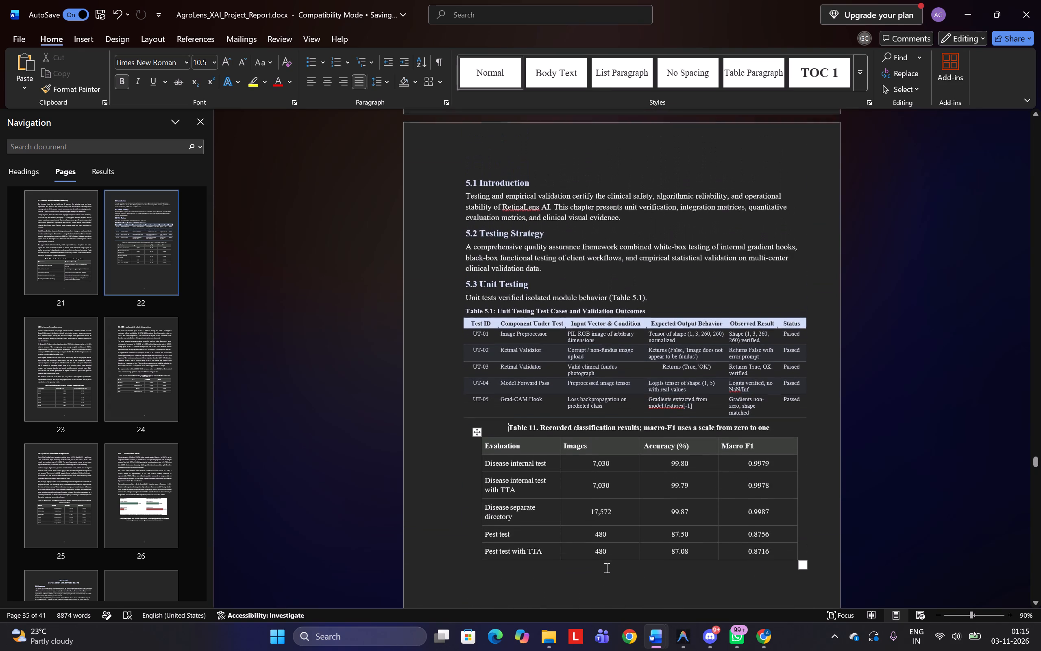
scroll(606, 568, "up", 5)
scroll(606, 568, "down", 1)
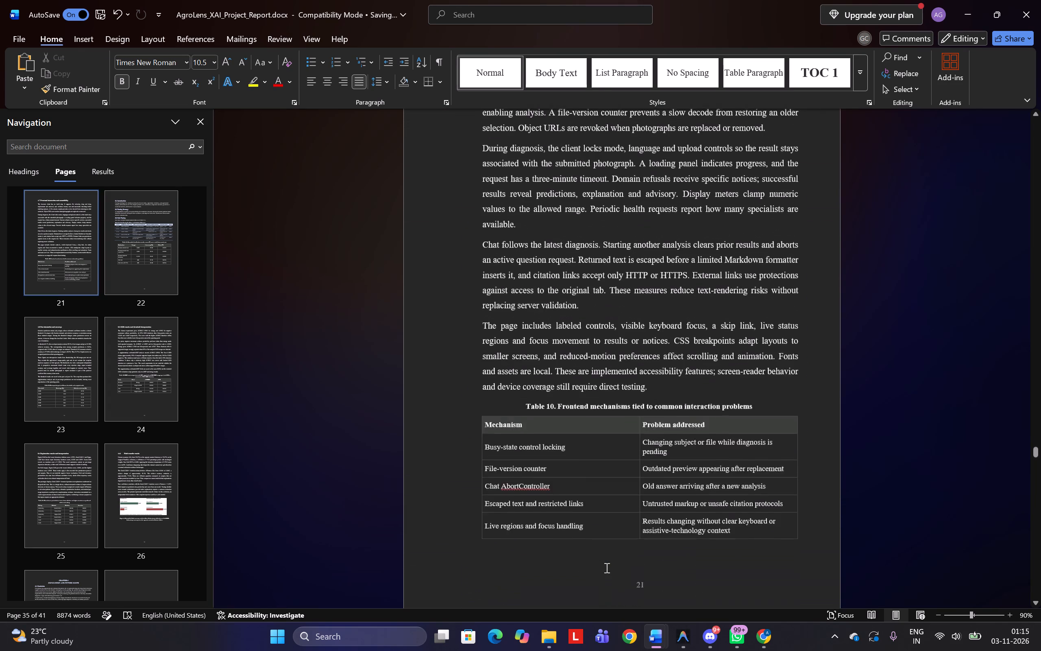
scroll(606, 568, "down", 5)
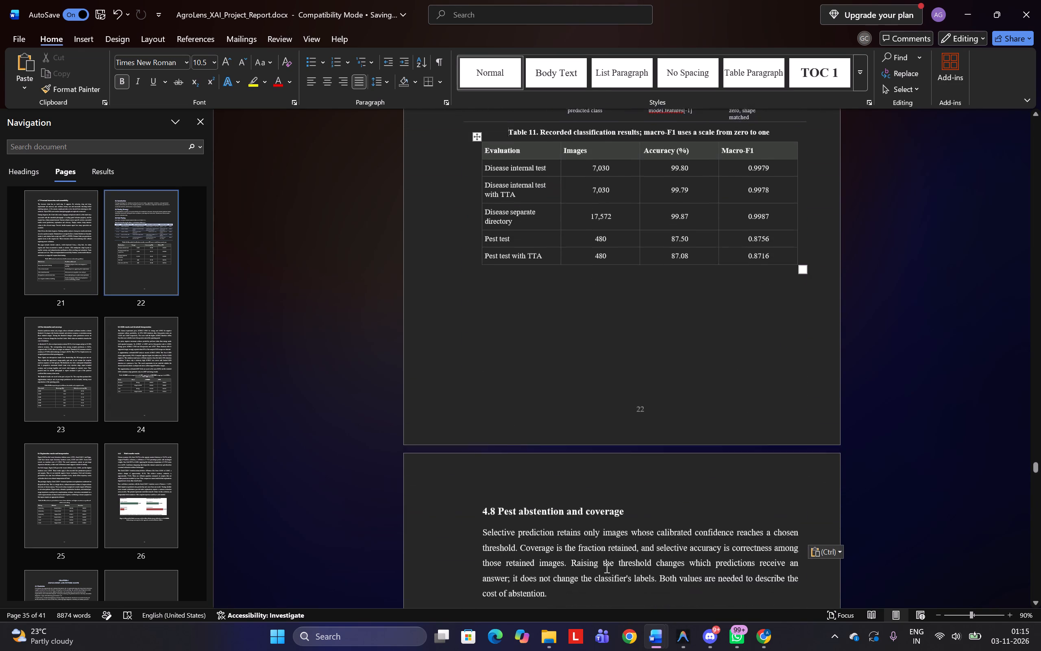
Undo the replacement of AgroLens's Experimental Results heading and section 5.1 text with the pasted RetinaLens sections.
scroll(606, 568, "down", 1)
scroll(606, 568, "left", 1)
key("ctrl+z")
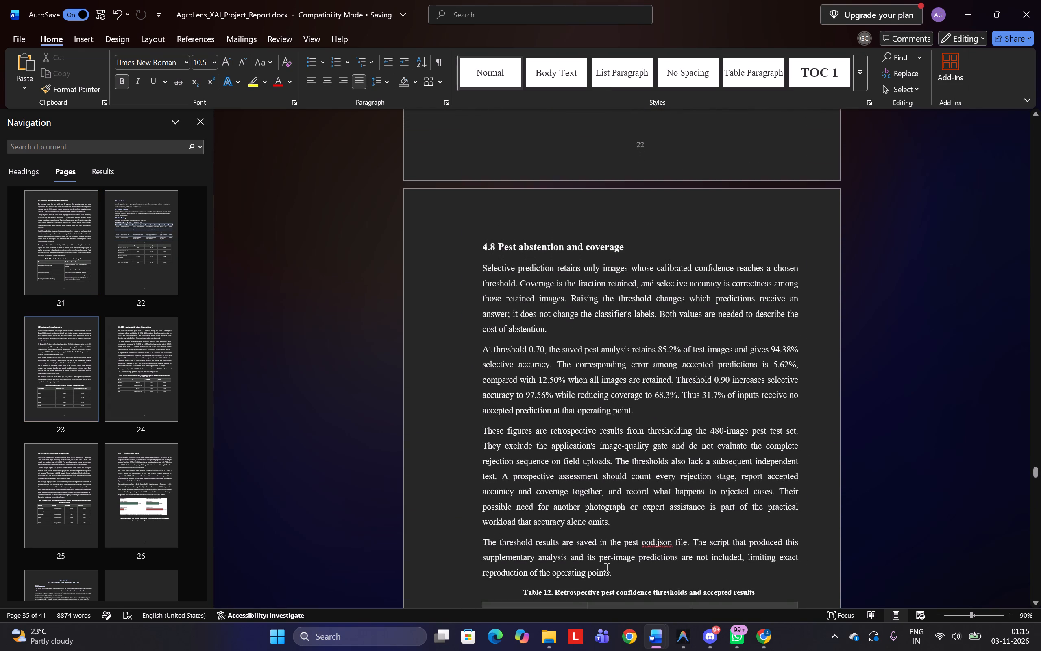
scroll(606, 568, "up", 4)
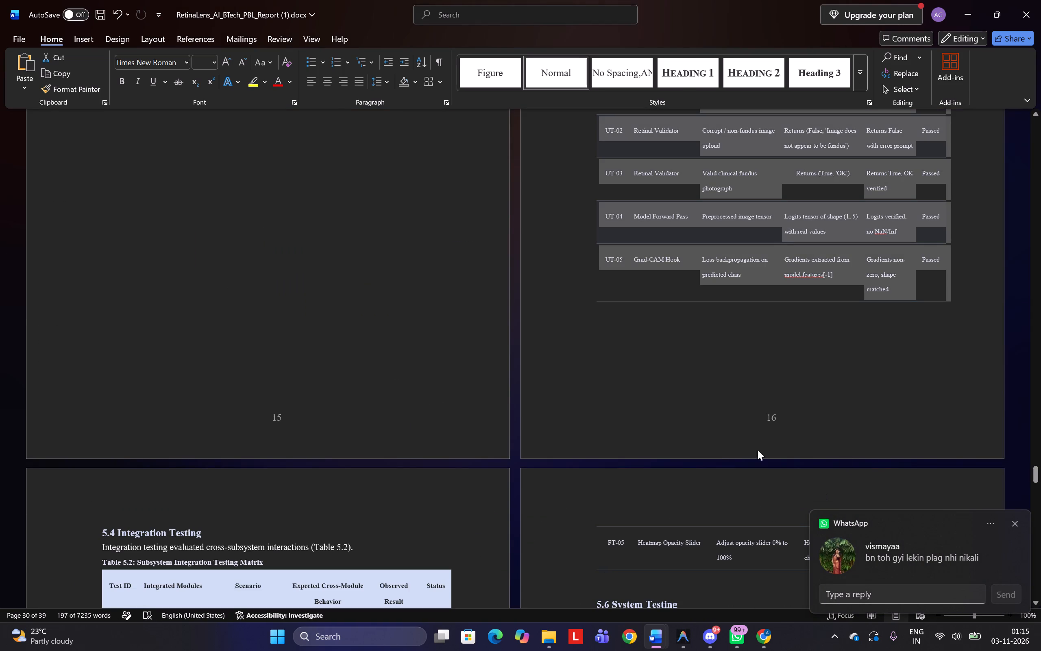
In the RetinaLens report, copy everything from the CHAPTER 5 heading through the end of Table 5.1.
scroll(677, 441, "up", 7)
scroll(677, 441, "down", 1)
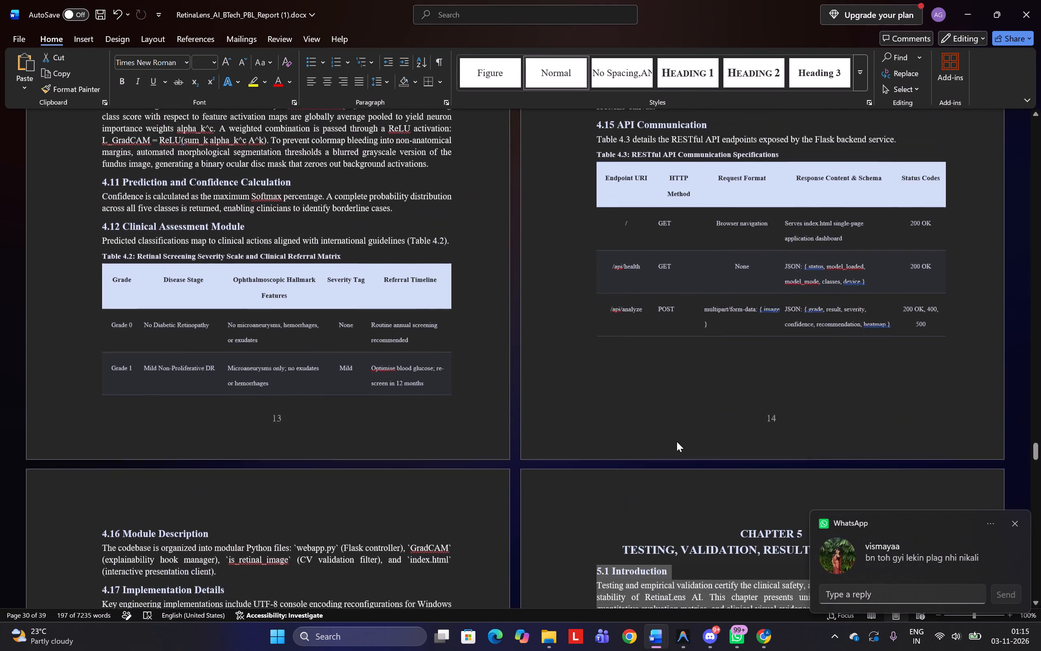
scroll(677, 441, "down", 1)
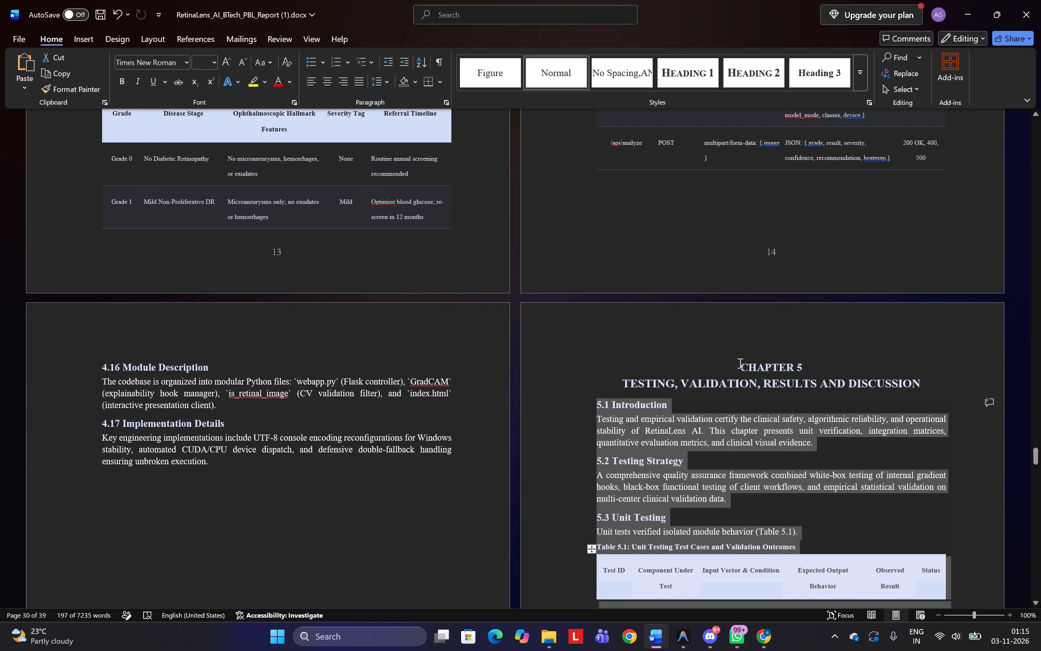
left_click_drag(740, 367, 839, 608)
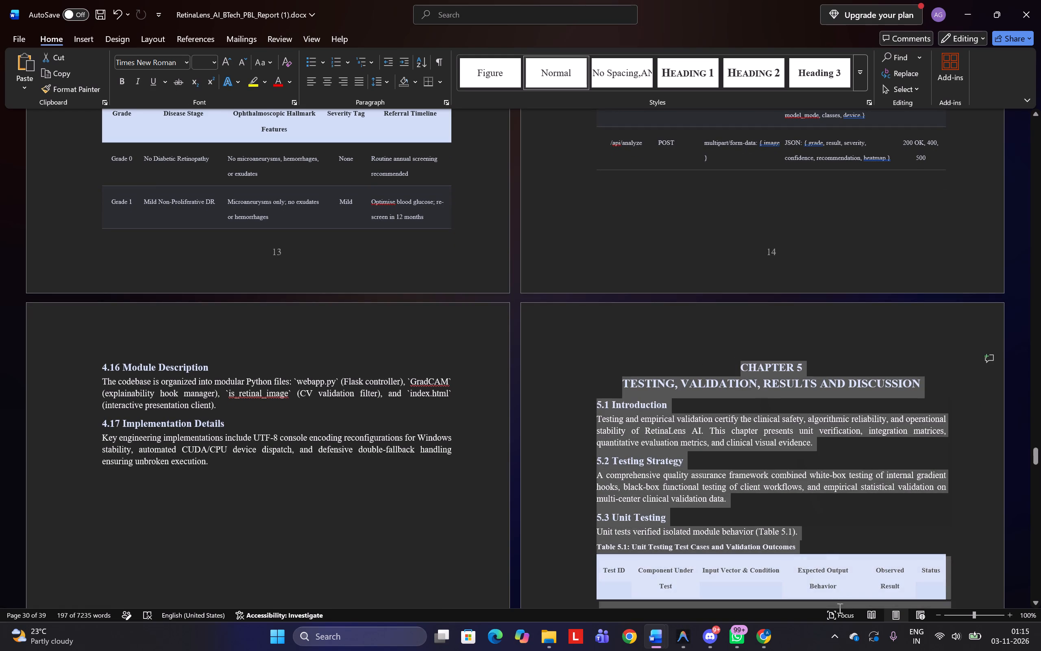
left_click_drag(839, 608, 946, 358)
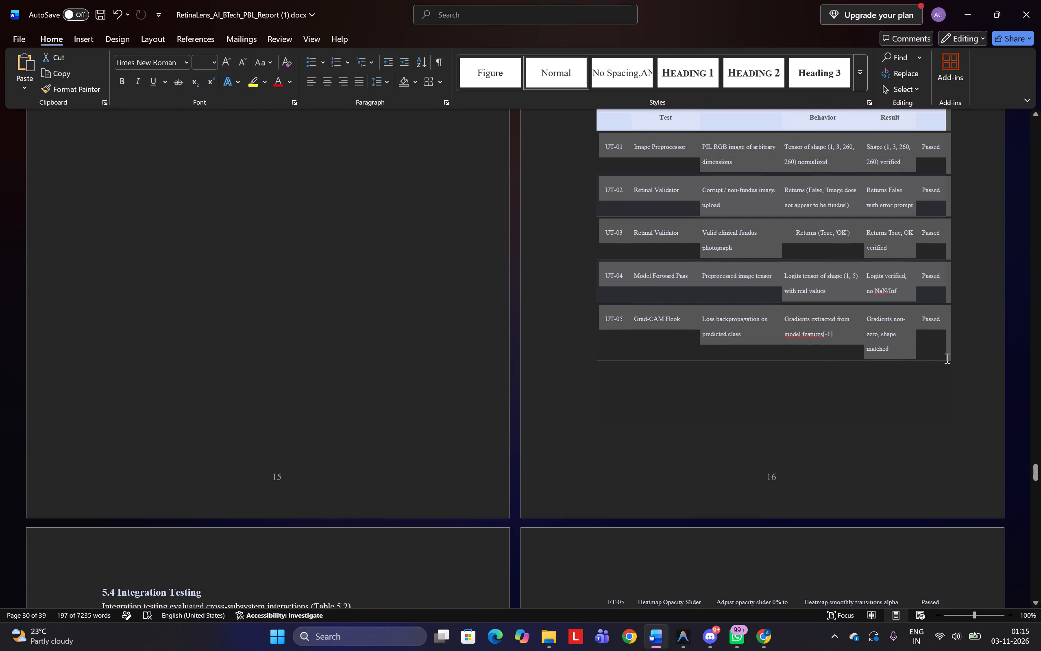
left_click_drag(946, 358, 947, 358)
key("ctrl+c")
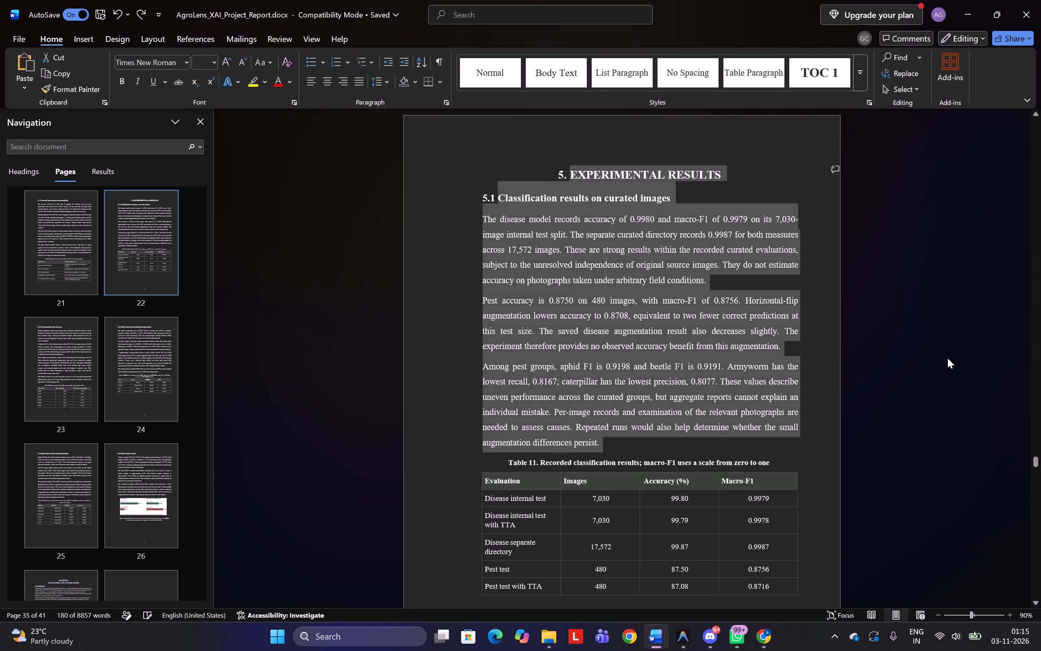
In the AgroLens report, select and copy the content from the Experimental Results heading through the end of Table 11.
left_click(557, 172)
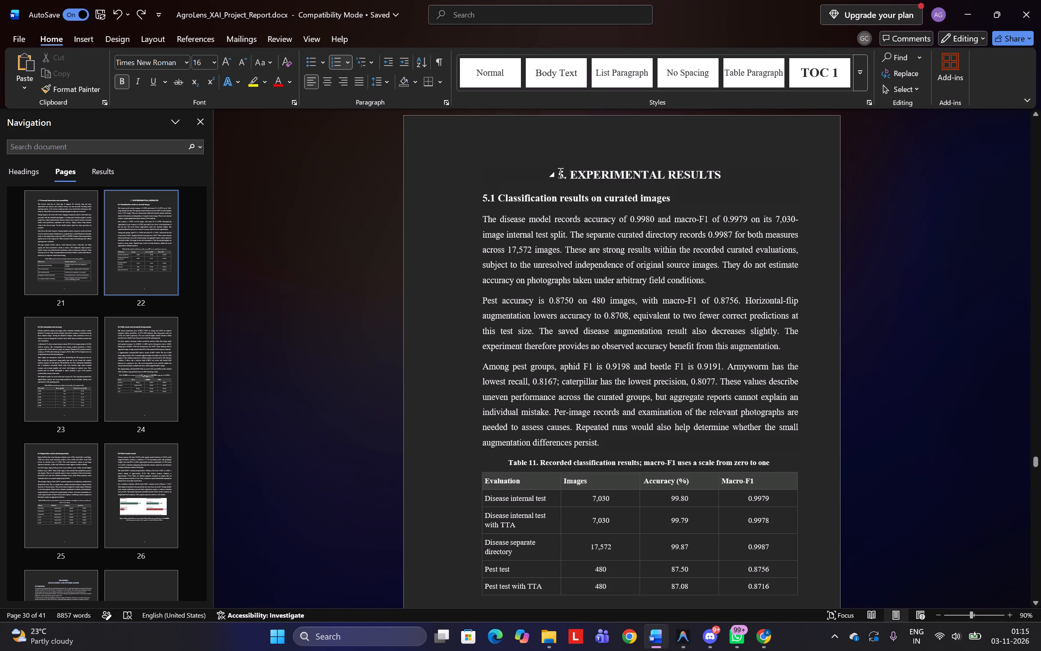
left_click(560, 173)
left_click(560, 173)
left_click(558, 175)
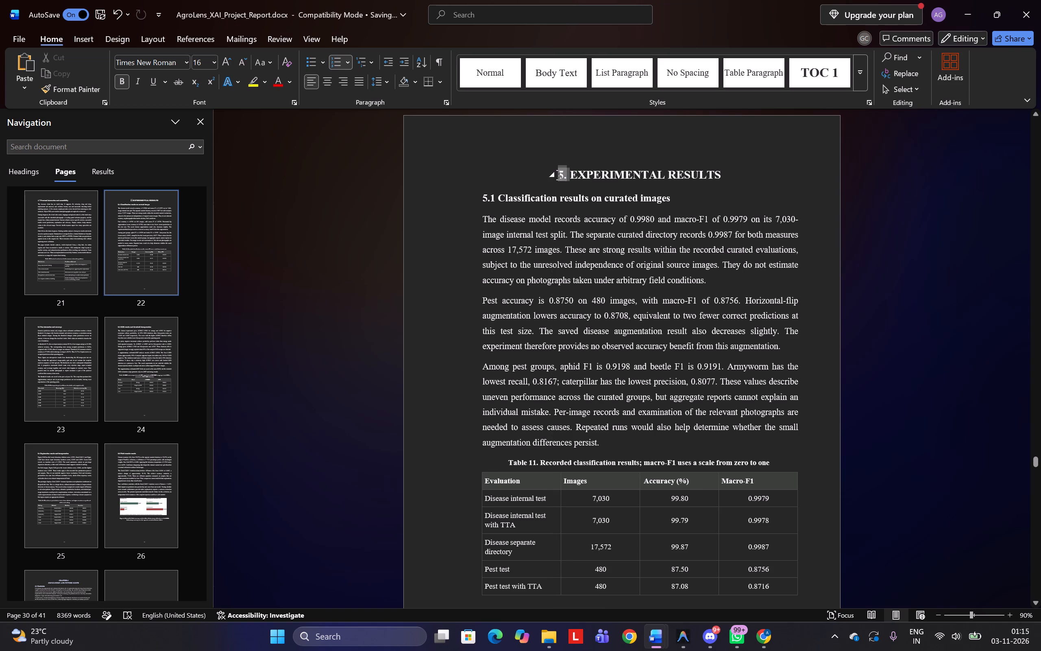
left_click(558, 175)
left_click_drag(558, 175, 581, 186)
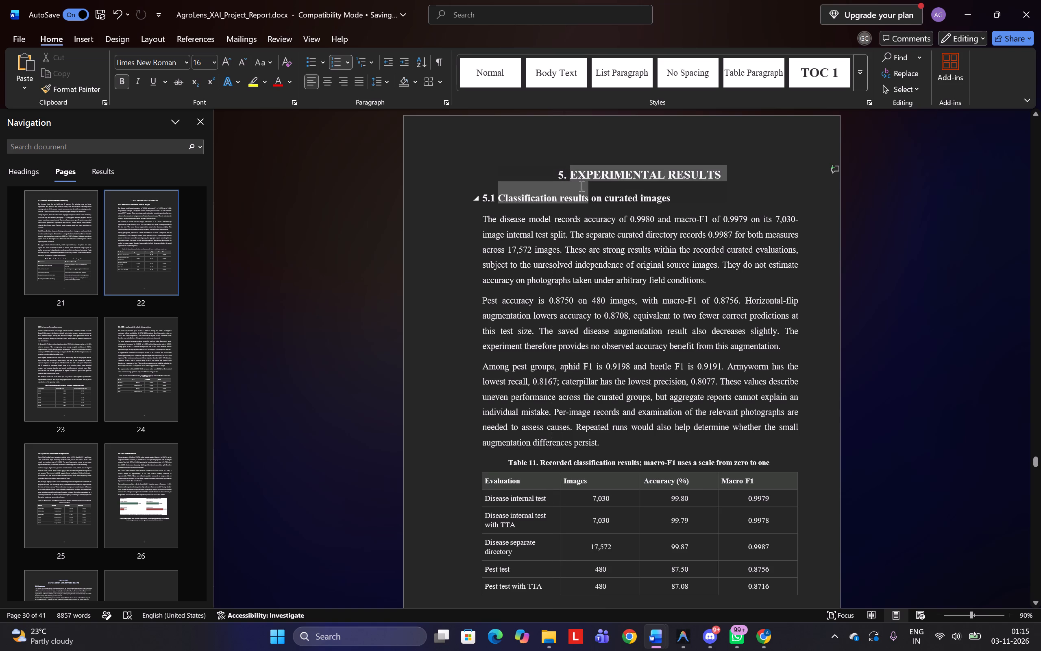
left_click_drag(581, 186, 747, 493)
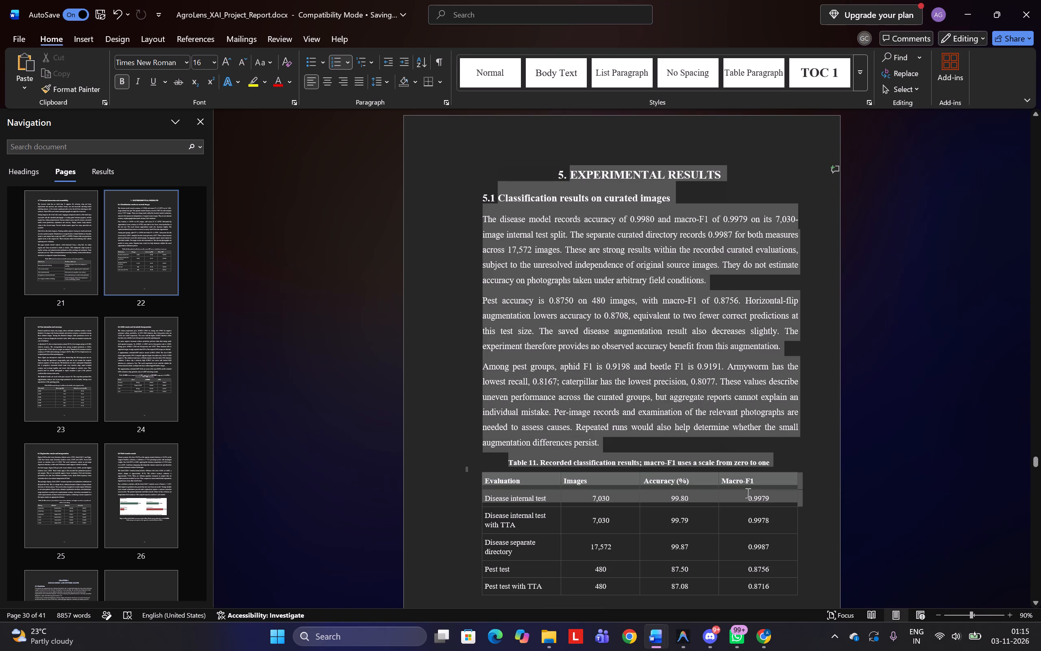
left_click_drag(747, 493, 745, 564)
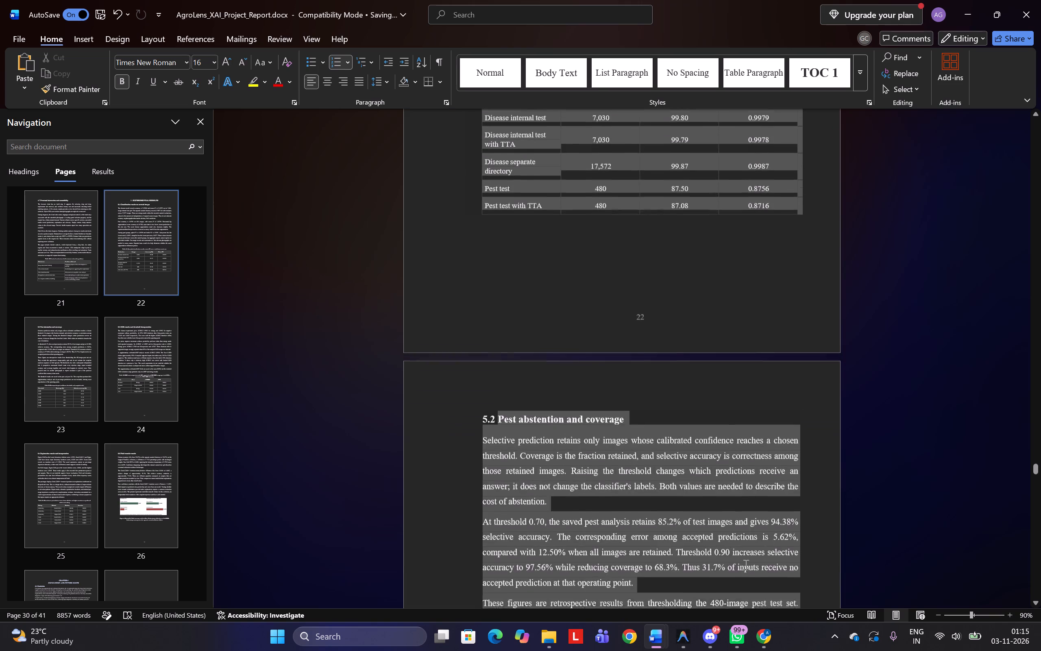
left_click_drag(745, 564, 705, 246)
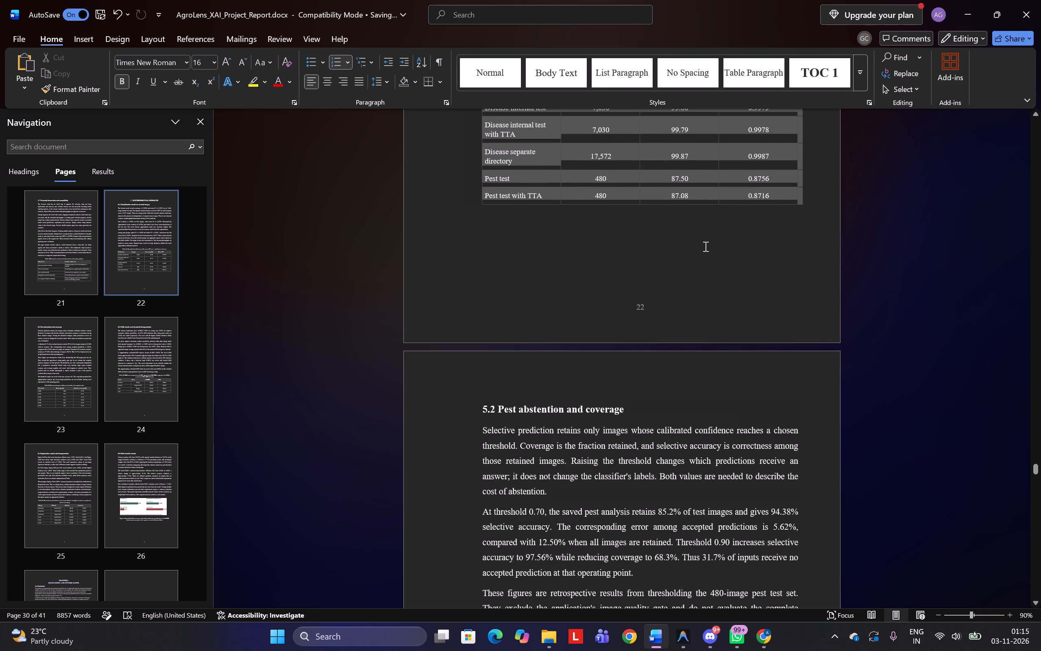
left_click_drag(705, 246, 785, 214)
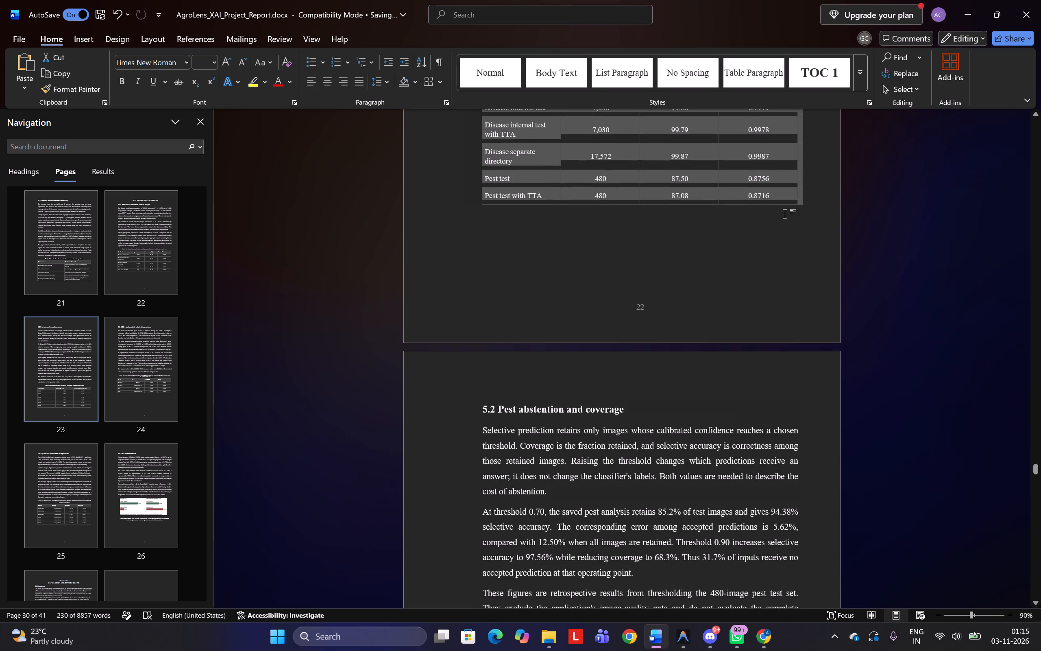
key("ctrl+c")
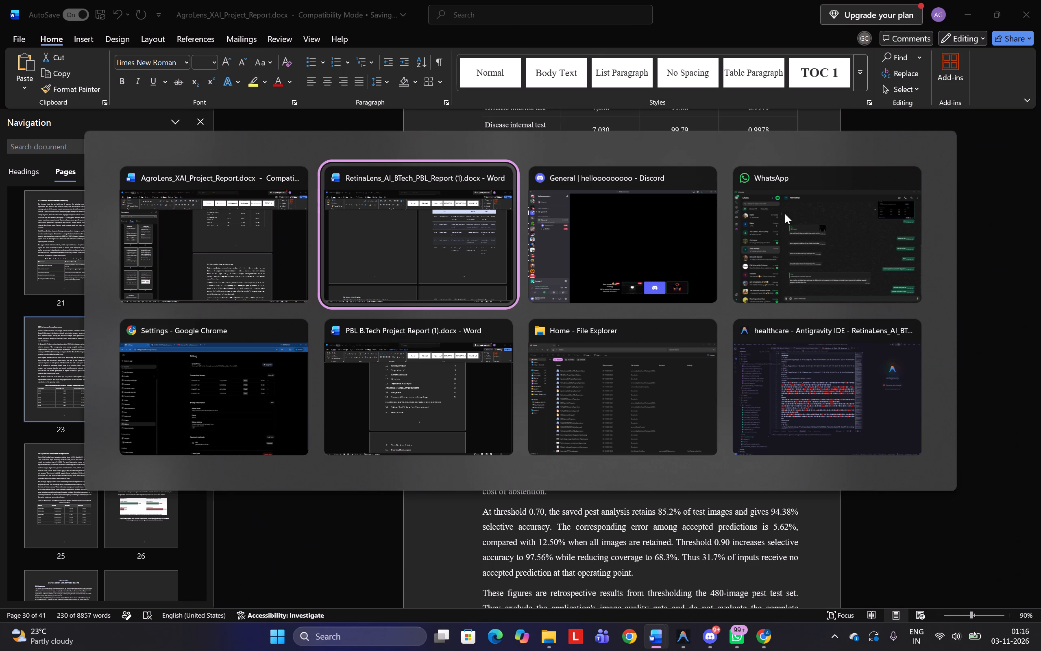
In the RetinaLens report, copy the text from the CHAPTER 5 heading through the section 5.3 unit testing sentence, excluding Table 5.1.
scroll(785, 214, "up", 2)
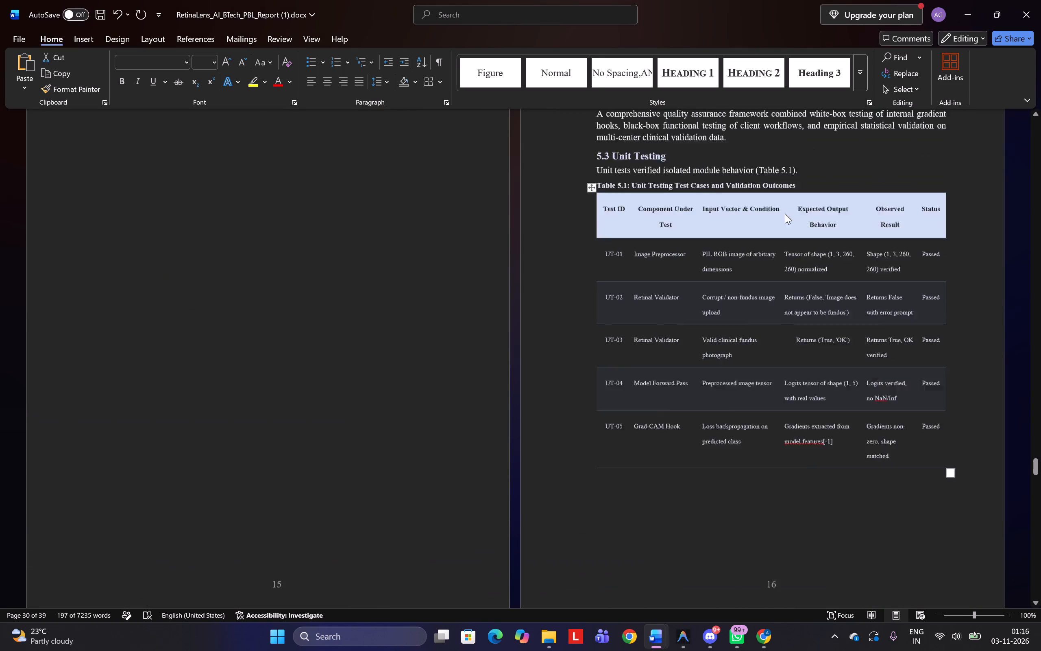
scroll(785, 214, "up", 2)
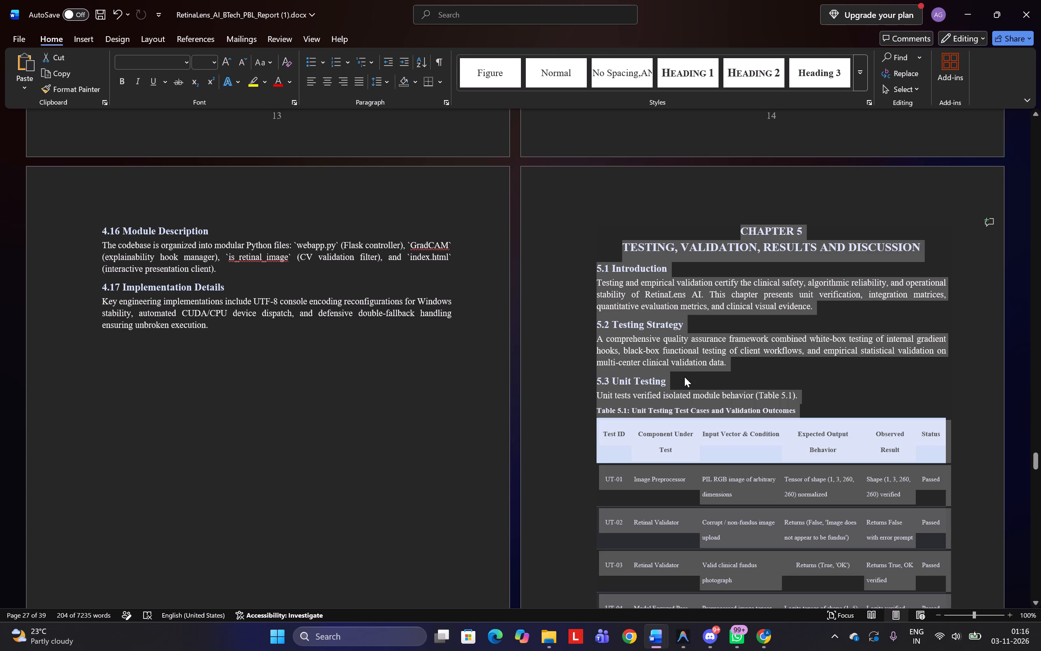
key("ctrl+c")
left_click(726, 376)
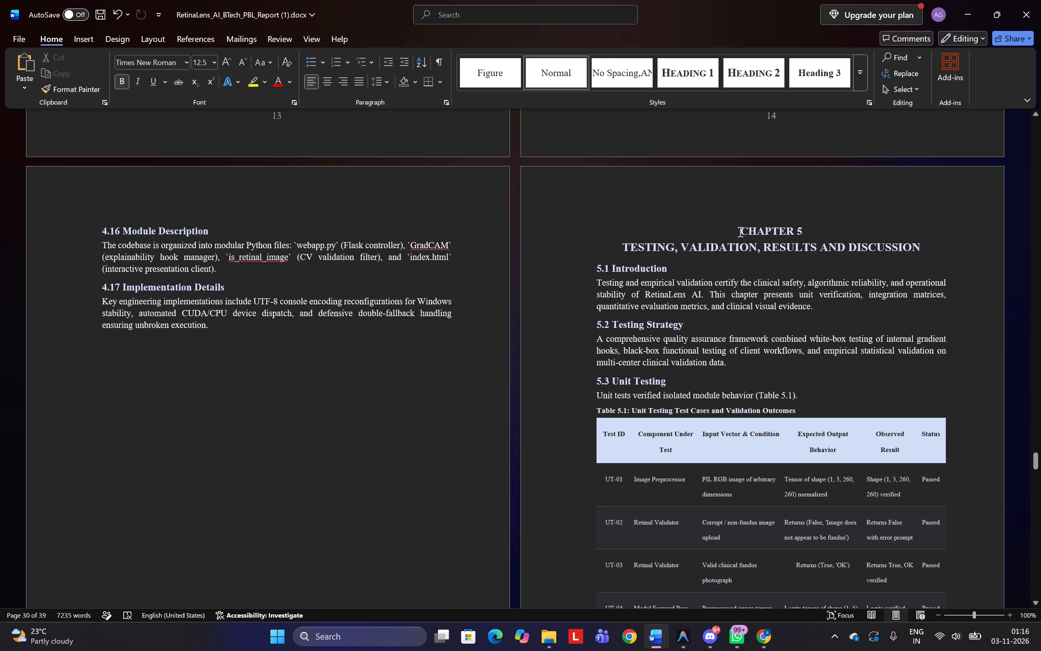
left_click_drag(739, 232, 799, 397)
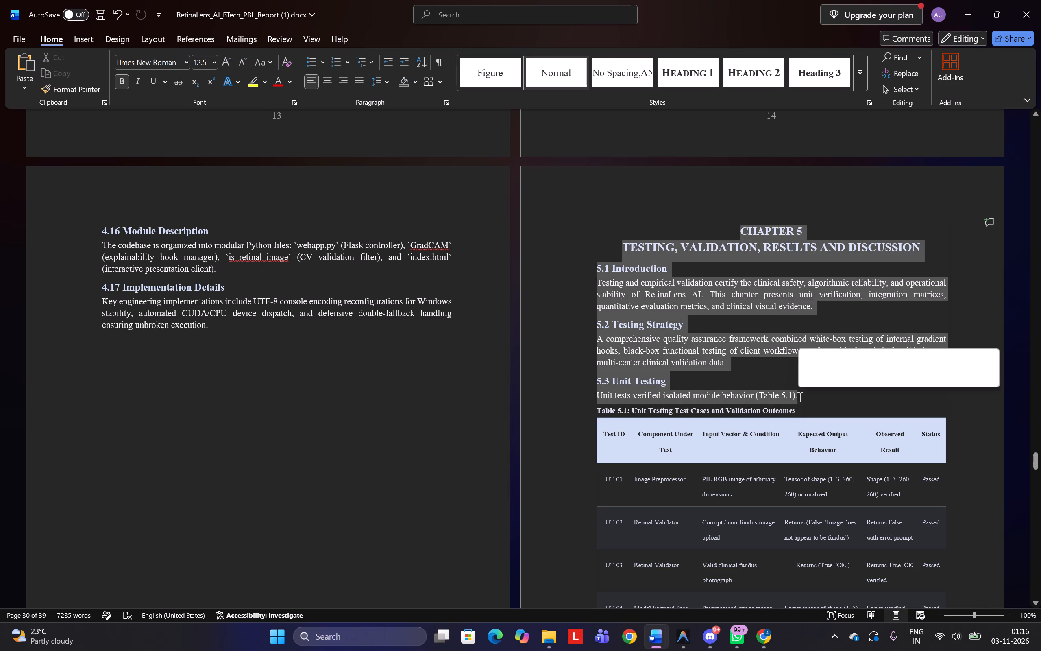
key("ctrl+c")
Switch to the AgroLens report and delete the selected Experimental Results heading, section 5.1 text and Table 11.
key("alt+Tab")
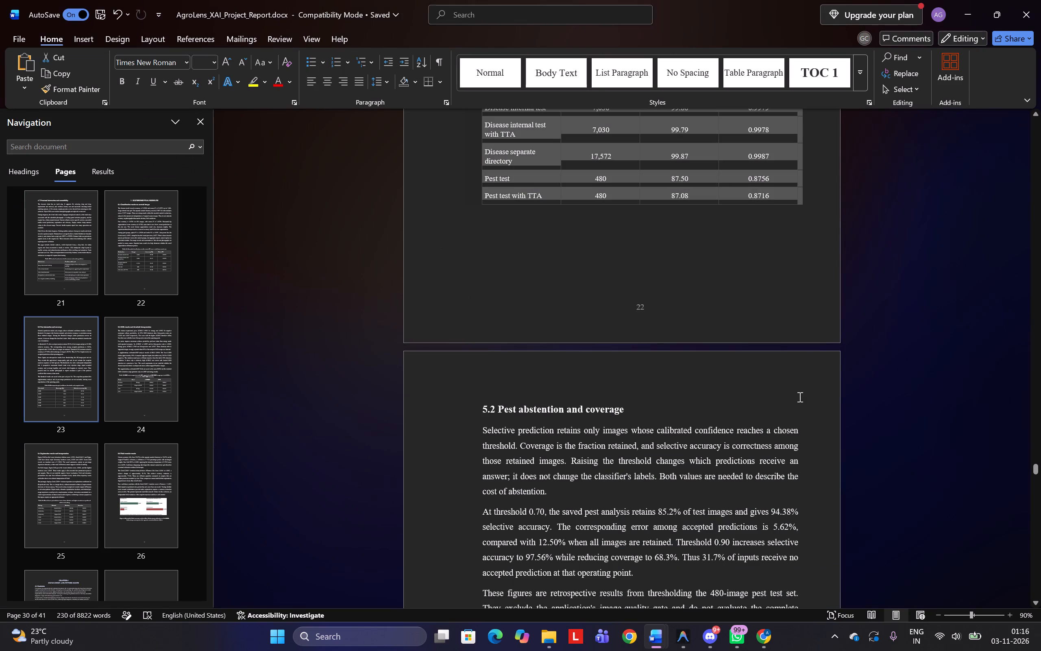
scroll(799, 397, "up", 5)
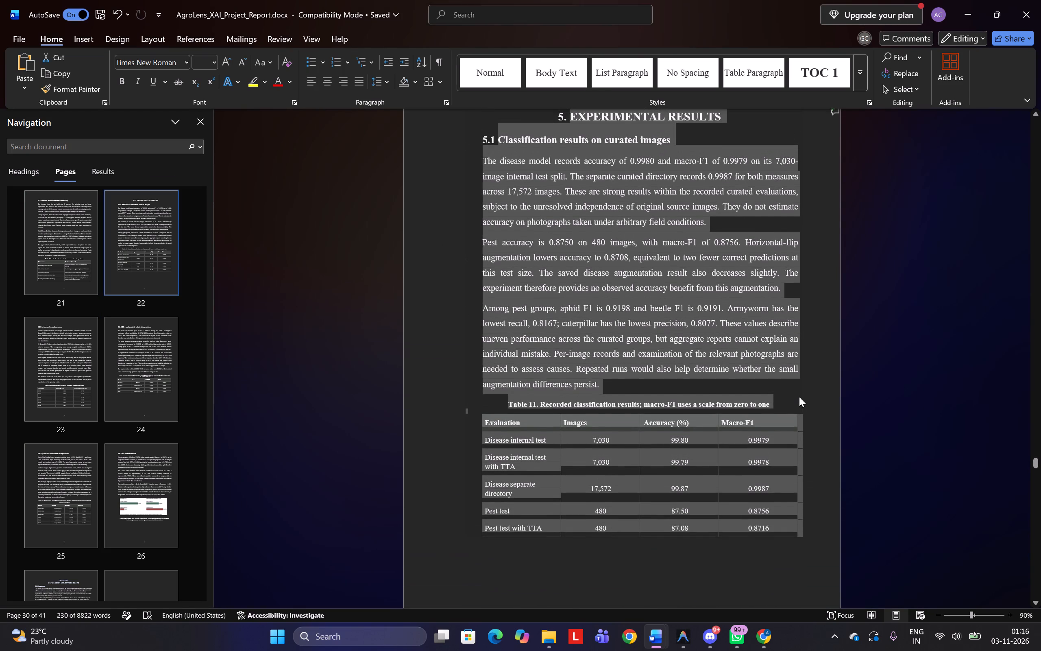
scroll(799, 397, "up", 2)
key("BackSpace")
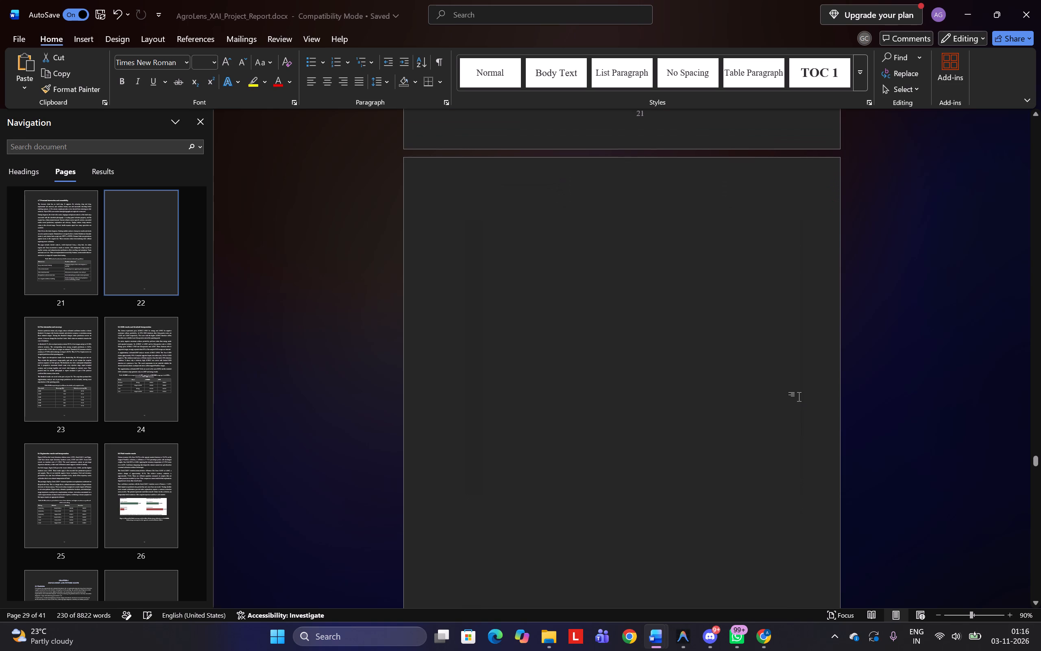
Paste the copied RetinaLens Chapter 5 heading and sections 5.1 to 5.3 on the emptied page before Pest abstention and coverage.
scroll(799, 397, "up", 6)
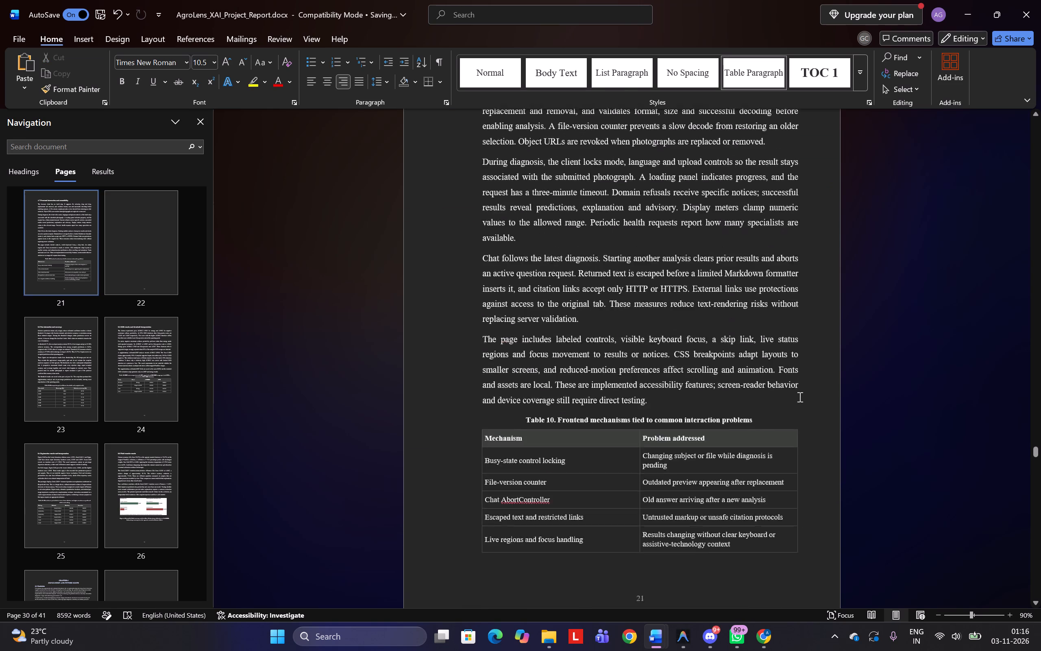
scroll(799, 397, "up", 1)
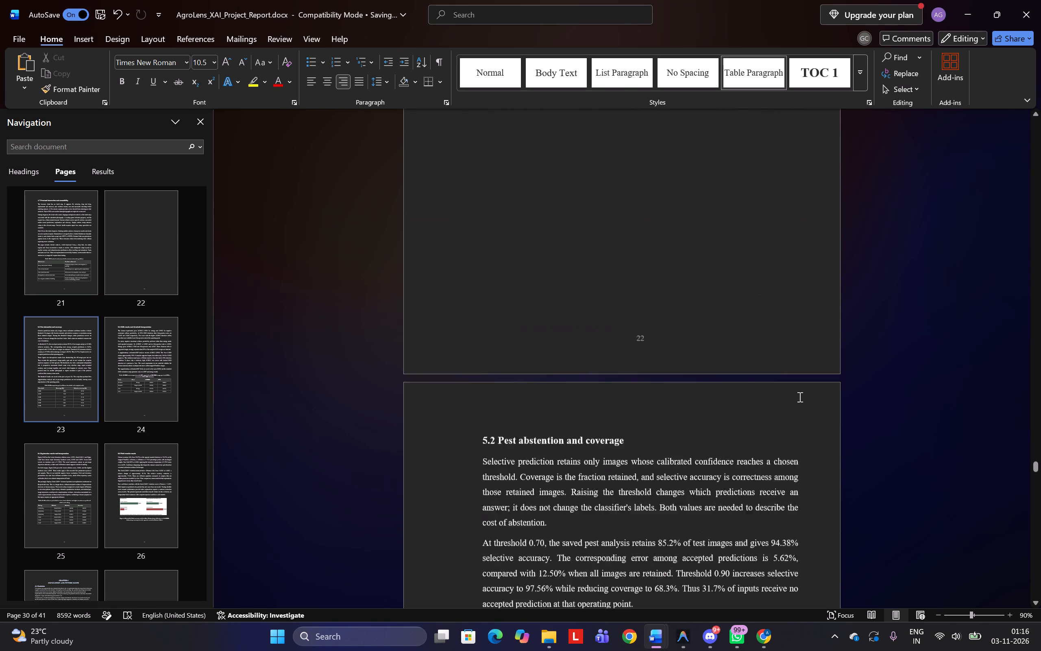
scroll(799, 397, "up", 1)
left_click(614, 318)
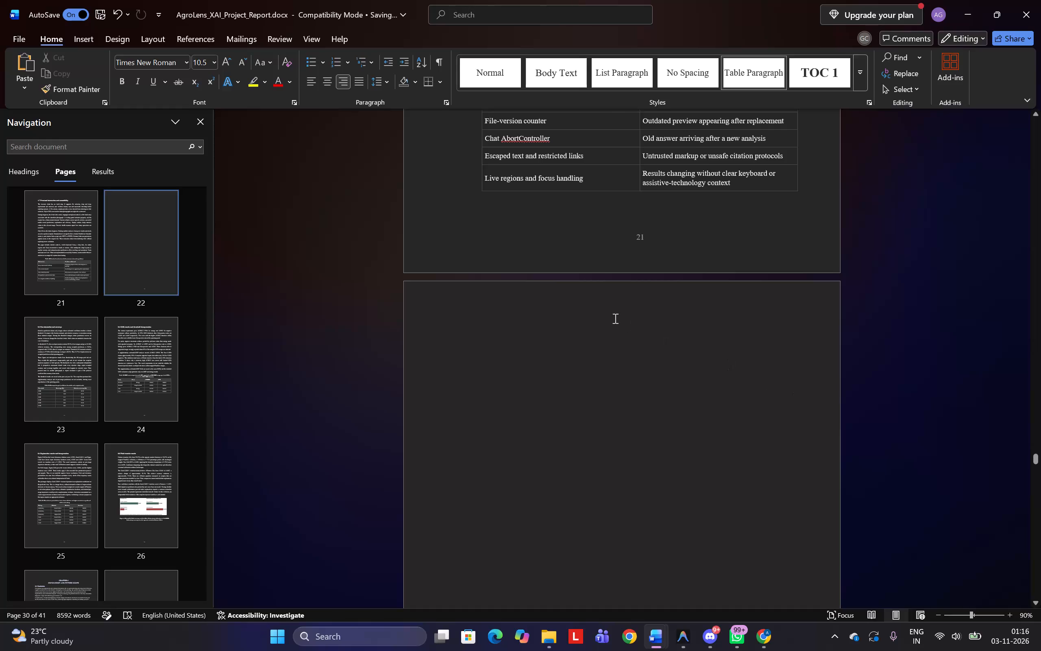
key("ctrl+v")
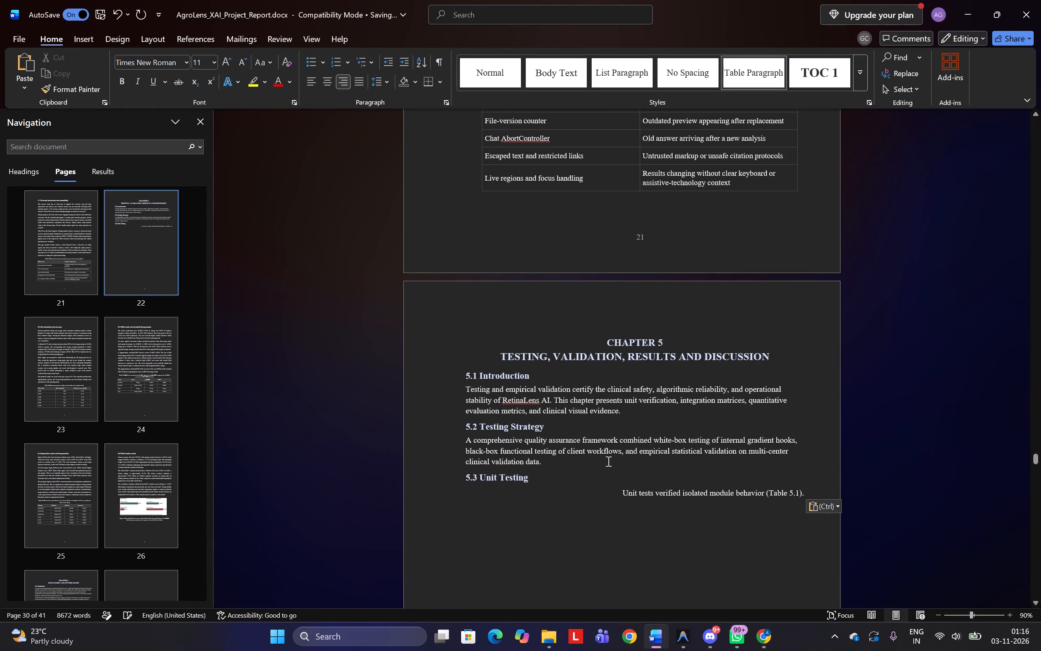
Change the pasted unit testing sentence to centred alignment and add a new line after the 5.3 Unit Testing heading.
left_click(623, 494)
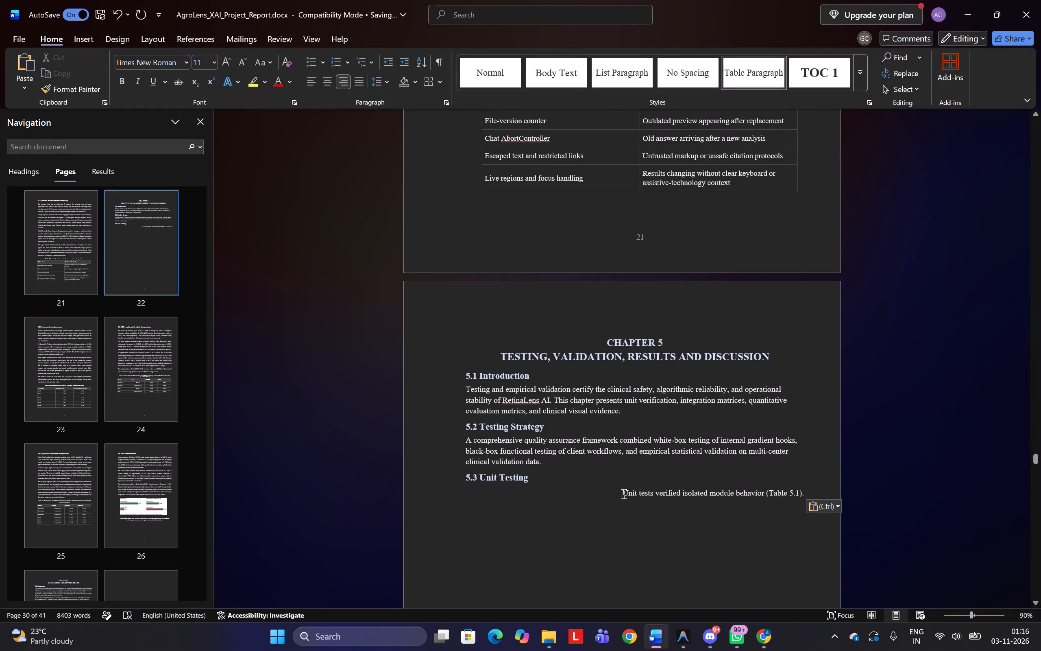
key("BackSpace")
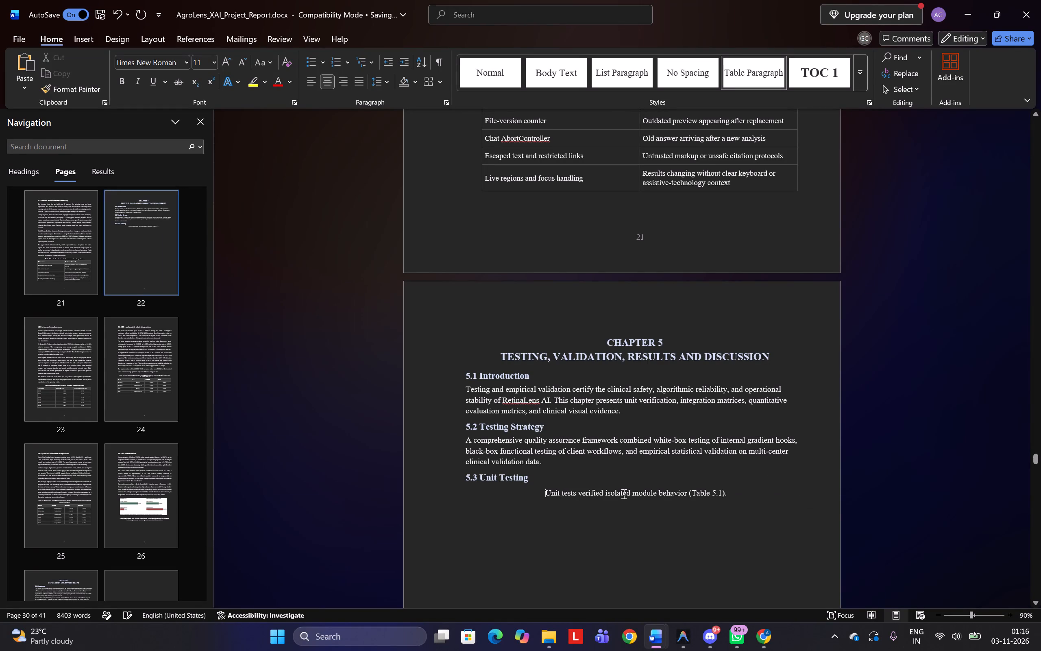
key("Up")
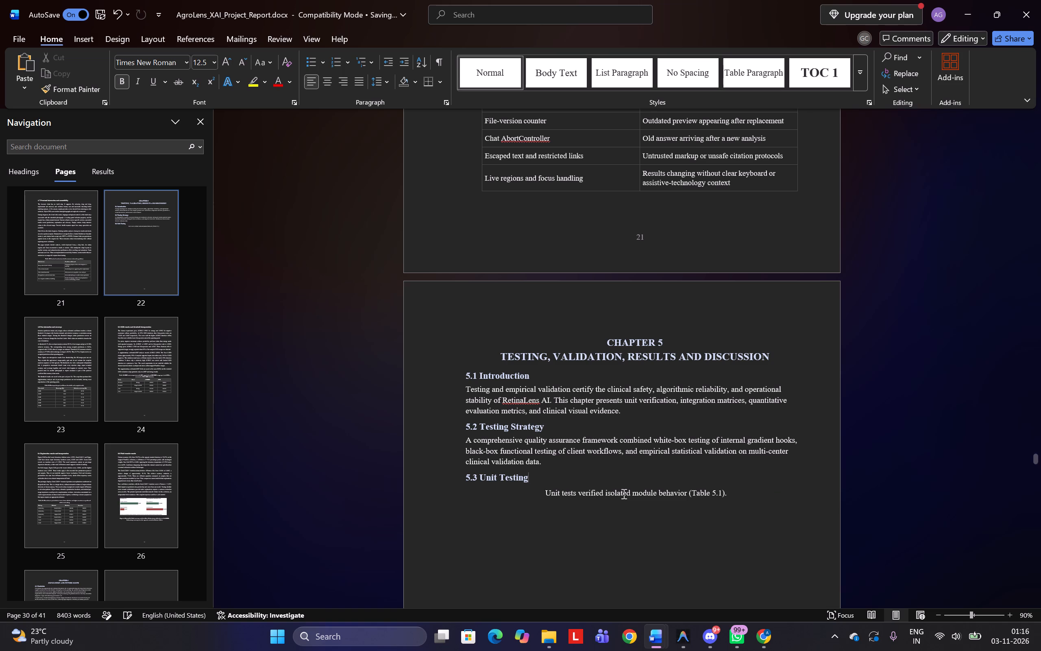
key("Return")
Copy the whole unit testing Table 5.1 from the RetinaLens report and paste it below the 5.3 Unit Testing heading in the AgroLens report.
key("alt+Tab")
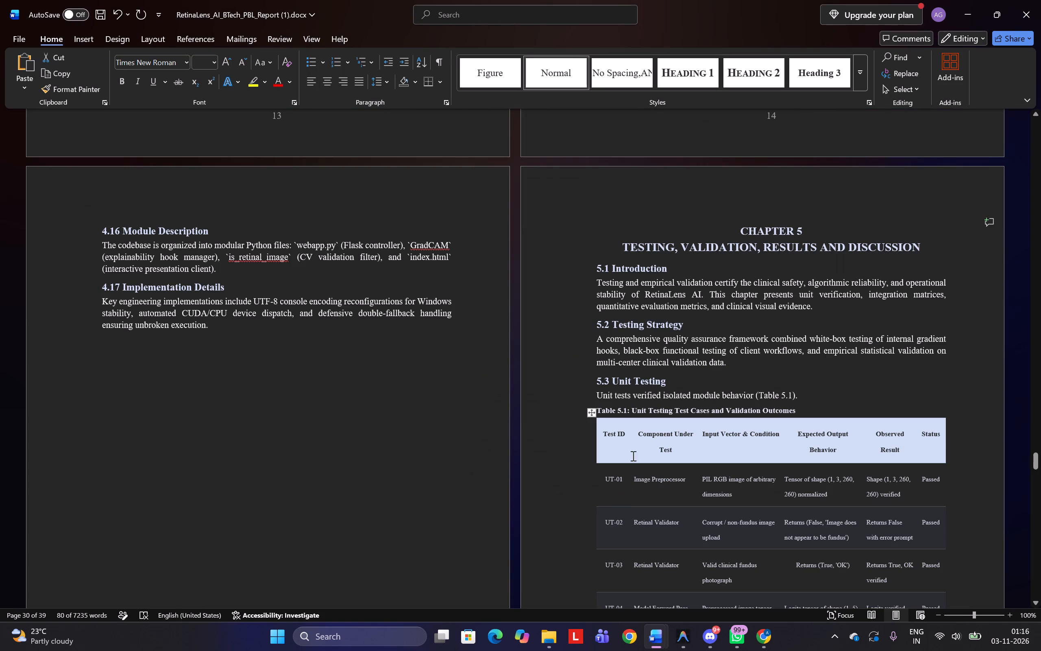
left_click(592, 411)
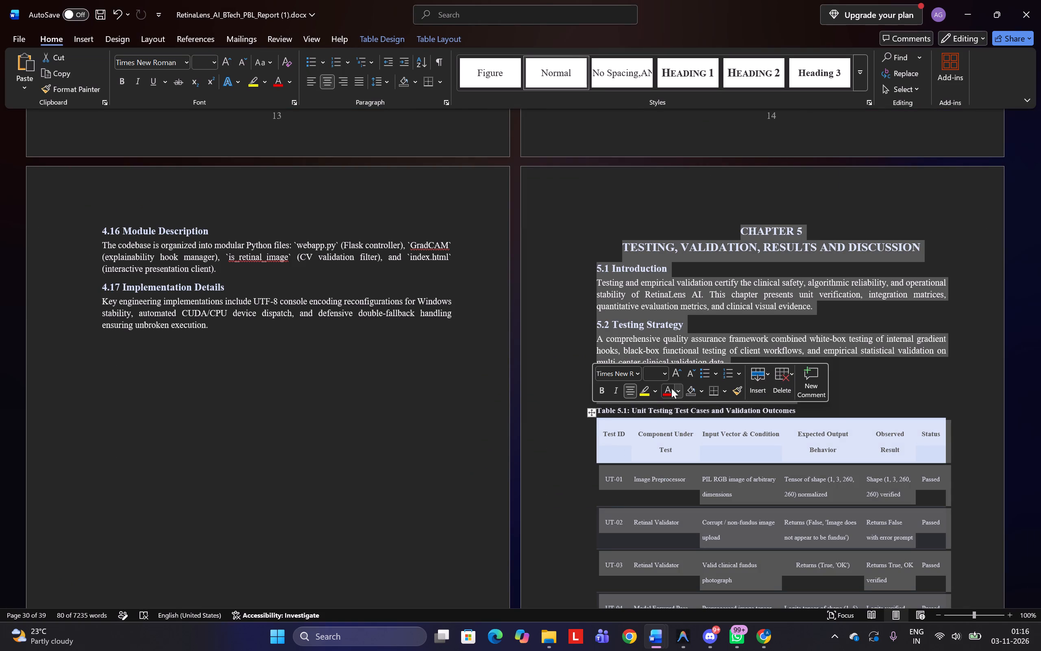
right_click(616, 440)
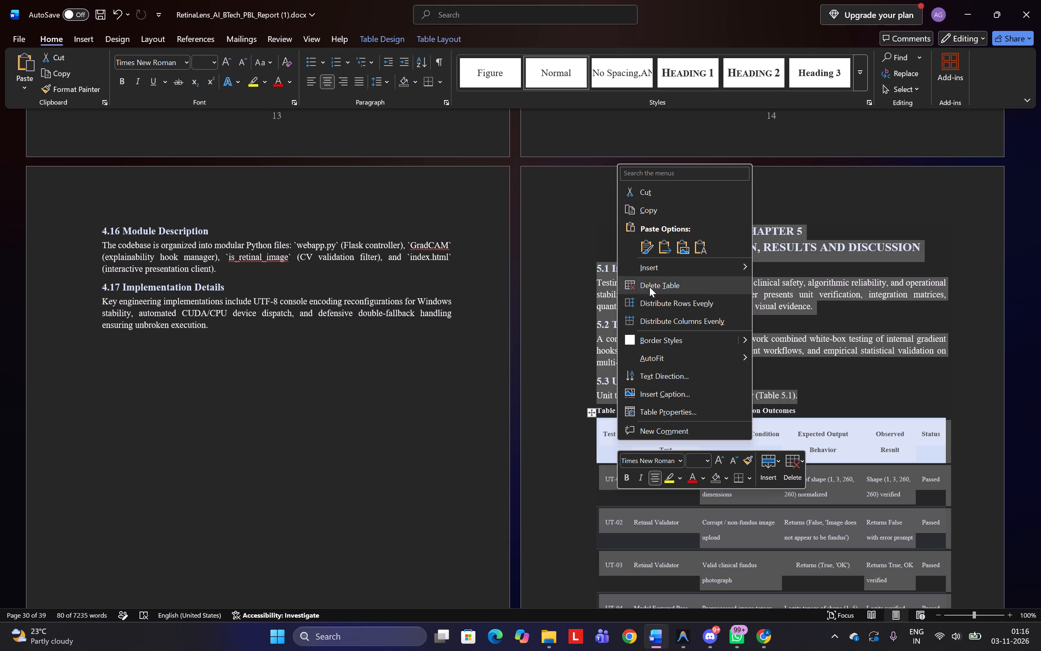
left_click(638, 209)
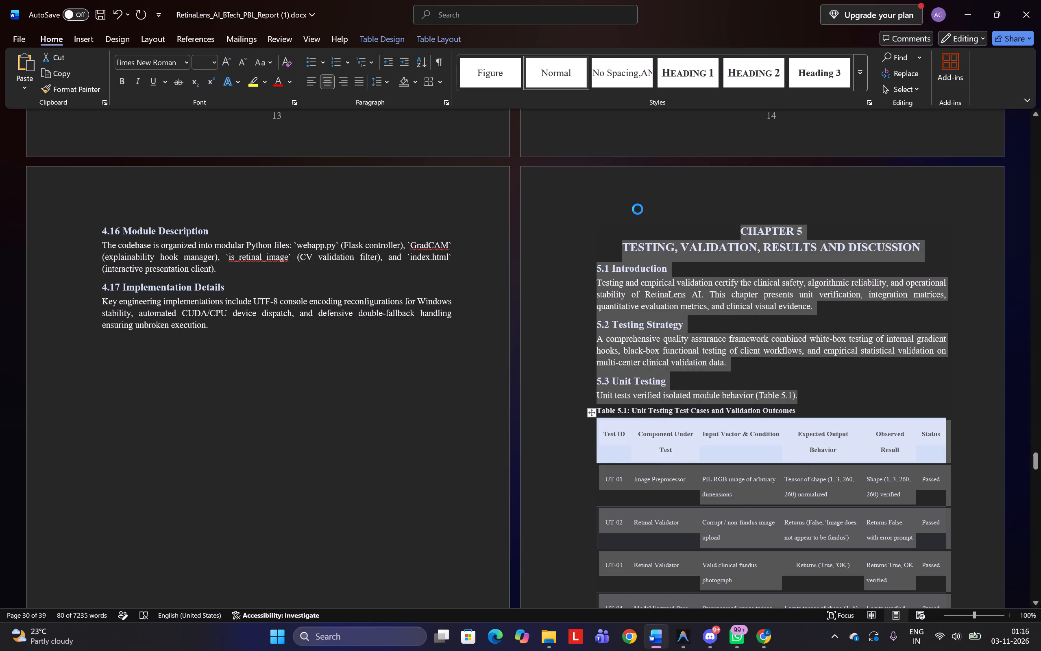
key("alt+Tab")
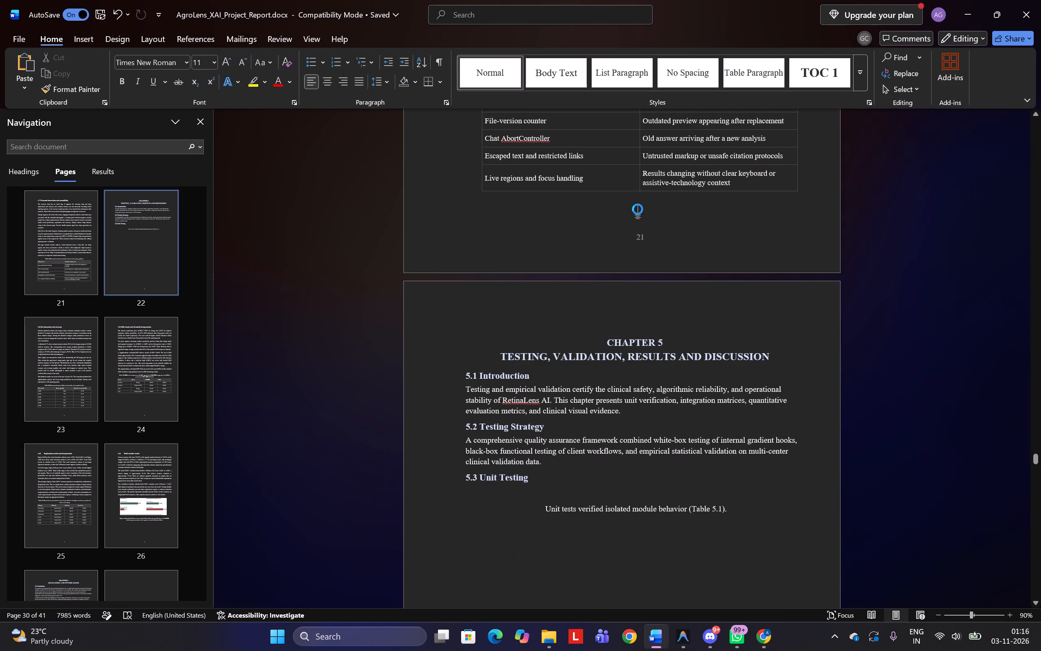
key("ctrl+v")
scroll(638, 209, "down", 1)
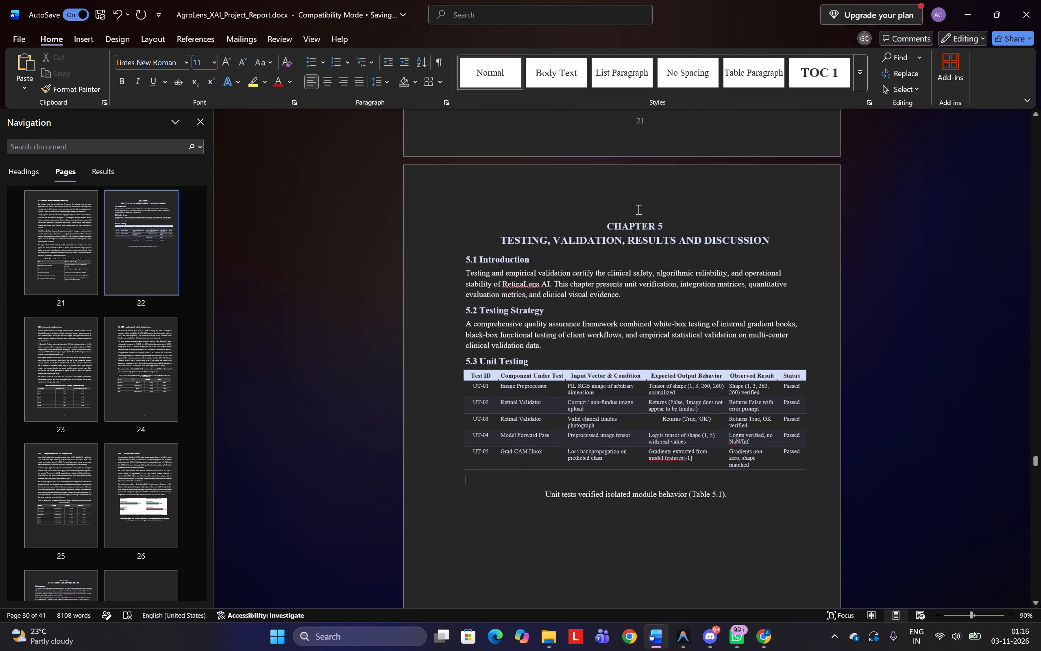
Switch back to the RetinaLens report and check Table 5.1 through its last row and the space below it.
key("alt+Tab")
scroll(648, 379, "down", 1)
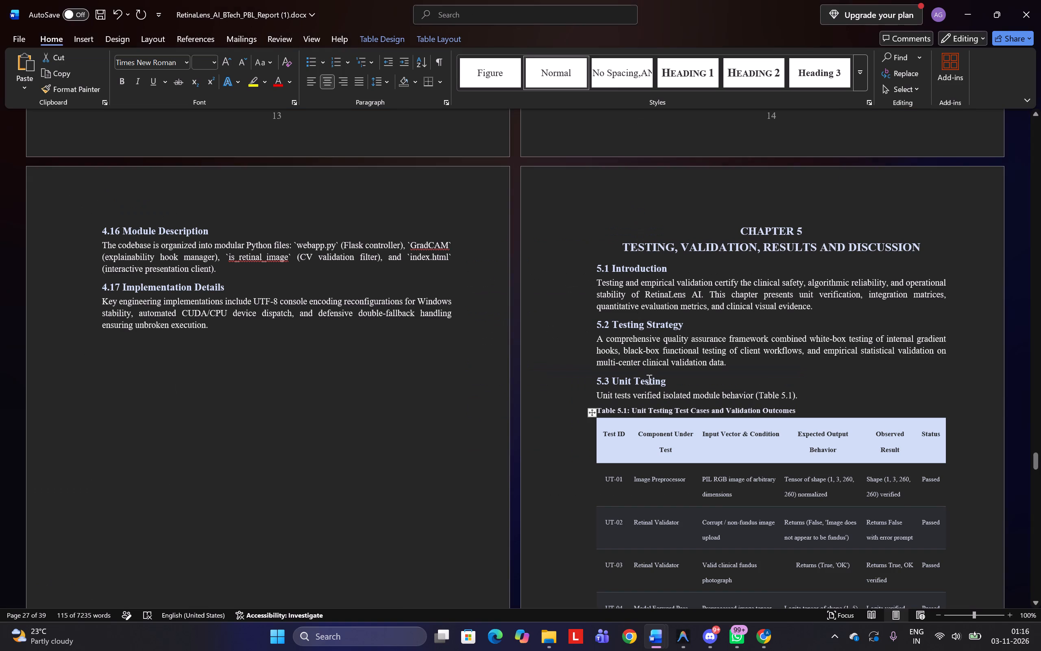
scroll(648, 379, "down", 1)
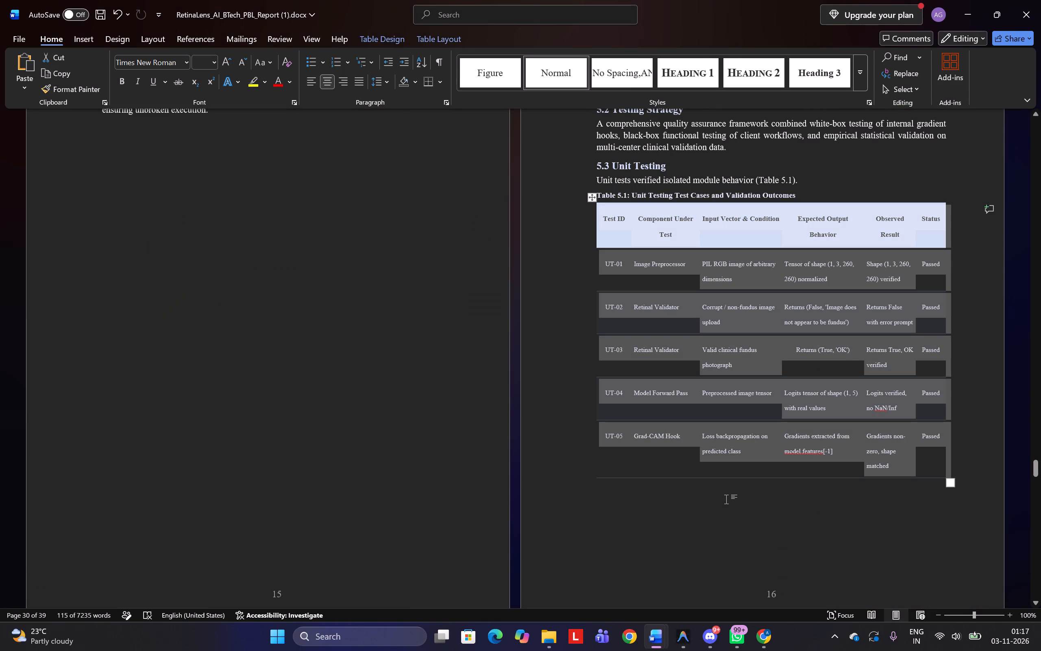
left_click(726, 499)
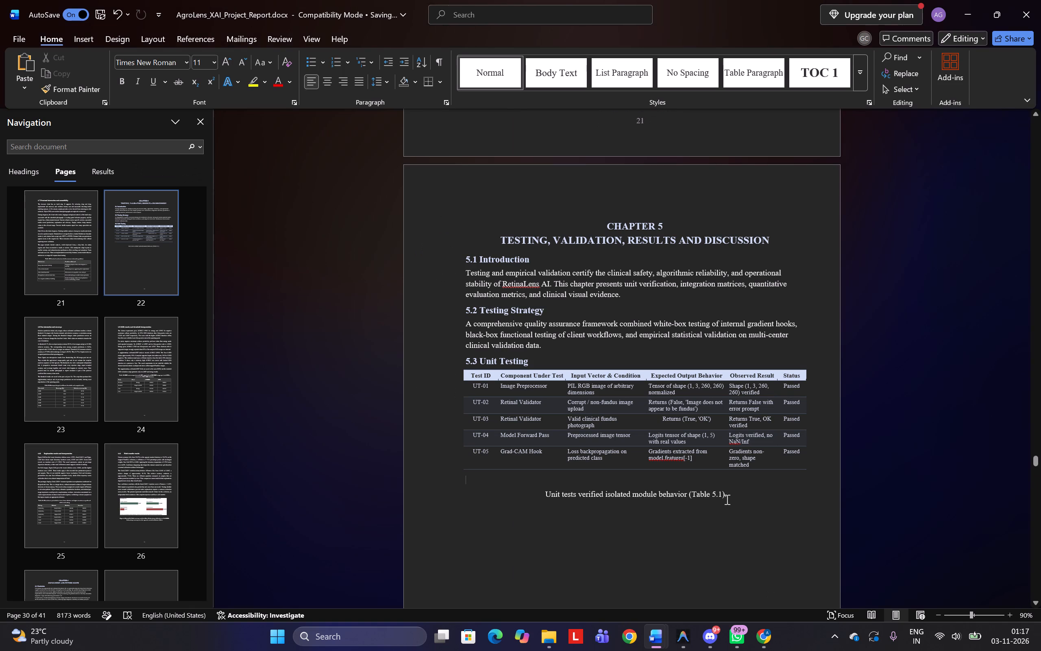
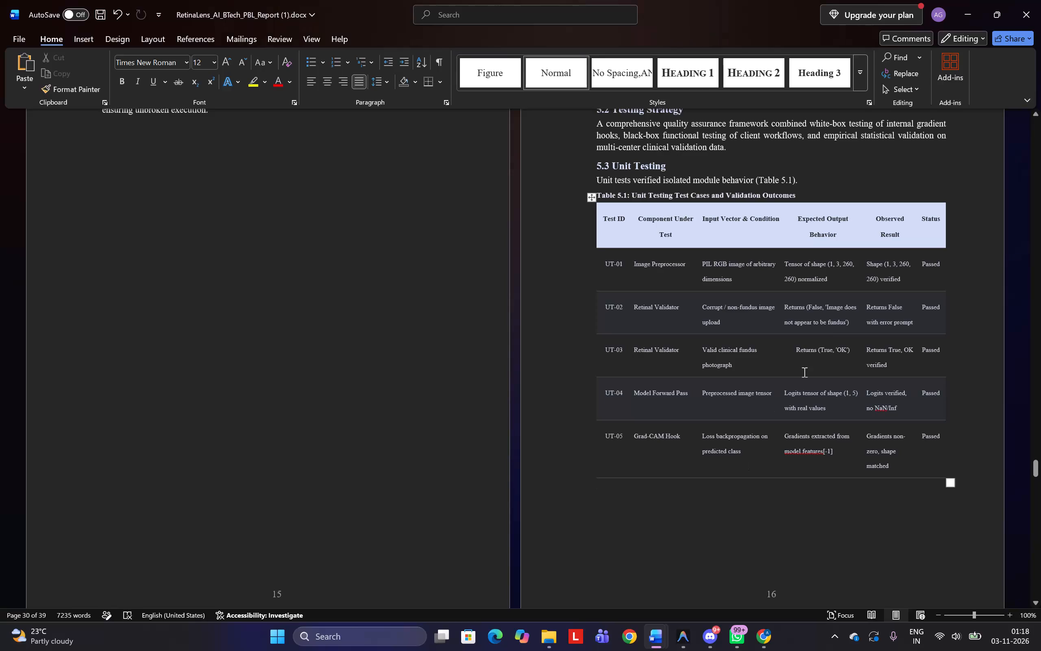
In the AgroLens report's Chapter 5, add a blank line after the chapter title, the 5.1 and 5.2 paragraphs, and the 5.3 Unit Testing heading.
key("alt+Tab")
scroll(646, 416, "up", 2)
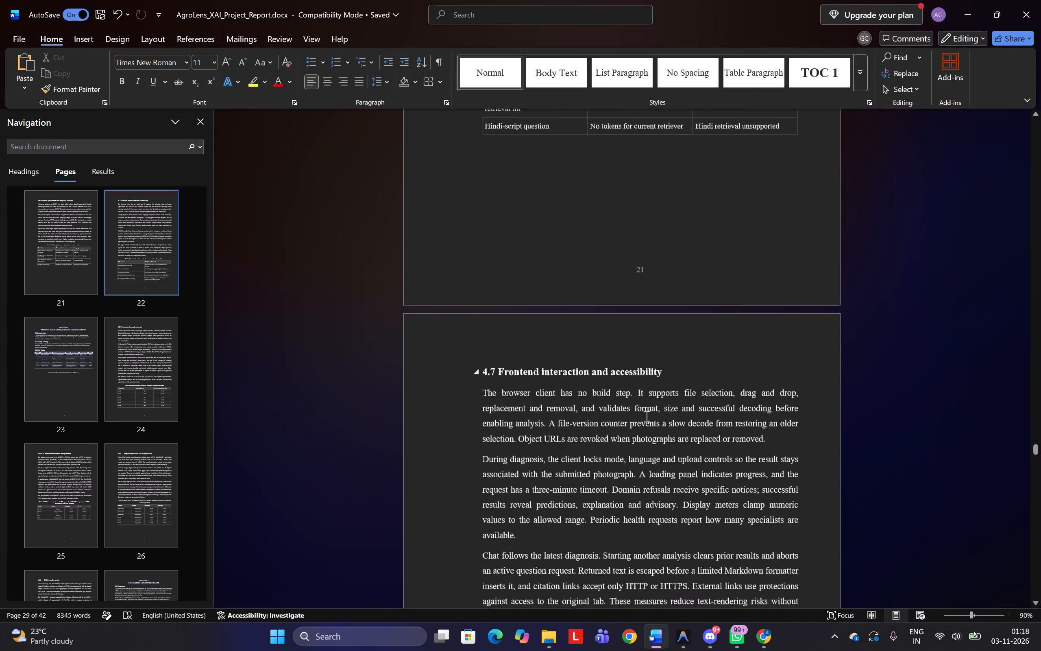
scroll(646, 416, "up", 5)
scroll(646, 416, "down", 2)
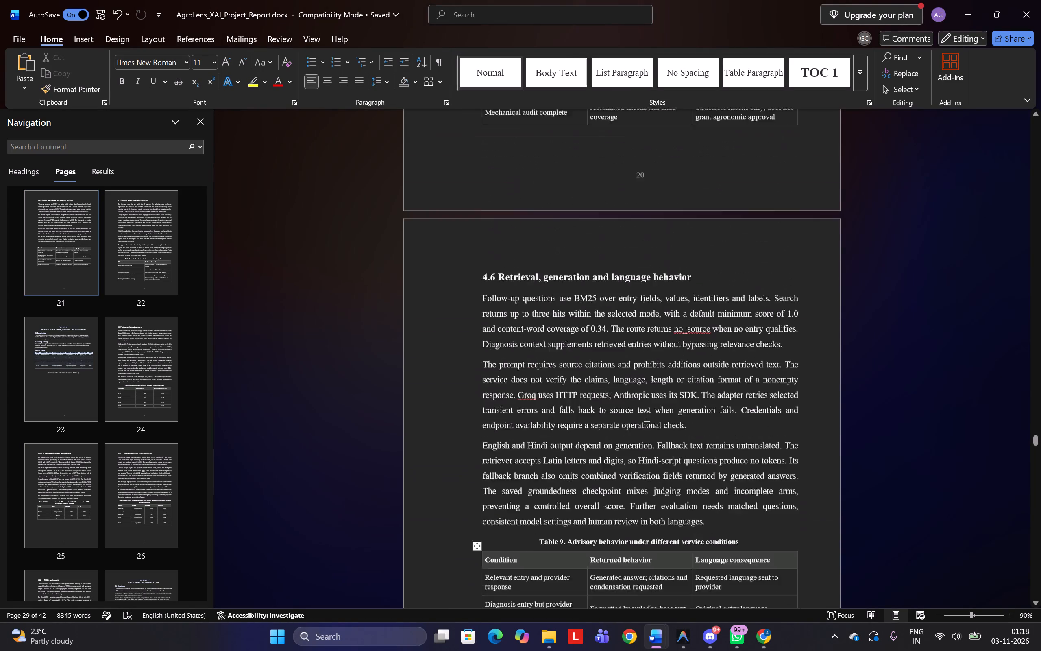
scroll(646, 416, "down", 8)
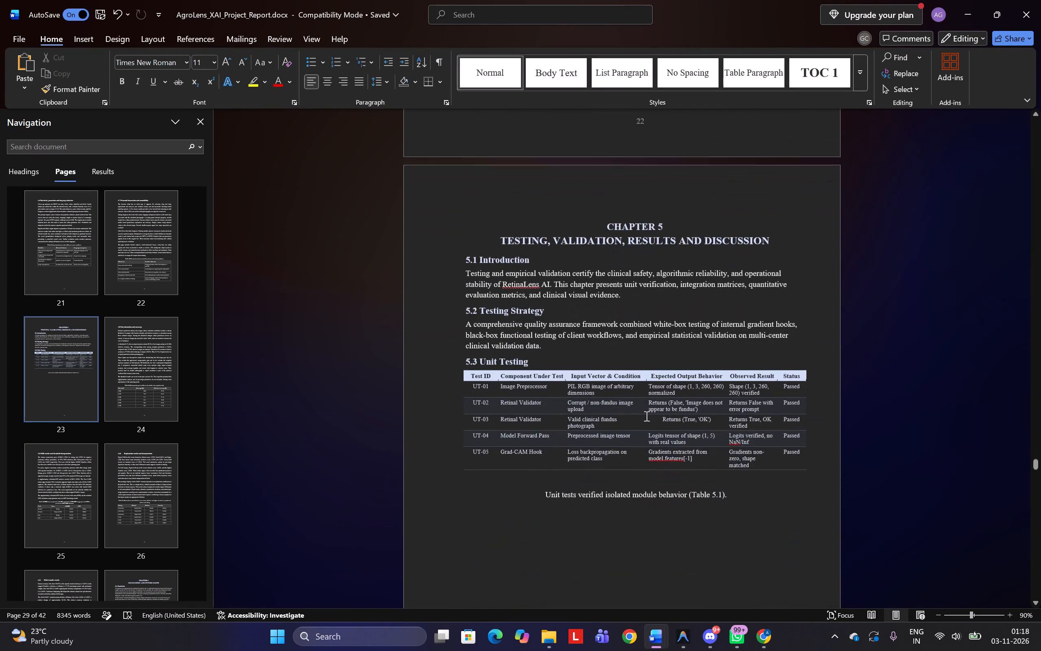
scroll(646, 416, "down", 2)
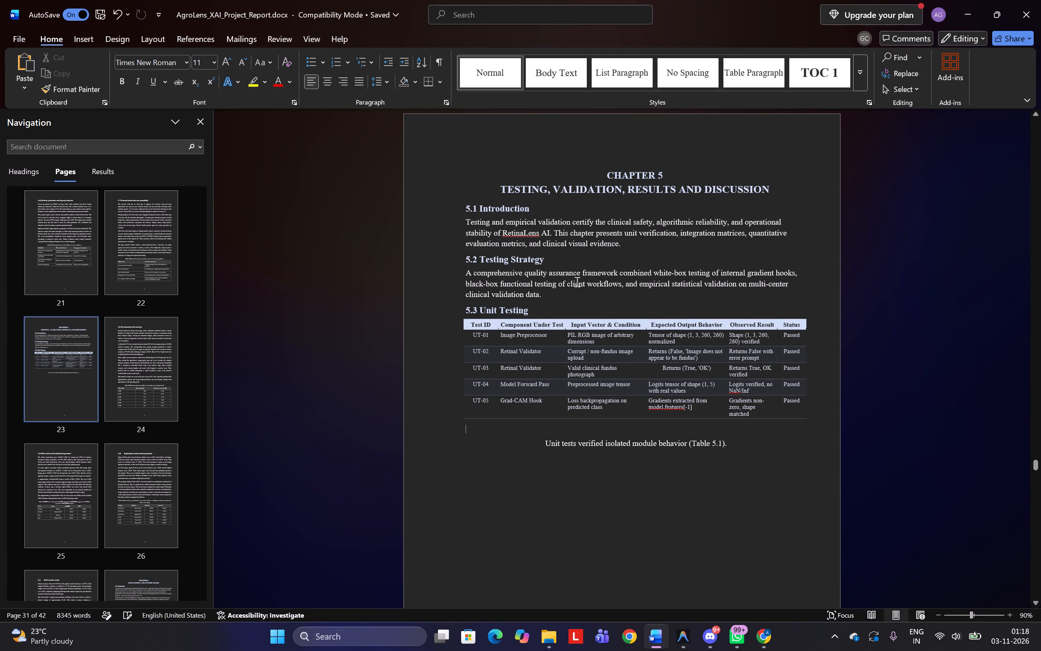
left_click(794, 193)
key("Return")
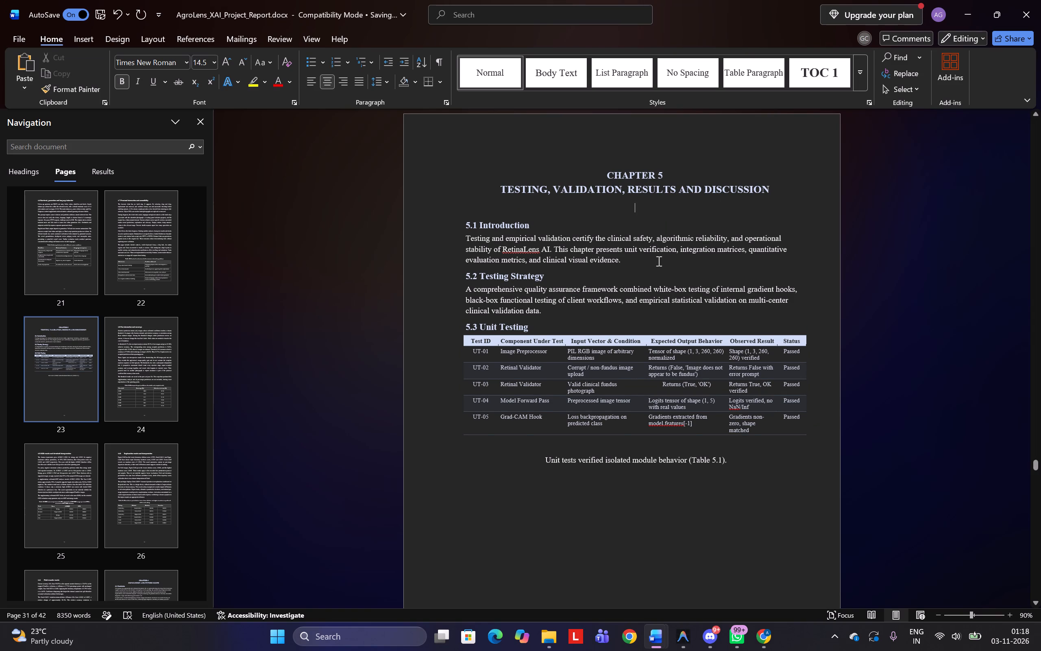
left_click(651, 261)
key("Return")
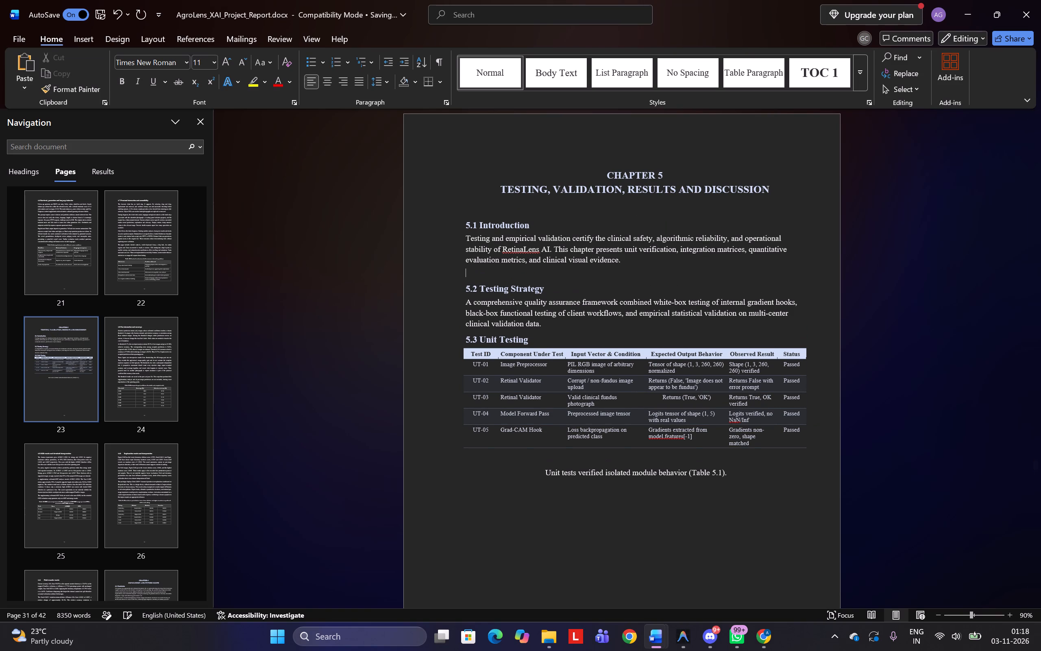
left_click(549, 323)
key("Return")
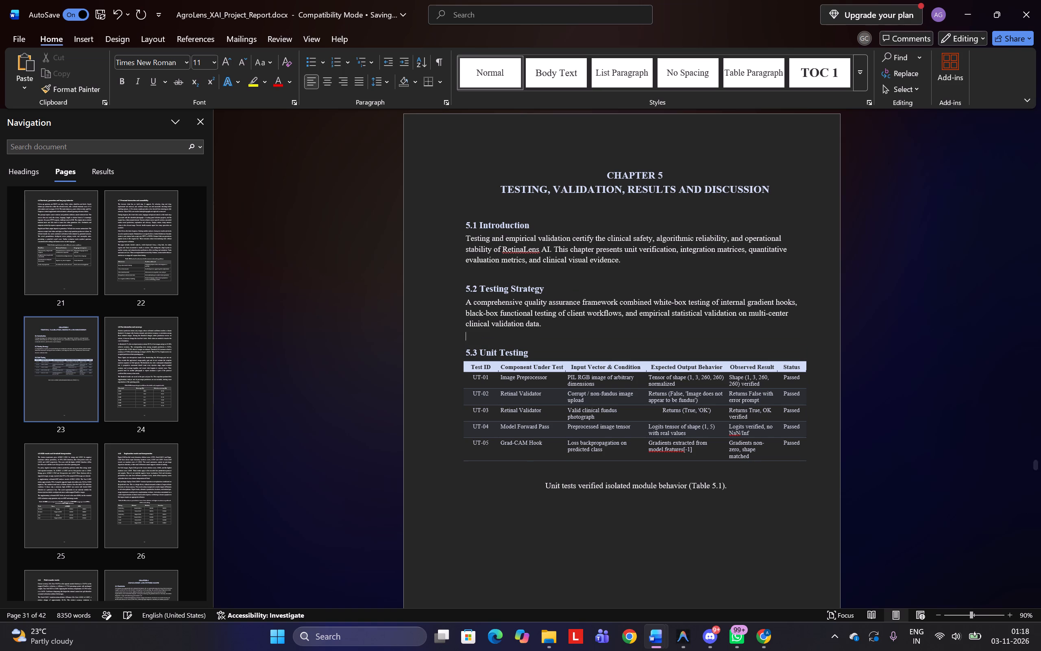
left_click(528, 355)
key("Return")
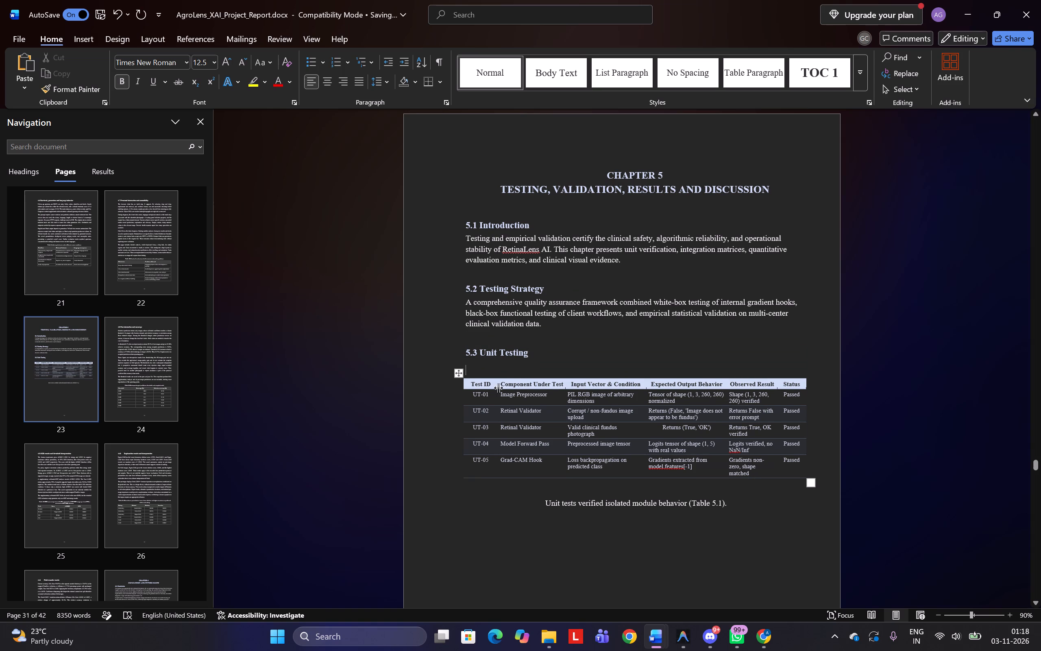
Apply all borders to the unit testing table under 5.3 and remove its cell shading.
left_click(459, 373)
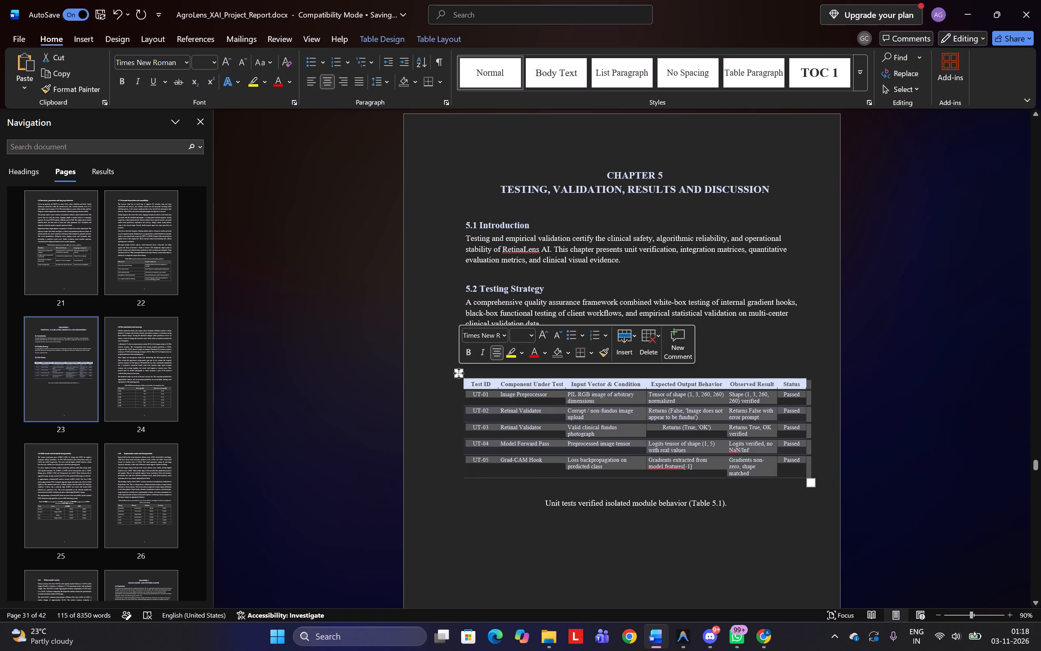
left_click(591, 352)
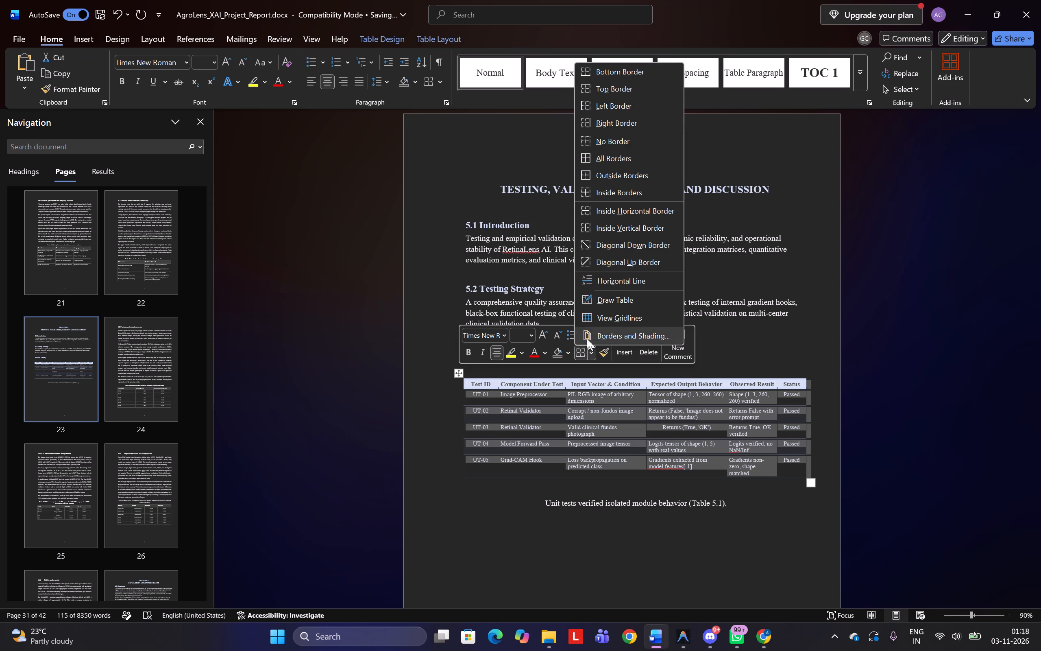
left_click(606, 162)
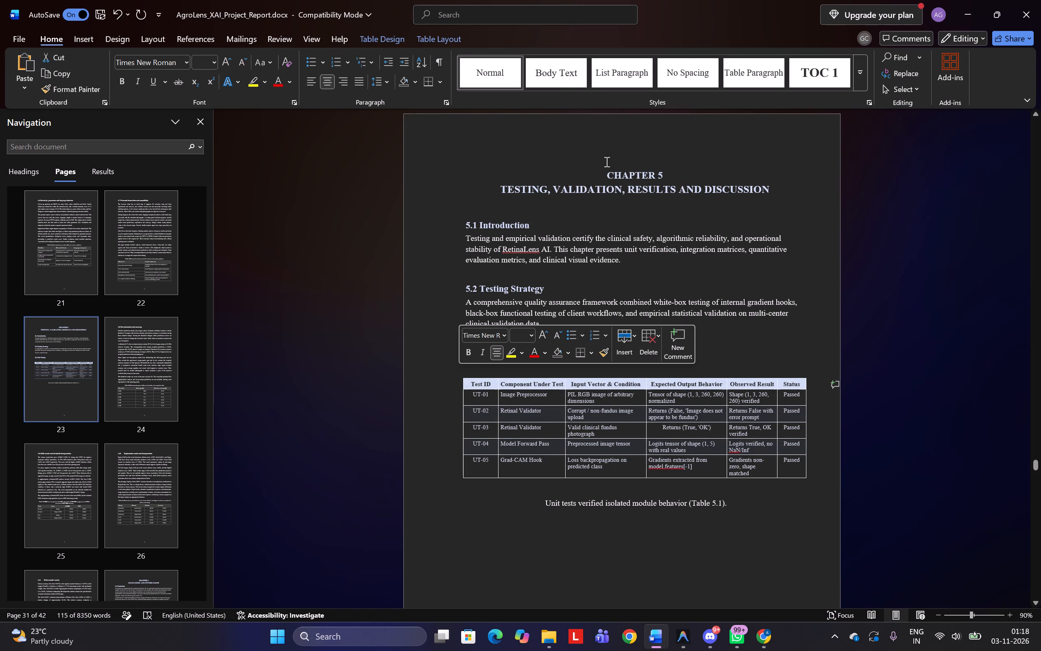
left_click(557, 347)
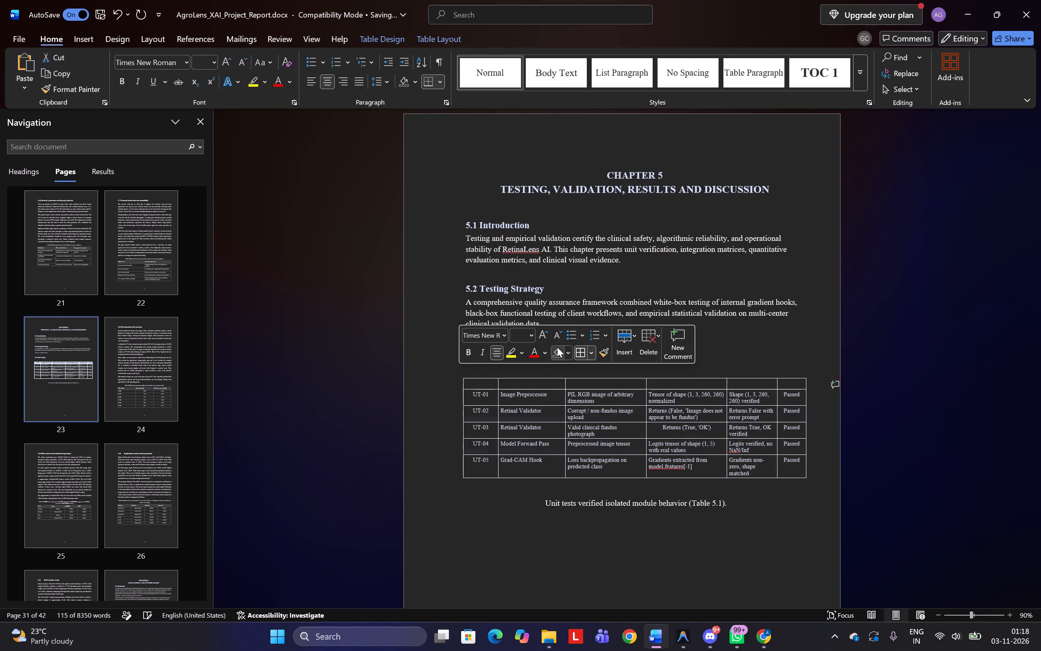
left_click(557, 347)
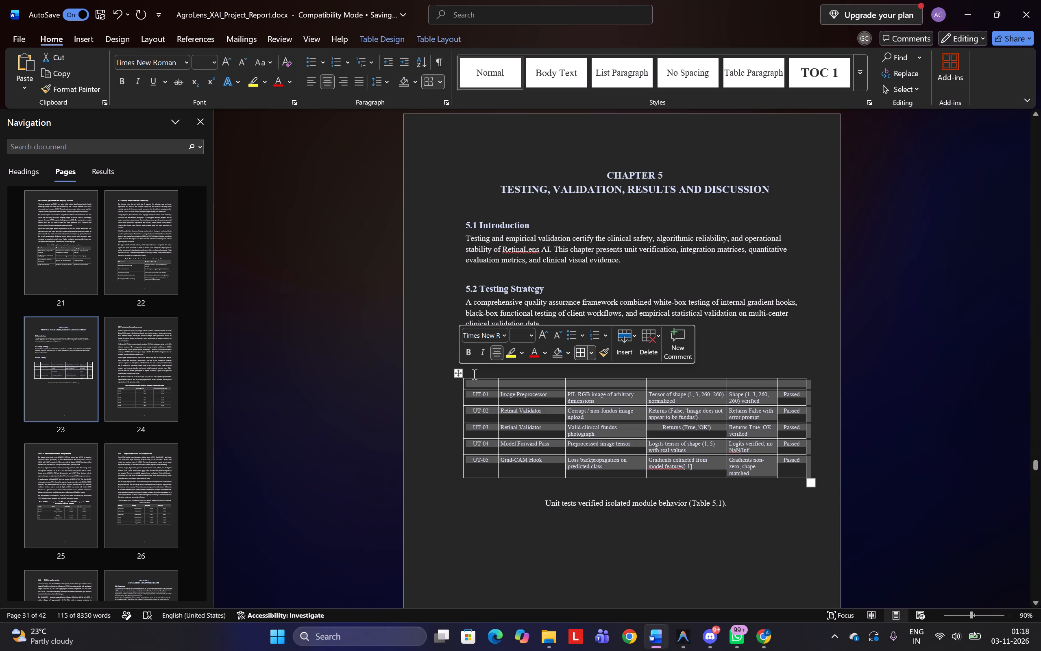
Recolour the unit testing table's header text, from Test ID through Status, to match the plain colour of the body text.
triple_click(481, 386)
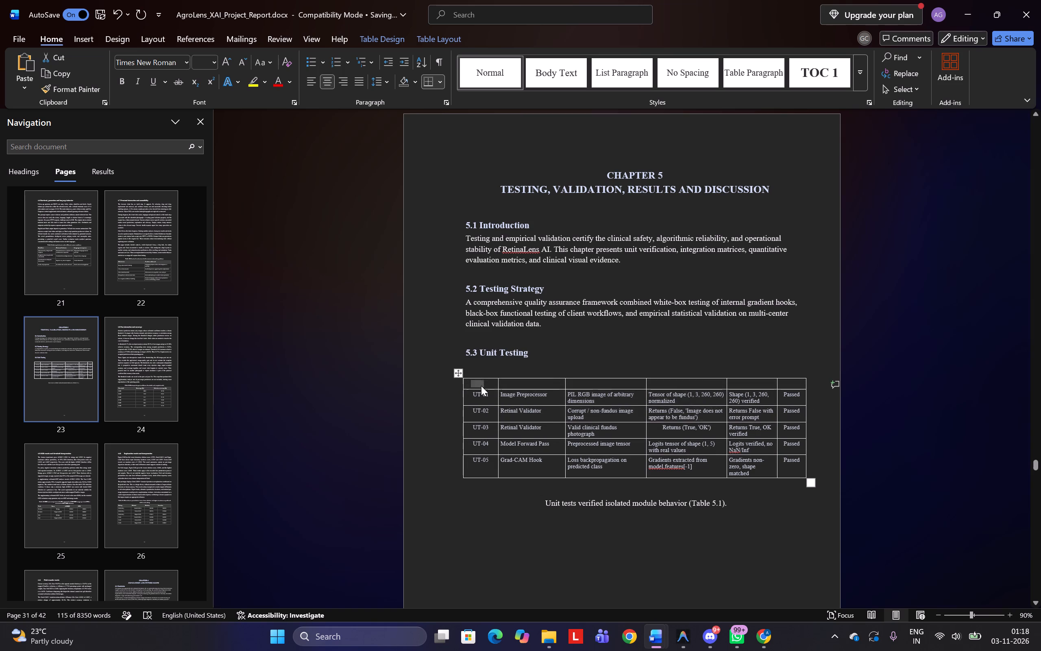
left_click(481, 386)
double_click(481, 386)
triple_click(481, 386)
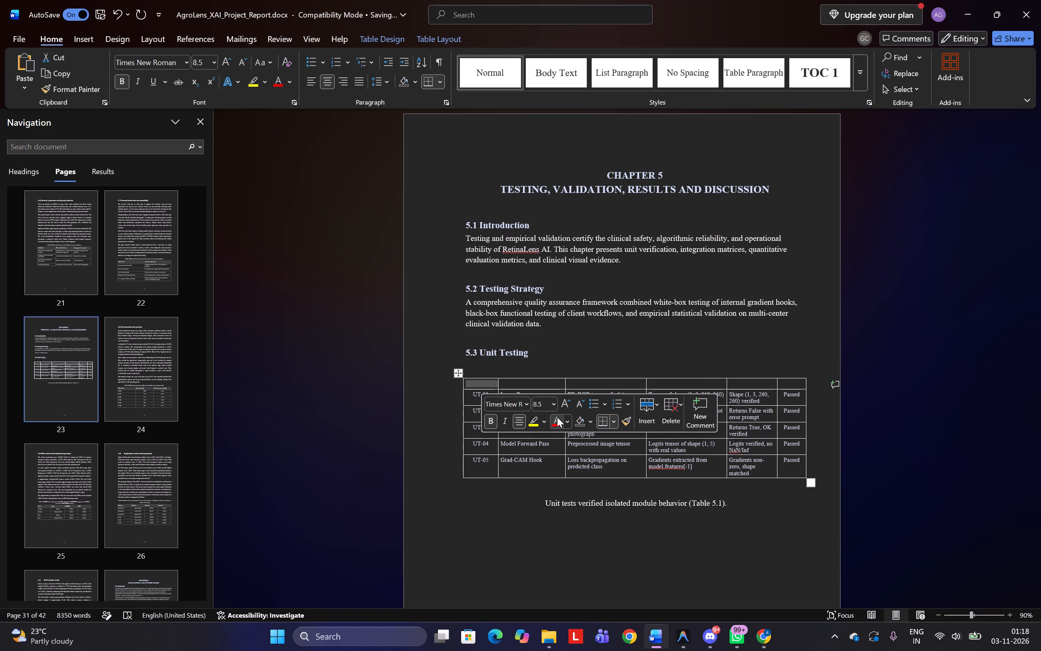
left_click(557, 417)
left_click(569, 419)
left_click(571, 205)
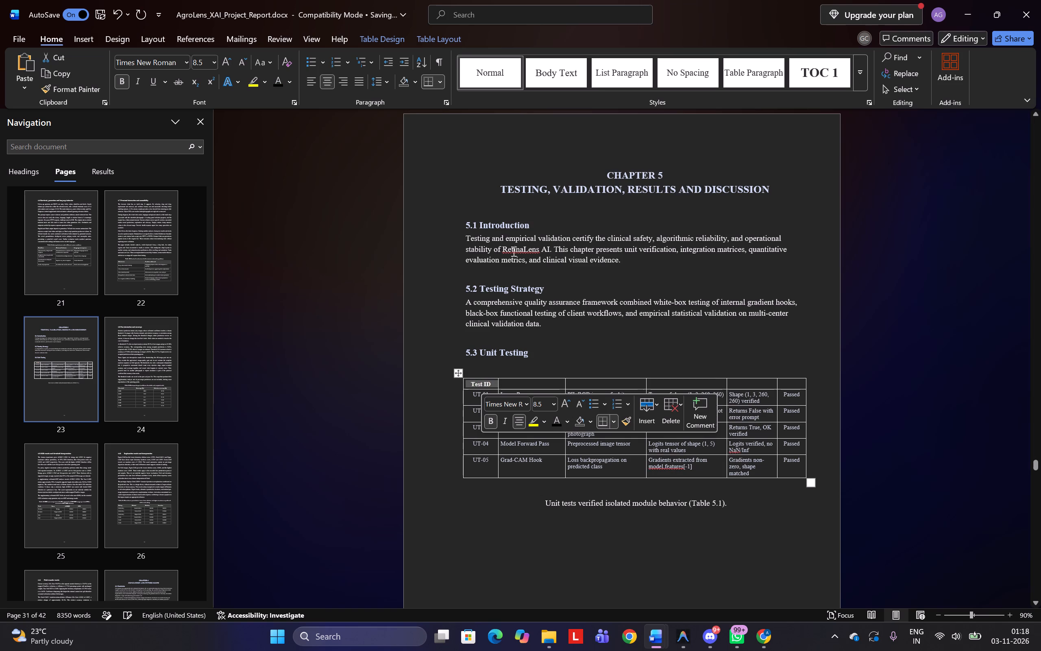
left_click_drag(514, 383, 576, 380)
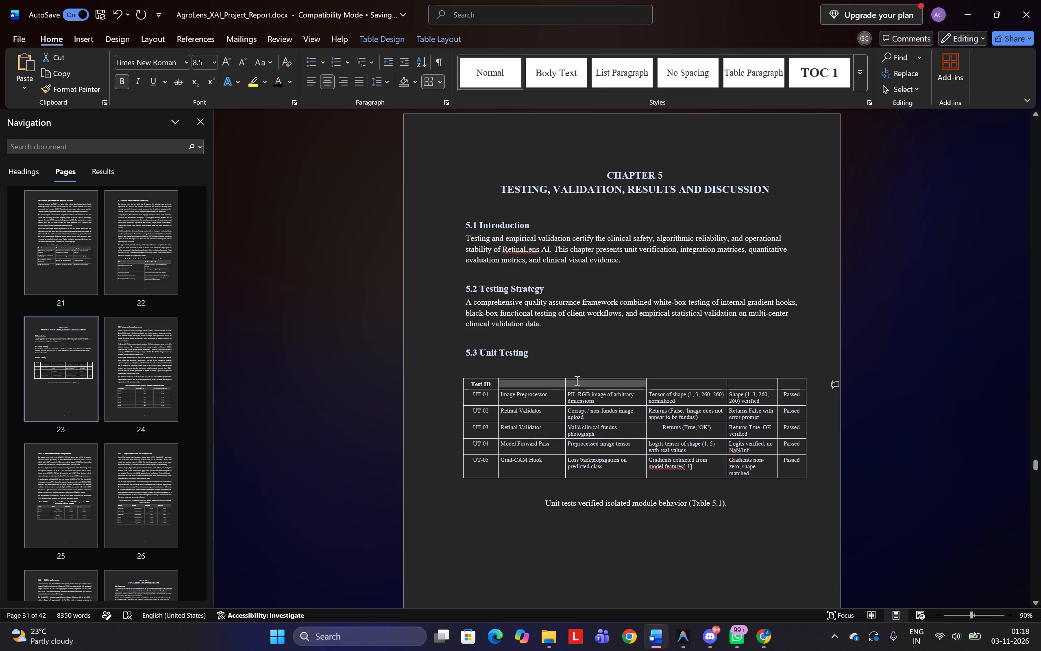
left_click_drag(576, 380, 786, 383)
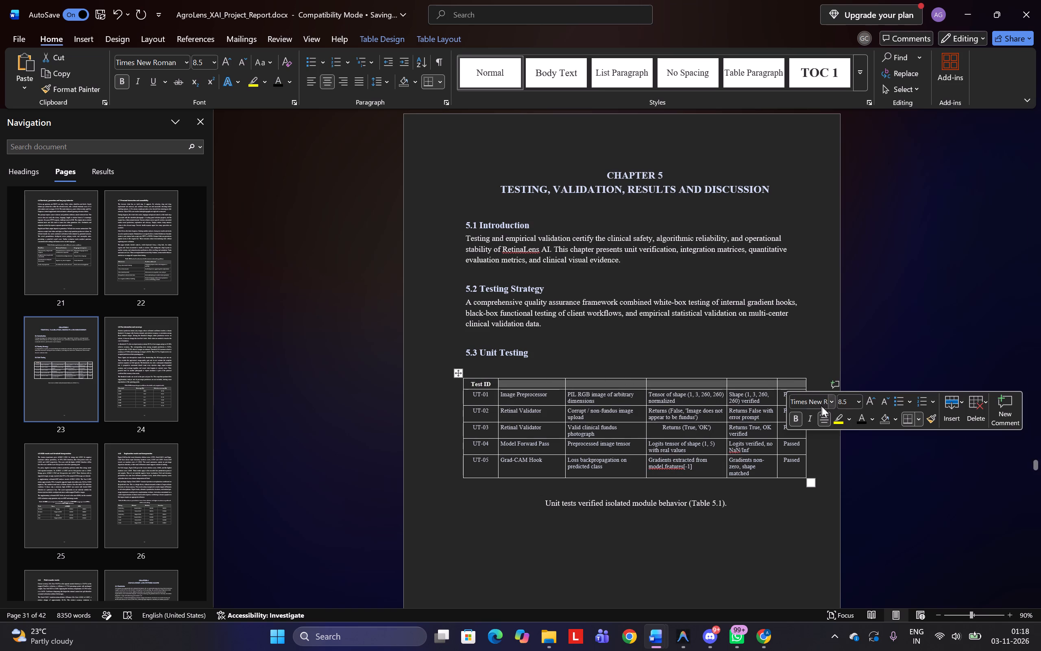
left_click(863, 417)
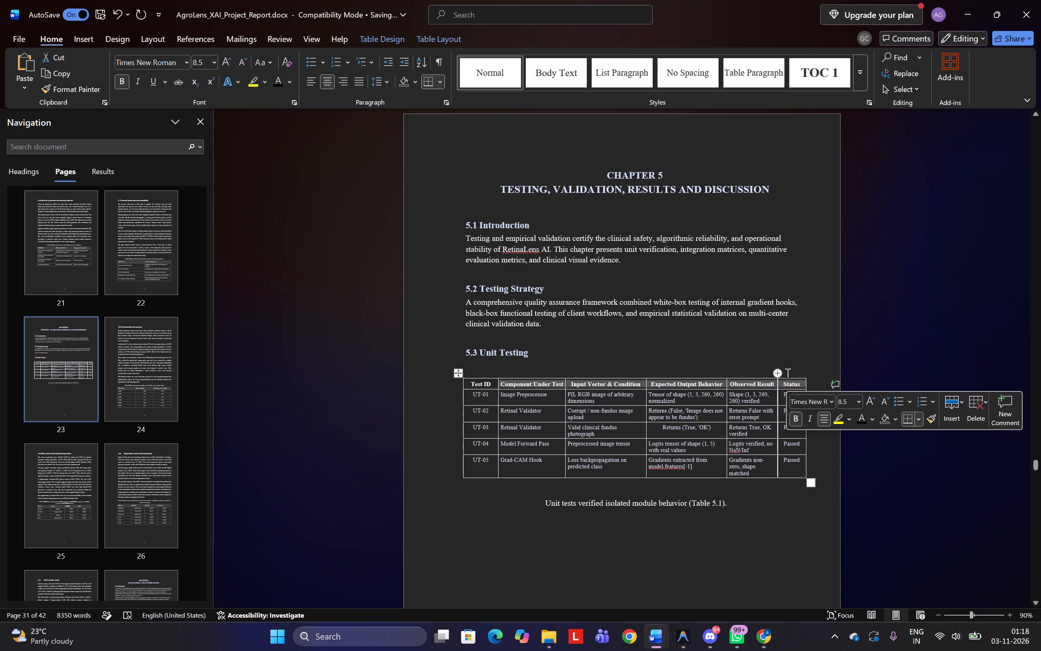
left_click(768, 360)
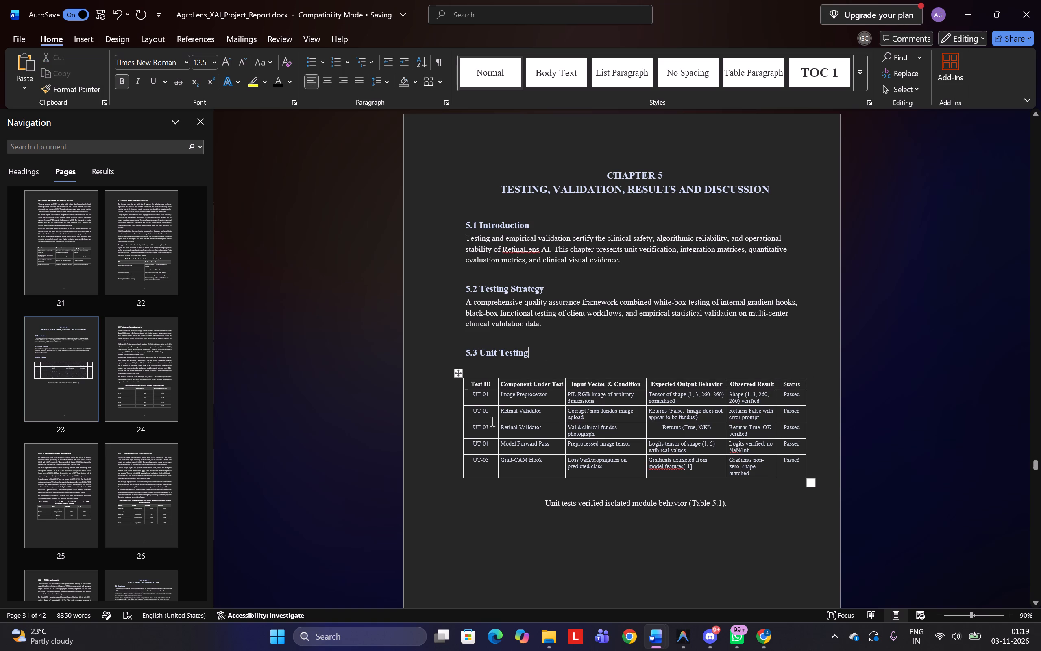
Apply the same plain font colour to the chapter title TESTING, VALIDATION, RESULTS AND DISCUSSION.
triple_click(517, 190)
left_click(589, 168)
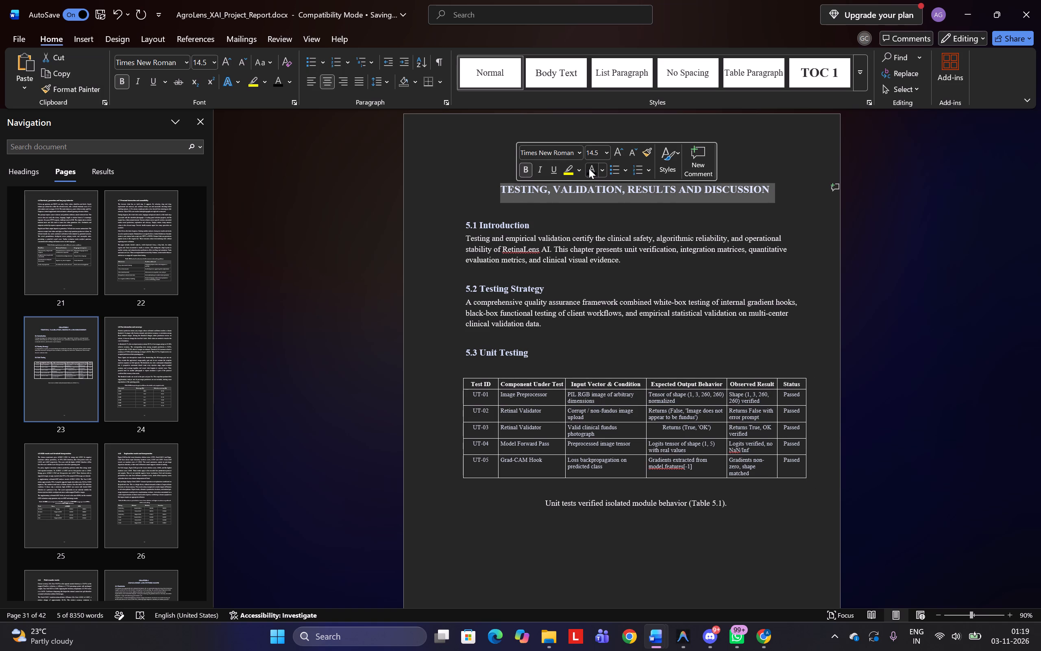
left_click(477, 224)
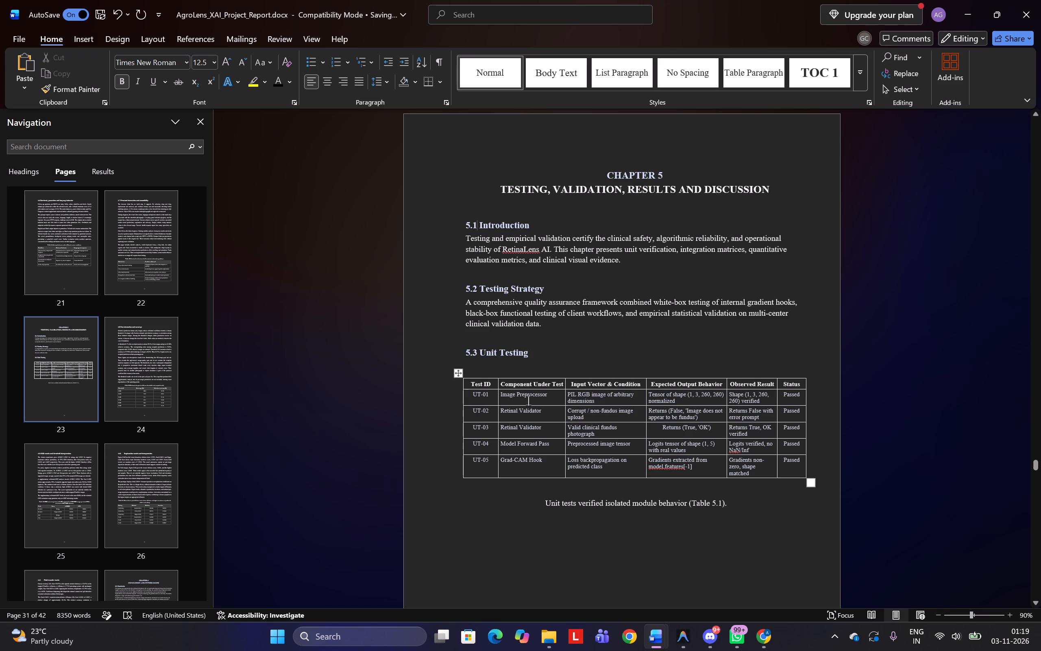
Check the end of RetinaLens Table 5.1, then review the AgroLens report from section 4.7 through the start of Chapter 6 and back.
scroll(531, 398, "down", 1)
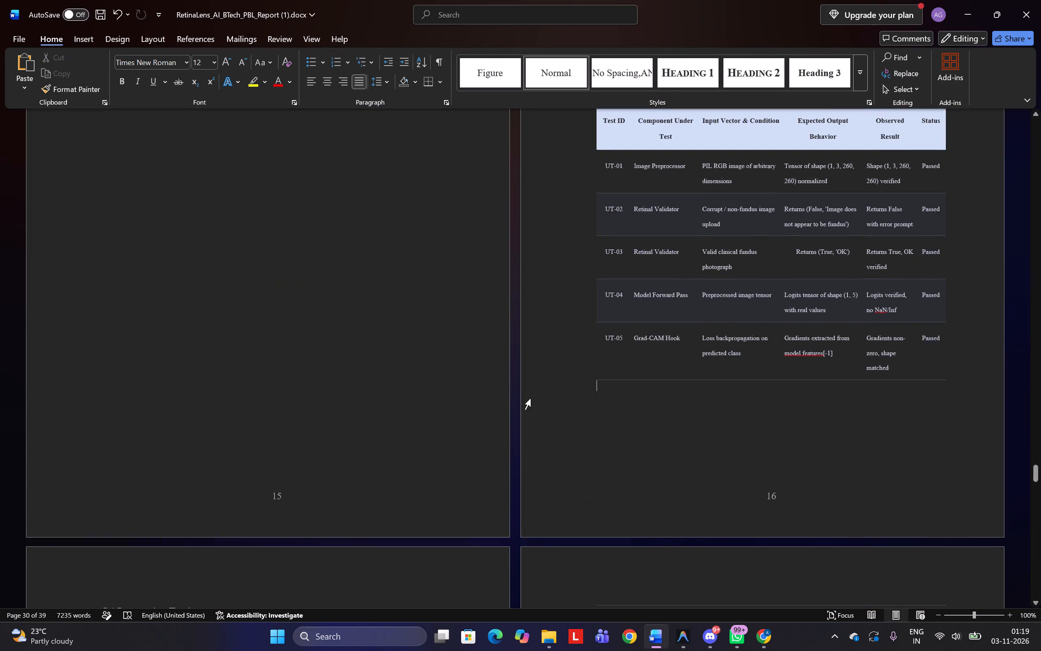
scroll(531, 398, "down", 2)
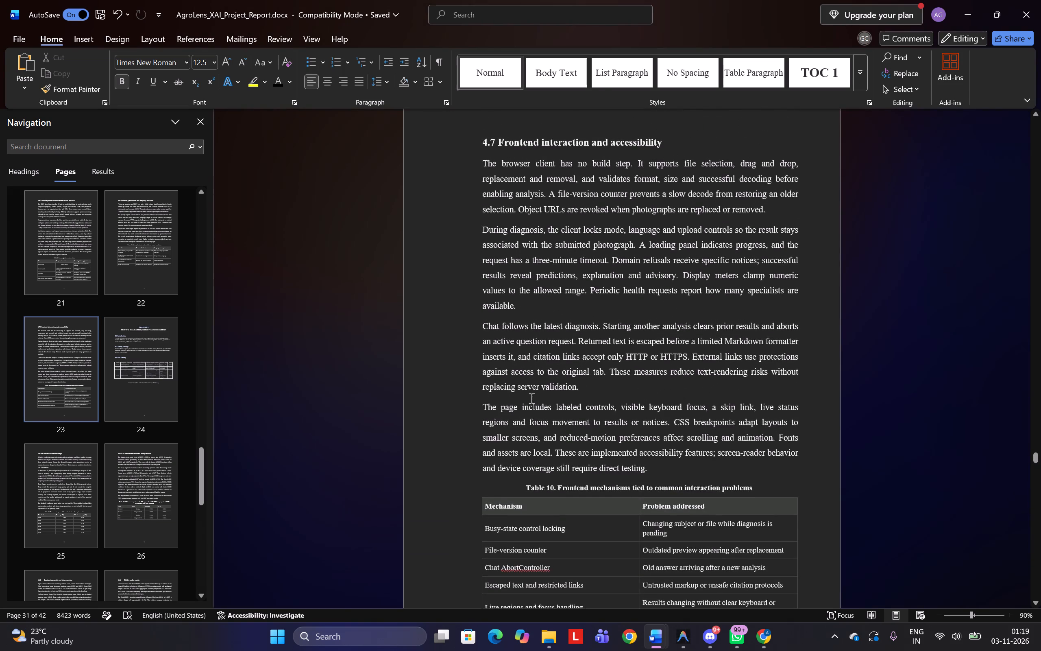
scroll(531, 398, "down", 4)
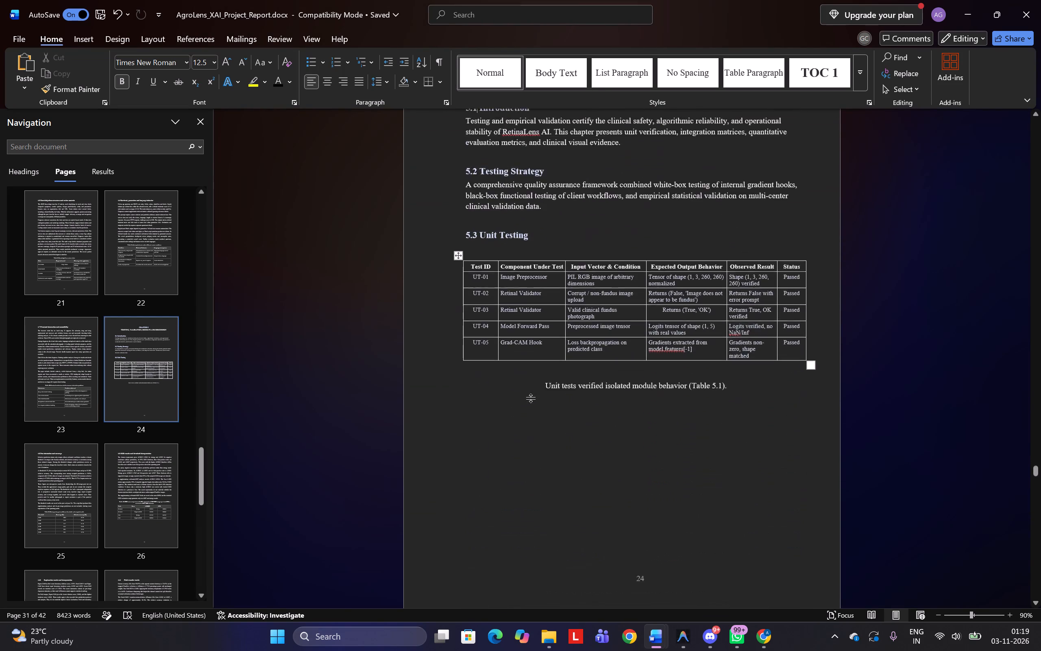
scroll(531, 398, "down", 1)
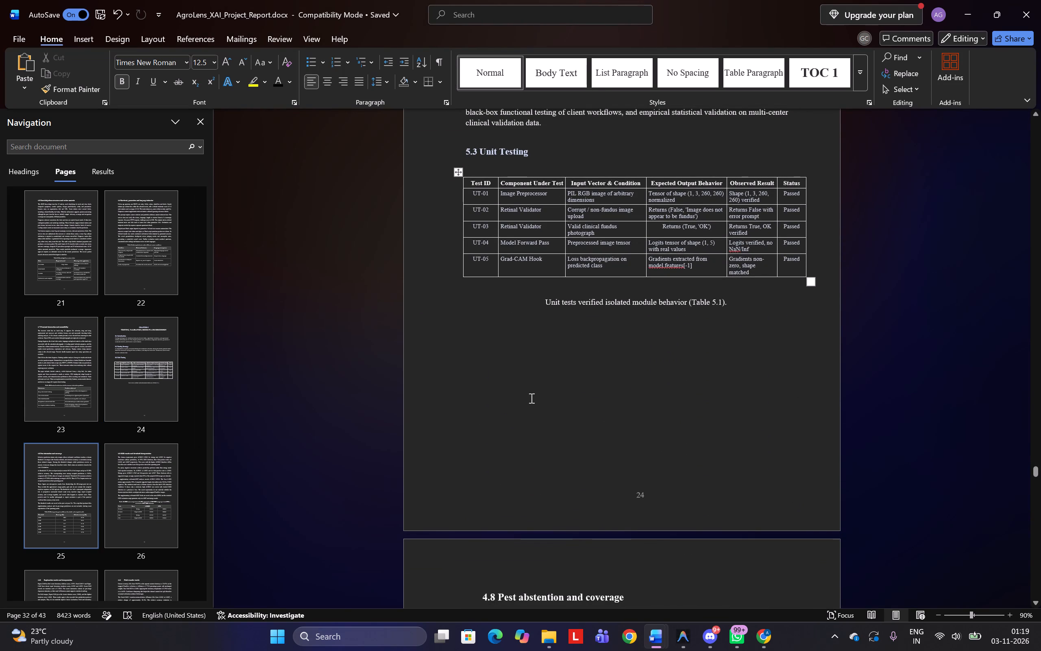
scroll(531, 398, "down", 8)
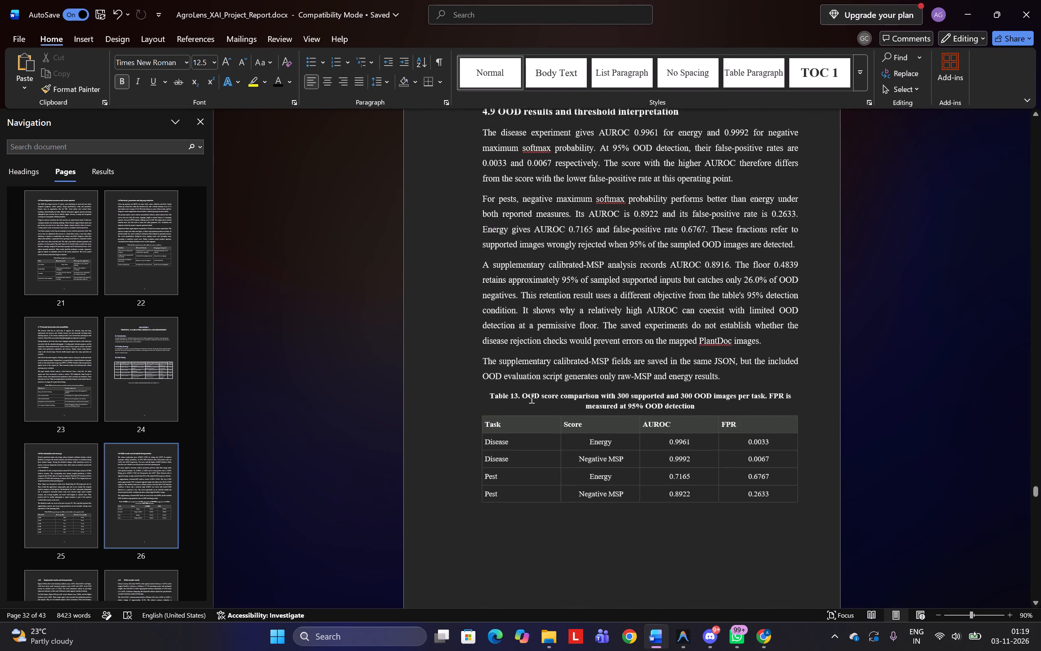
scroll(531, 398, "down", 8)
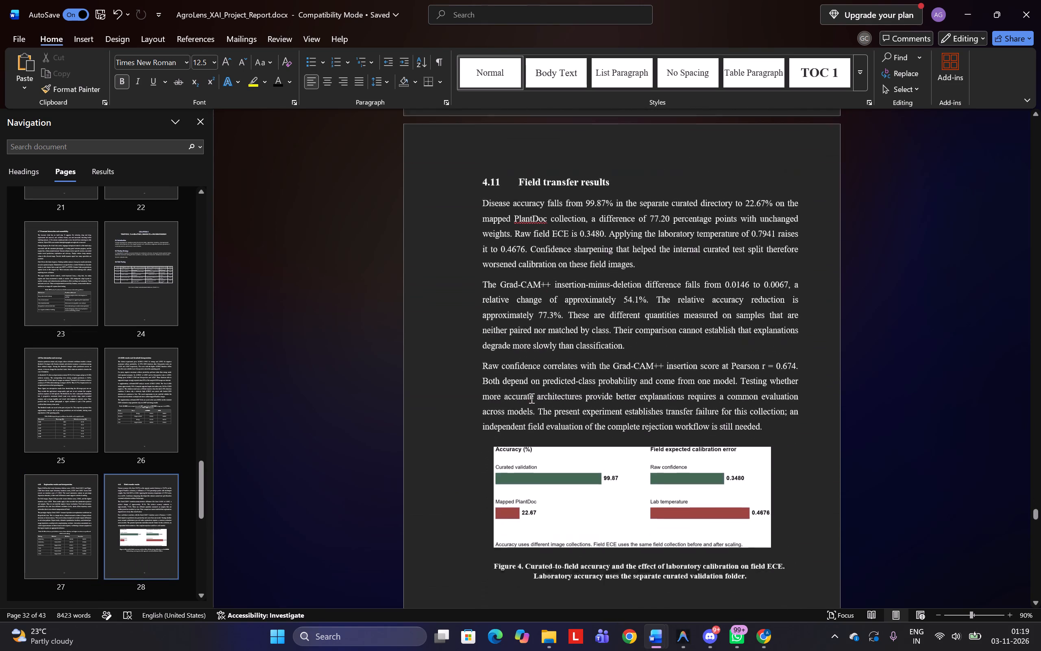
scroll(531, 398, "down", 2)
scroll(531, 398, "up", 1)
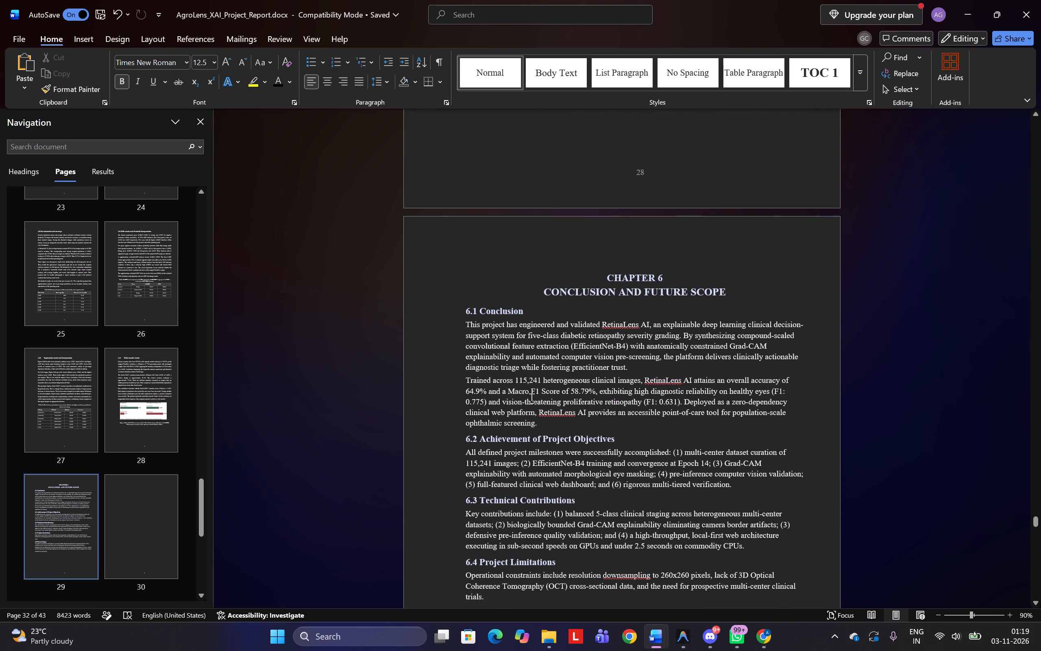
scroll(531, 398, "up", 5)
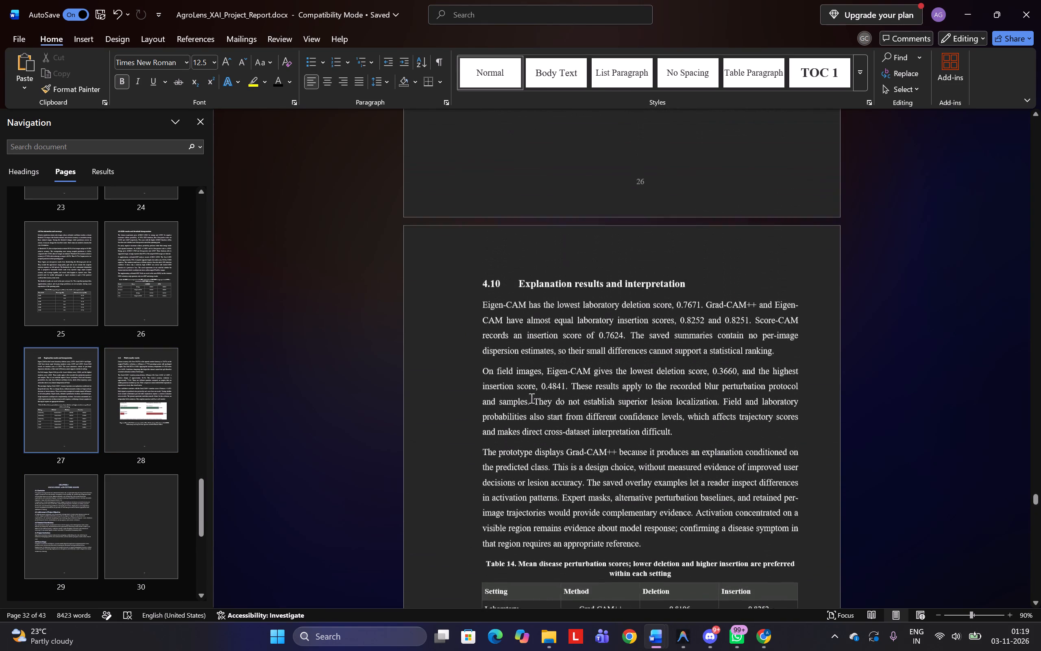
scroll(531, 398, "up", 7)
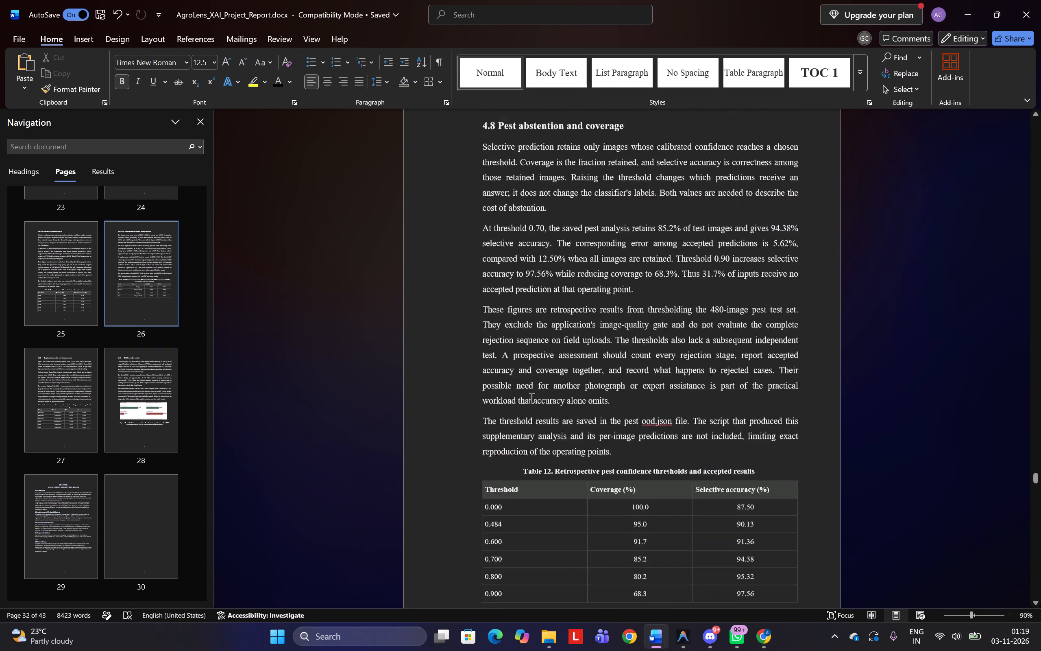
scroll(531, 398, "up", 6)
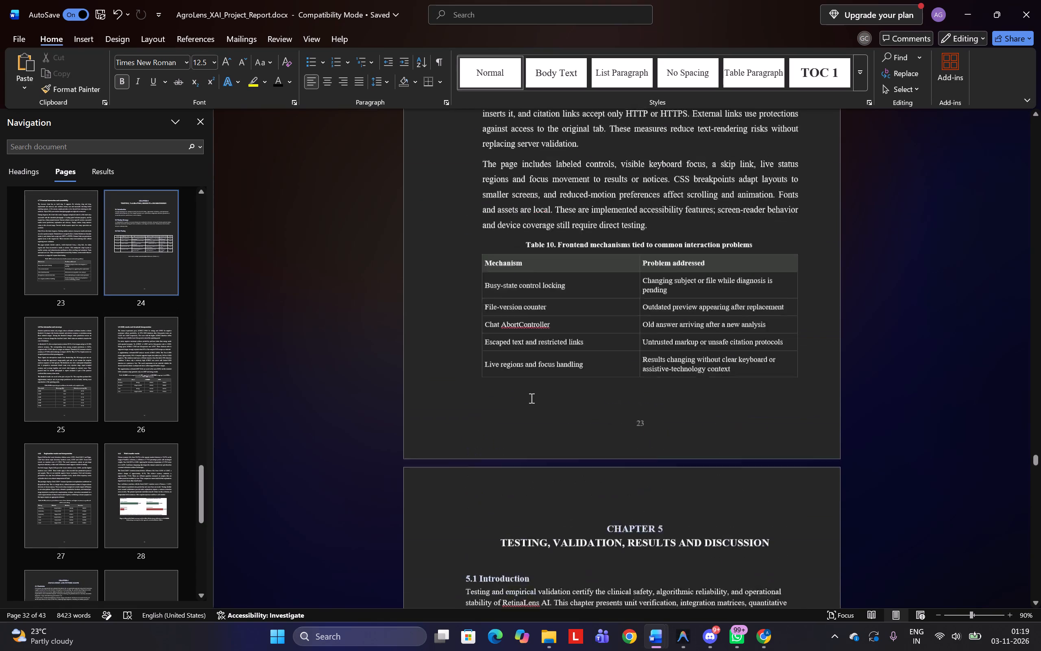
Review the formatting of AgroLens Chapter 4 from Table 10 back to Table 6, then examine the RetinaLens report around section 5.4 Integration Testing.
scroll(531, 398, "up", 6)
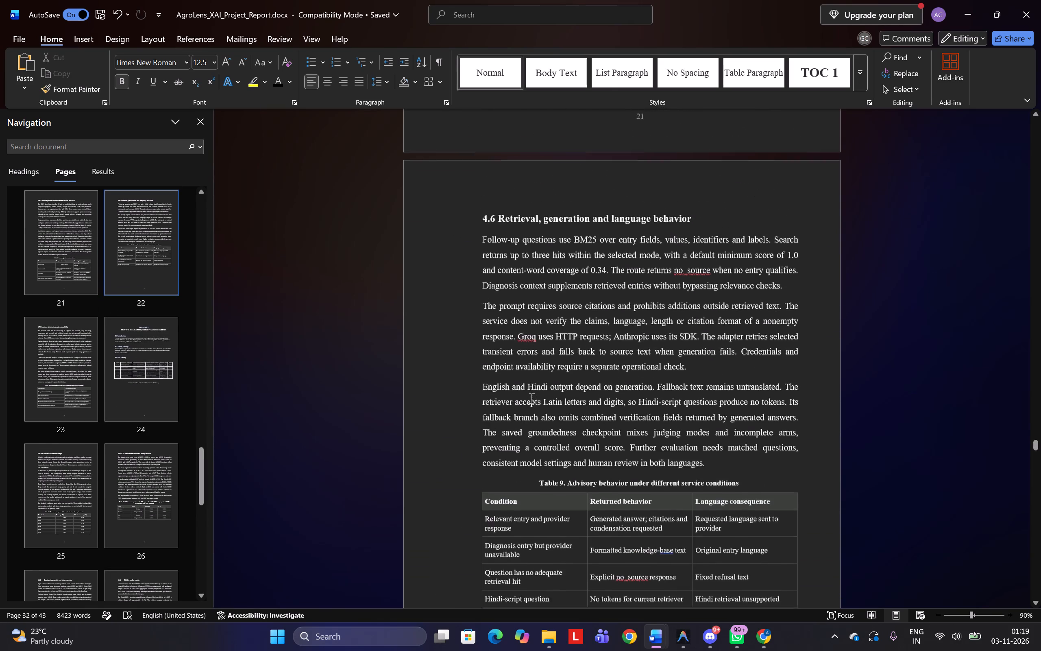
scroll(531, 398, "up", 6)
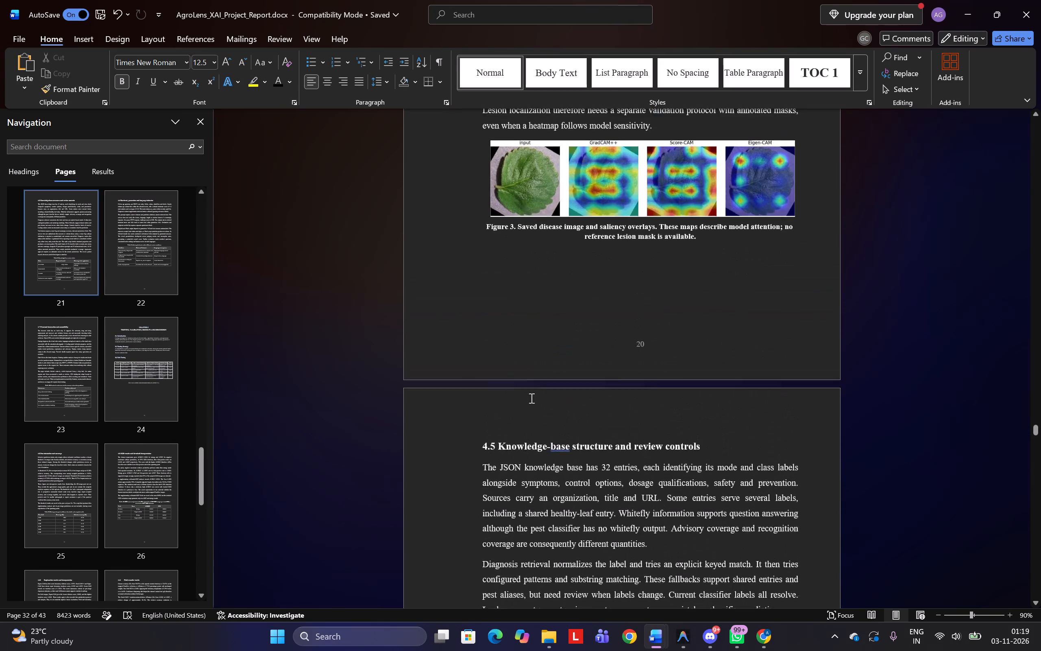
scroll(531, 398, "up", 5)
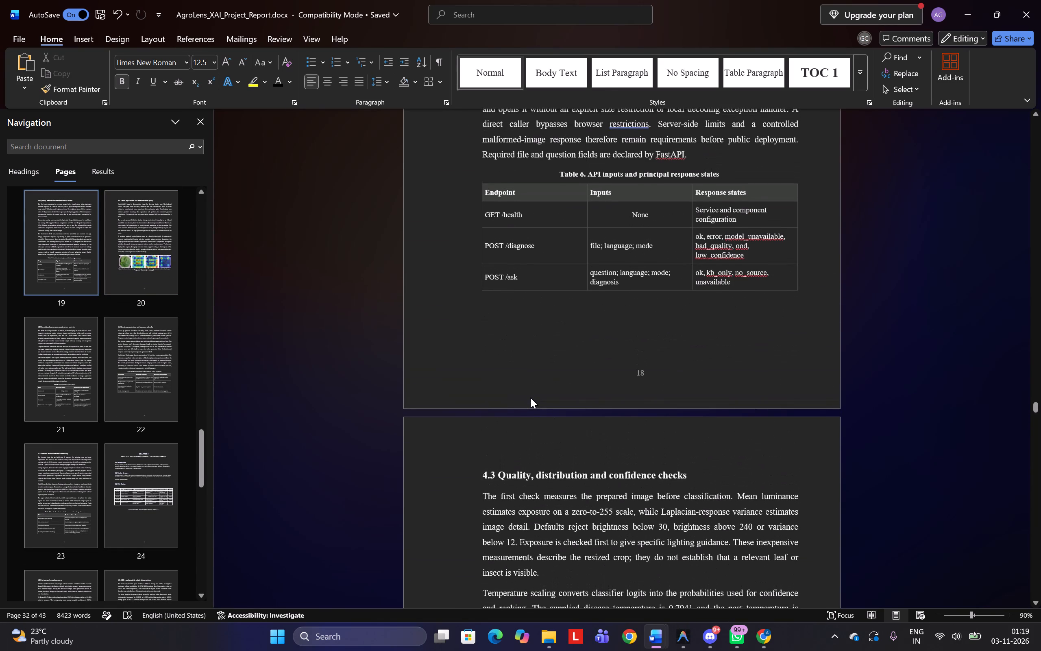
scroll(531, 398, "down", 7)
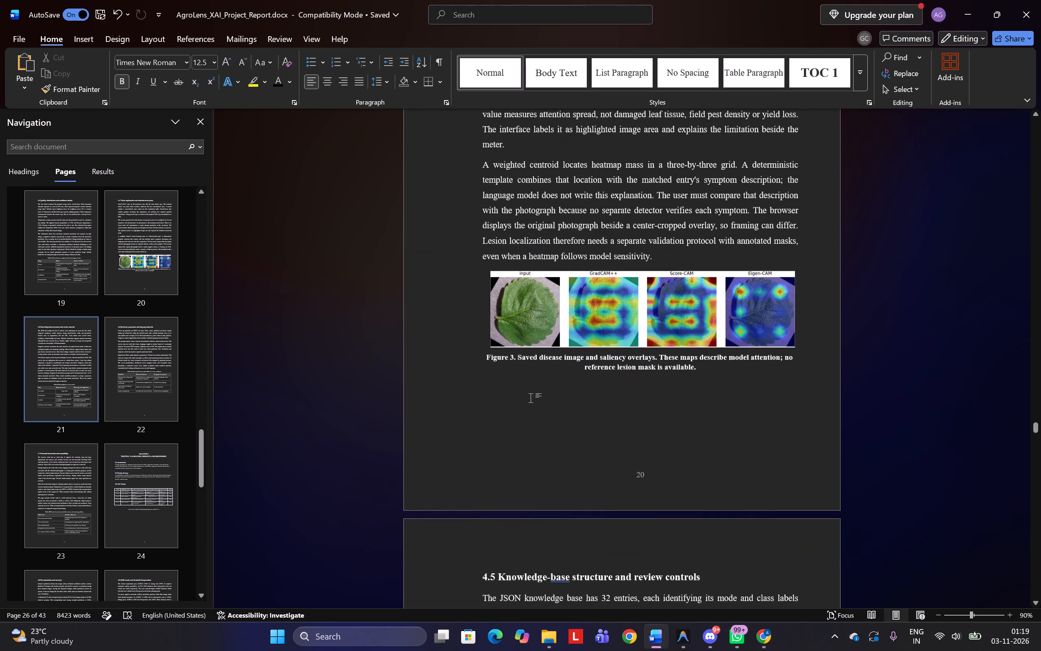
scroll(531, 398, "down", 7)
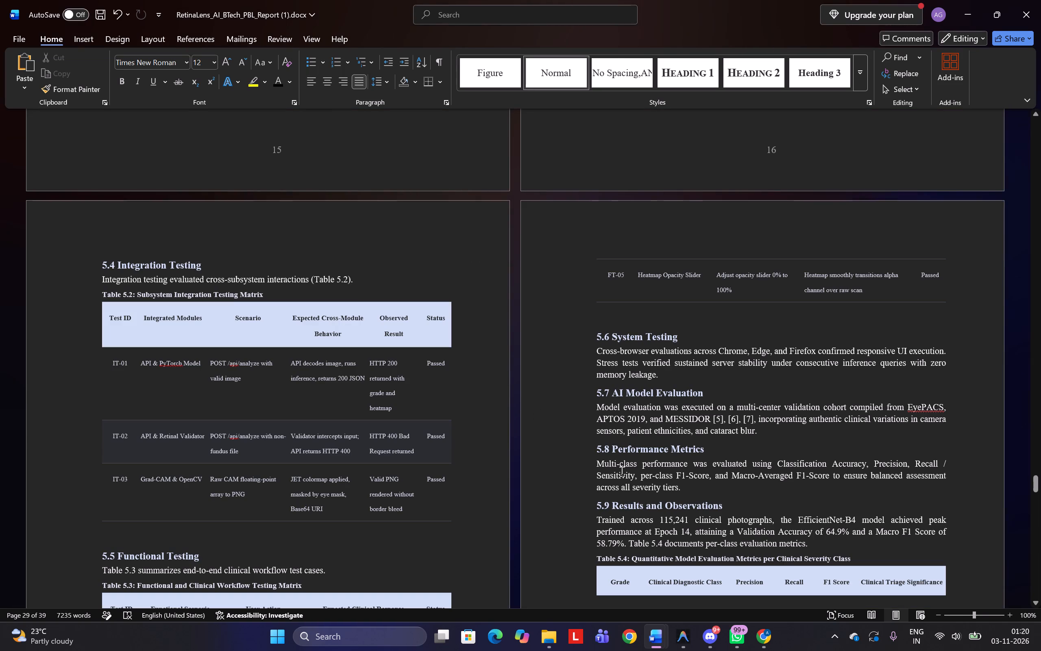
scroll(621, 471, "up", 3)
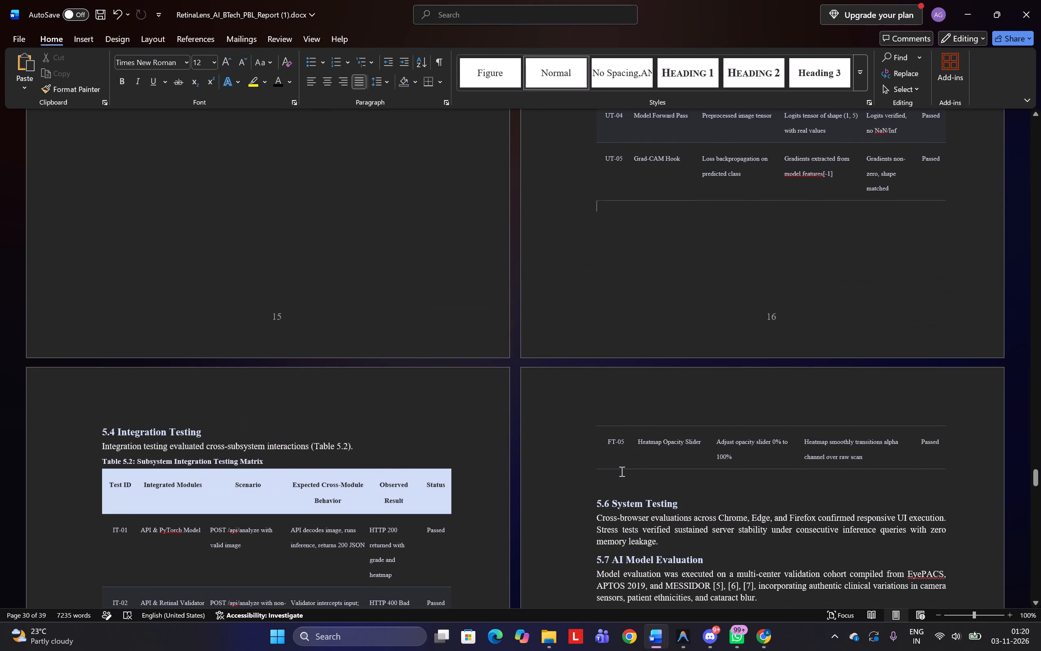
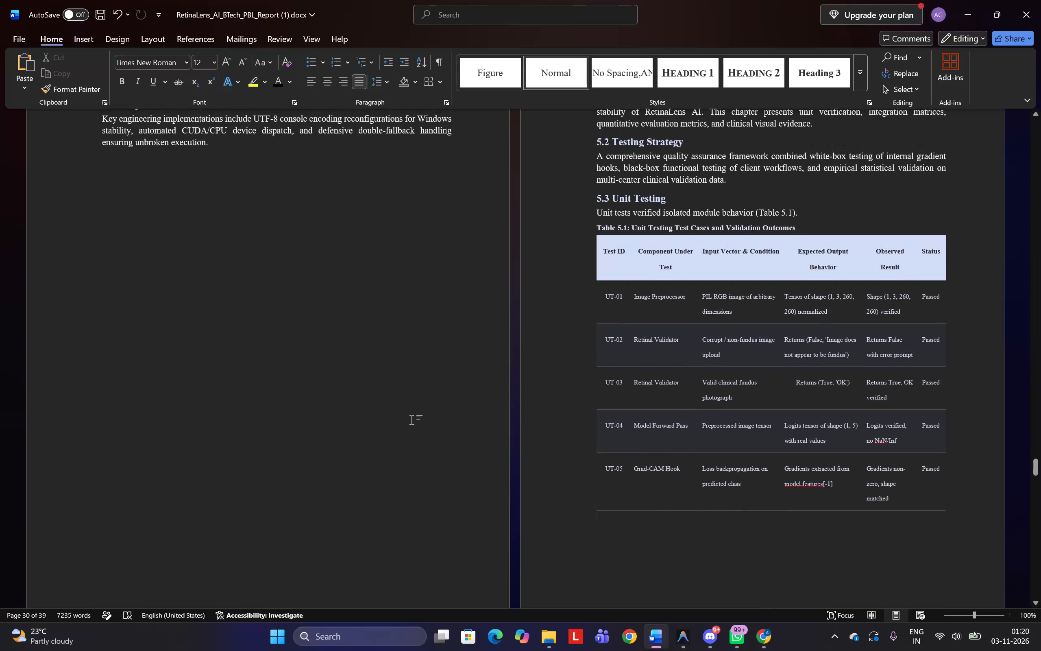
Review RetinaLens sections 4.16 to 5.3, then check the AgroLens report from section 4.6 through the Chapter 5 unit testing table.
scroll(412, 420, "up", 2)
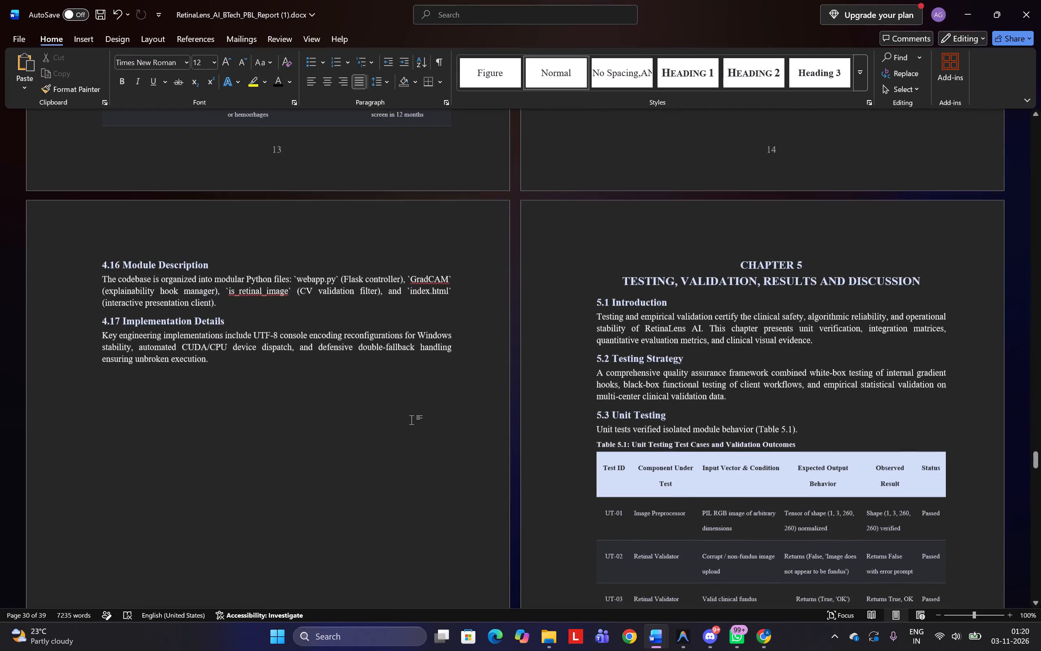
scroll(412, 420, "up", 1)
scroll(412, 420, "down", 2)
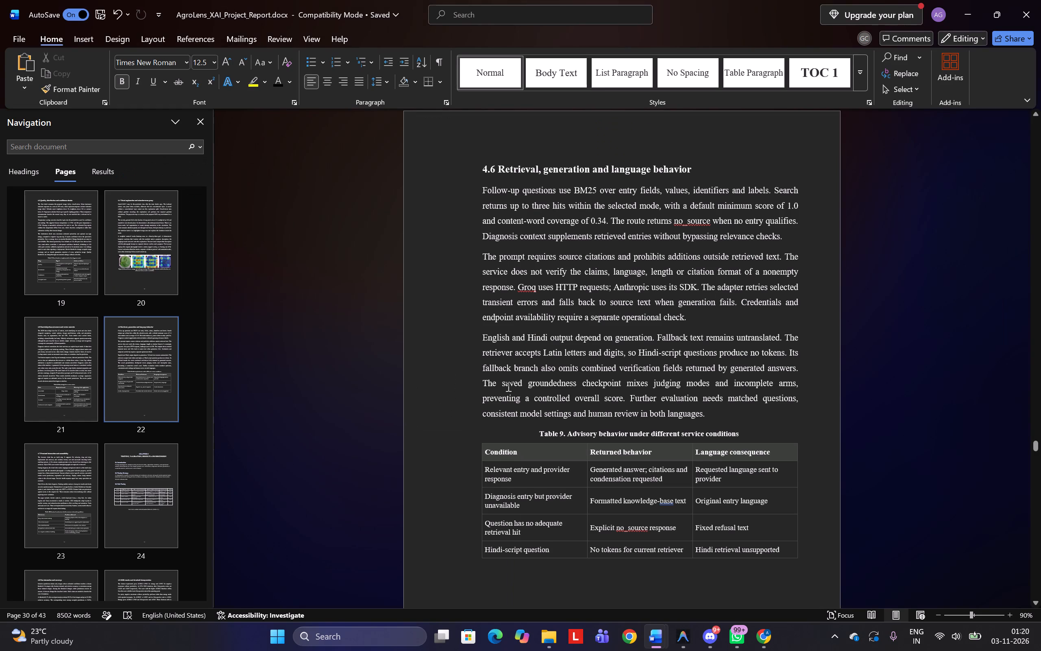
scroll(539, 374, "up", 3)
scroll(539, 374, "down", 2)
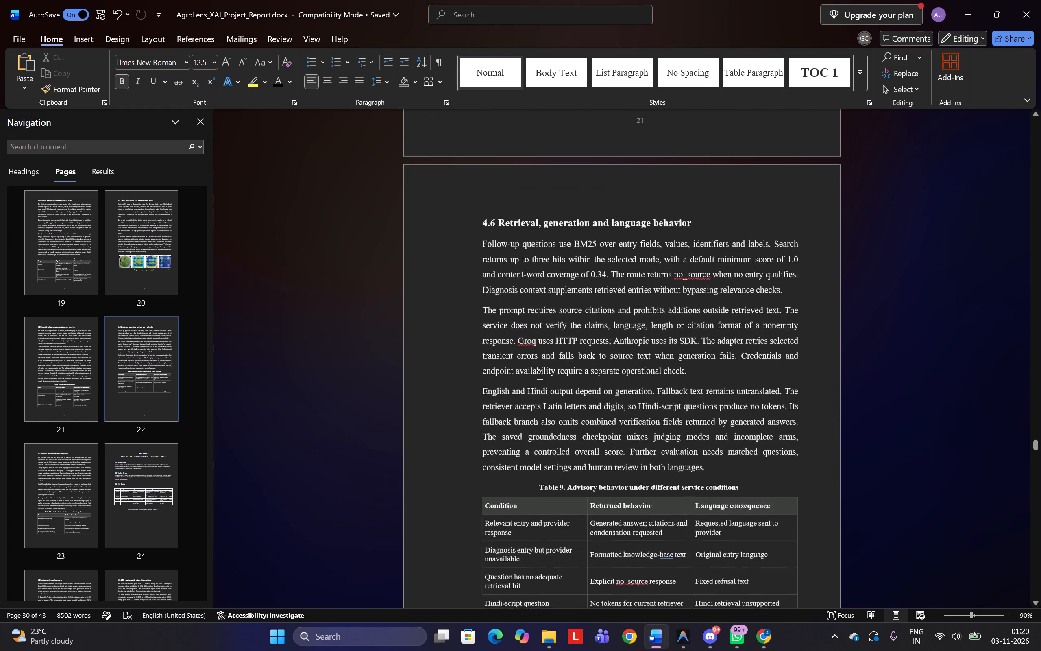
scroll(539, 374, "down", 4)
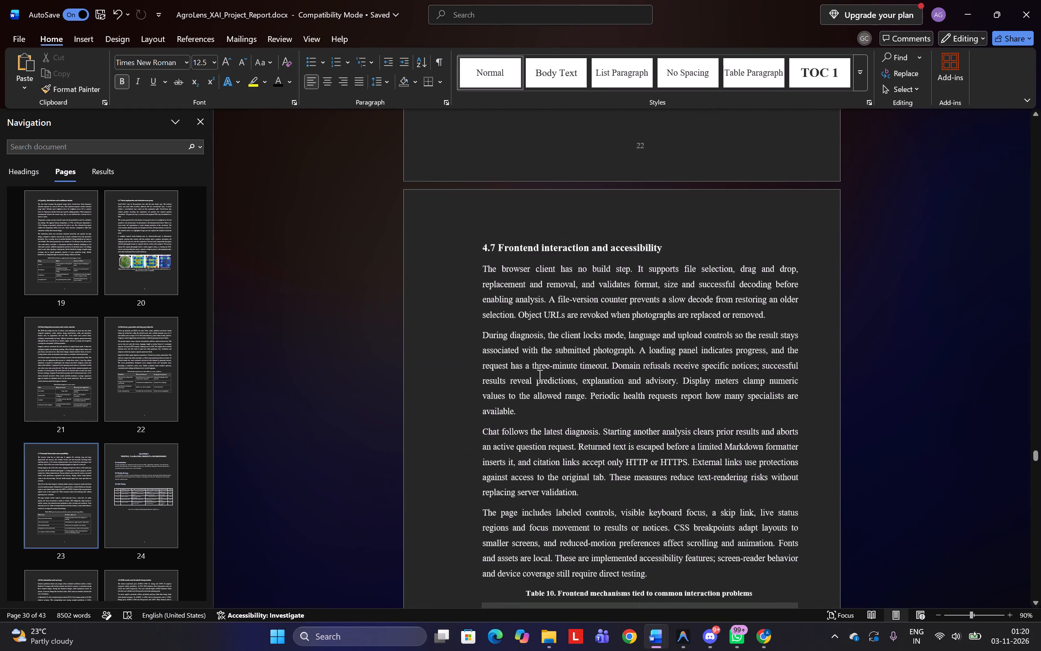
scroll(539, 374, "down", 4)
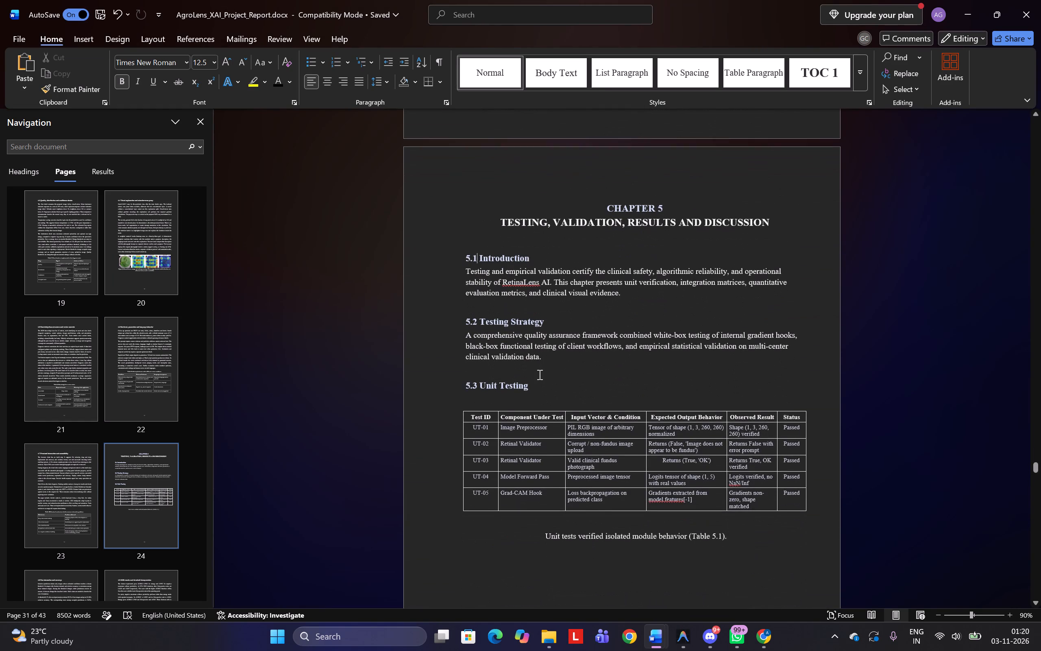
scroll(539, 374, "down", 4)
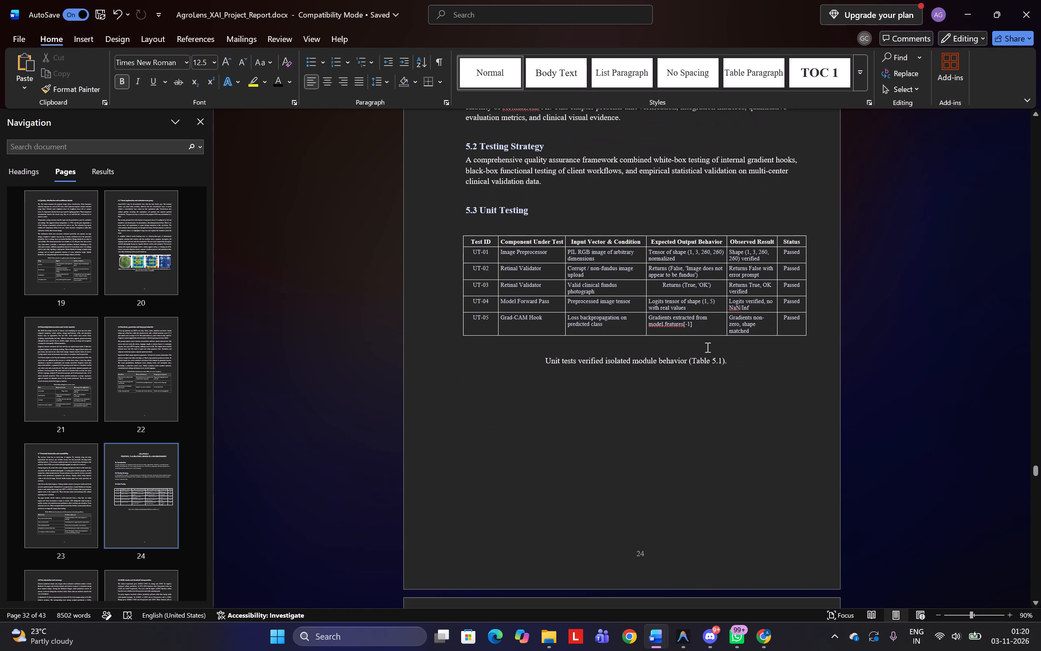
Copy the 5.4 Integration Testing heading and intro sentence from the RetinaLens report into the AgroLens report, below the unit tests sentence with blank lines between.
left_click(739, 366)
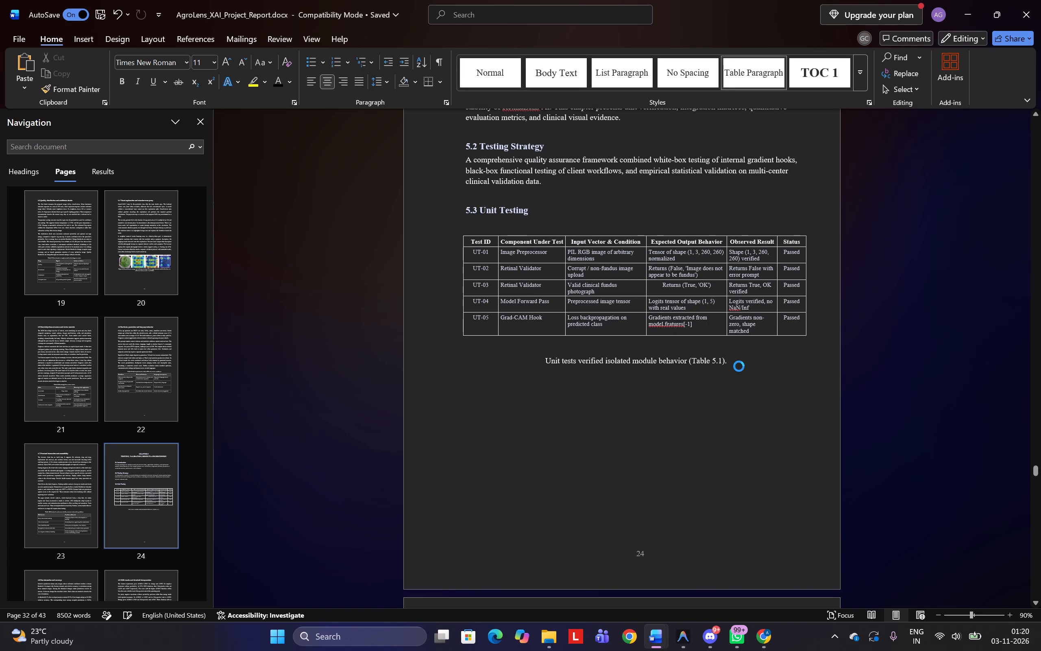
key("Return")
key("Return")
key("Return")
key("alt+Tab")
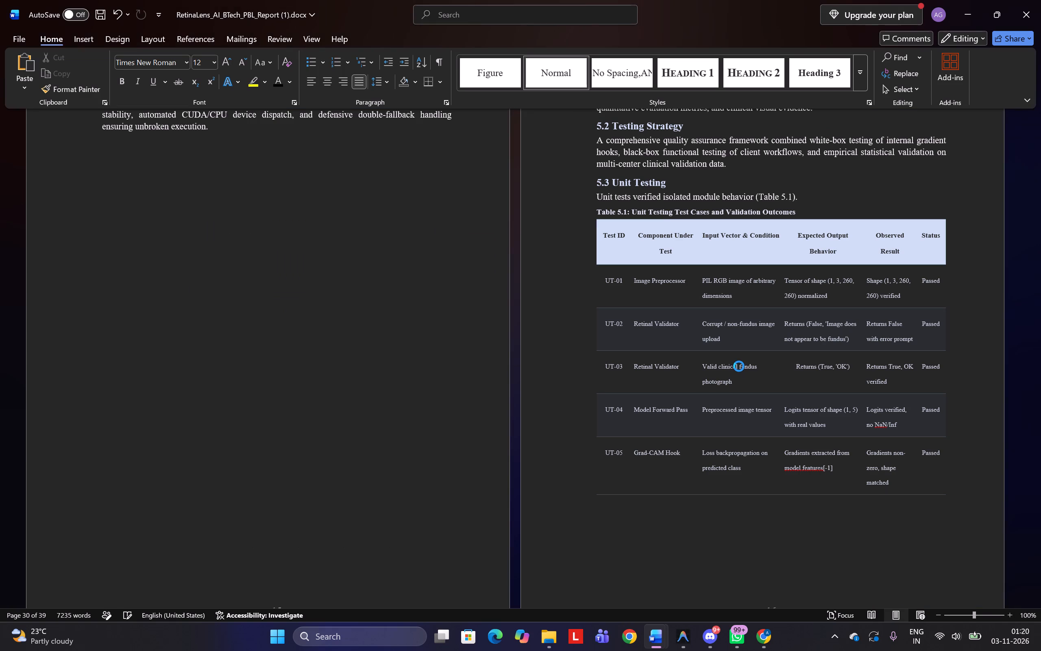
scroll(739, 366, "down", 1)
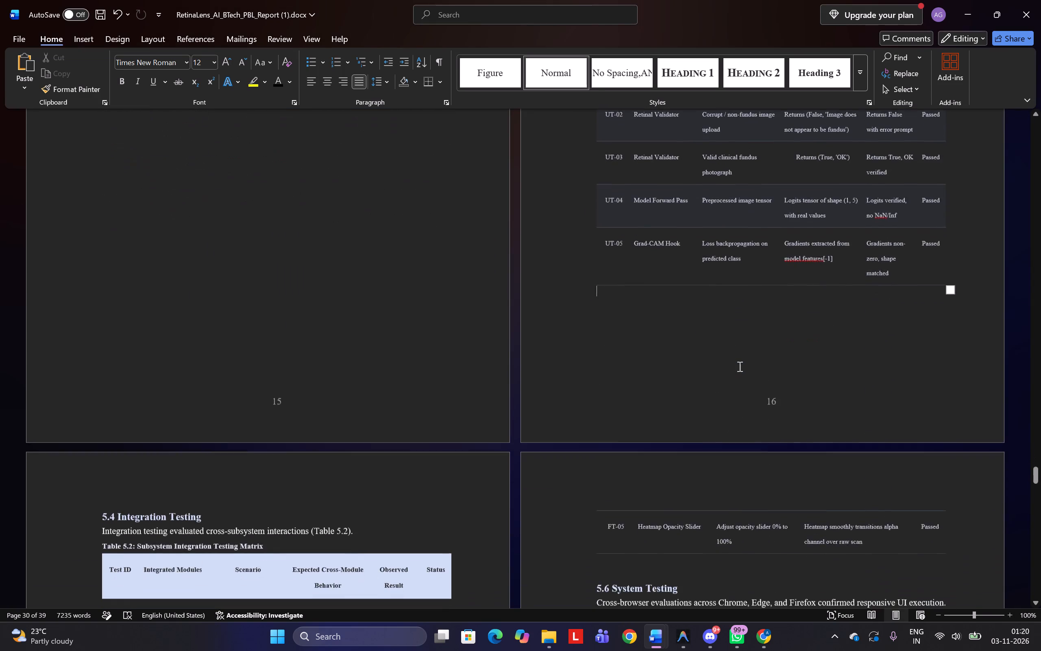
scroll(739, 366, "down", 1)
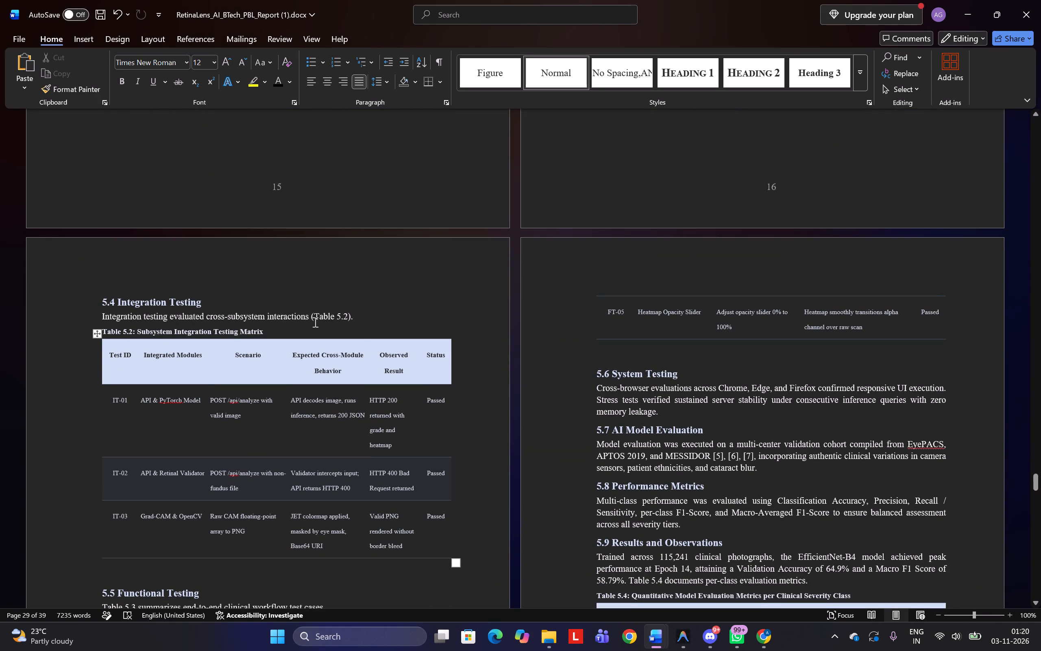
left_click_drag(356, 317, 112, 306)
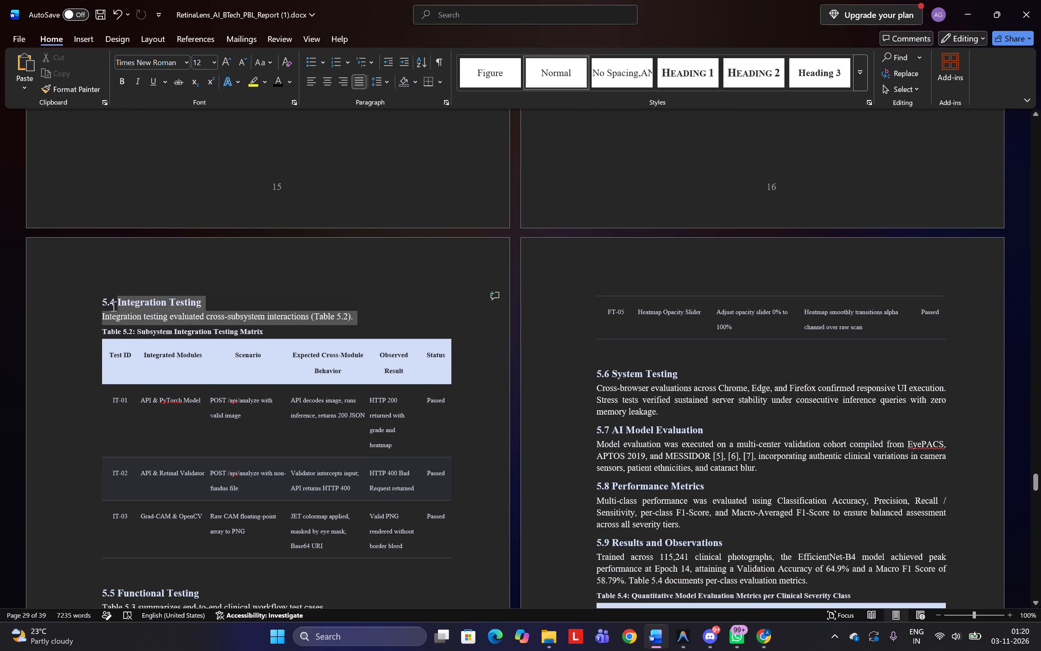
left_click_drag(112, 306, 95, 301)
key("ctrl+c")
key("alt+Tab")
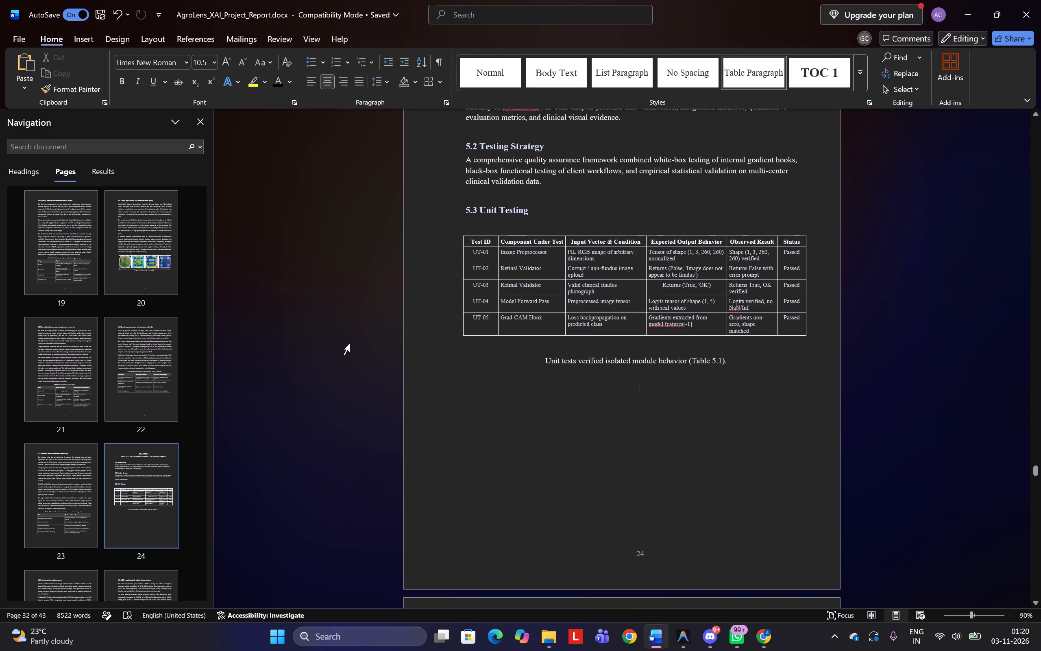
key("ctrl+v")
Copy the RetinaLens subsystem integration testing matrix, Table 5.2, and paste it under the 5.4 intro sentence in the AgroLens report.
key("alt+Tab")
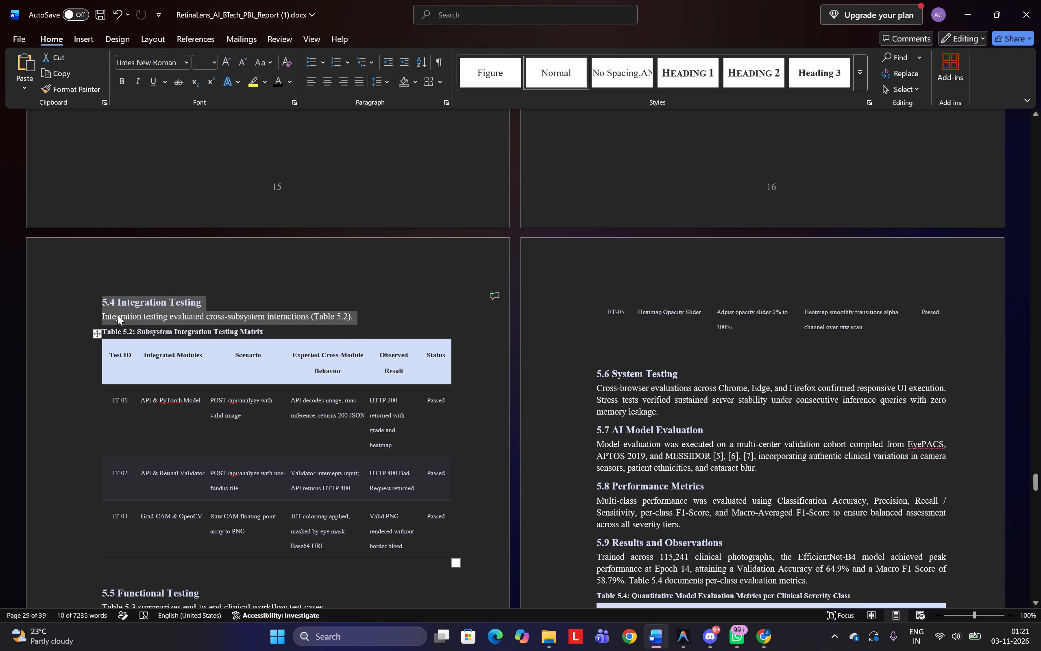
left_click(96, 334)
right_click(96, 334)
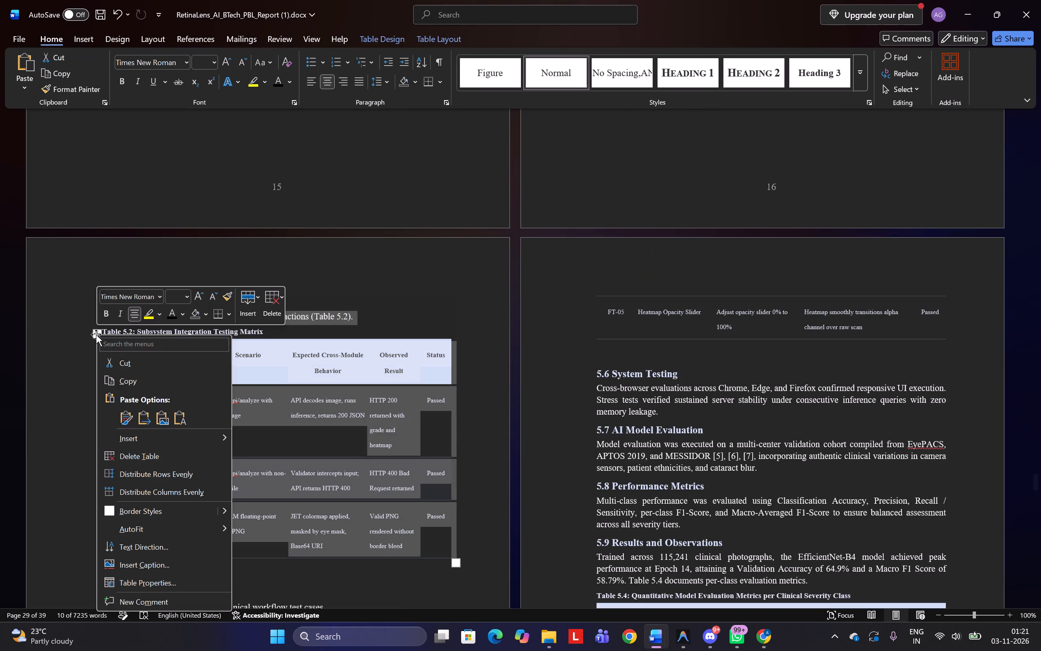
left_click(134, 377)
key("alt+Tab")
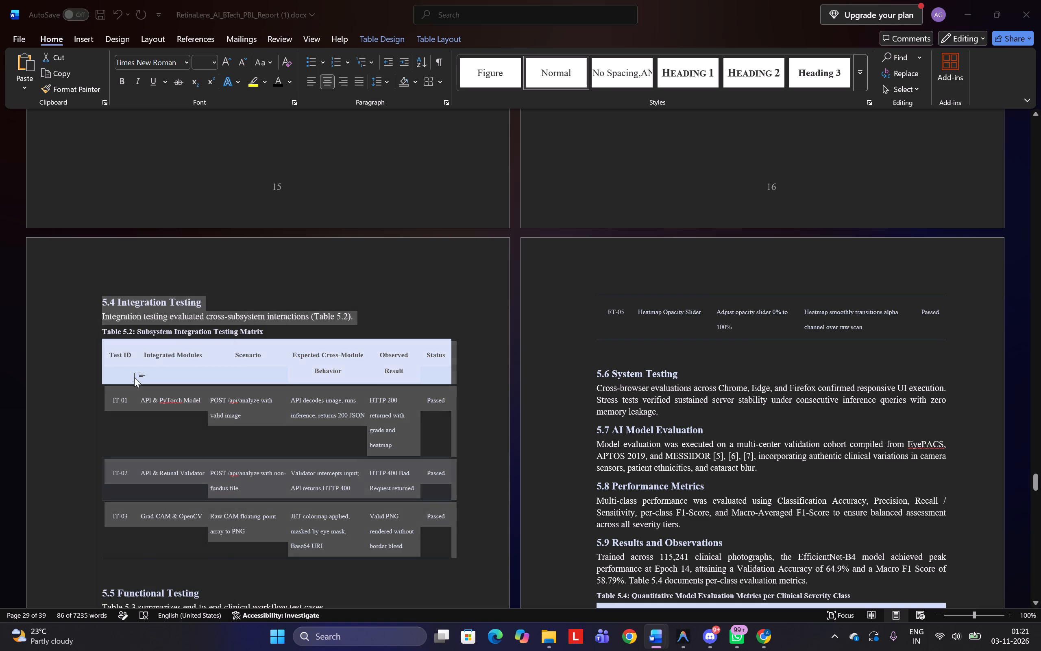
key("Return")
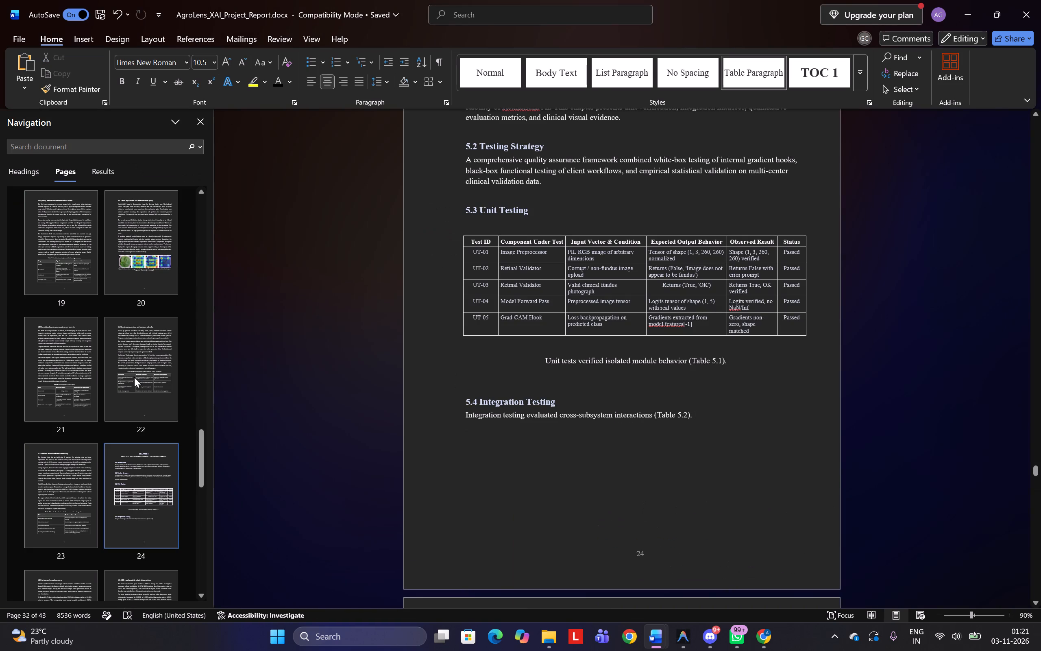
key("ctrl+v")
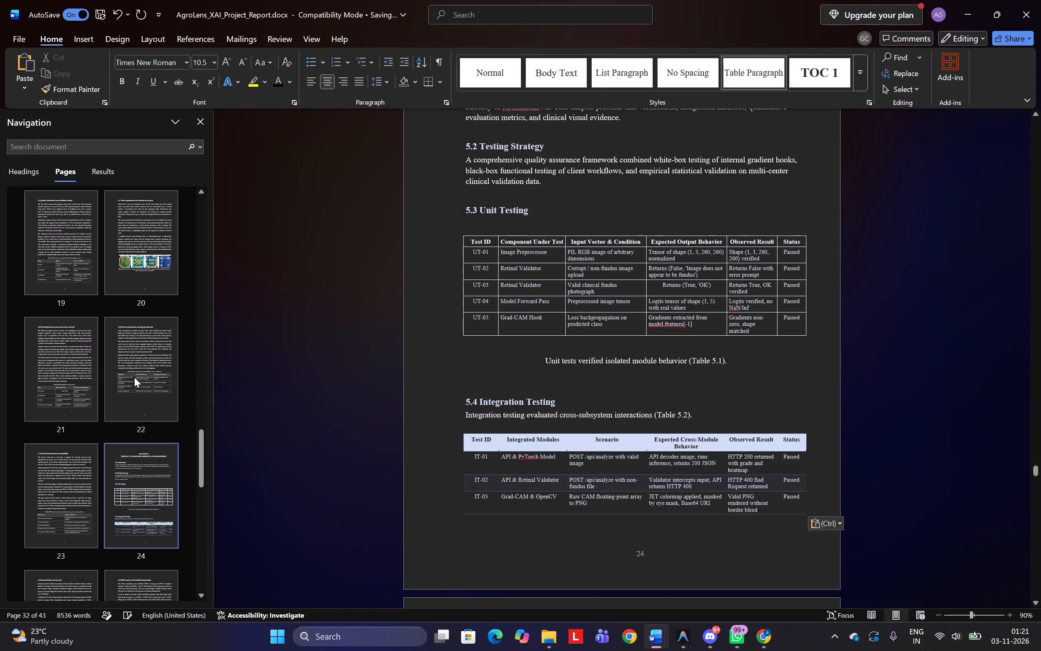
Apply all borders to the pasted integration testing table in section 5.4 of the AgroLens report.
key("alt+Tab")
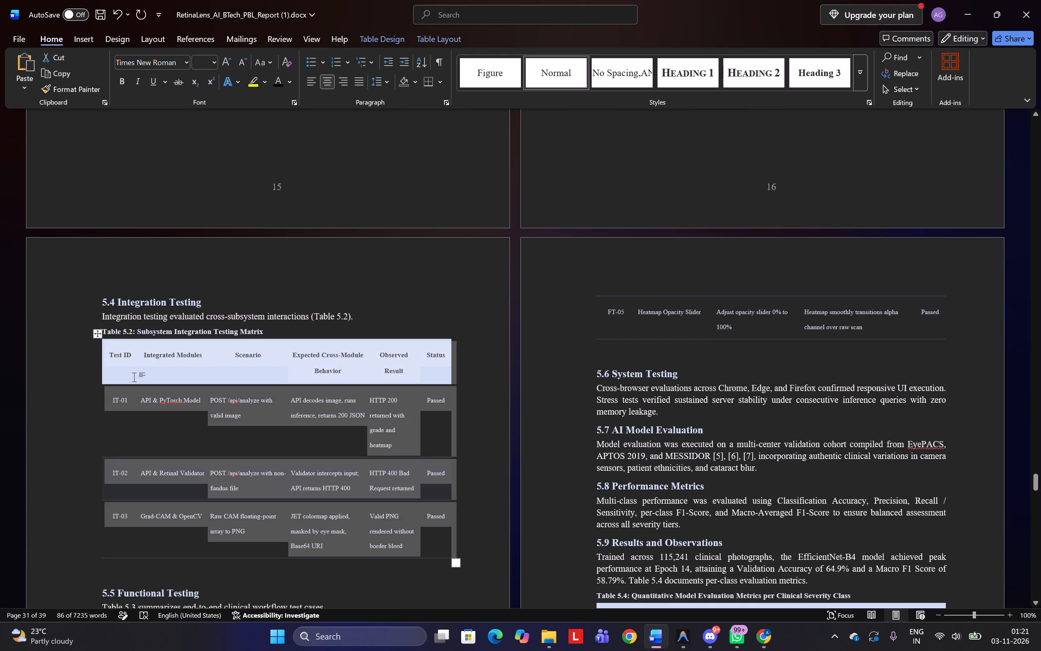
key("alt+Tab")
scroll(591, 499, "up", 3)
scroll(591, 499, "down", 2)
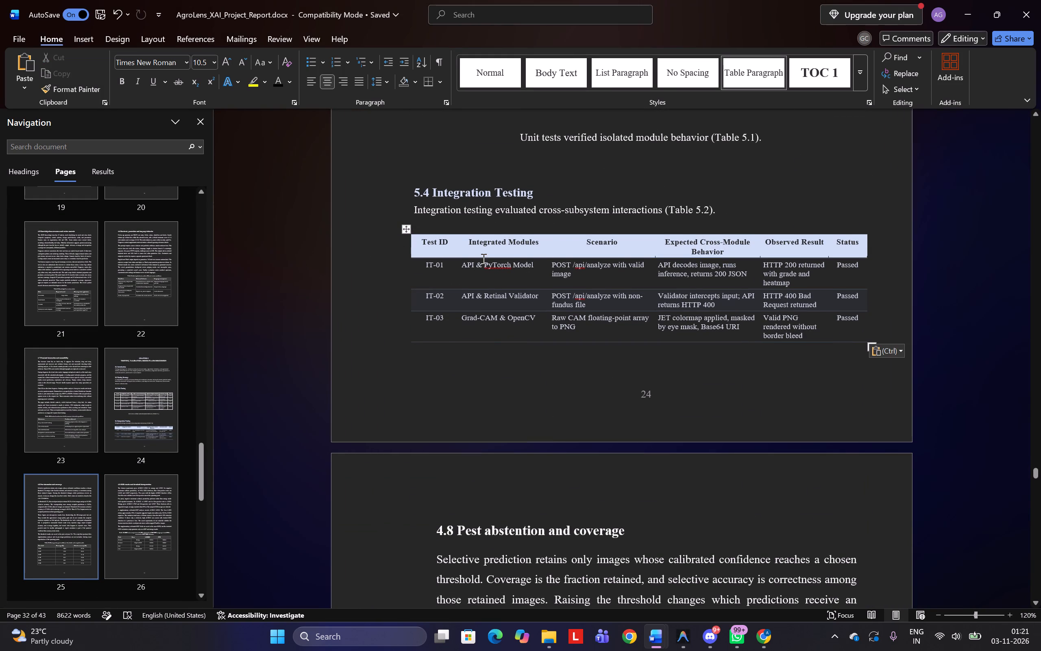
scroll(493, 266, "up", 1)
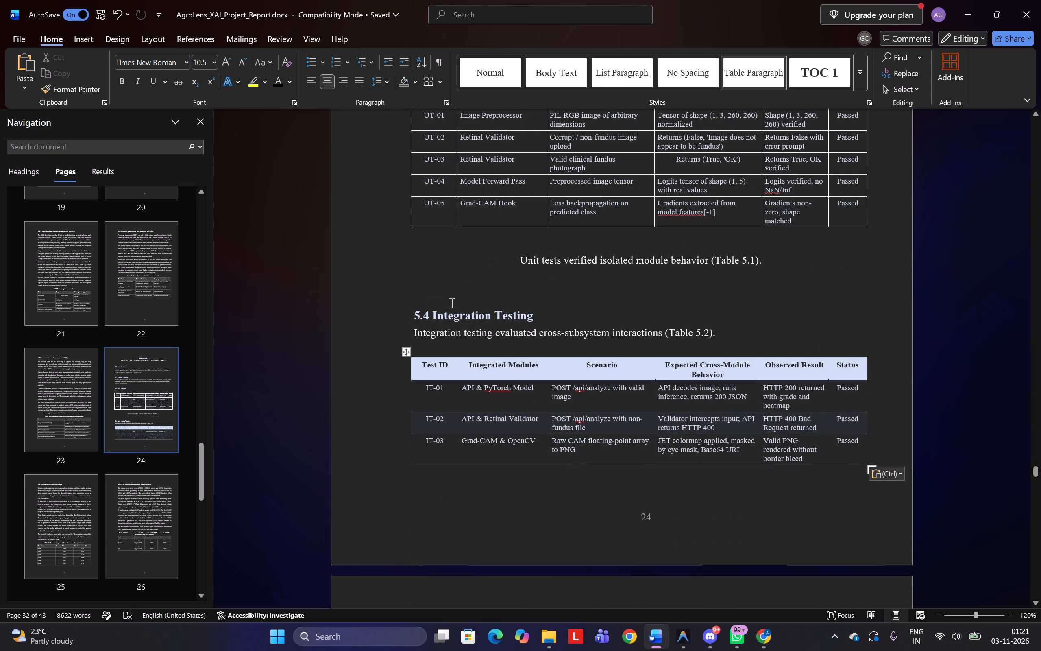
left_click(405, 352)
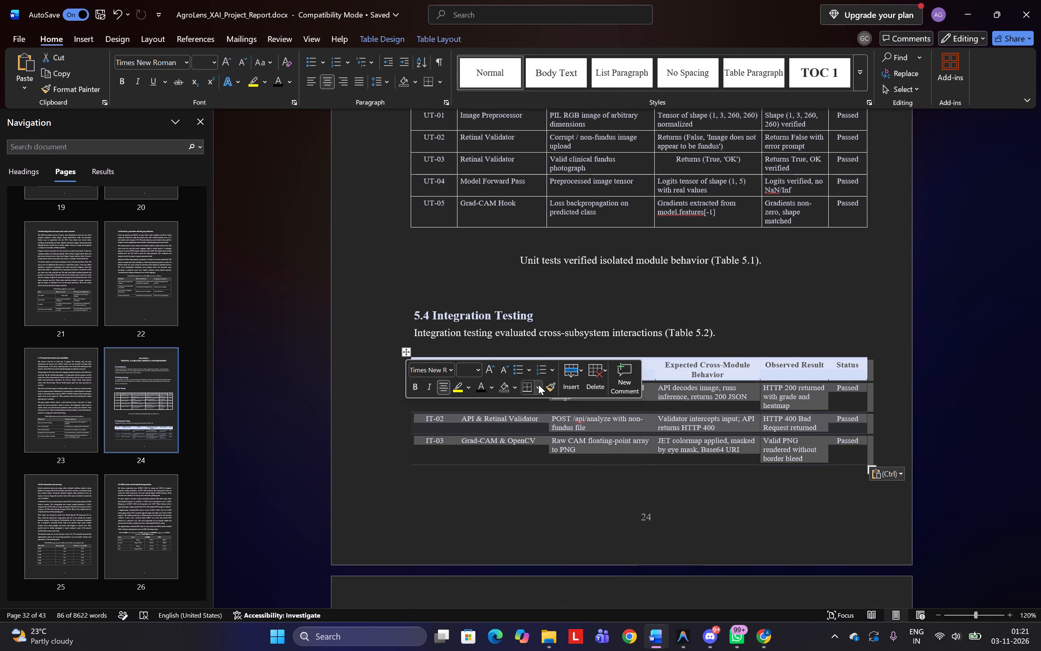
left_click(538, 385)
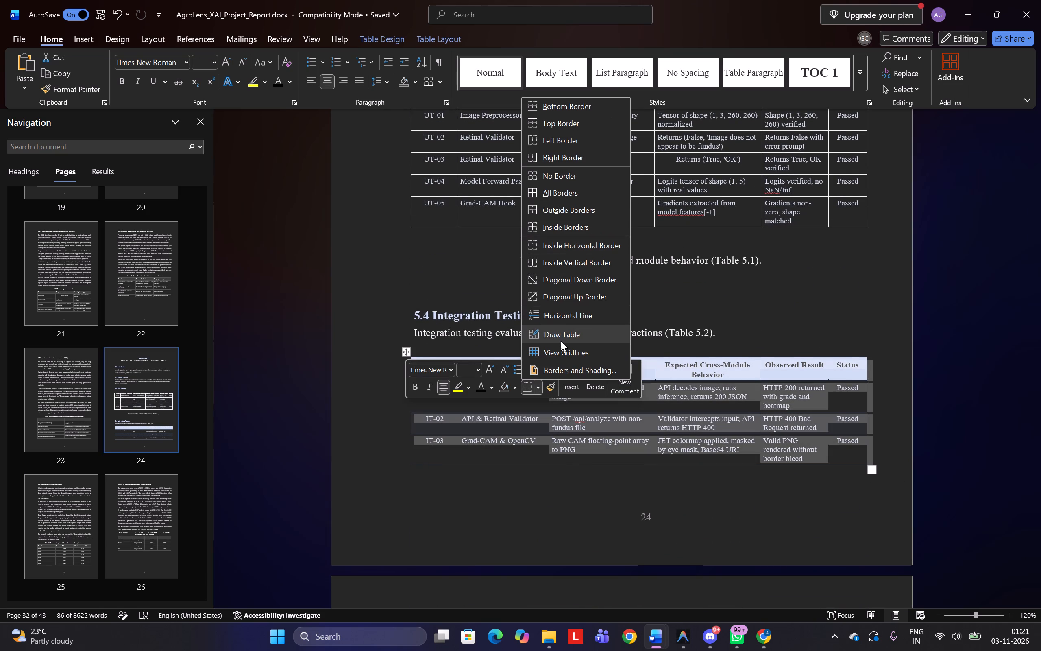
left_click(551, 192)
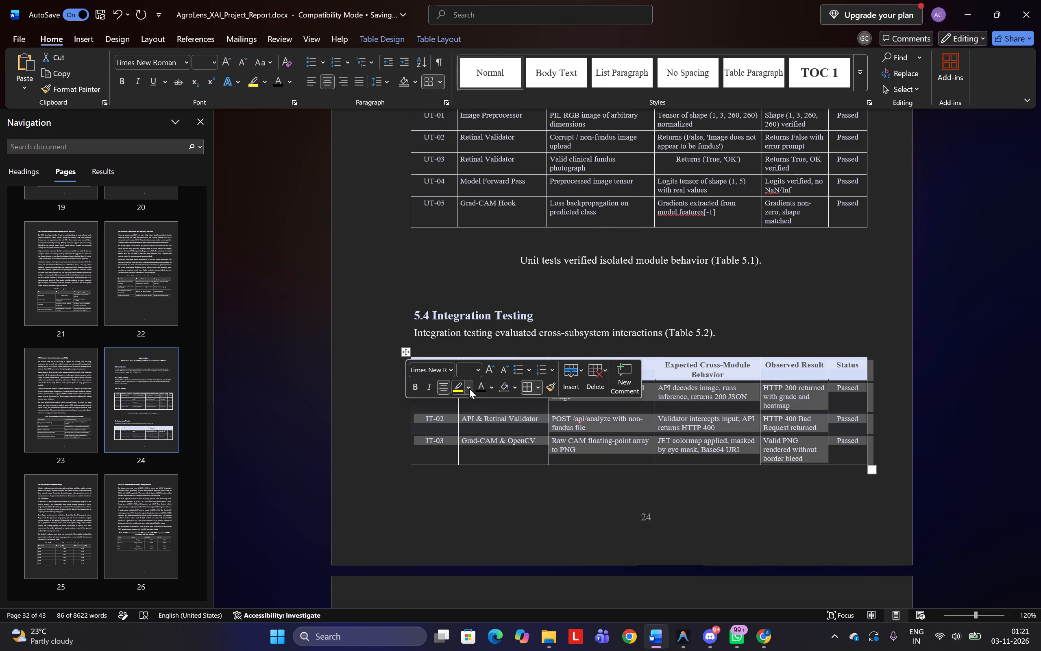
Clear the integration testing table's cell shading and apply the plain font colour used in the unit testing table to its text.
left_click(503, 386)
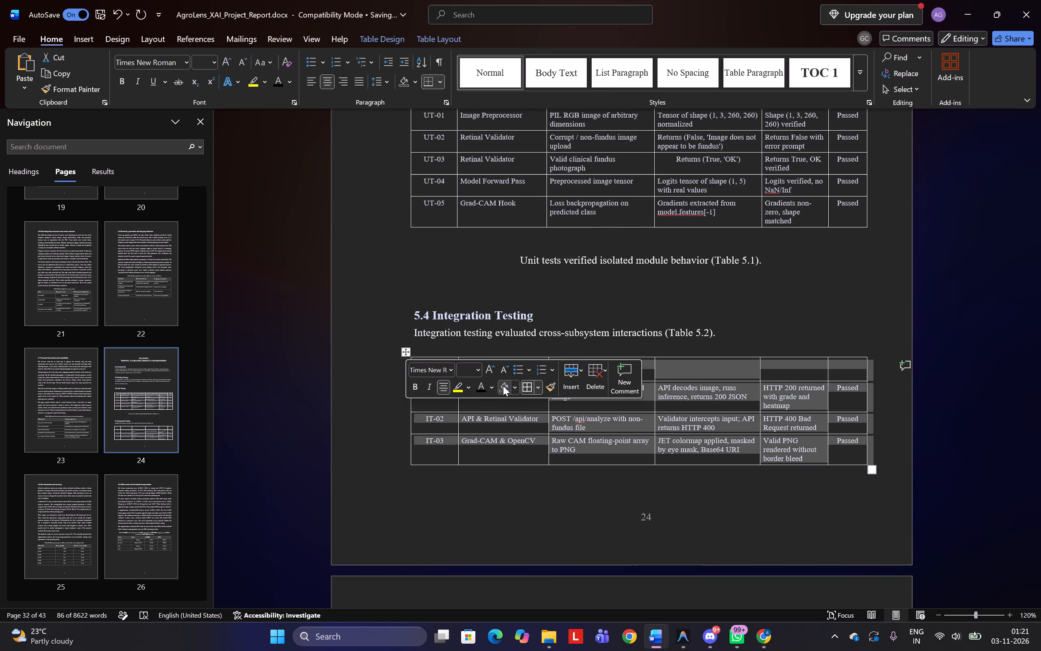
left_click(481, 384)
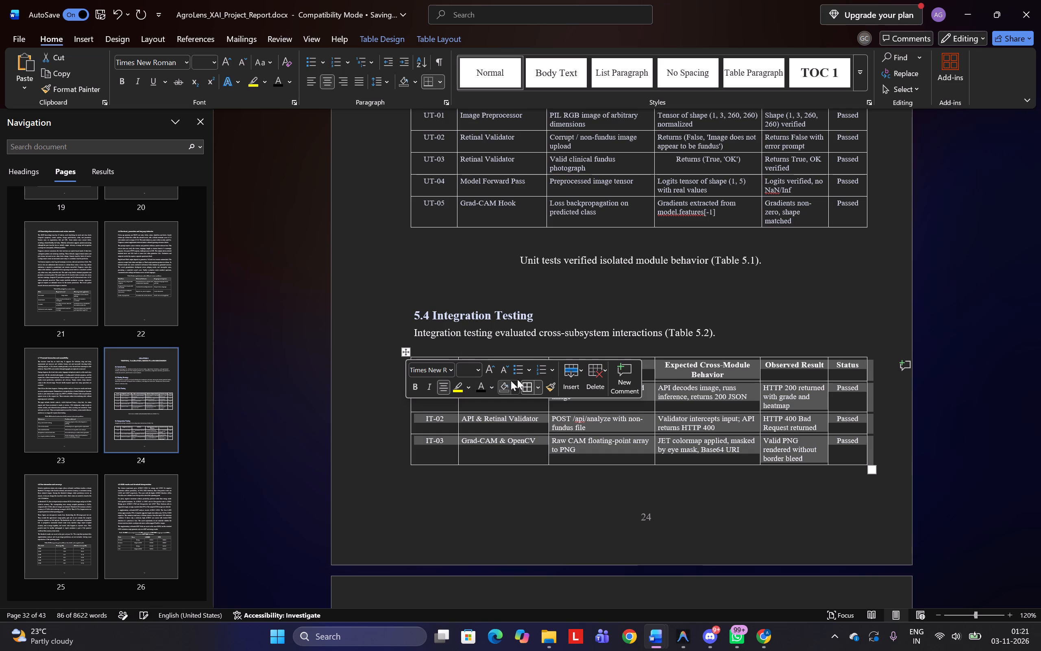
left_click(833, 304)
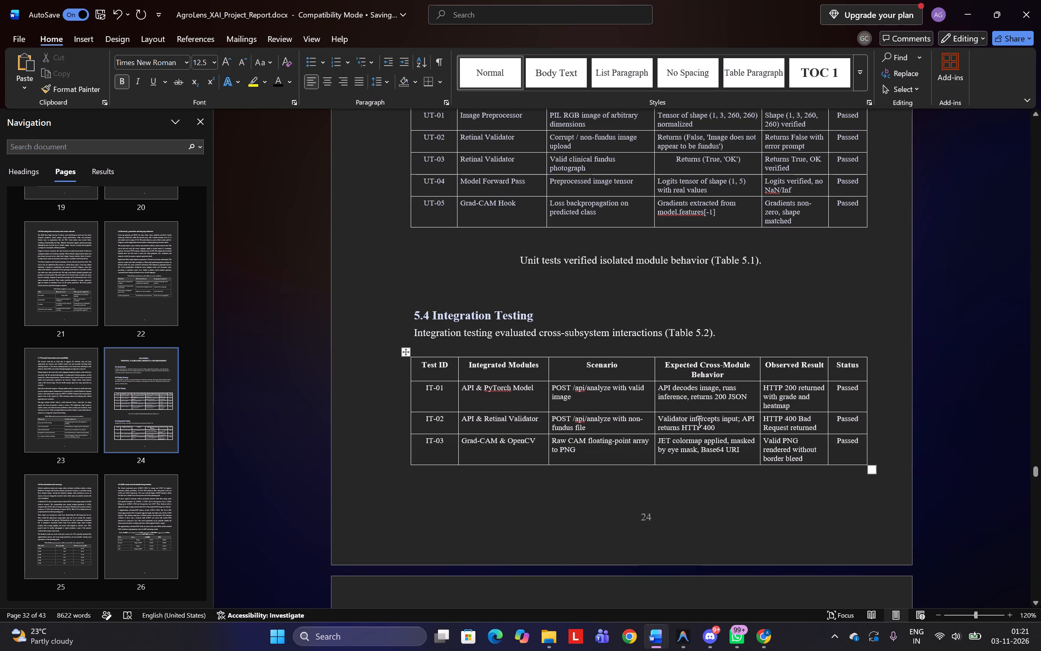
Recolour the heading 5.4 Integration Testing to the plain font colour of the body text.
scroll(677, 486, "left", 1)
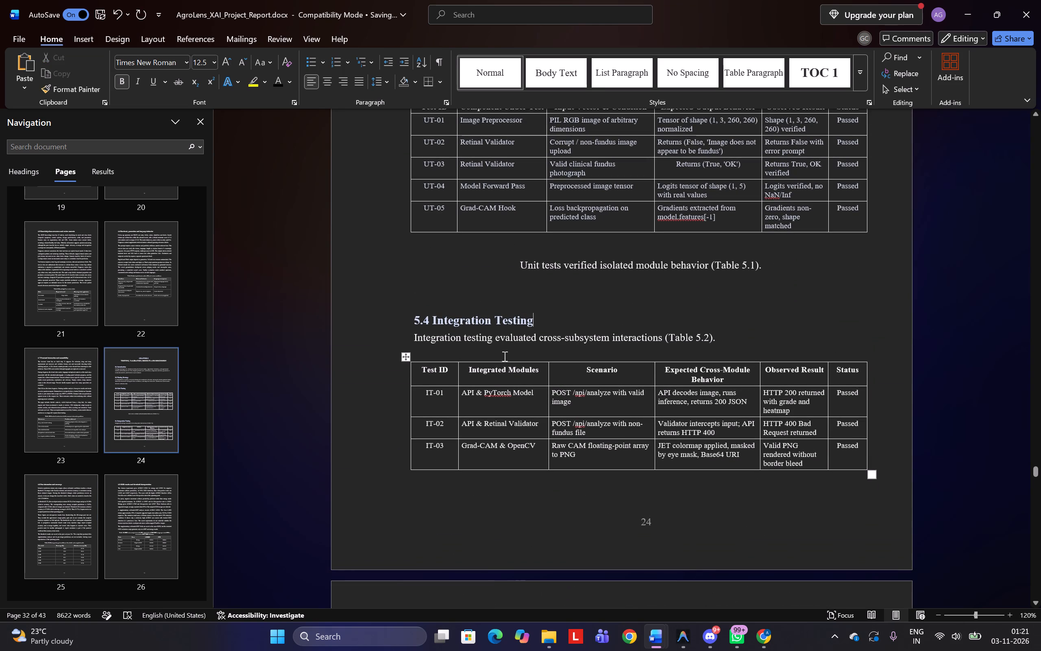
triple_click(473, 319)
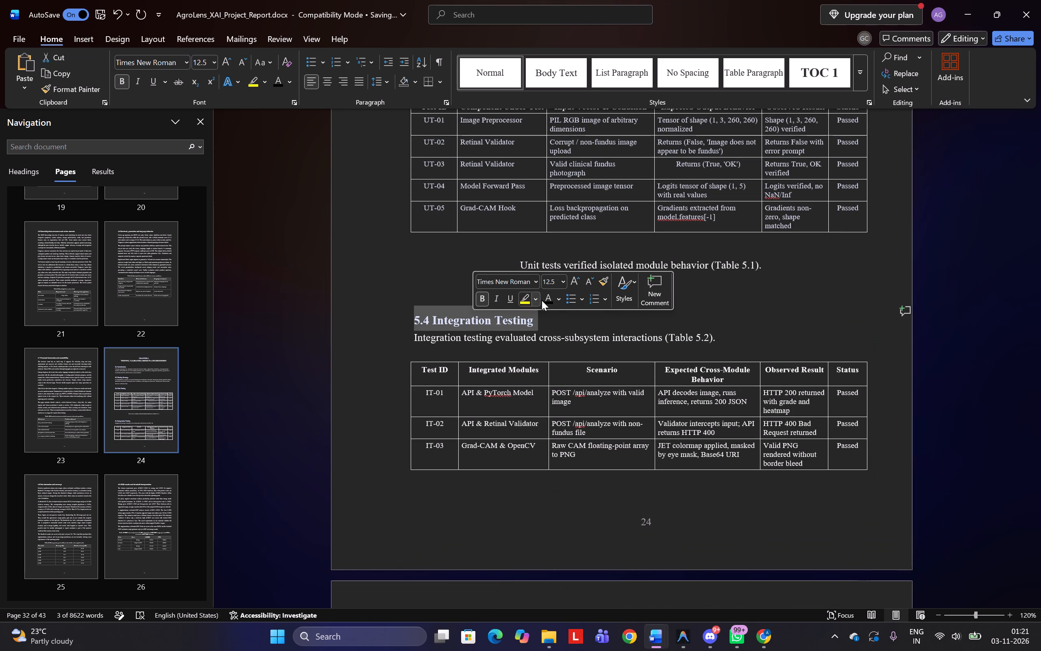
left_click(551, 303)
left_click(583, 356)
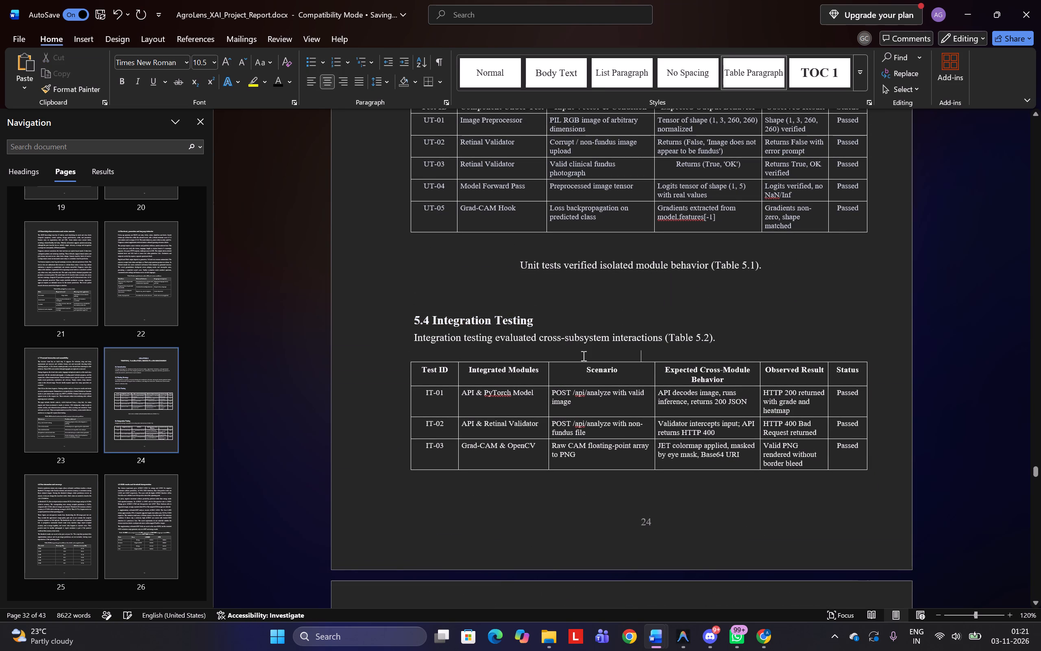
Examine the RetinaLens report from section 5.4 through 5.5 Functional Testing and the evaluation sections on the facing page.
scroll(583, 356, "down", 2)
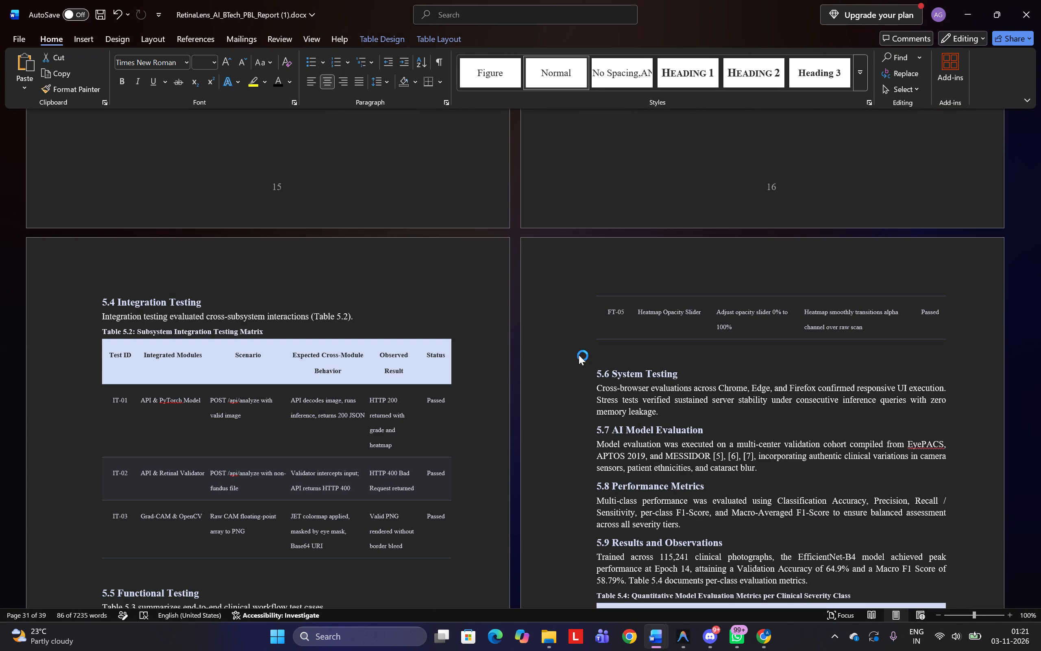
scroll(387, 498, "down", 3)
scroll(387, 498, "left", 1)
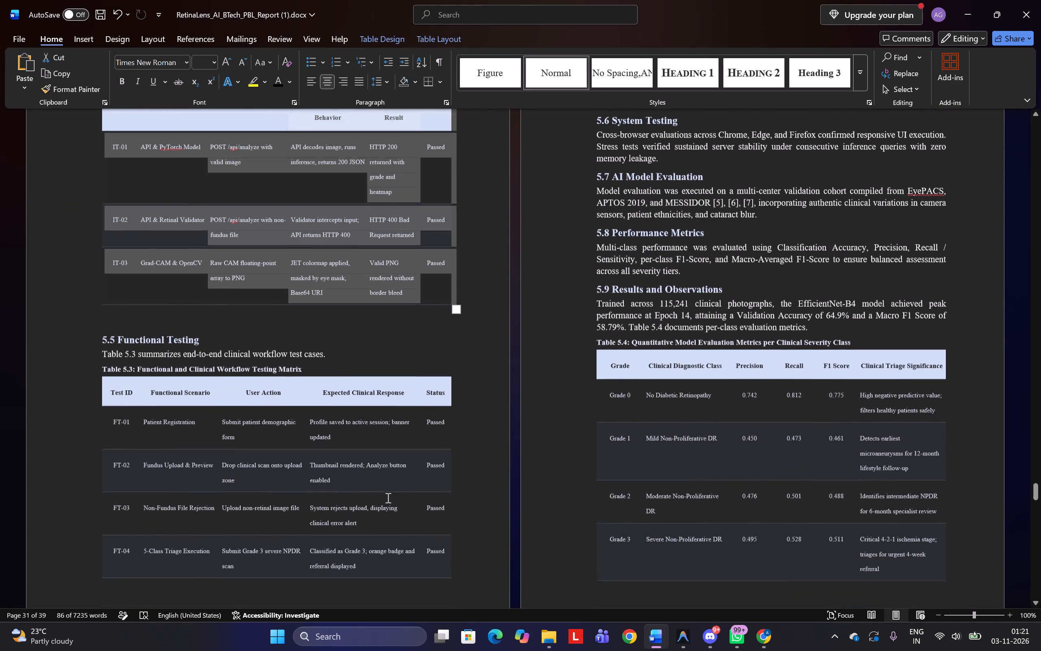
scroll(387, 498, "left", 2)
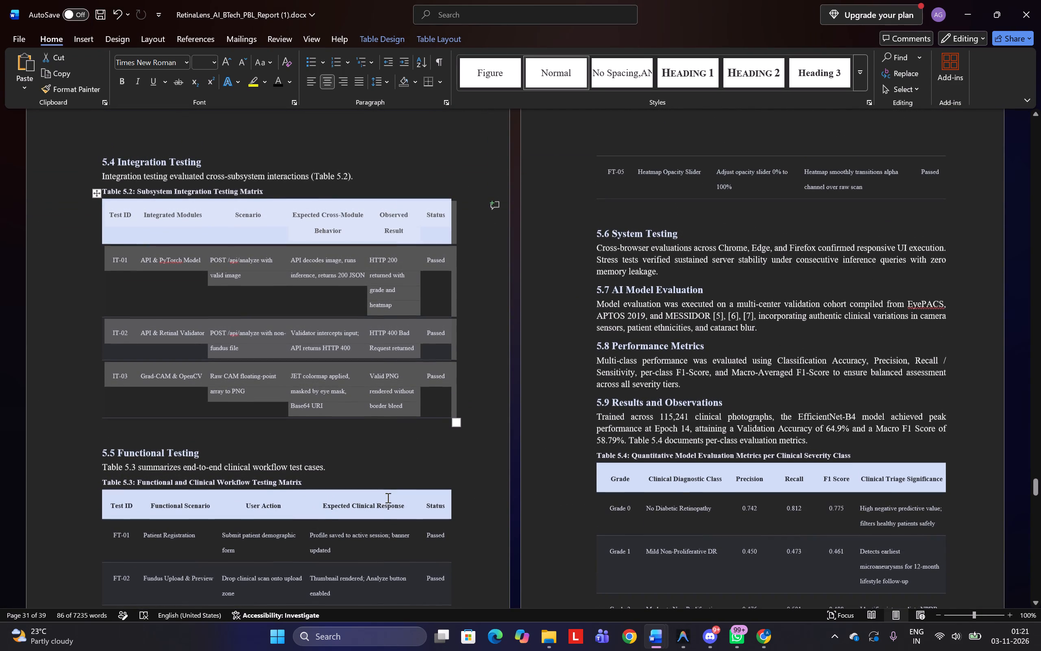
scroll(387, 498, "left", 1)
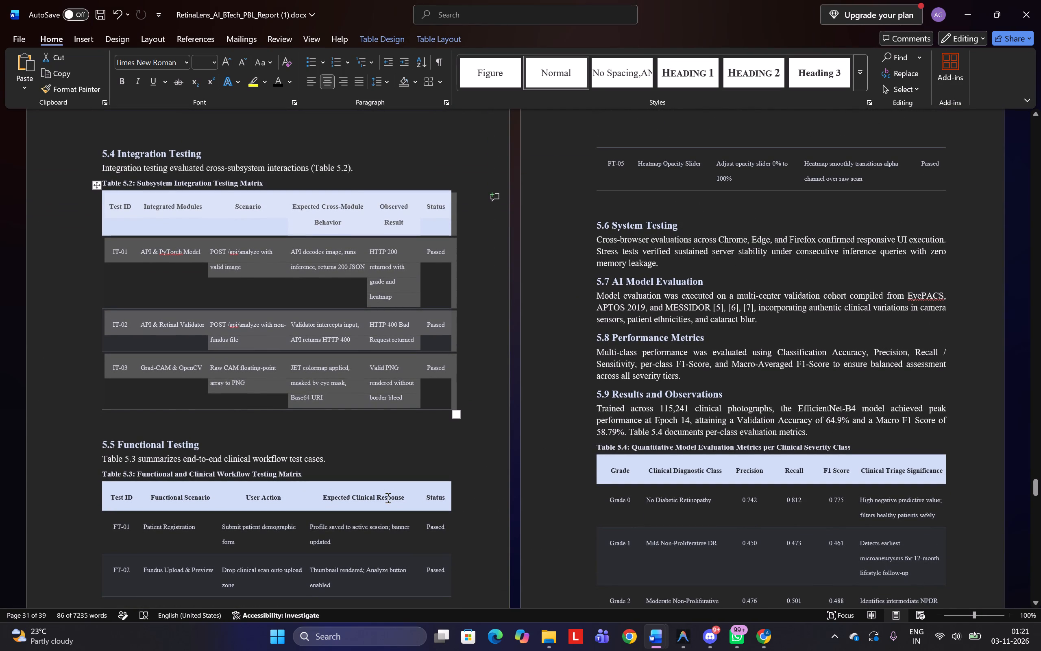
scroll(387, 498, "left", 3)
scroll(492, 370, "up", 1)
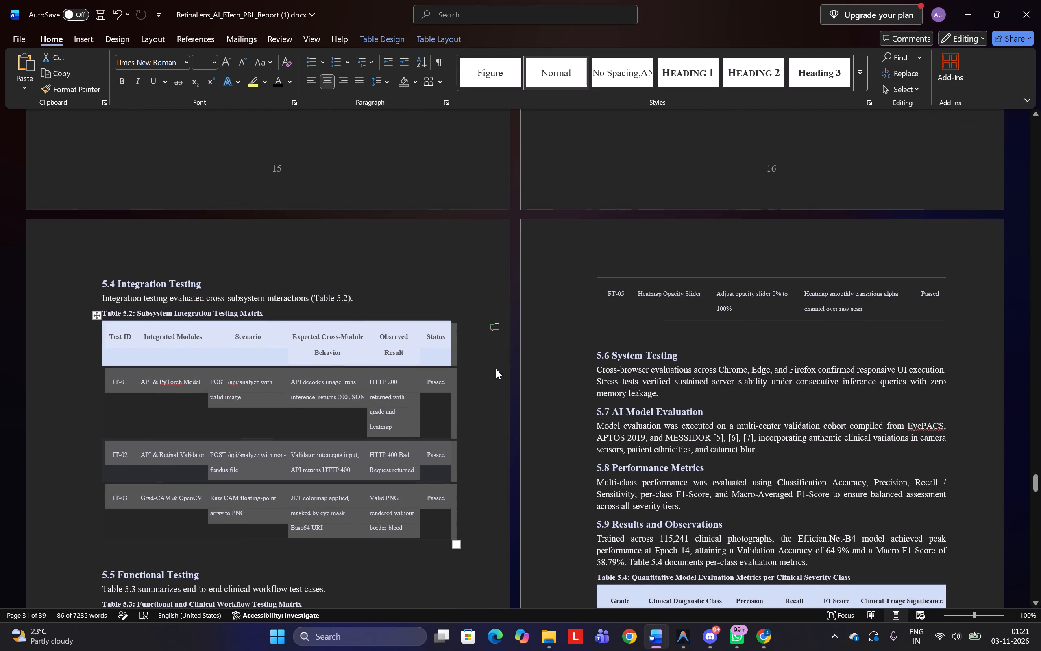
Copy sections 5.6 System Testing through the 5.9 Results and Observations paragraph from the RetinaLens report, and switch to the AgroLens report.
left_click_drag(592, 355, 786, 526)
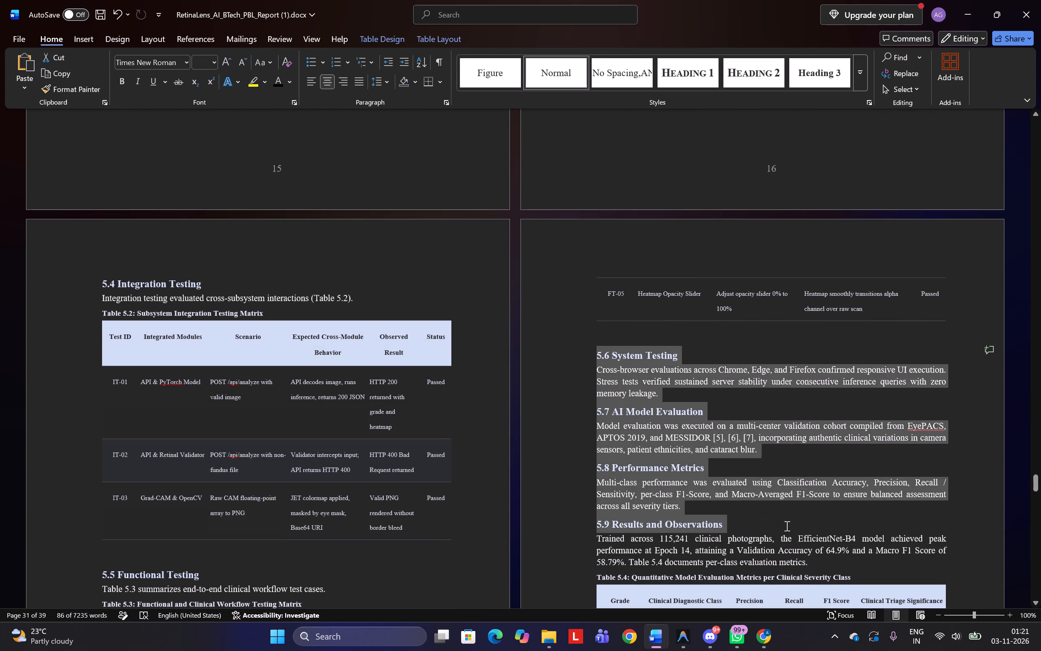
left_click_drag(786, 526, 810, 561)
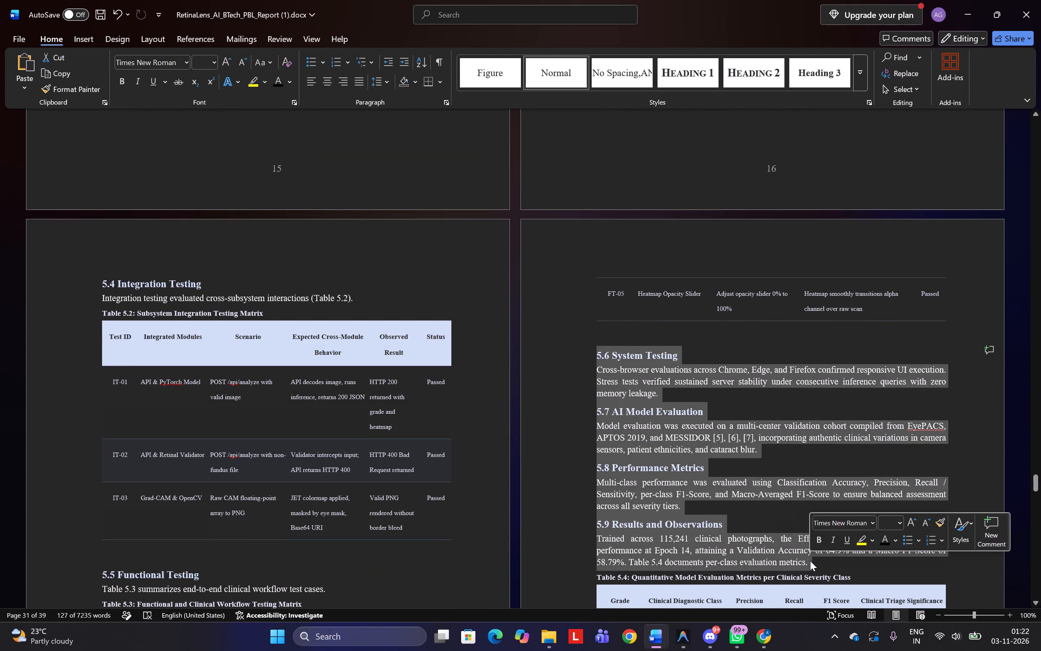
key("ctrl+c")
key("alt+Tab")
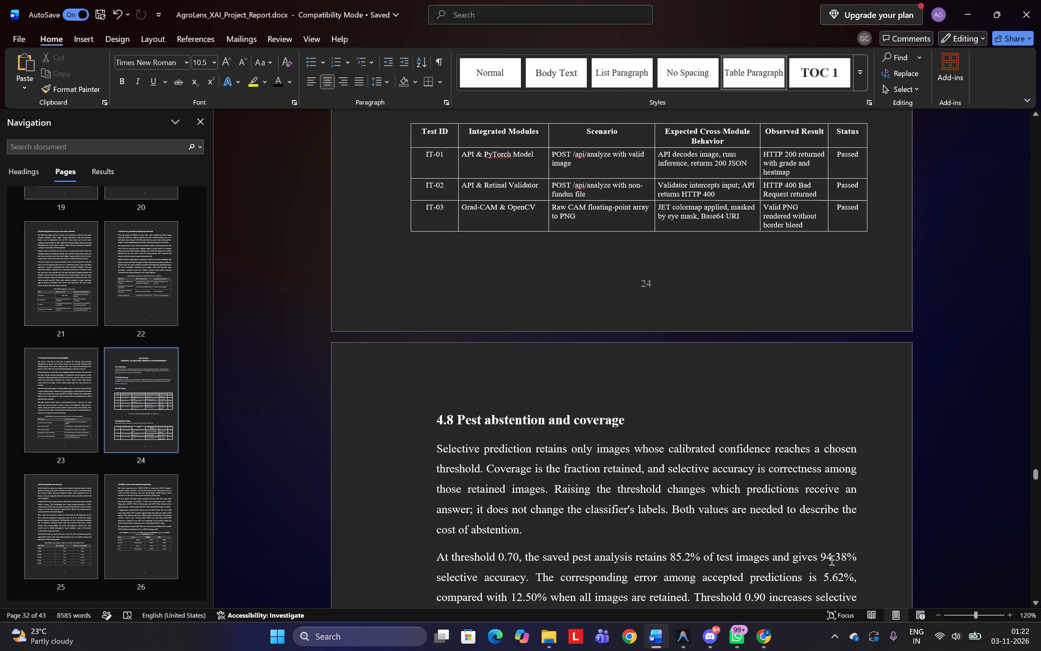
Delete the heading 4.8 Pest abstention and coverage and its first three paragraphs, up to the paragraph on the saved threshold results.
scroll(891, 560, "up", 3)
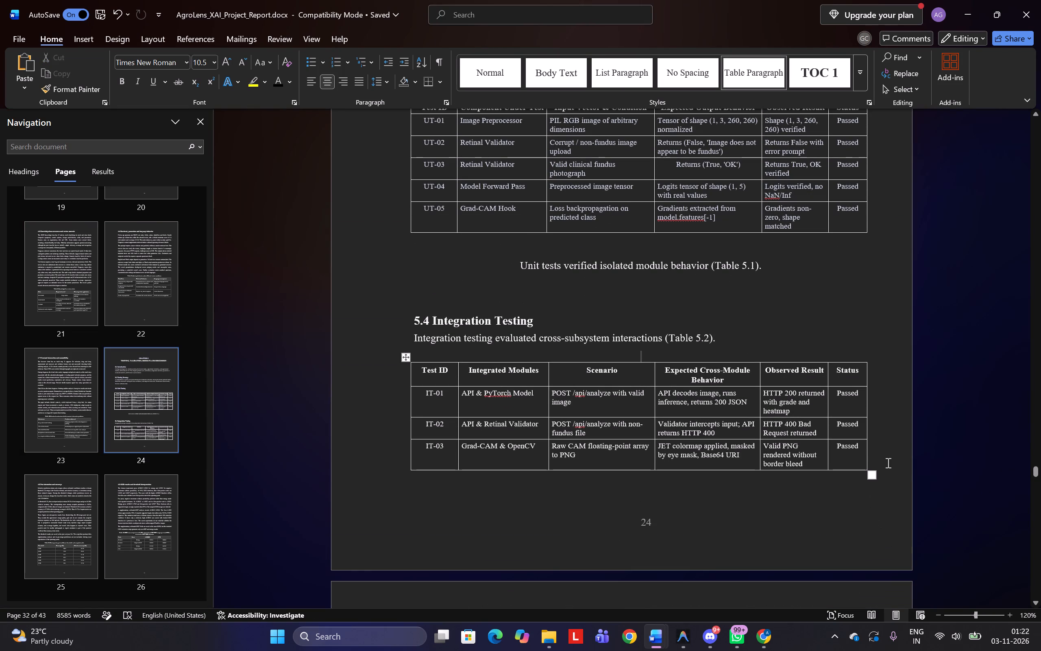
left_click(888, 464)
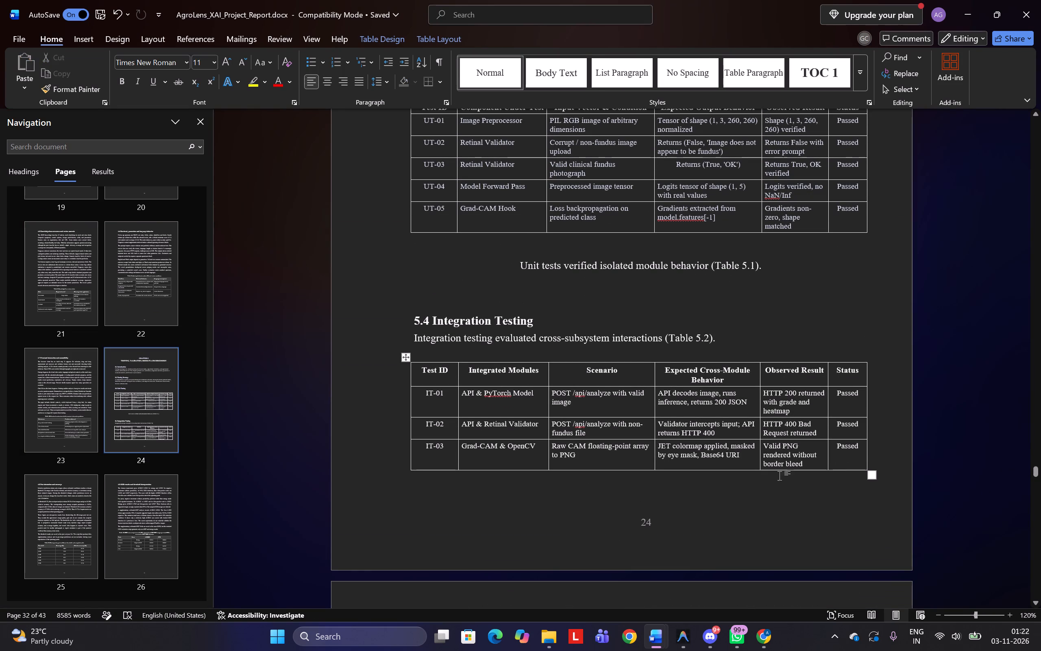
scroll(694, 496, "down", 2)
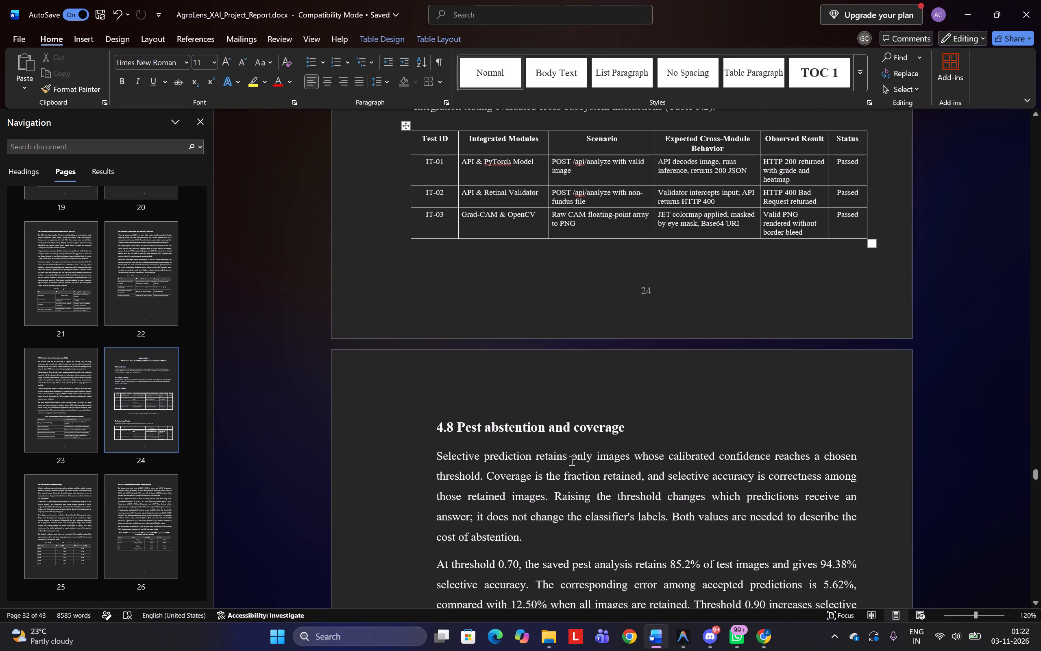
left_click(465, 414)
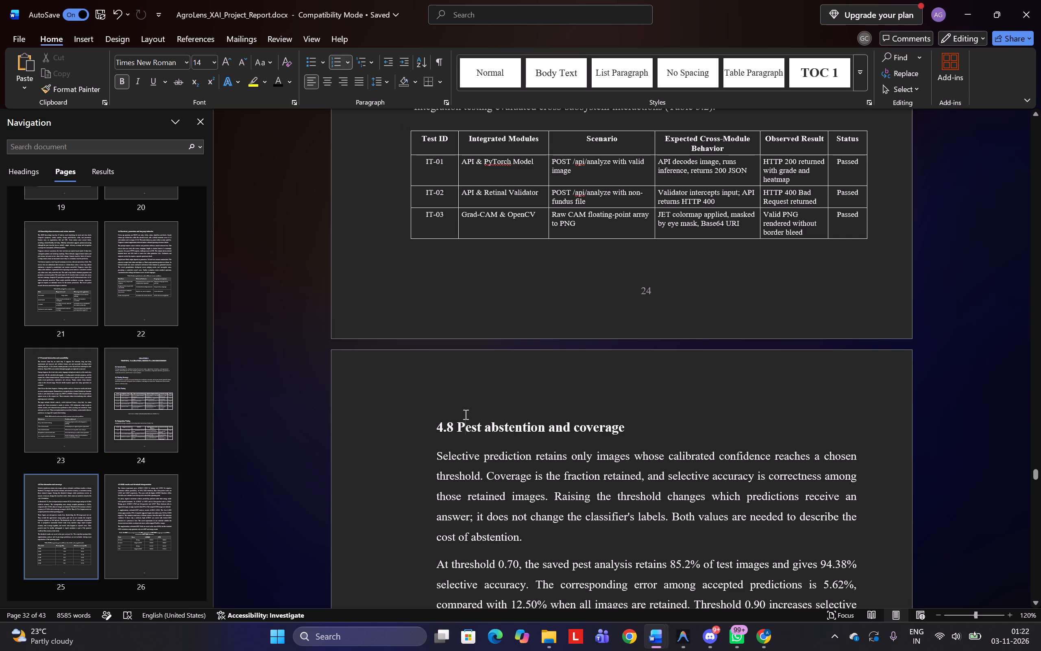
scroll(456, 414, "down", 1)
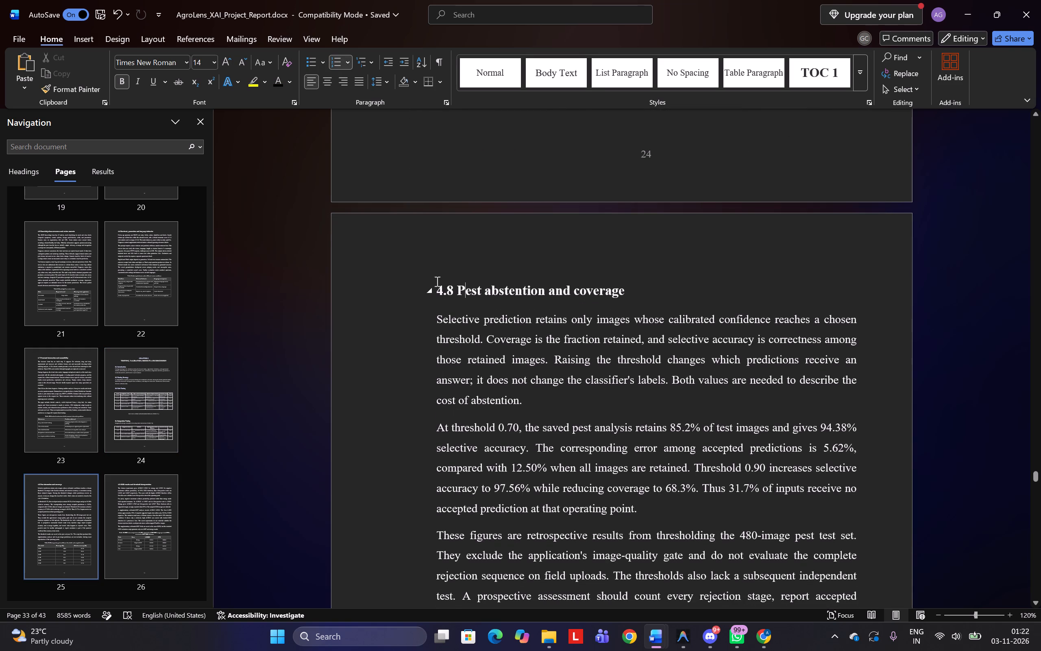
left_click_drag(438, 290, 636, 574)
left_click_drag(636, 574, 433, 297)
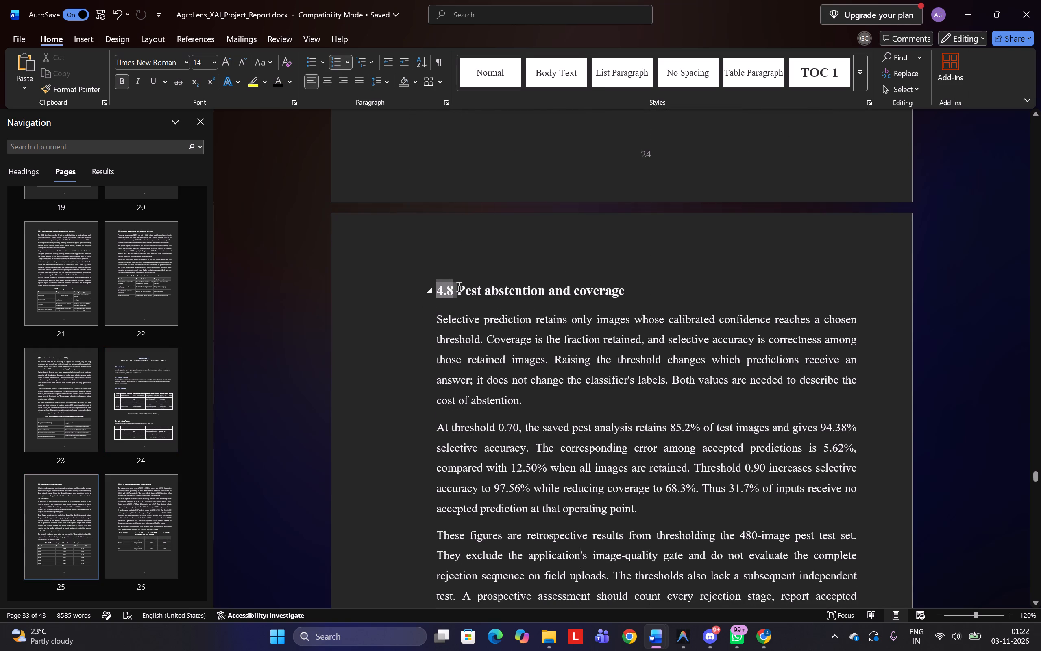
left_click(458, 290)
left_click_drag(458, 290, 610, 508)
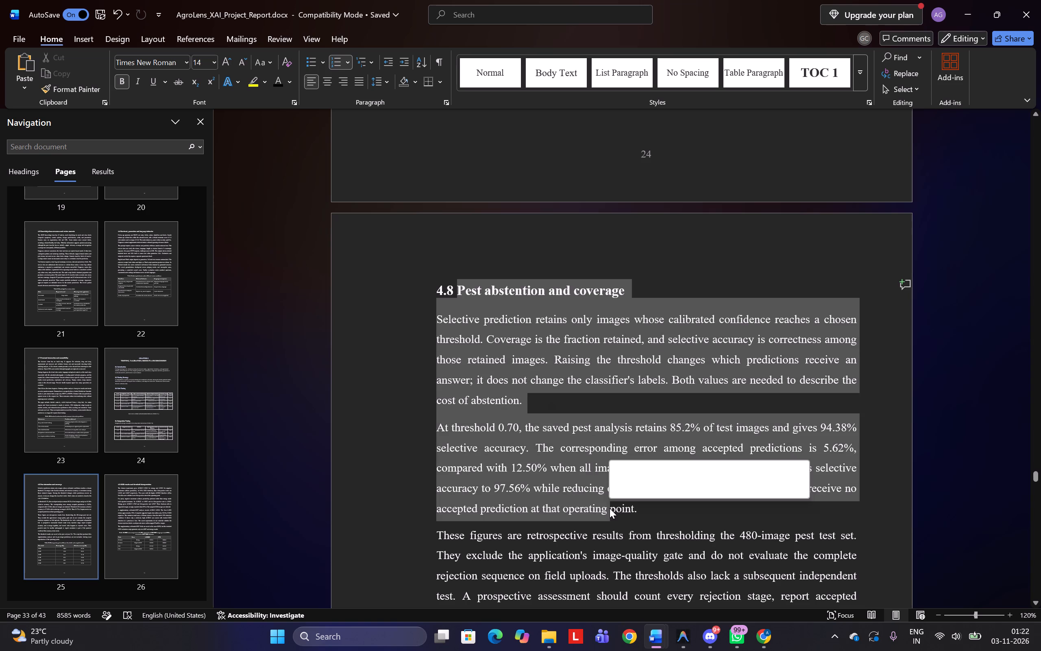
key("BackSpace")
key("BackSpace")
key("BackSpace")
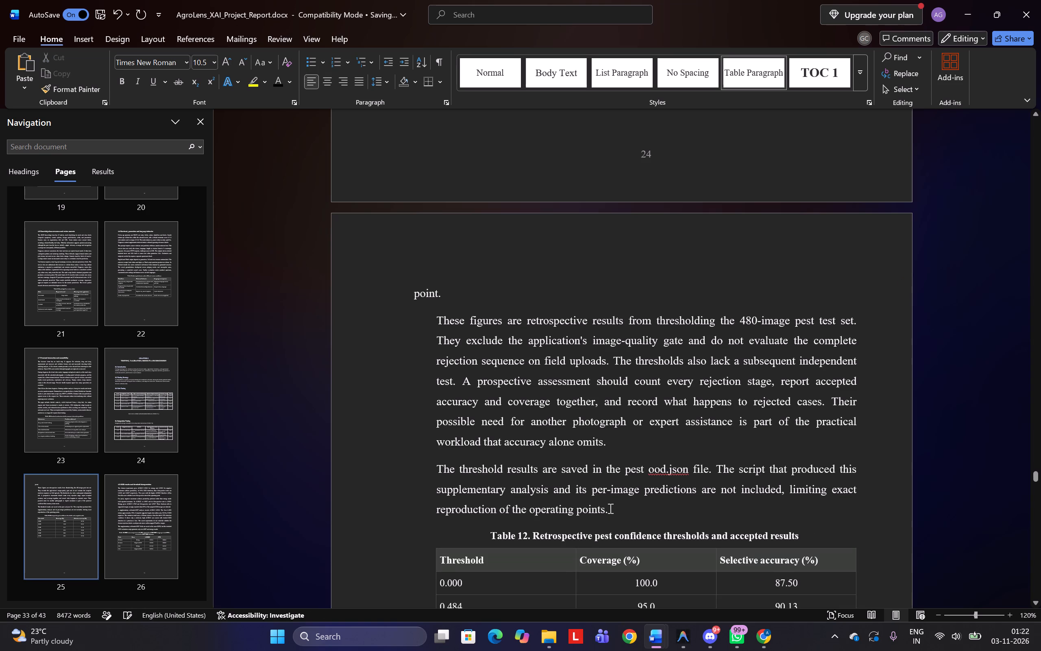
key("BackSpace")
key("Right")
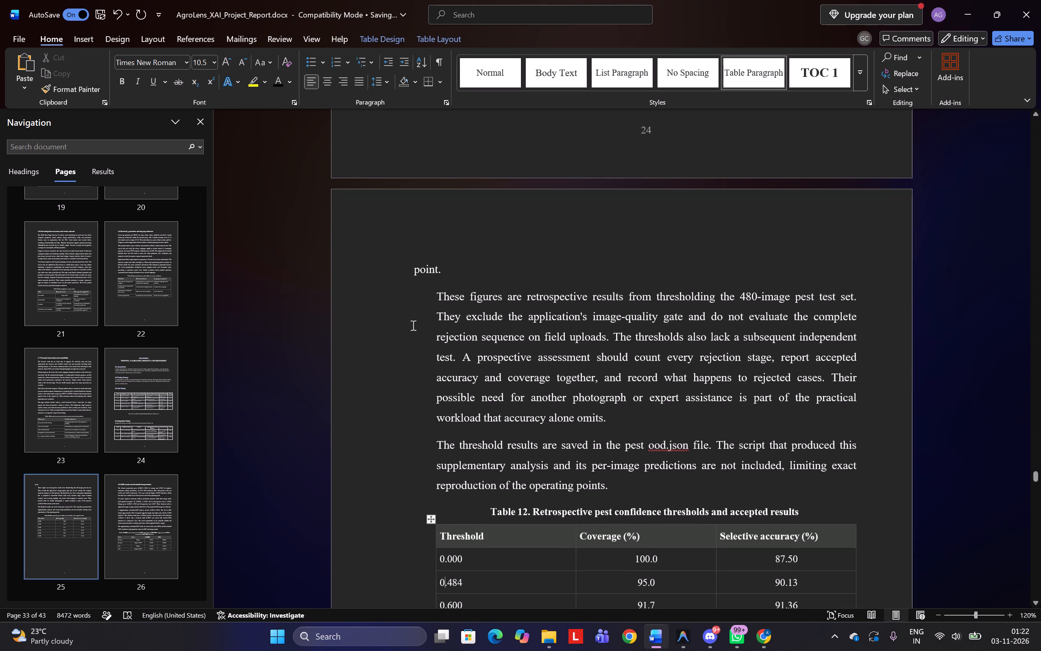
left_click_drag(411, 270, 604, 402)
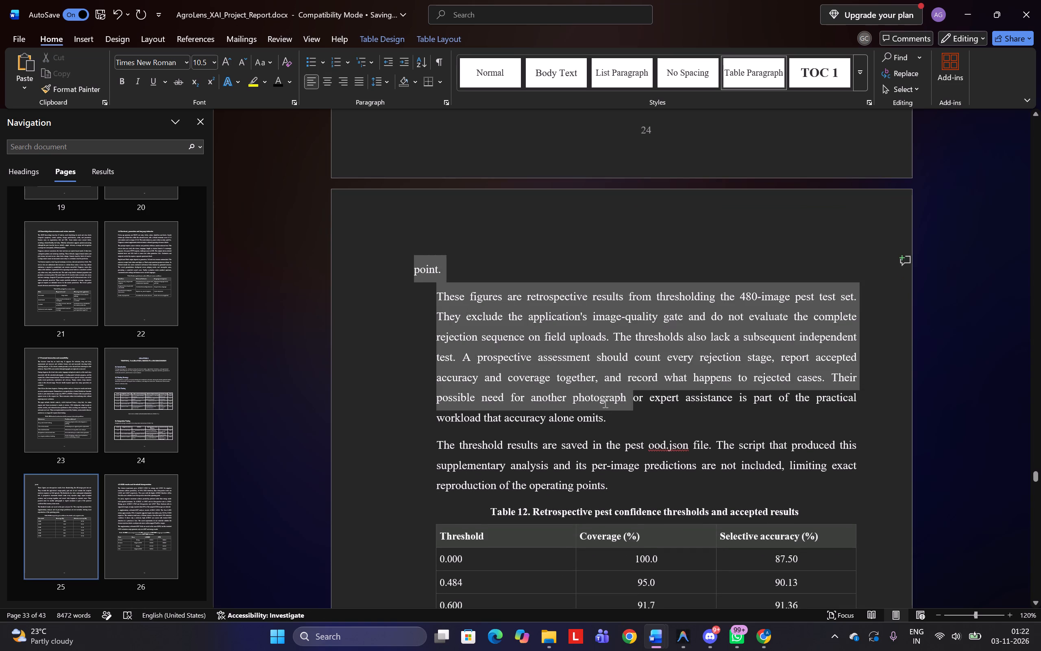
left_click_drag(604, 402, 609, 417)
key("BackSpace")
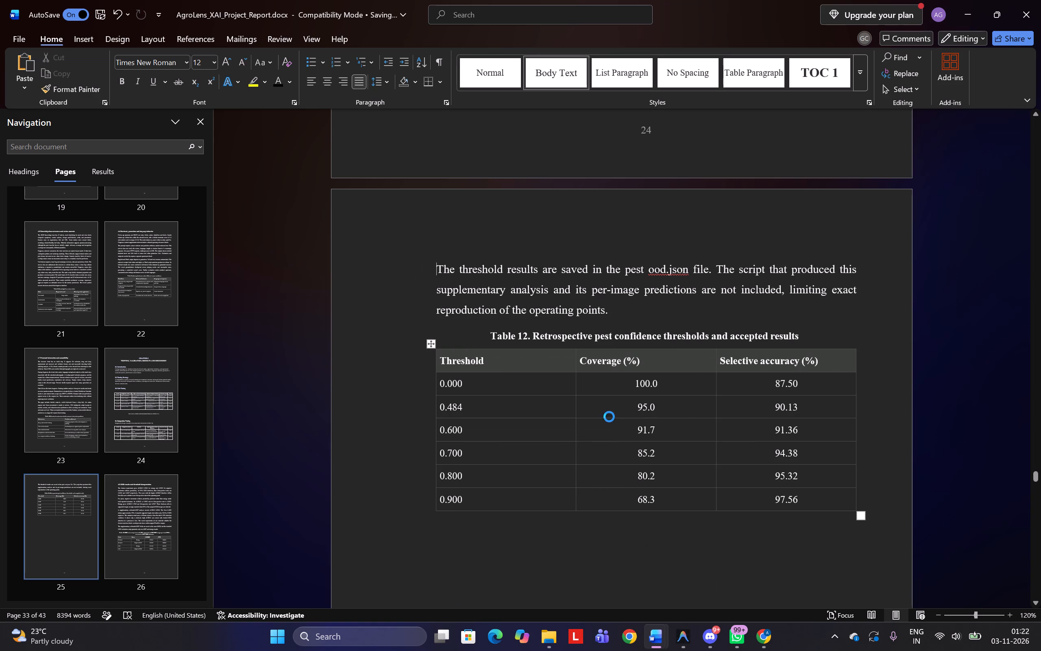
Paste the copied sections 5.6 to 5.9 above the leftover threshold results paragraph.
key("ctrl+v")
scroll(609, 417, "up", 1)
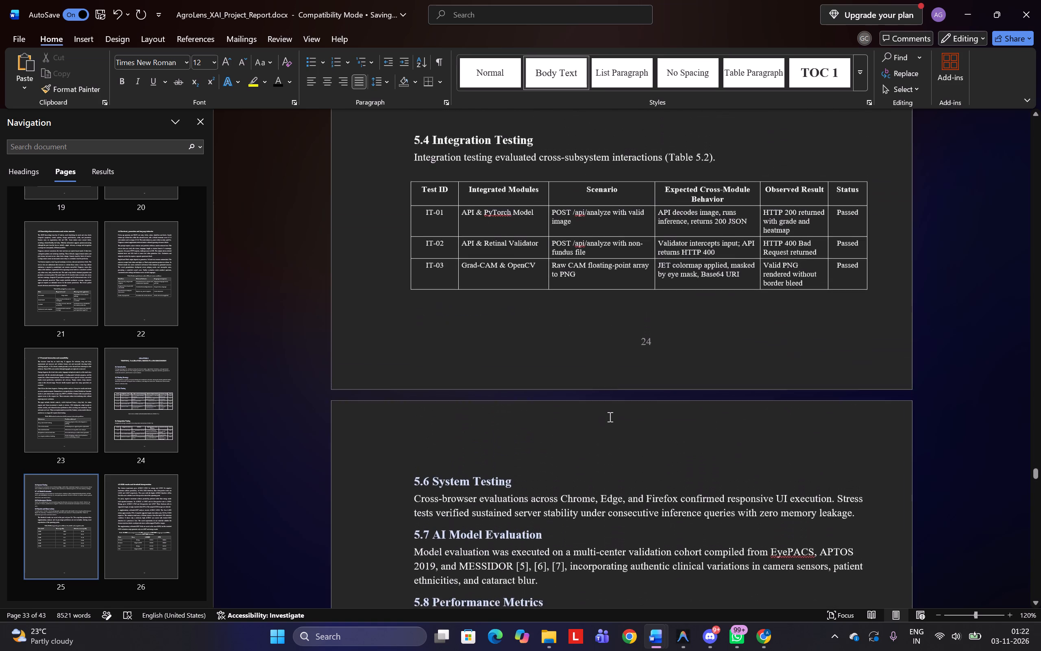
scroll(609, 417, "up", 1)
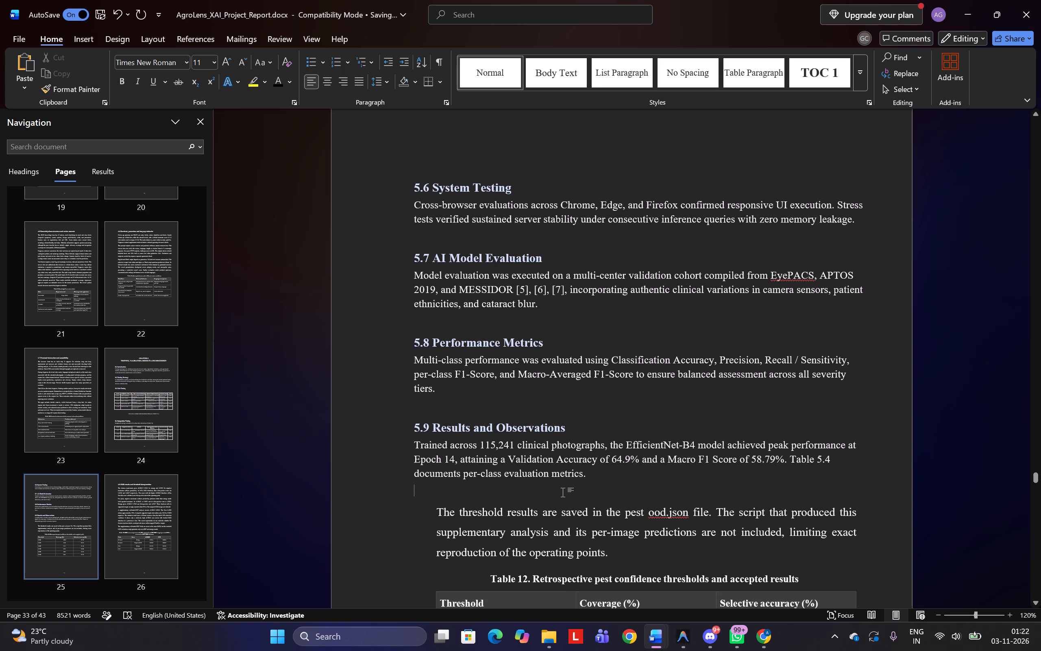
left_click(538, 478)
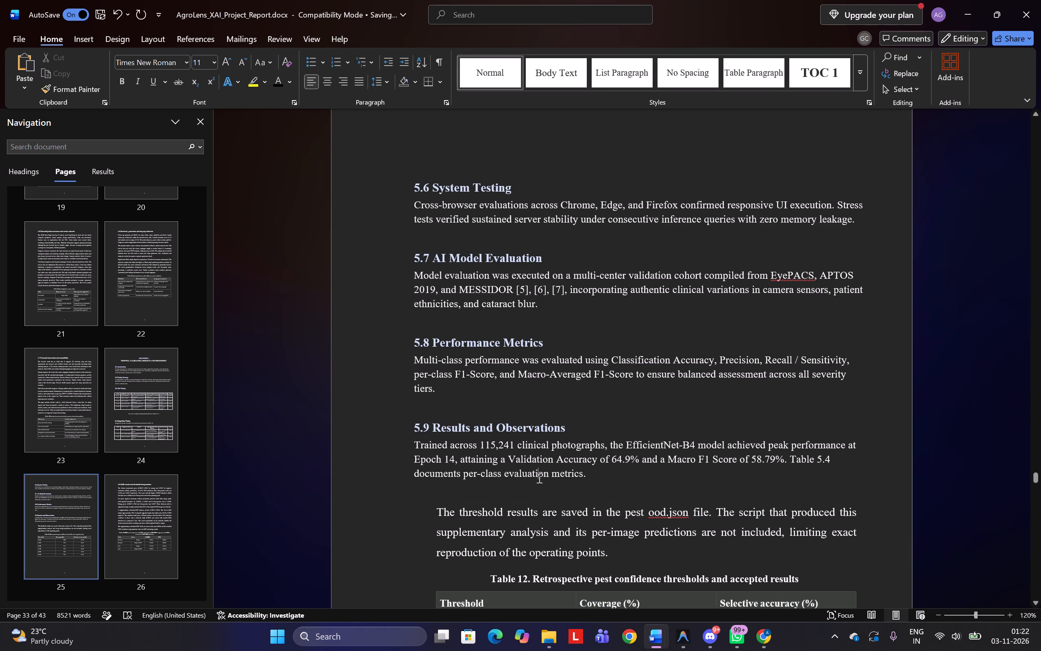
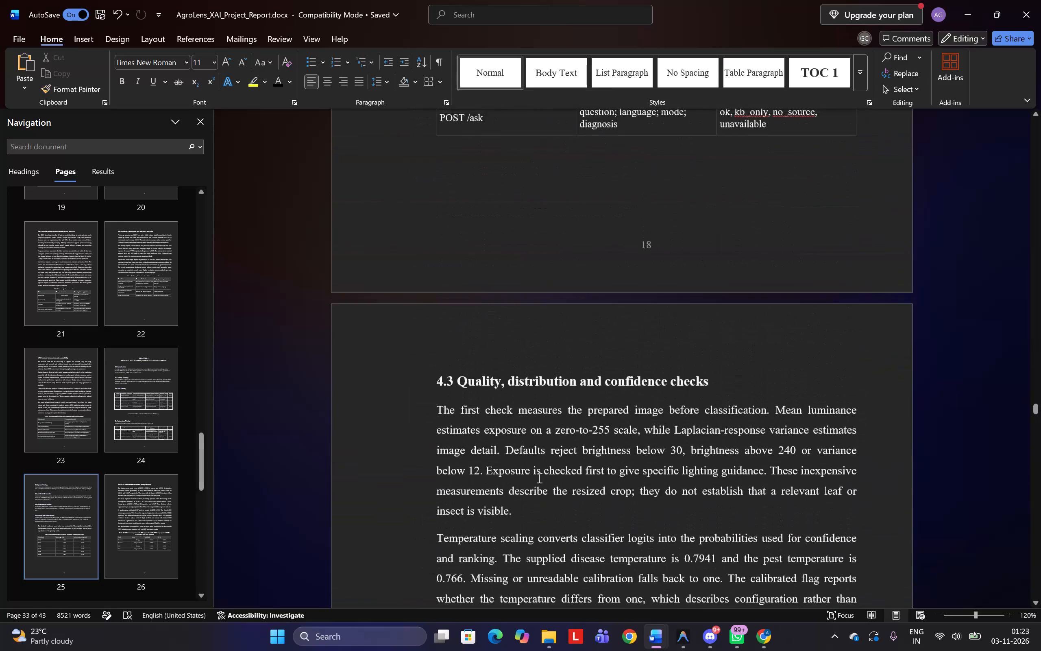
Look back through the leftover AgroLens sections from 4.3 up to the pest training configuration table.
scroll(538, 478, "up", 6)
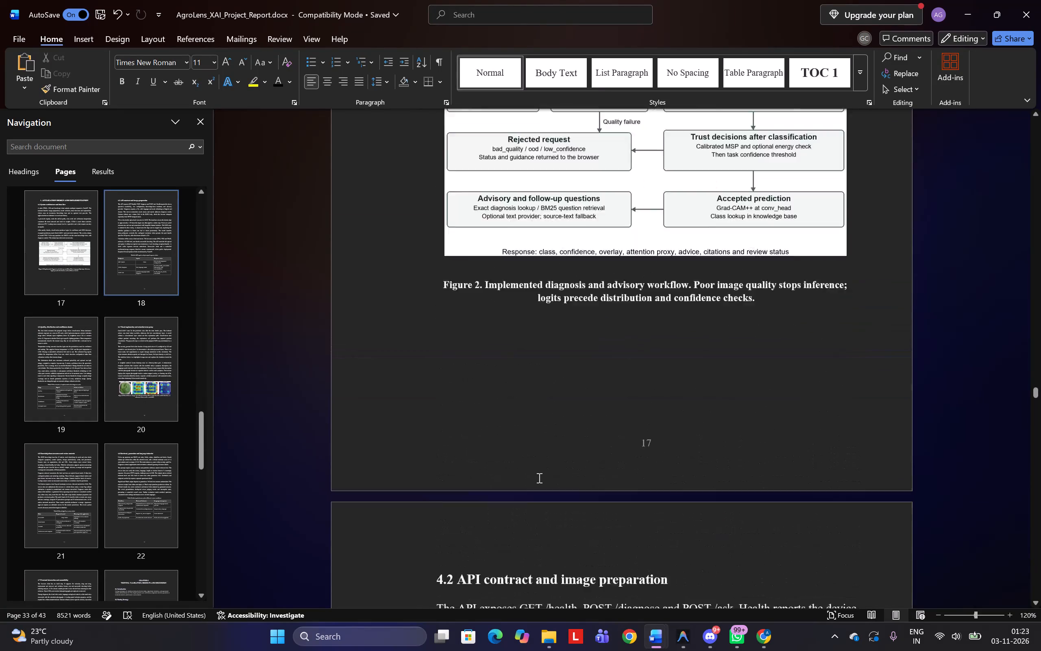
scroll(538, 478, "up", 6)
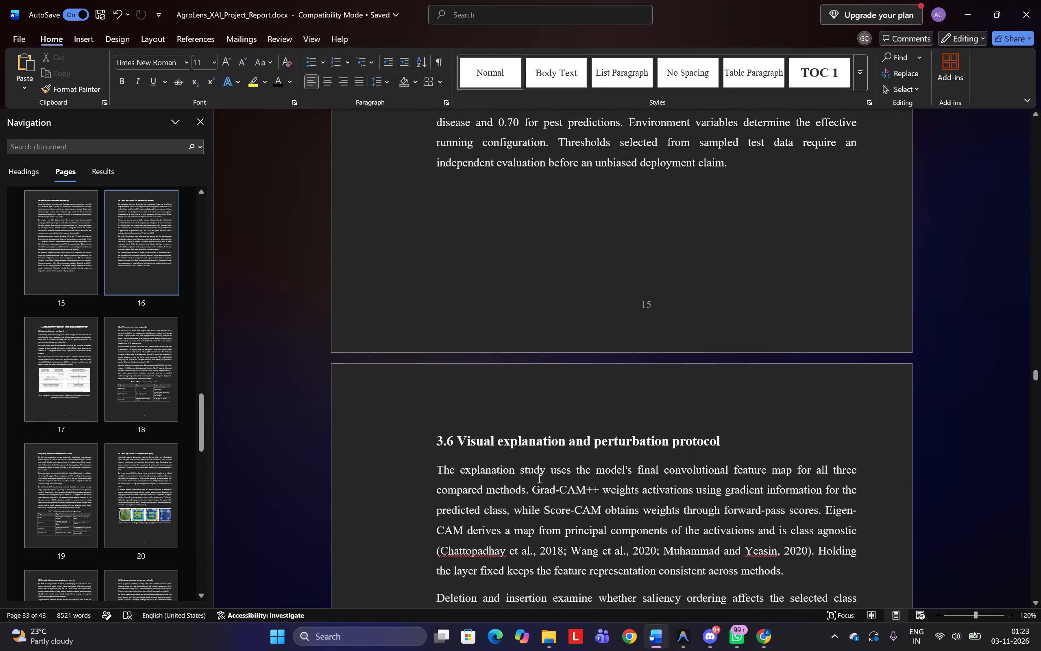
scroll(538, 478, "up", 7)
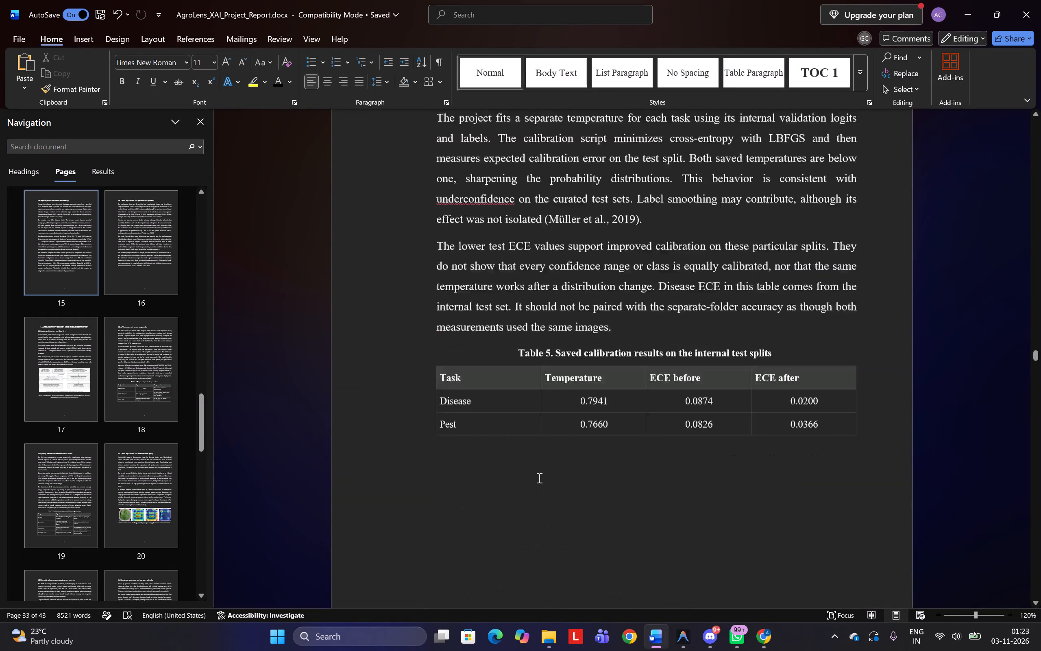
scroll(538, 478, "up", 11)
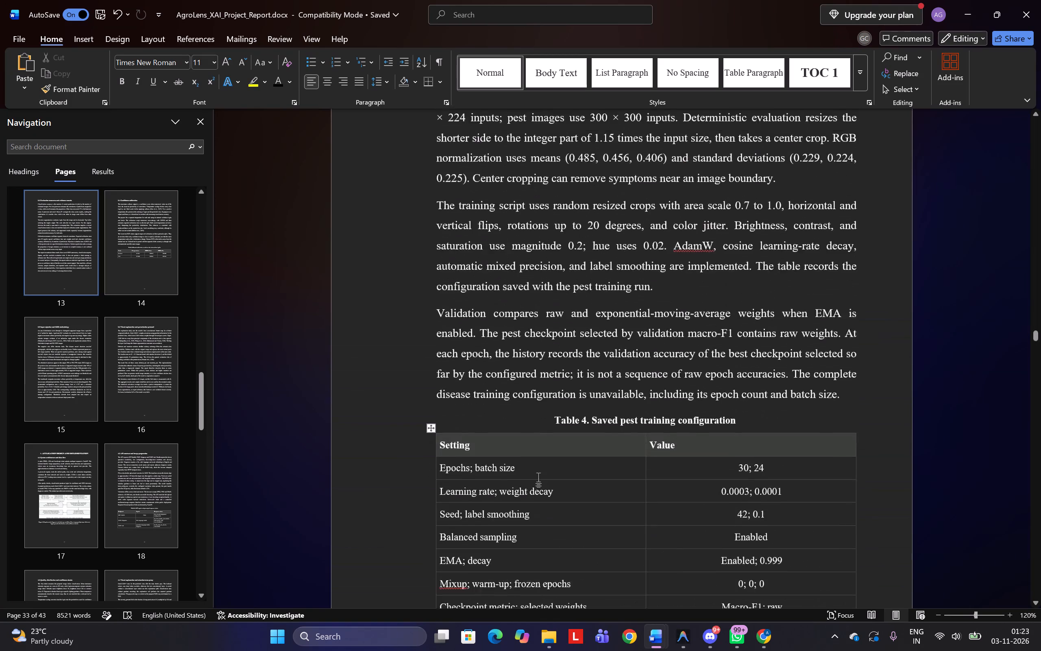
Switch to the RetinaLens report and examine Table 2.1 under section 2.9, including its continuation on the following page.
key("alt+Tab")
scroll(538, 478, "up", 14)
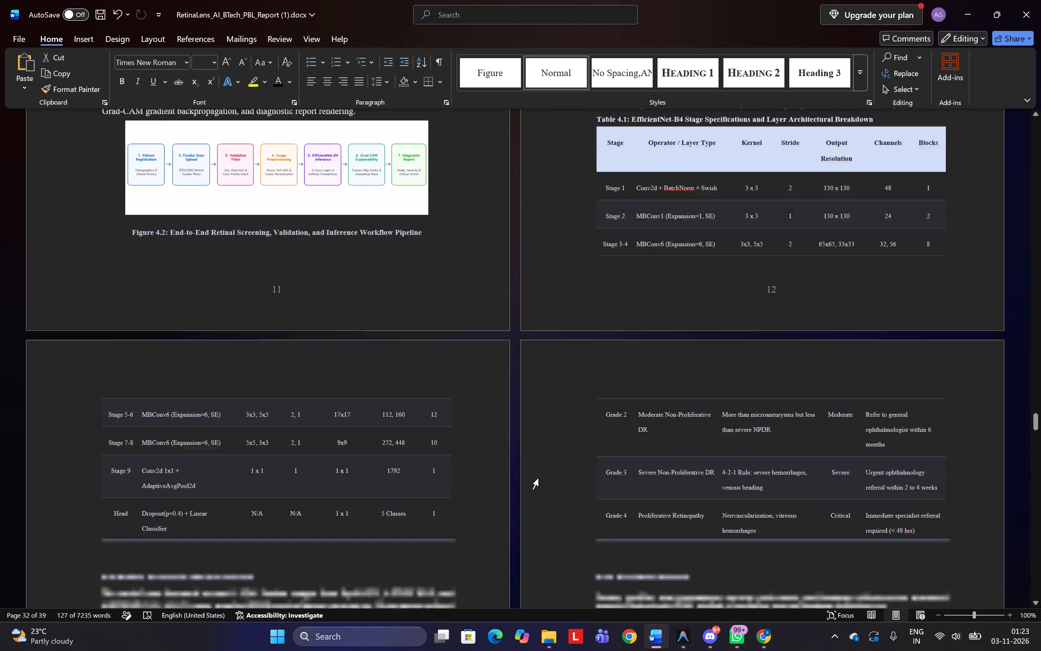
scroll(538, 478, "down", 6)
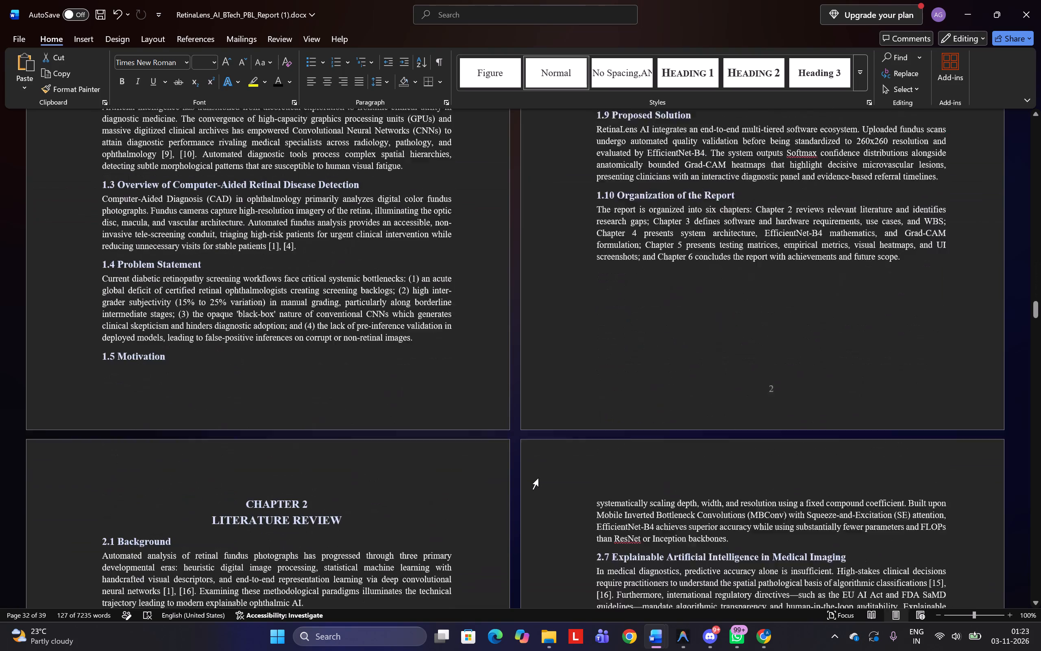
scroll(538, 478, "down", 2)
left_click(329, 417)
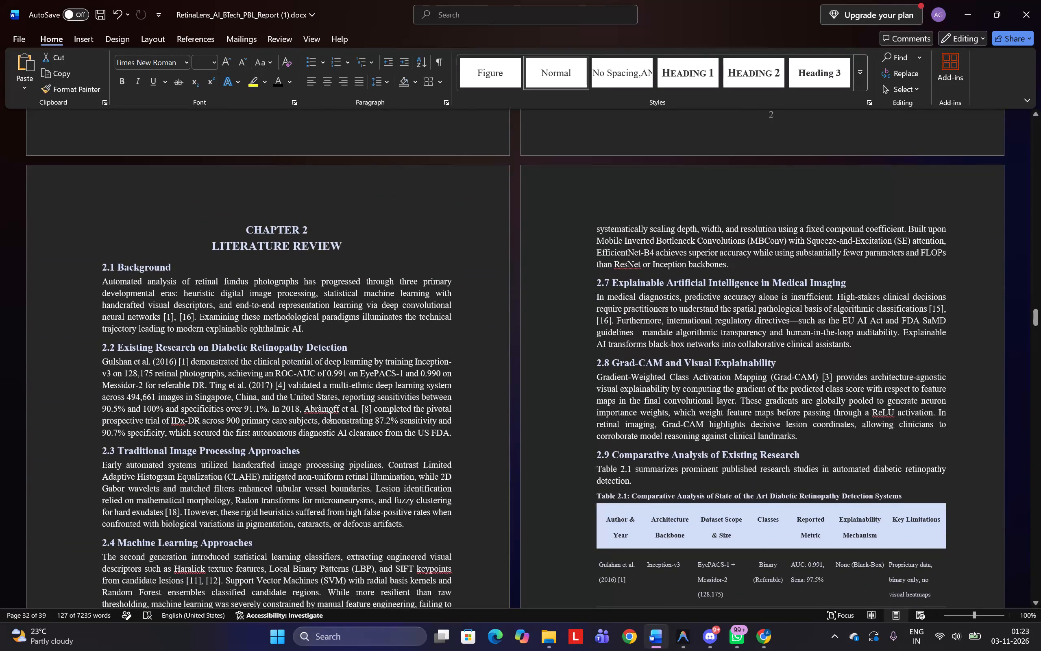
scroll(329, 417, "down", 2)
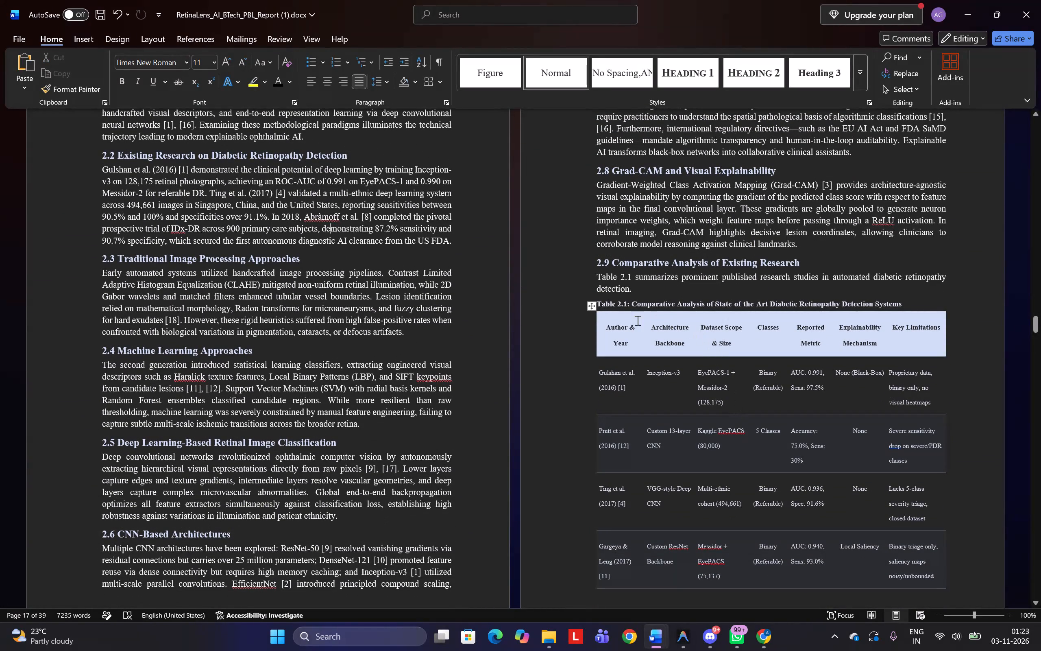
left_click(593, 309)
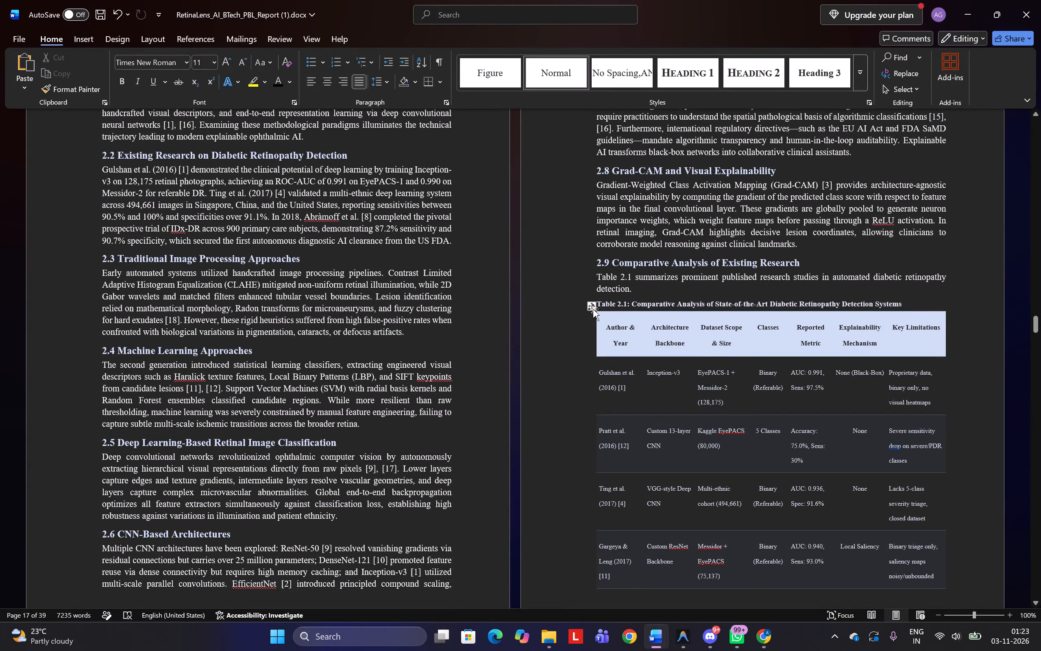
left_click(593, 309)
scroll(593, 309, "down", 1)
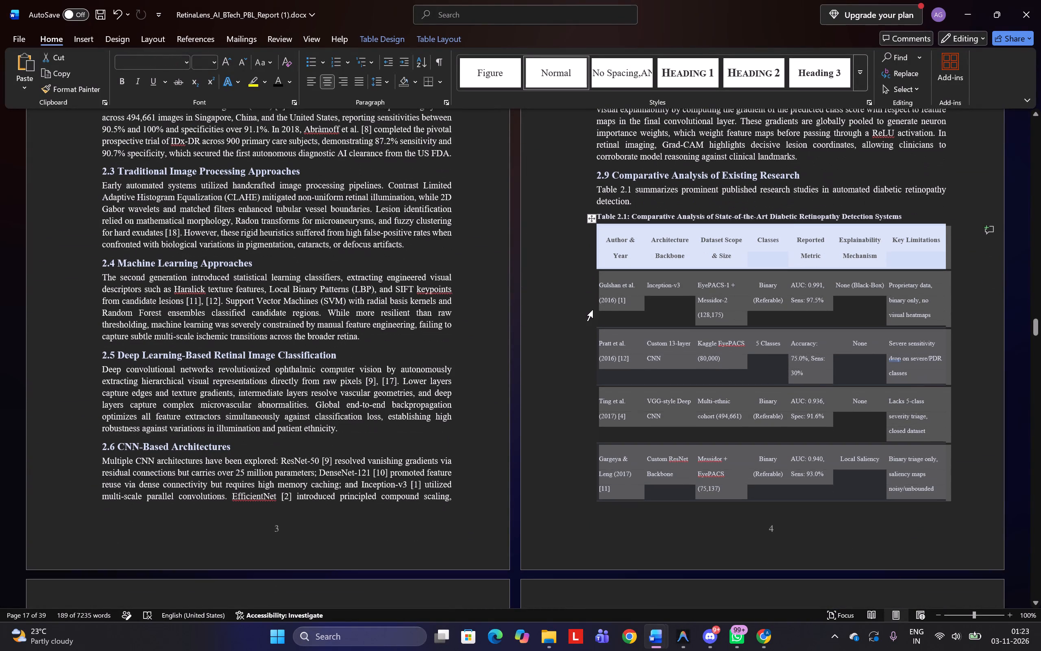
left_click(366, 374)
scroll(366, 374, "down", 1)
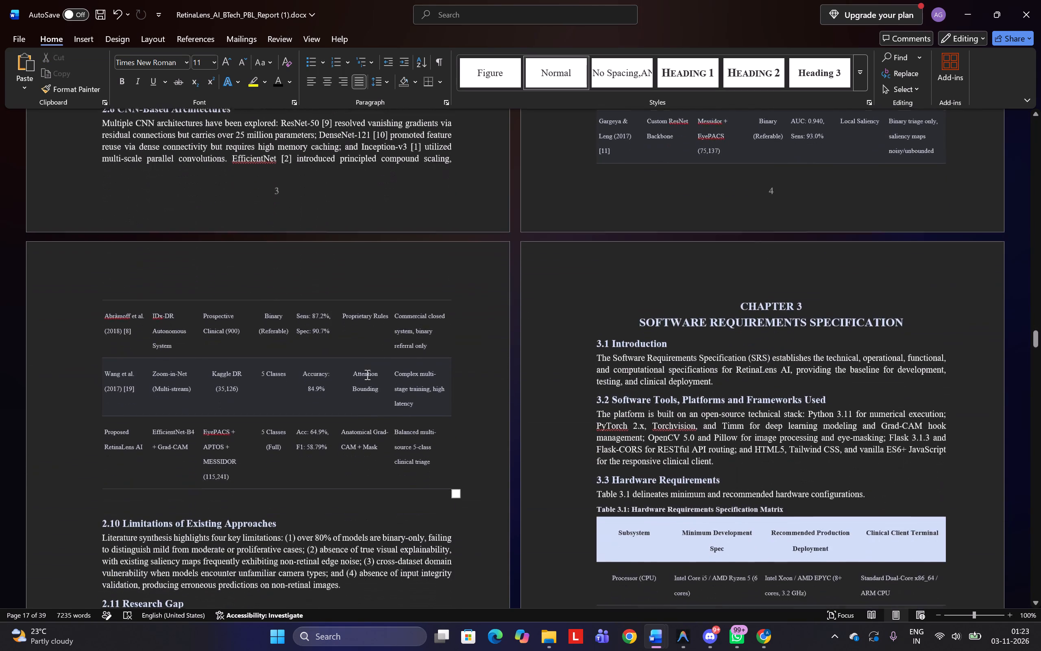
scroll(366, 374, "down", 1)
scroll(366, 374, "up", 4)
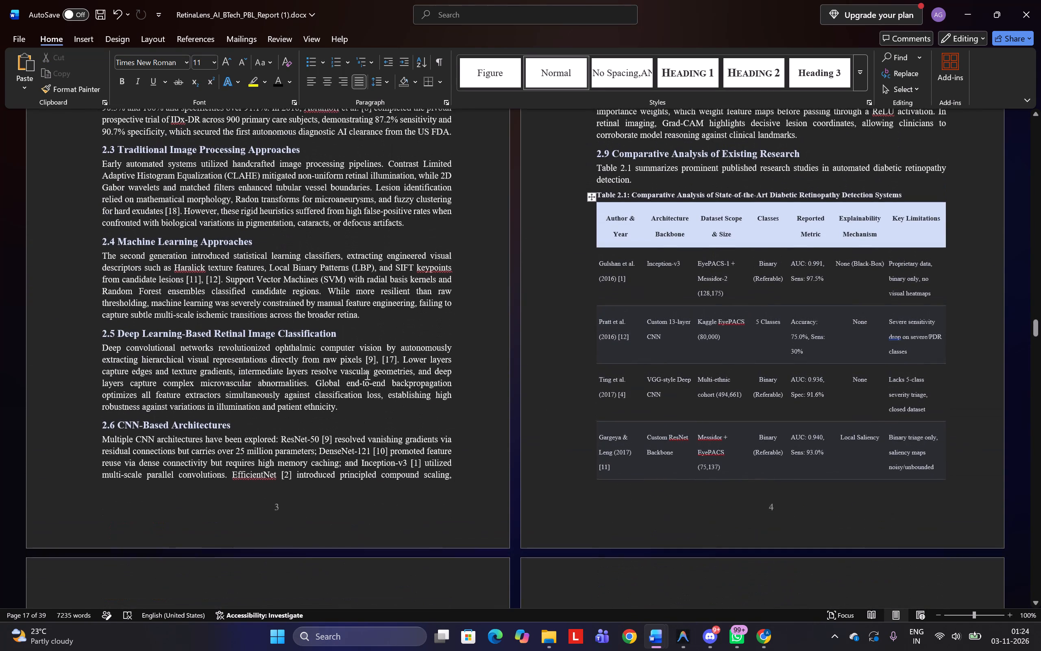
Switch to the AgroLens report and add an empty line below the 2.9 Comparative Analysis of Existing Research paragraph.
key("alt+Tab")
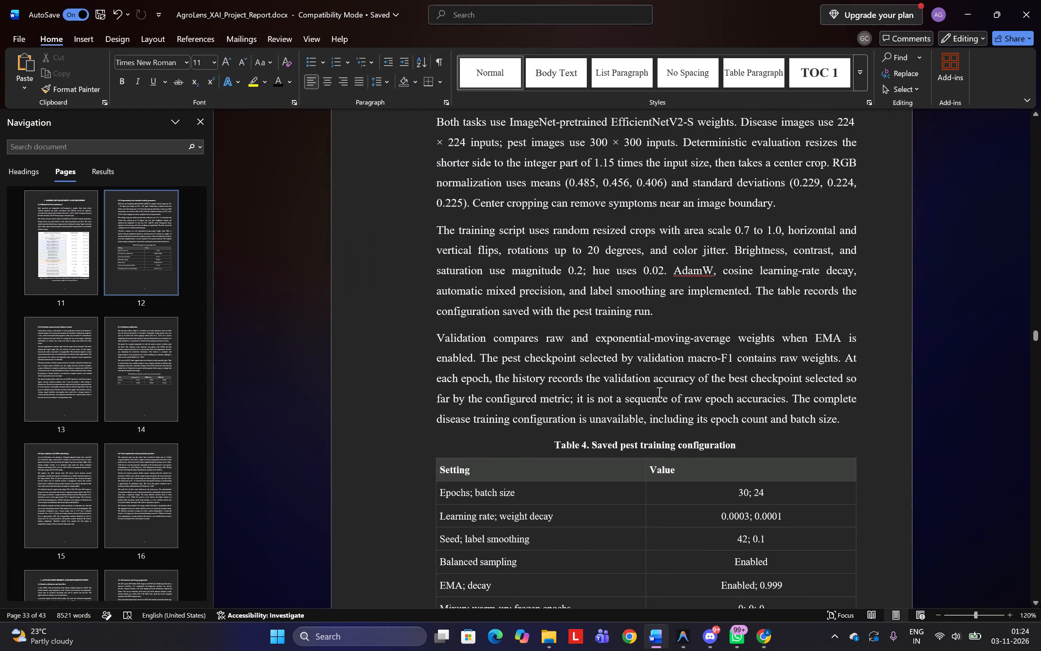
scroll(670, 411, "up", 18)
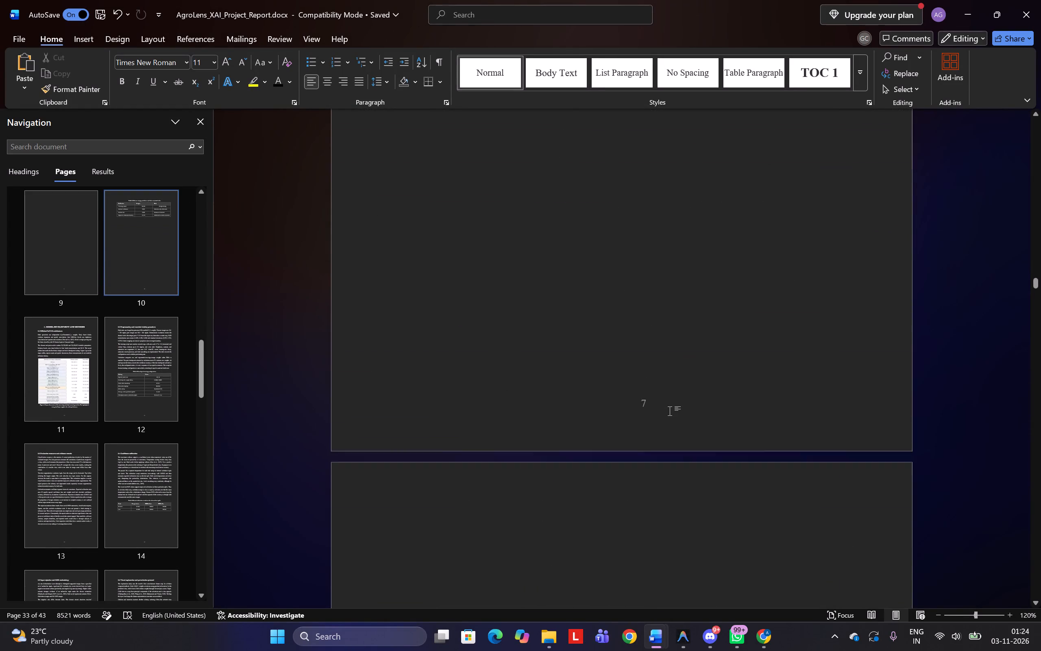
scroll(670, 411, "up", 5)
scroll(670, 411, "up", 20)
scroll(670, 411, "up", 20)
scroll(670, 411, "down", 2)
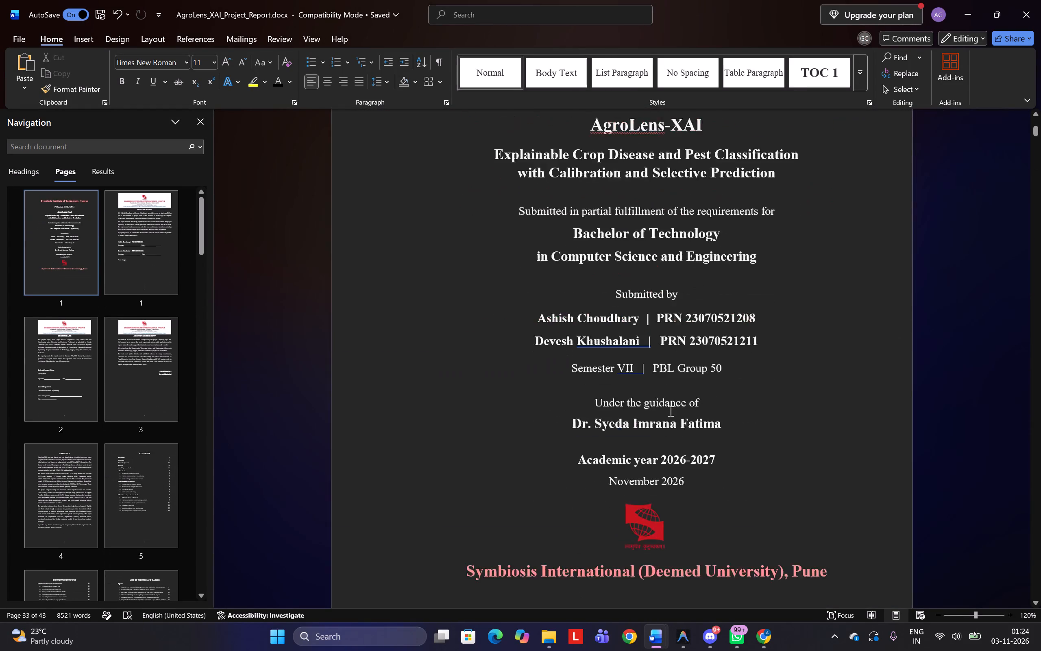
scroll(670, 411, "down", 17)
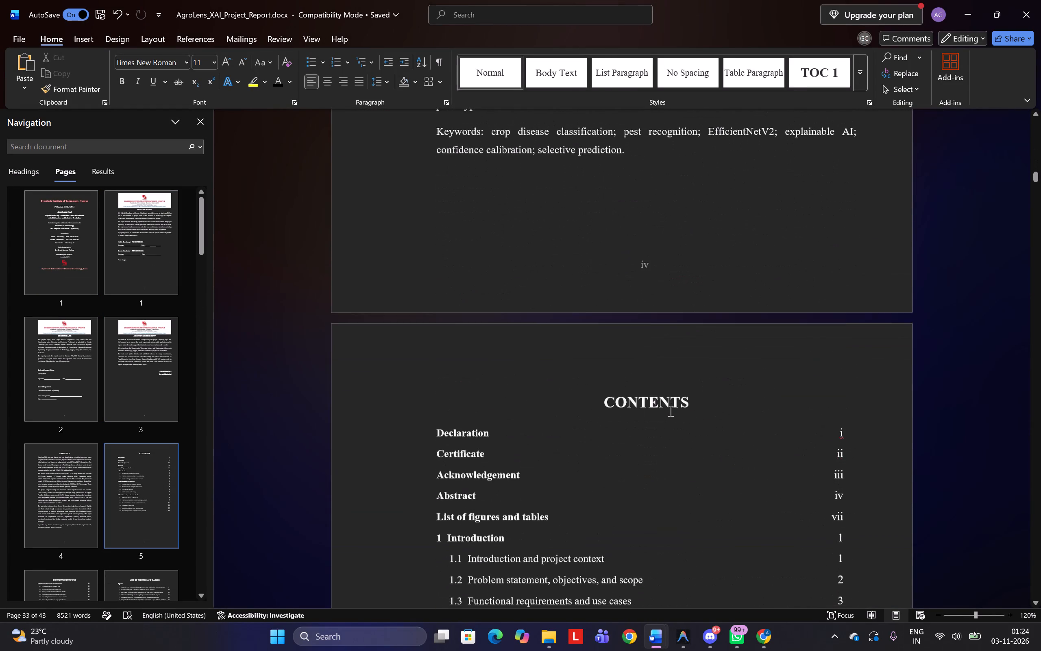
scroll(670, 411, "down", 14)
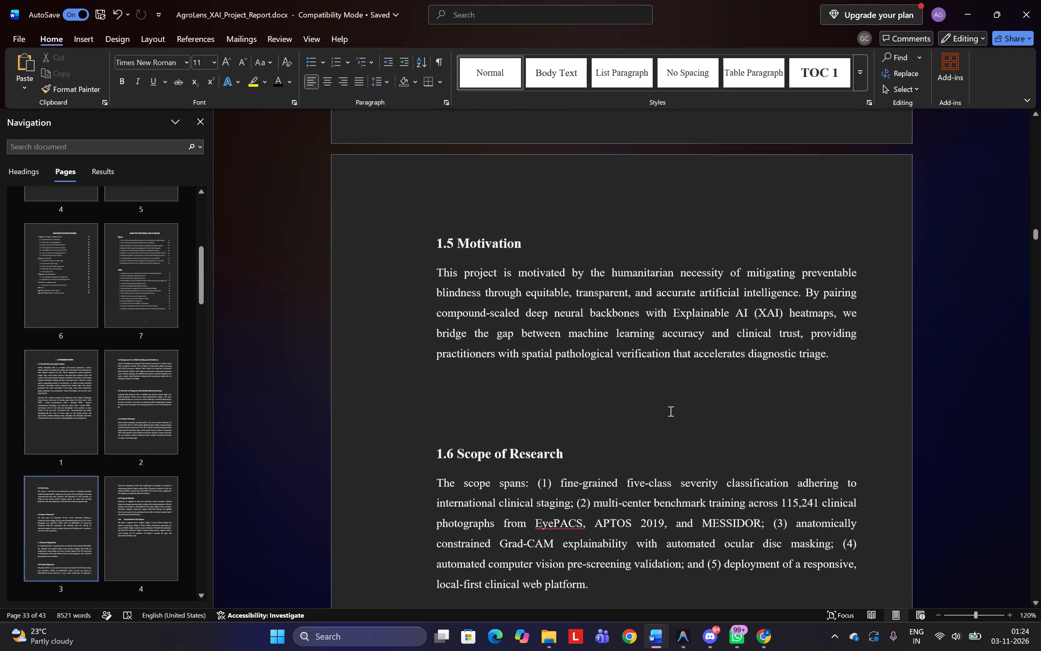
scroll(670, 411, "down", 10)
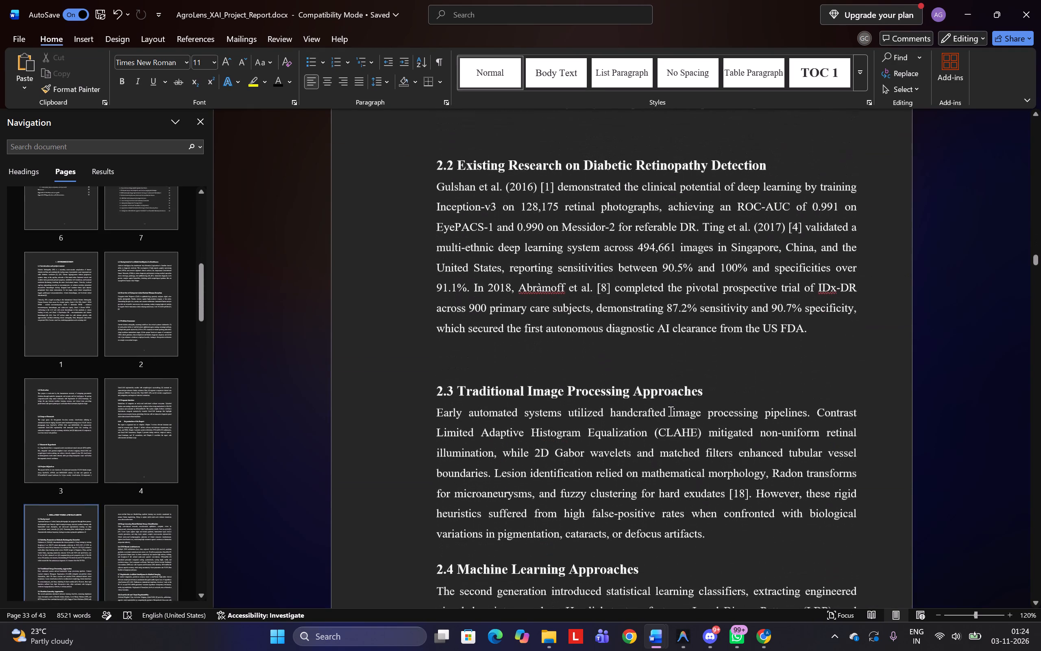
scroll(670, 411, "down", 6)
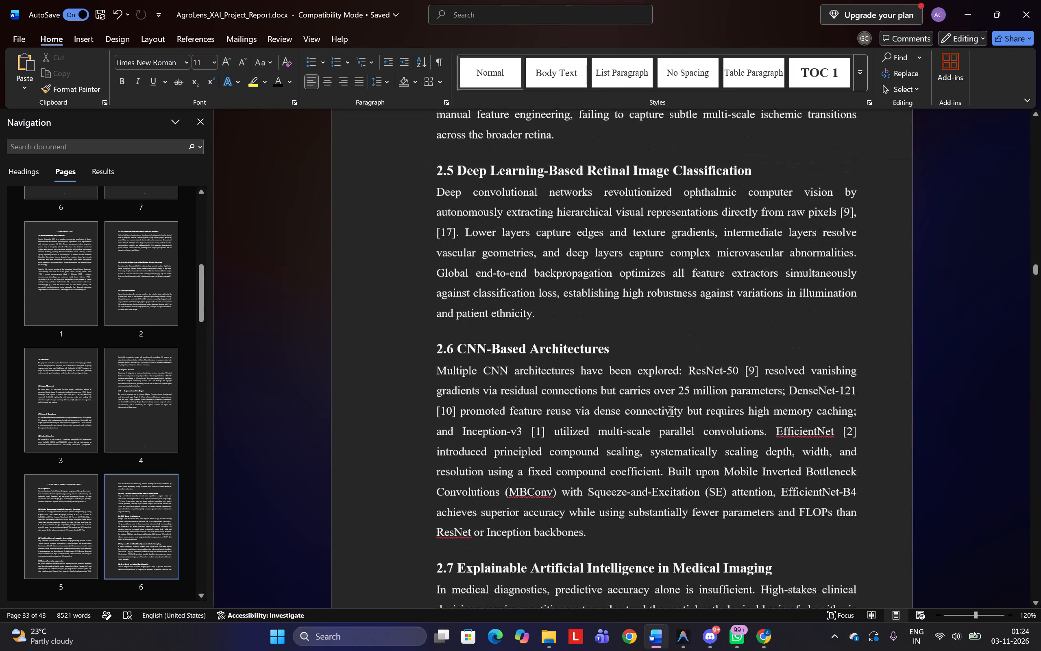
scroll(673, 396, "down", 4)
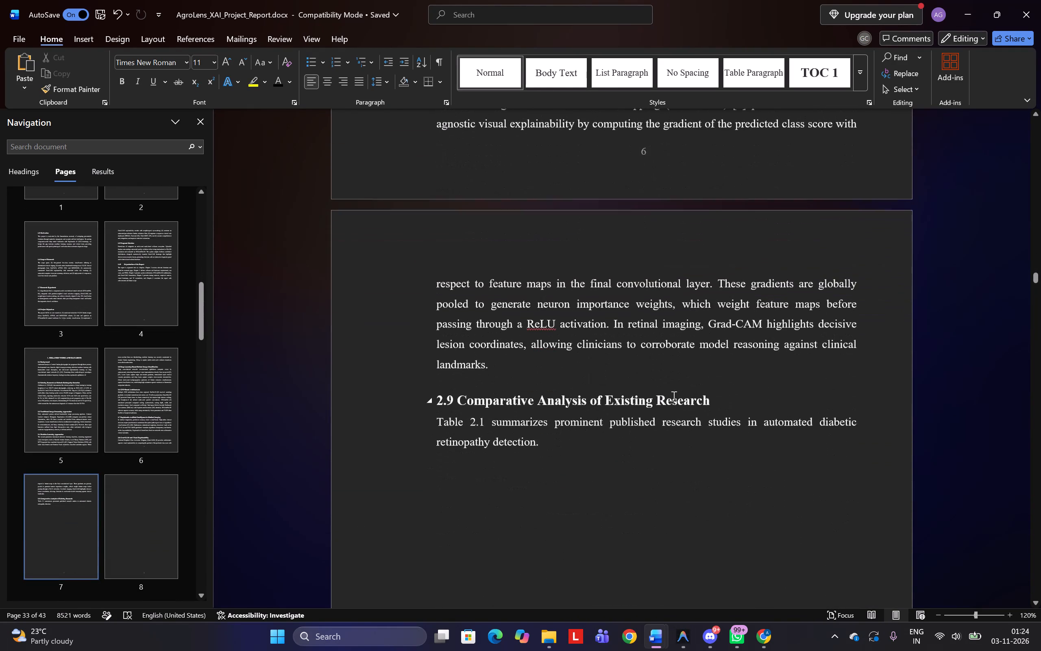
scroll(673, 396, "down", 1)
left_click(567, 426)
scroll(567, 426, "down", 3)
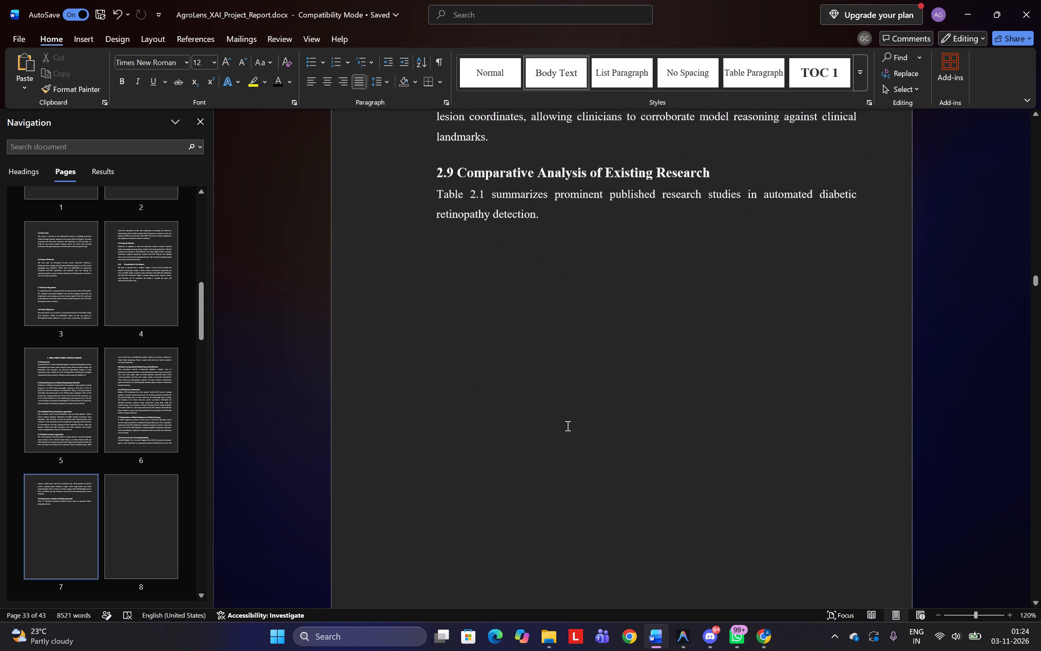
key("Return")
Copy the whole of Table 2.1 with its caption from the RetinaLens report and paste it below the AgroLens report's section 2.9 paragraph.
key("alt+Tab")
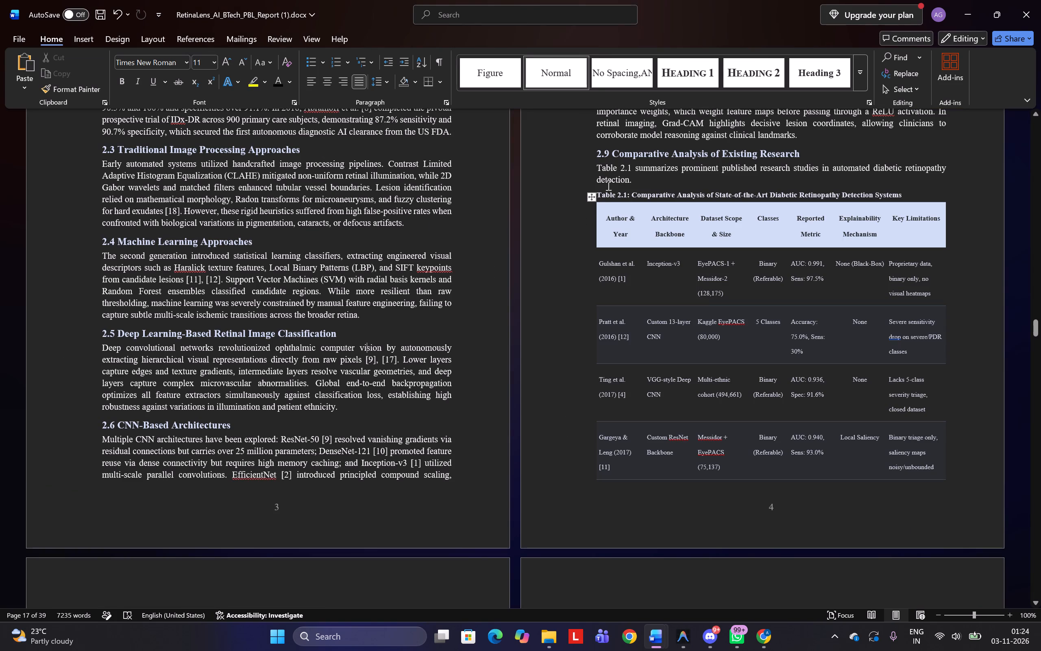
left_click_drag(596, 179, 618, 523)
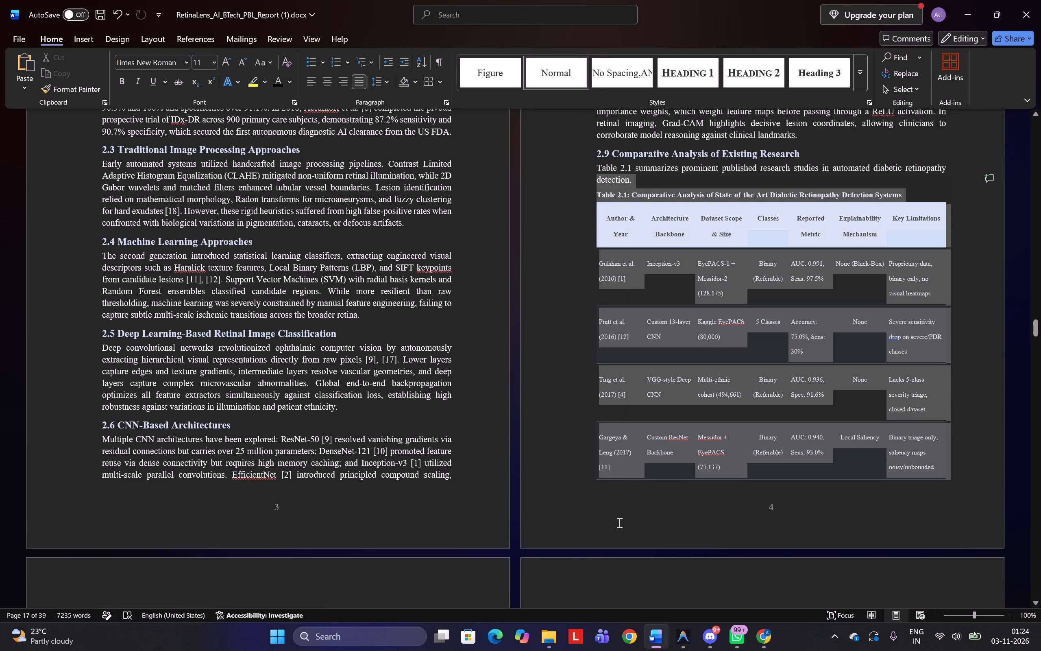
left_click_drag(618, 523, 428, 221)
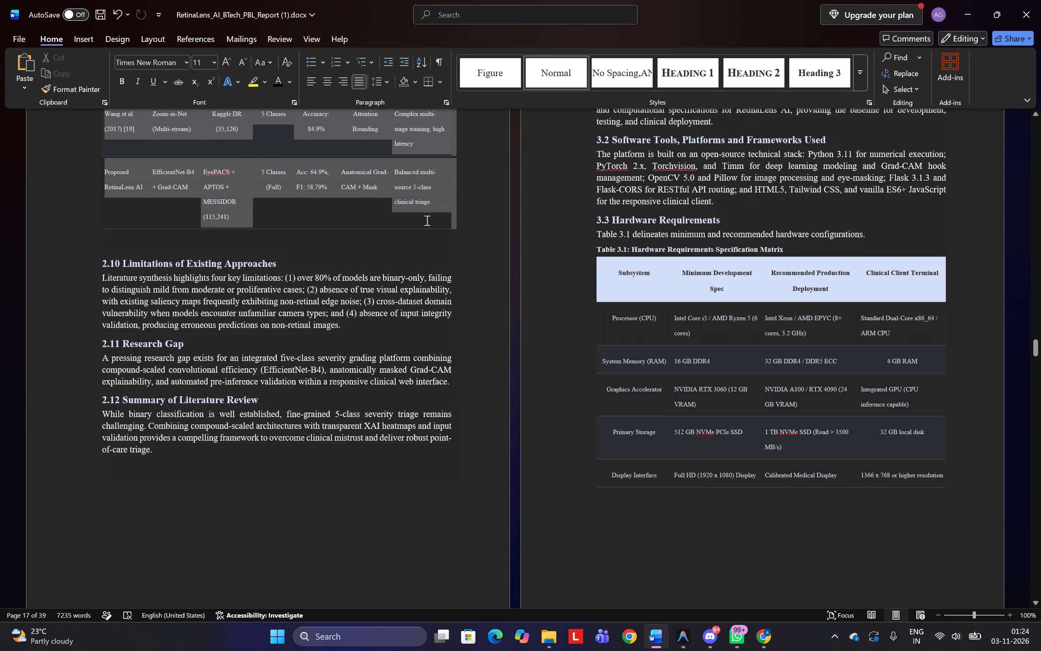
left_click_drag(428, 221, 450, 219)
key("ctrl+c")
key("alt+Tab")
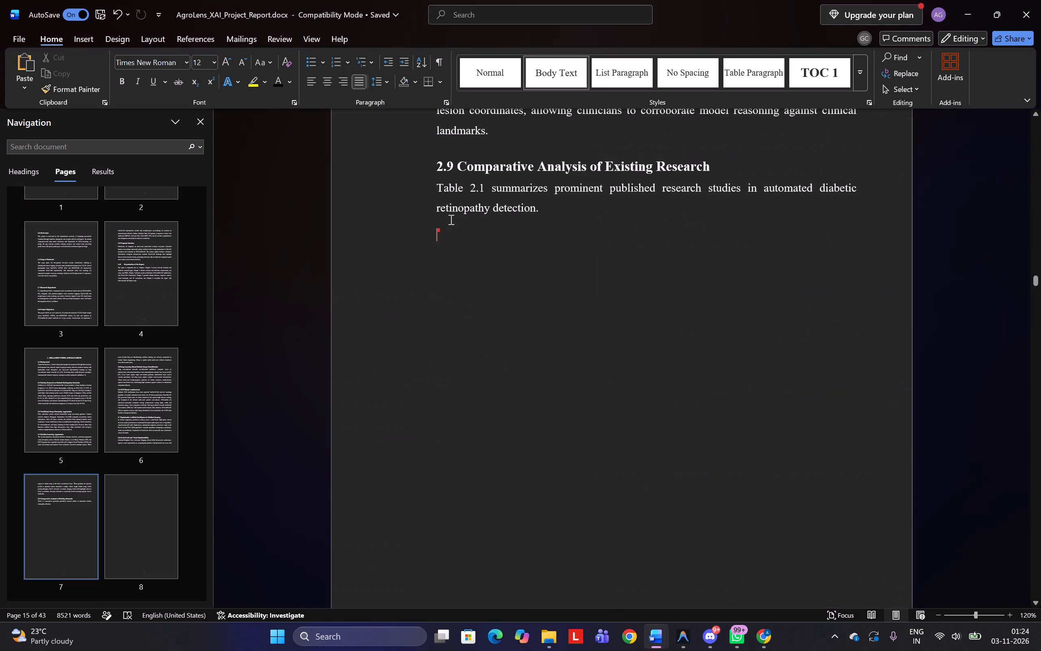
key("ctrl+v")
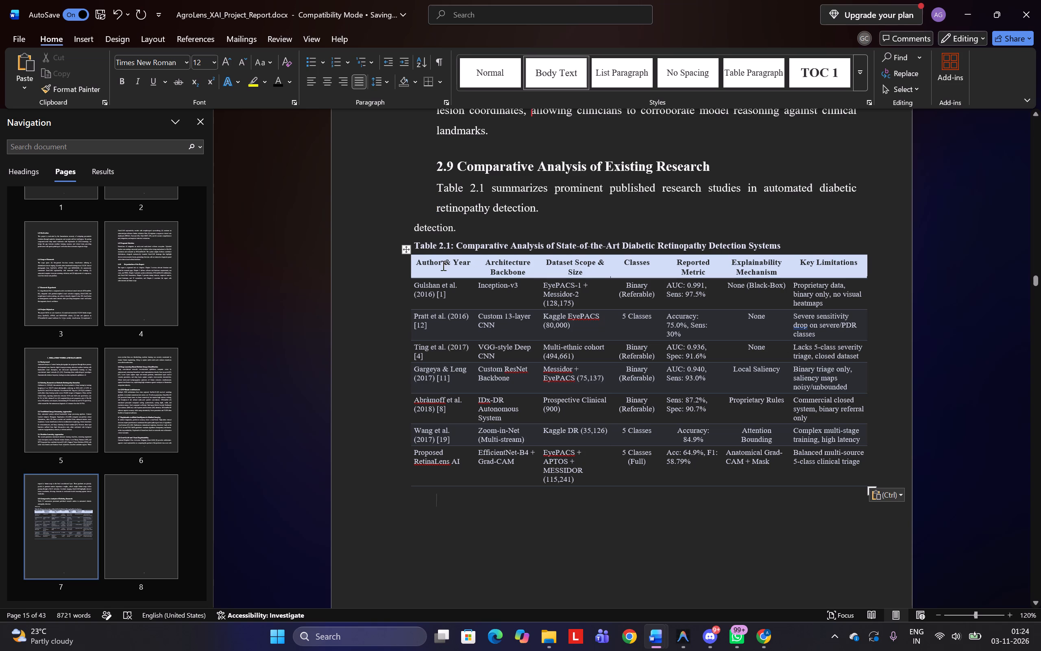
Format the pasted Table 2.1 with all borders, no cell shading and the automatic font colour.
left_click(406, 252)
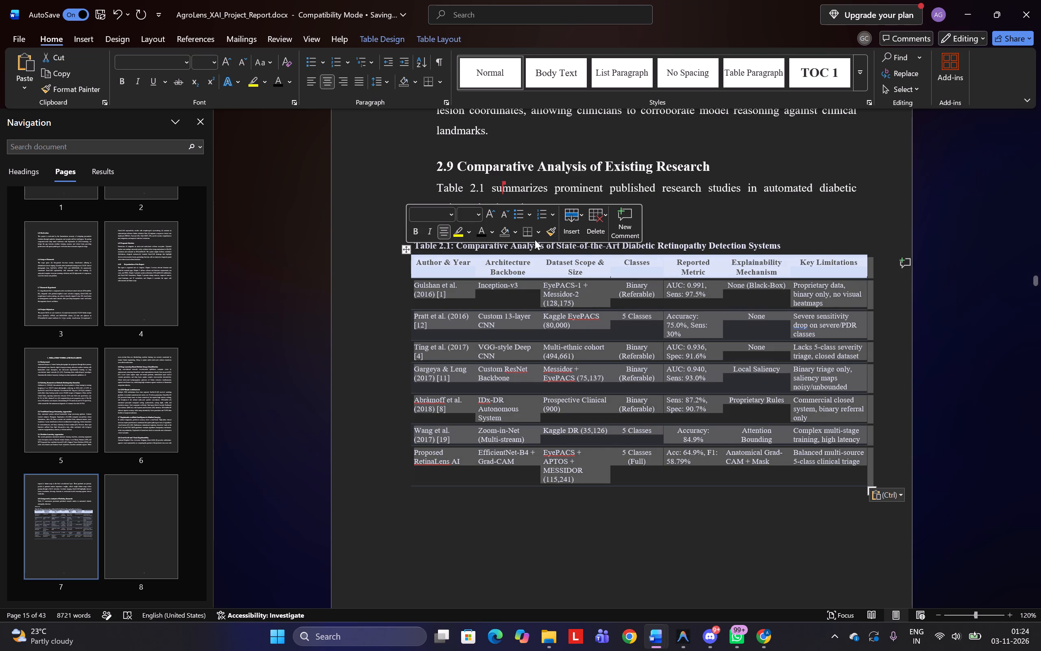
left_click(539, 232)
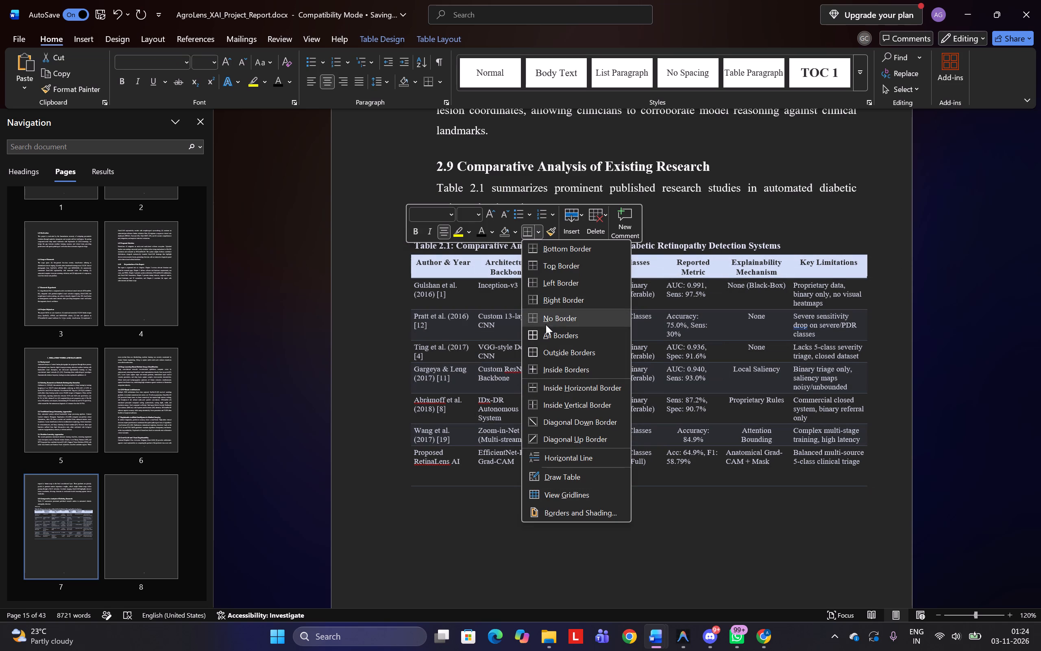
left_click(548, 335)
left_click(502, 229)
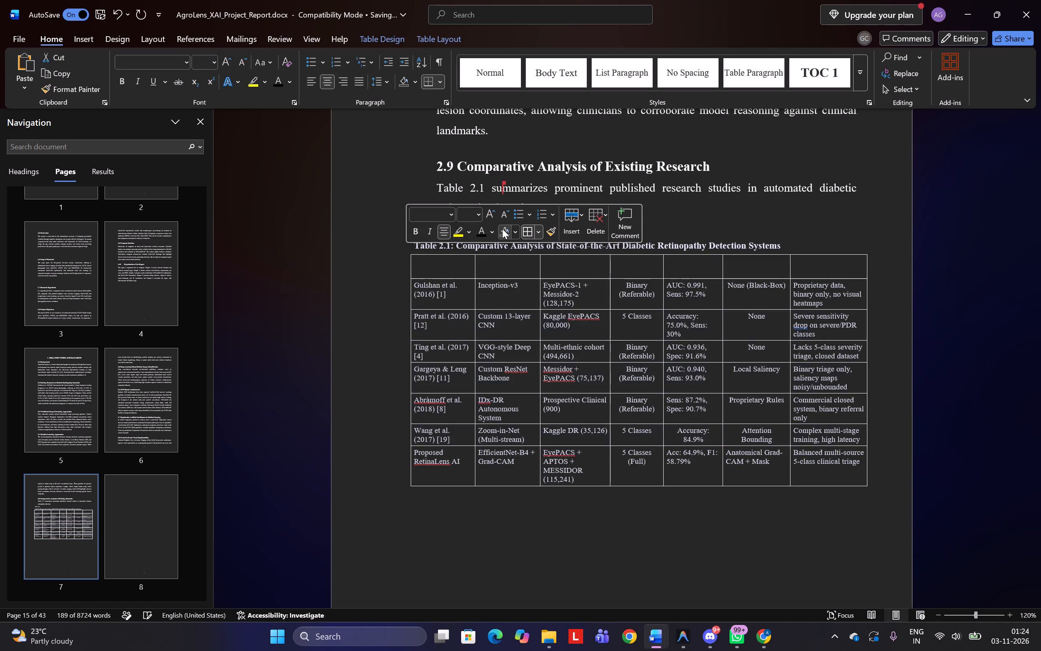
left_click(479, 228)
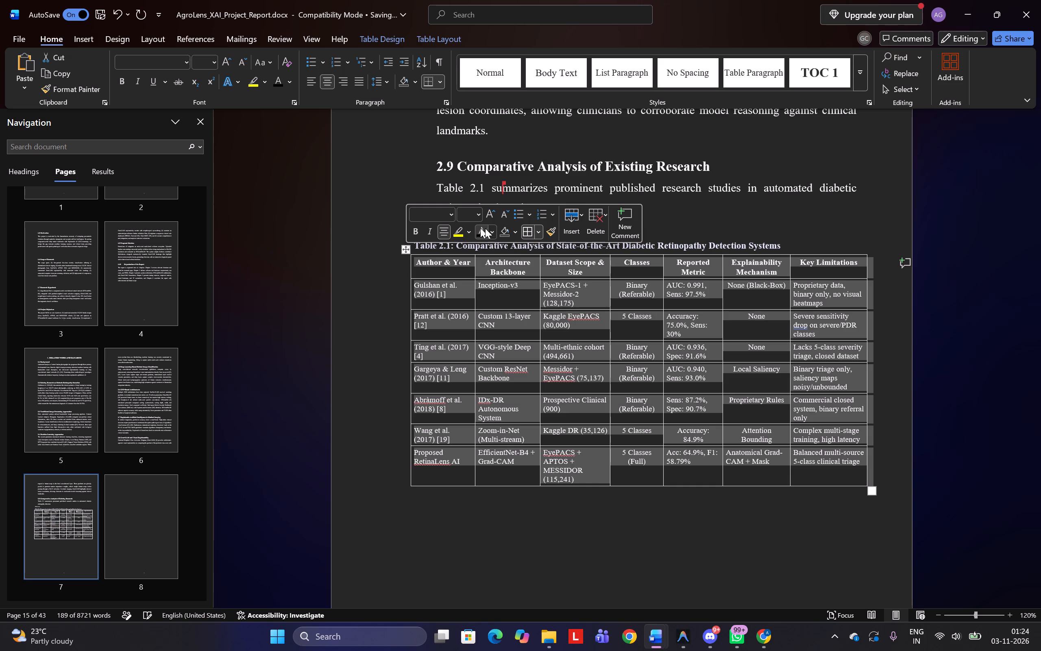
left_click(698, 227)
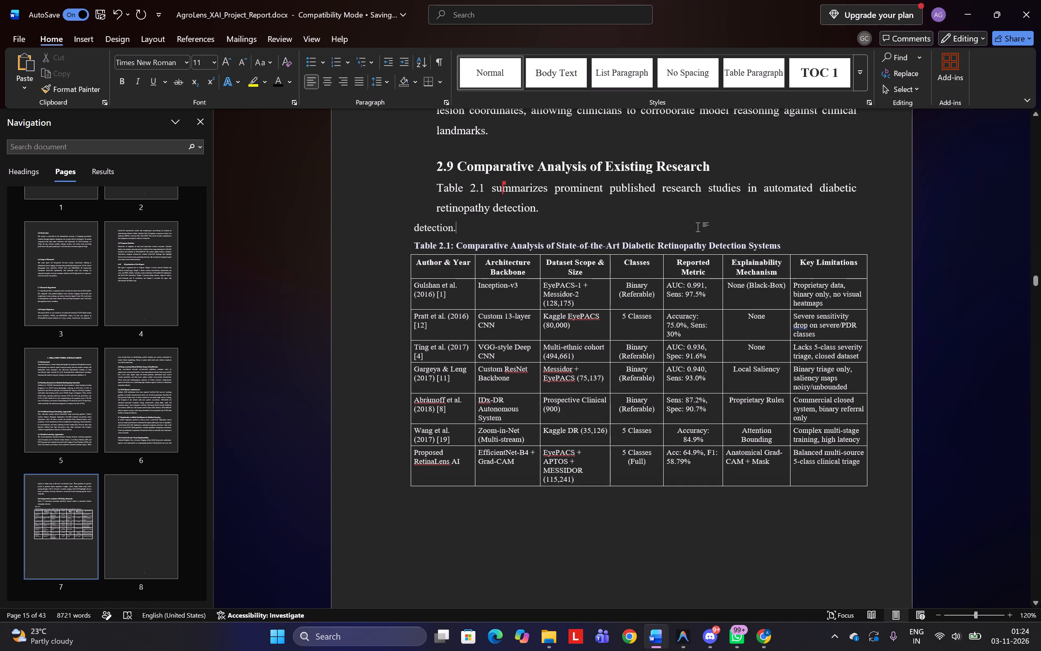
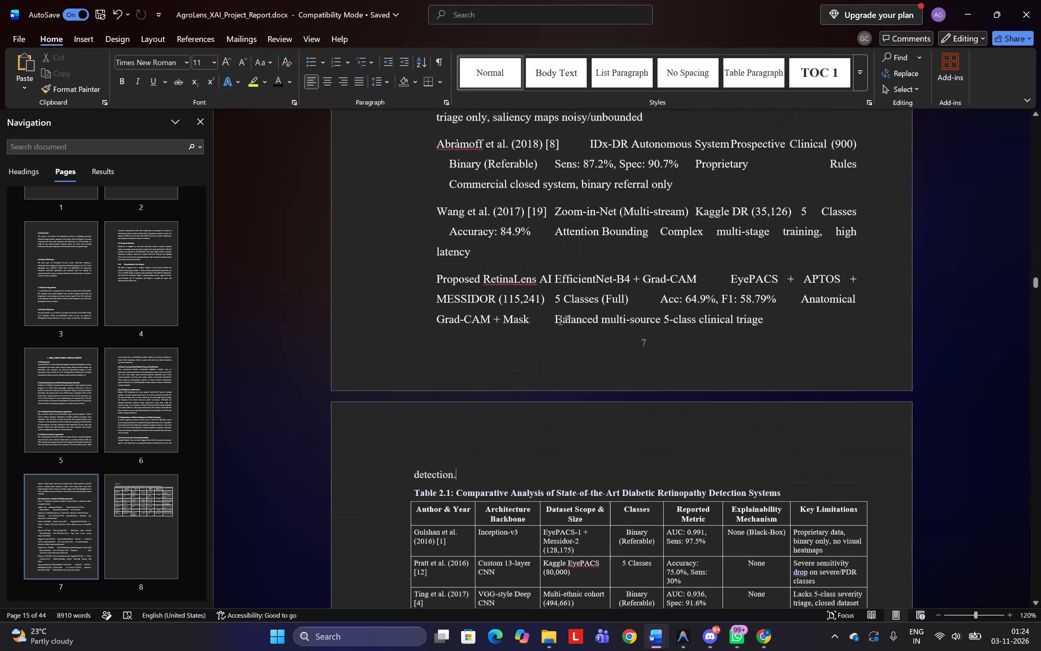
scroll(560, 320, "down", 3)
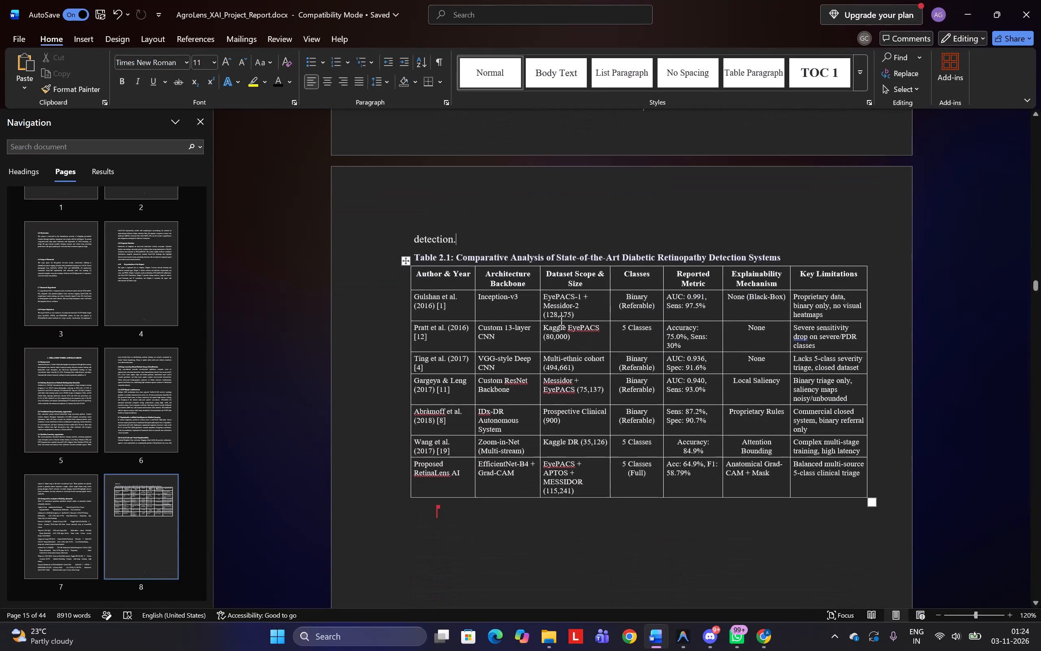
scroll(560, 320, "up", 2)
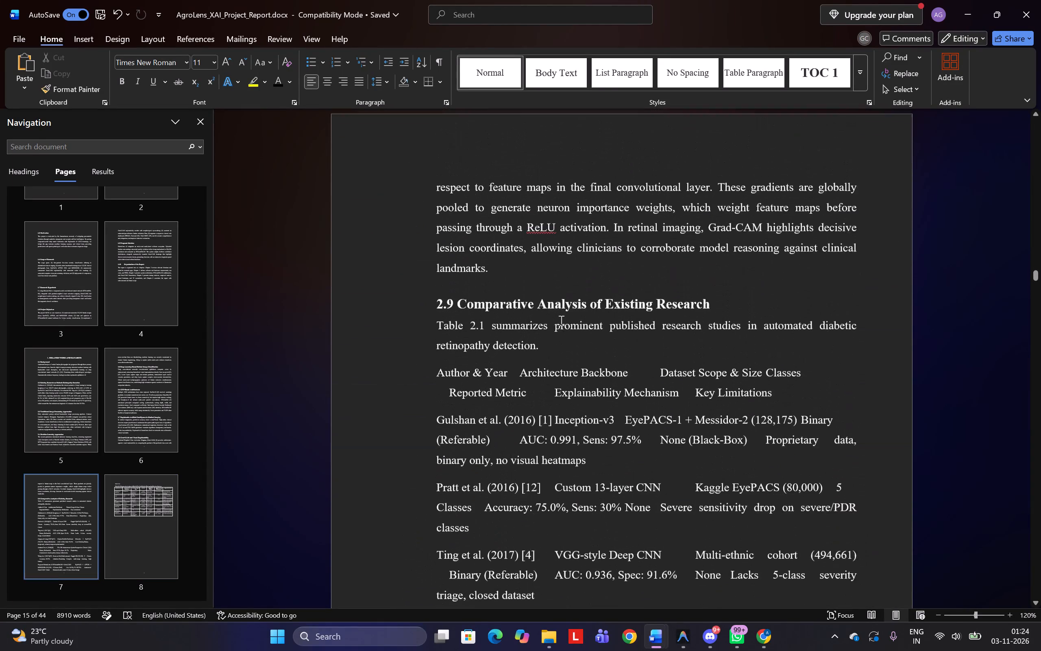
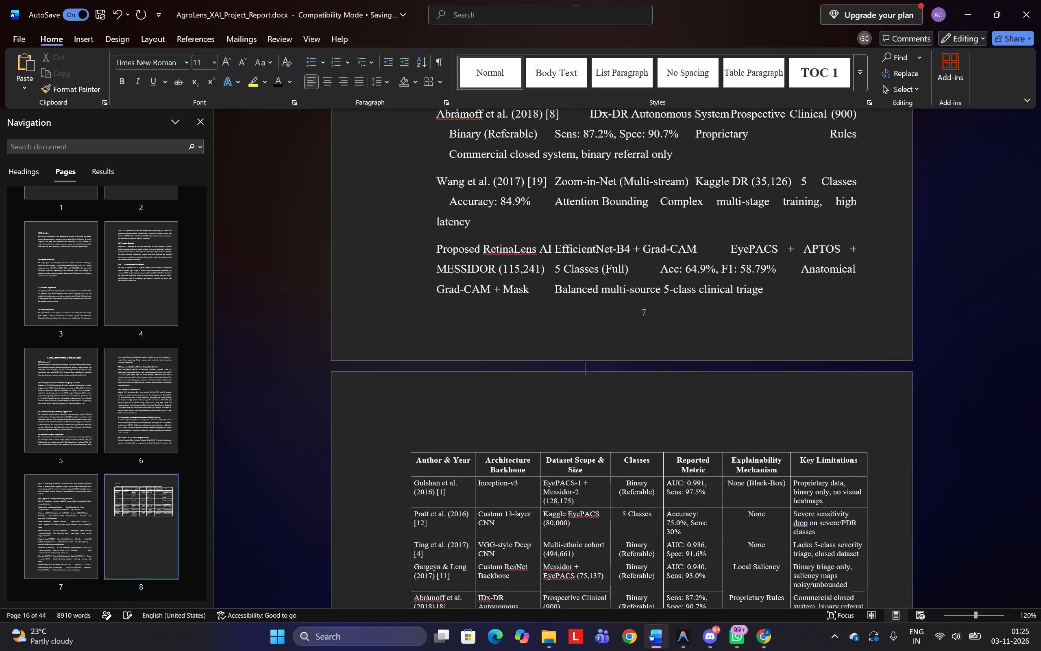
Delete the plain-text duplicate of Table 2.1 in section 2.9, from the "Author & Year" line through the "Proposed RetinaLens AI" entry.
scroll(560, 320, "up", 2)
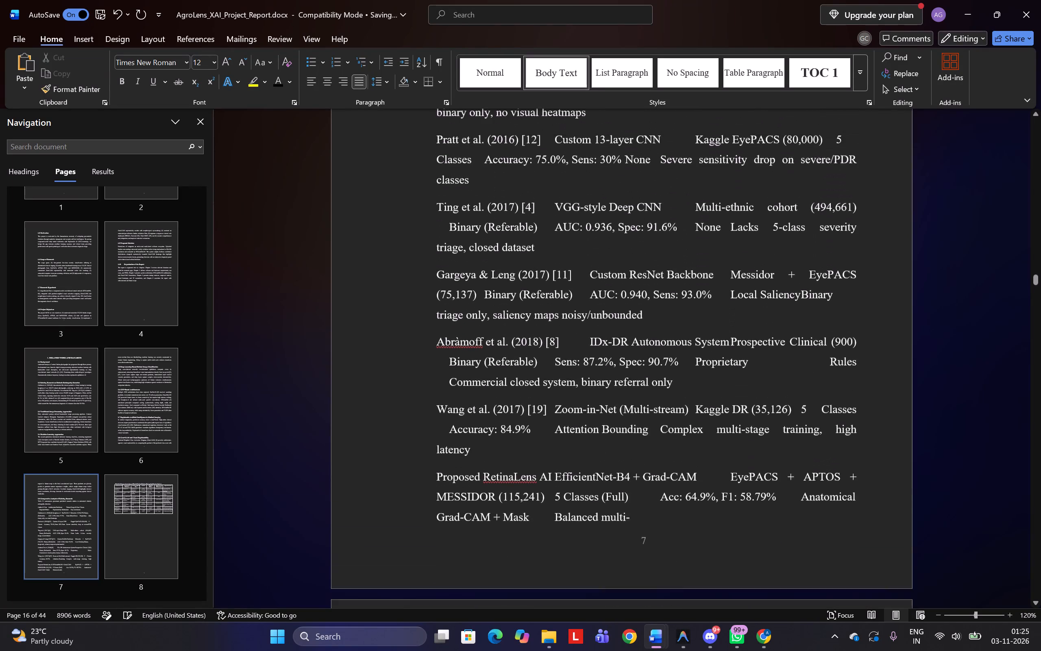
scroll(560, 320, "up", 1)
left_click_drag(638, 558, 634, 549)
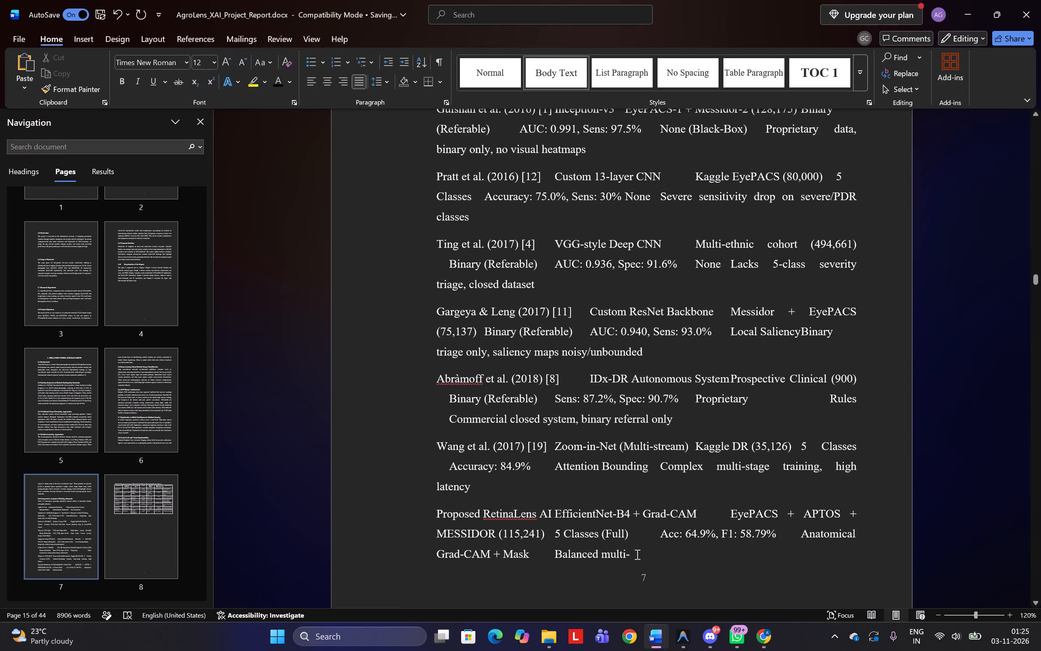
left_click_drag(634, 549, 454, 189)
key("BackSpace")
scroll(454, 189, "up", 2)
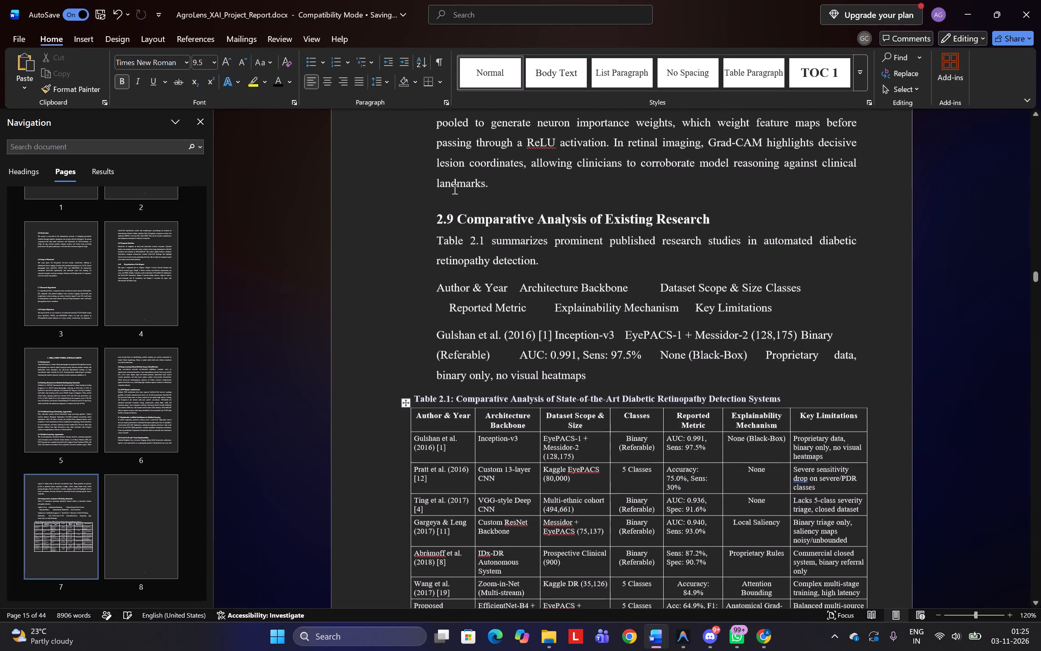
left_click_drag(595, 376, 486, 296)
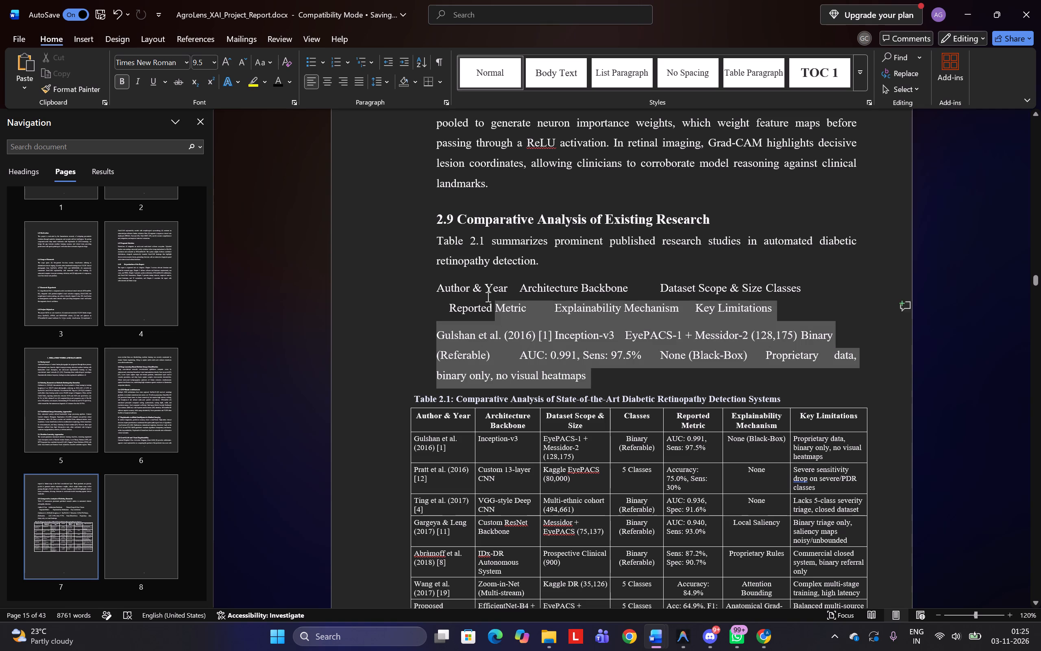
left_click_drag(486, 296, 449, 278)
key("BackSpace")
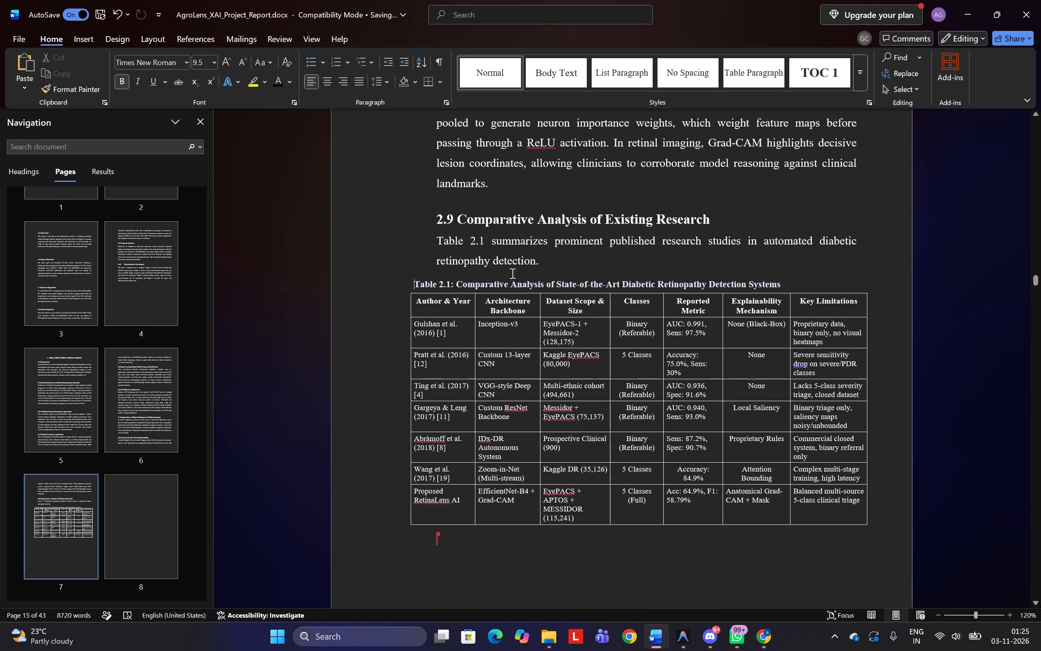
Delete the introductory sentence "Table 2.1 summarizes prominent published research studies" beneath the section 2.9 heading.
left_click_drag(543, 260, 446, 242)
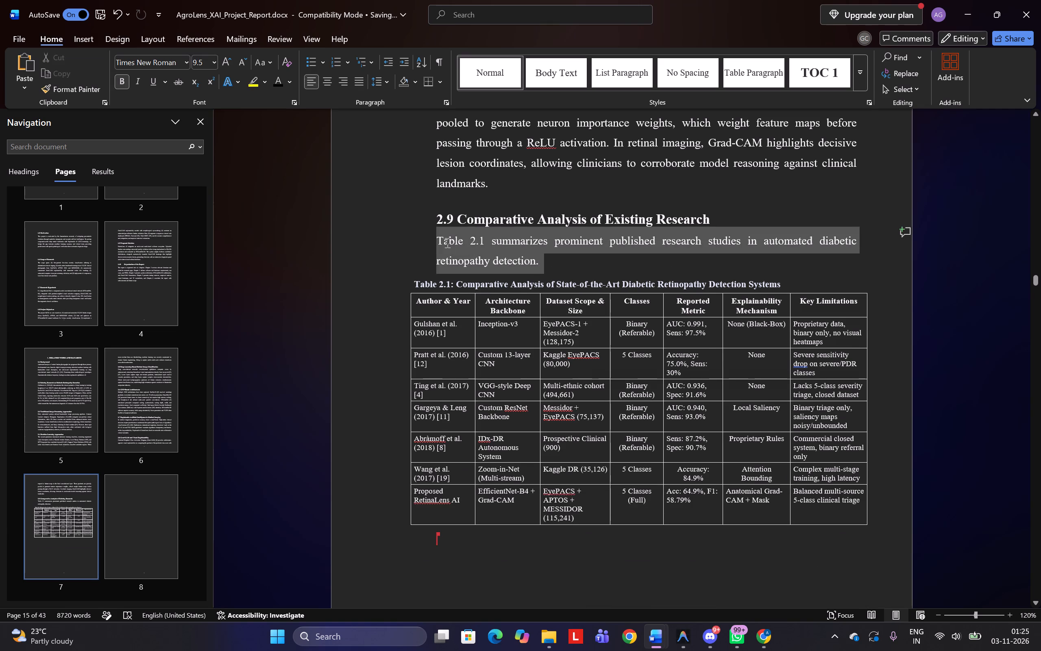
left_click_drag(446, 242, 445, 242)
key("BackSpace")
Apply the current font colour to the whole Table 2.1 caption above the comparison table.
triple_click(441, 238)
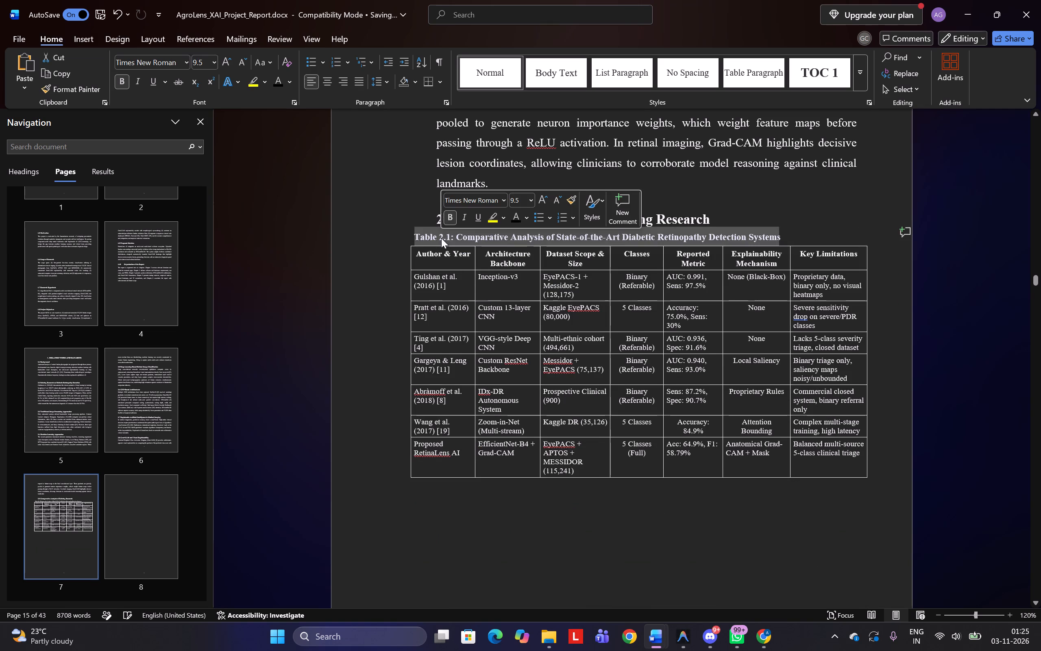
left_click(514, 219)
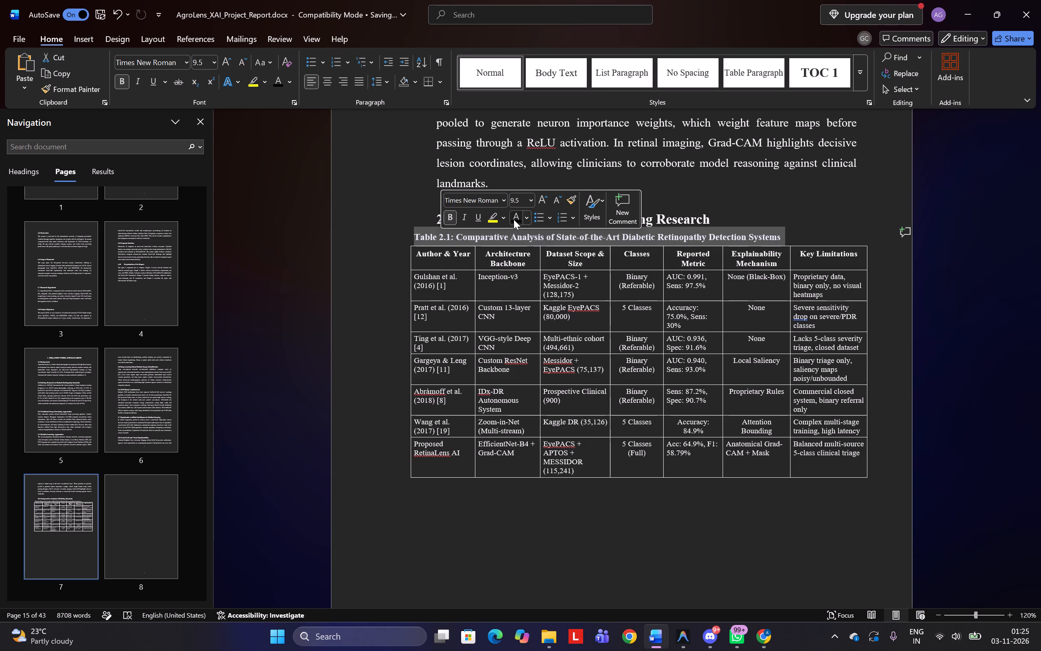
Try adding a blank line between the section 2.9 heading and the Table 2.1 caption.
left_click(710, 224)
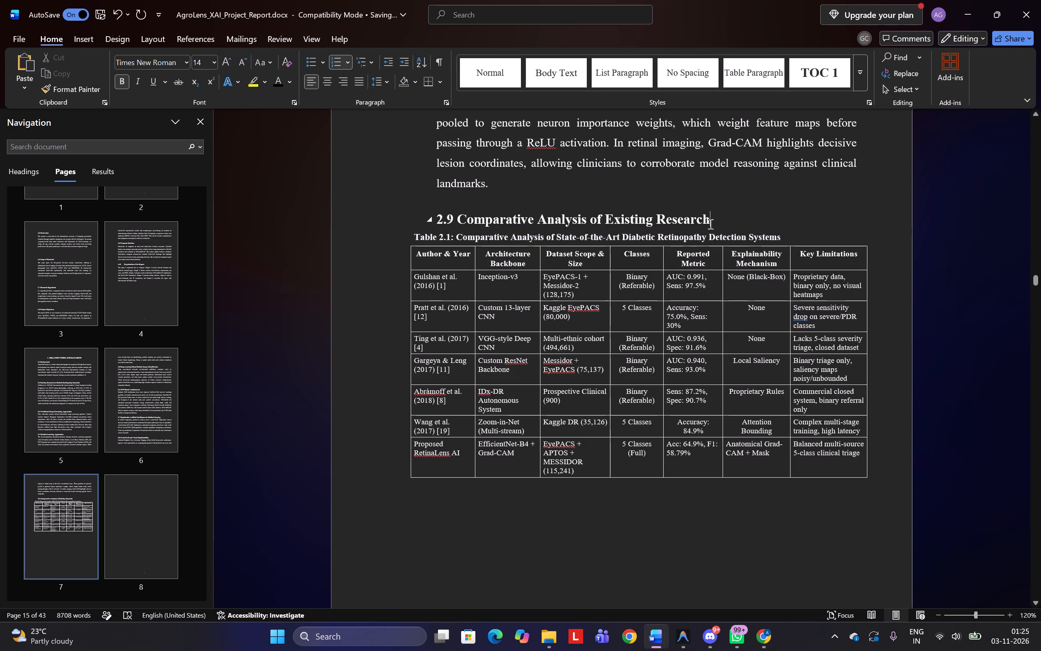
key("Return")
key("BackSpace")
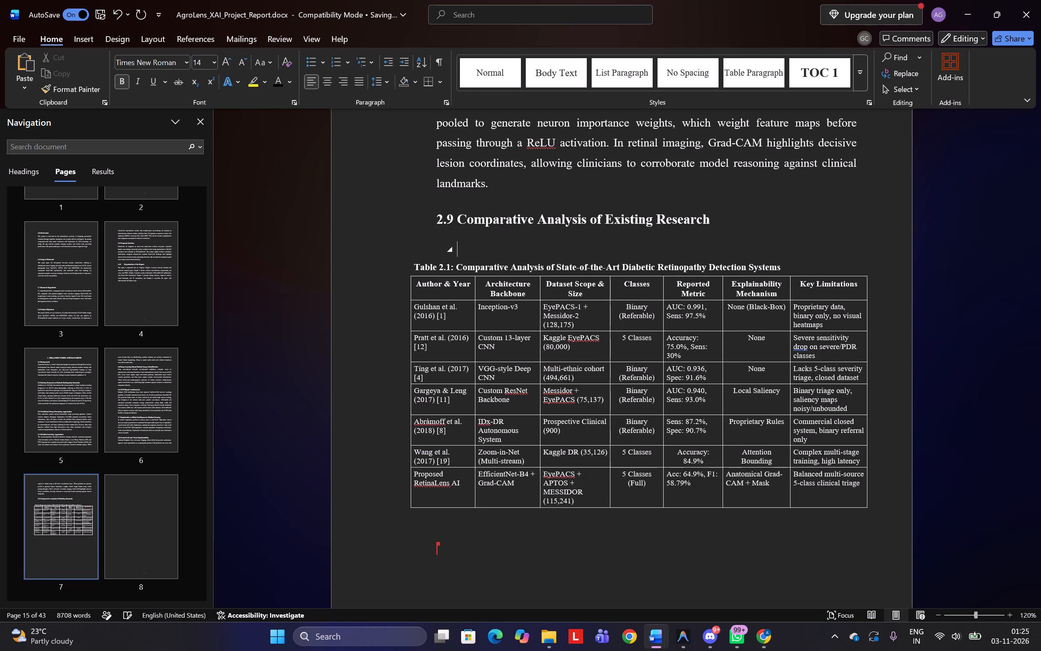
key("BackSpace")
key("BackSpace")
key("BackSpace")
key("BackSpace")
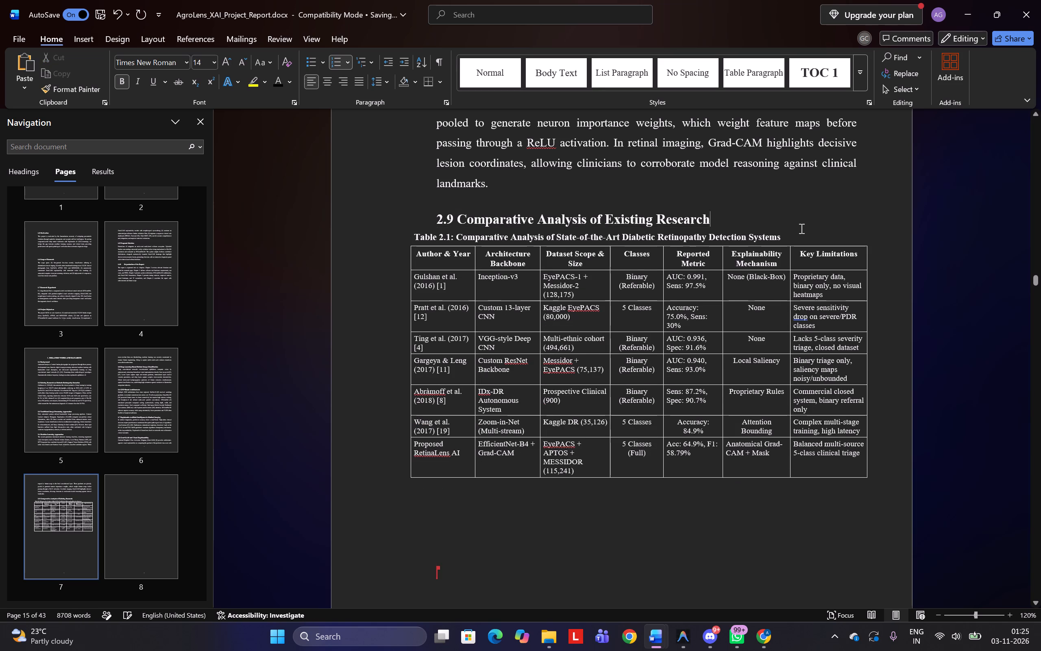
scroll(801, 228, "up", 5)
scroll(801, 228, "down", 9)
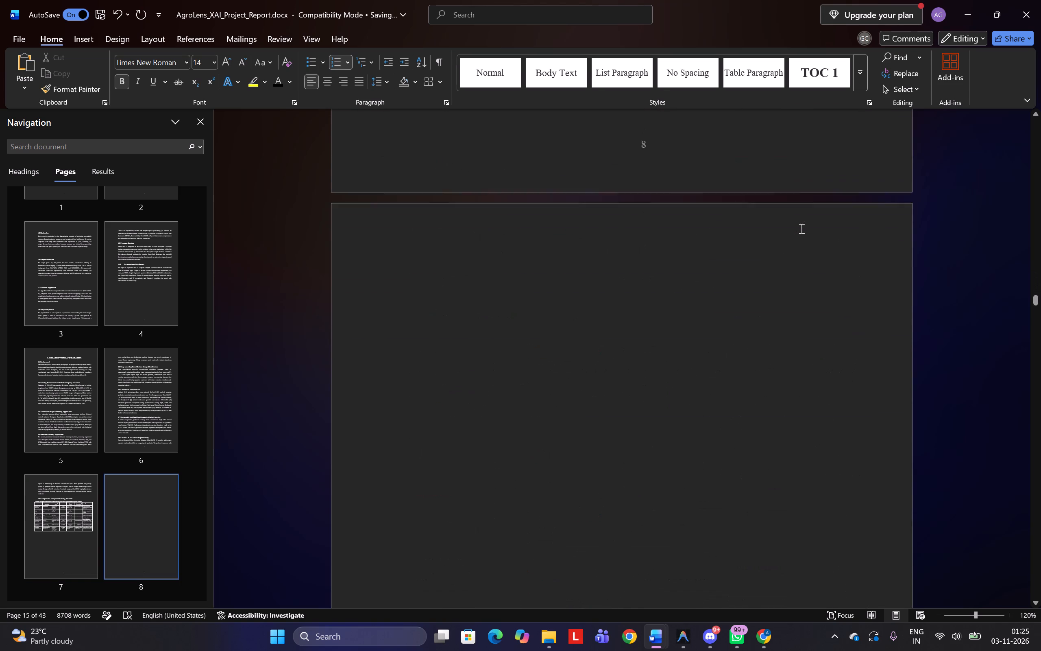
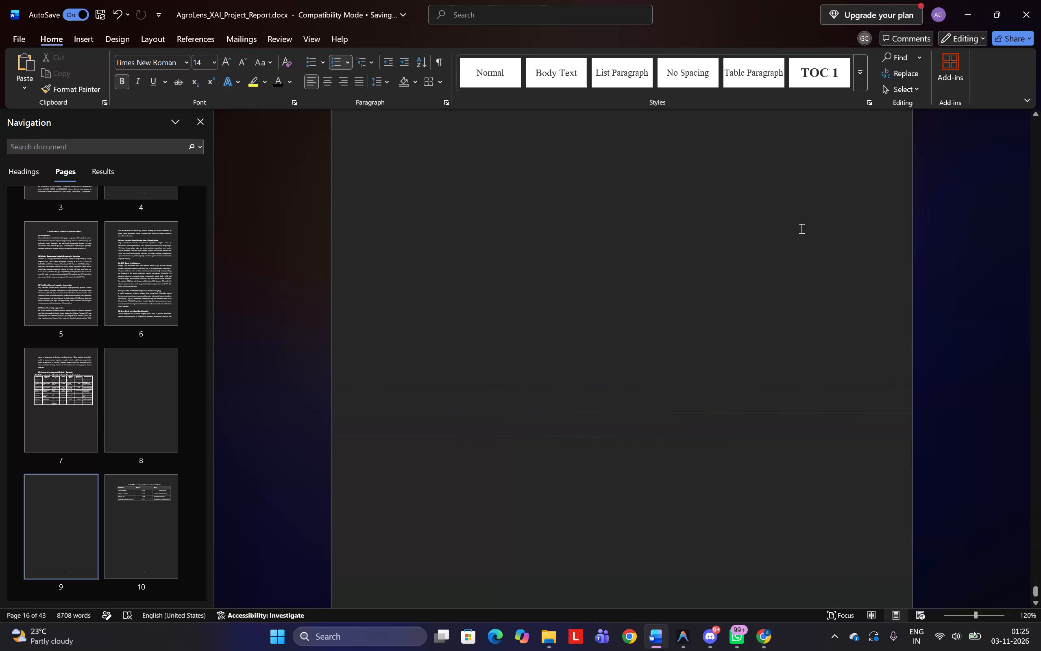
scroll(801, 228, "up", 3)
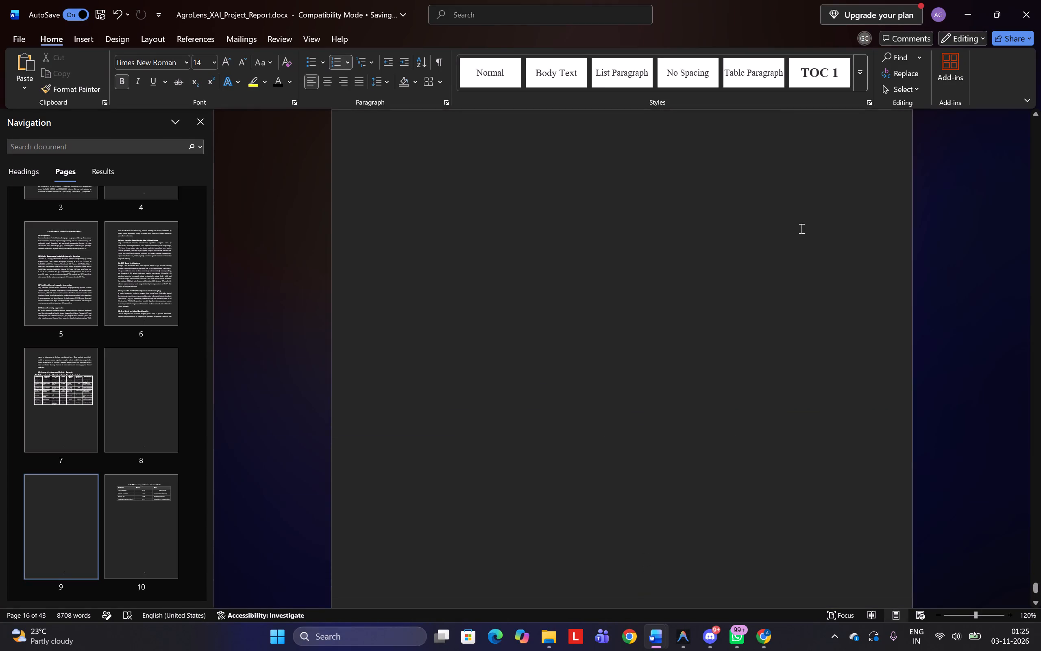
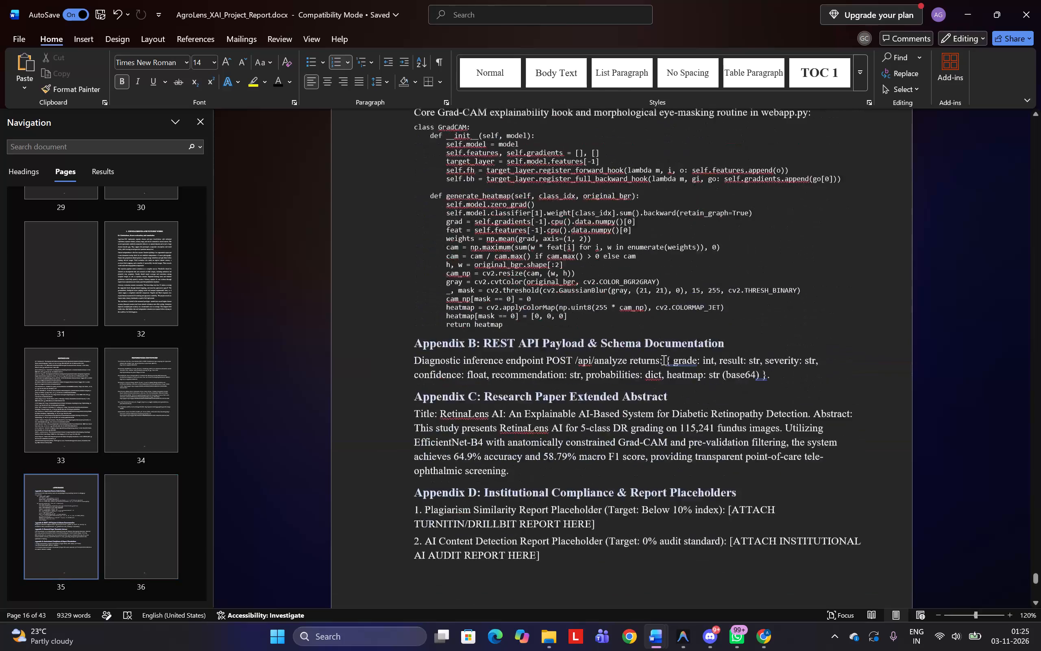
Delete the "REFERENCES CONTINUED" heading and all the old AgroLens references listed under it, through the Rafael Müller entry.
scroll(663, 360, "up", 2)
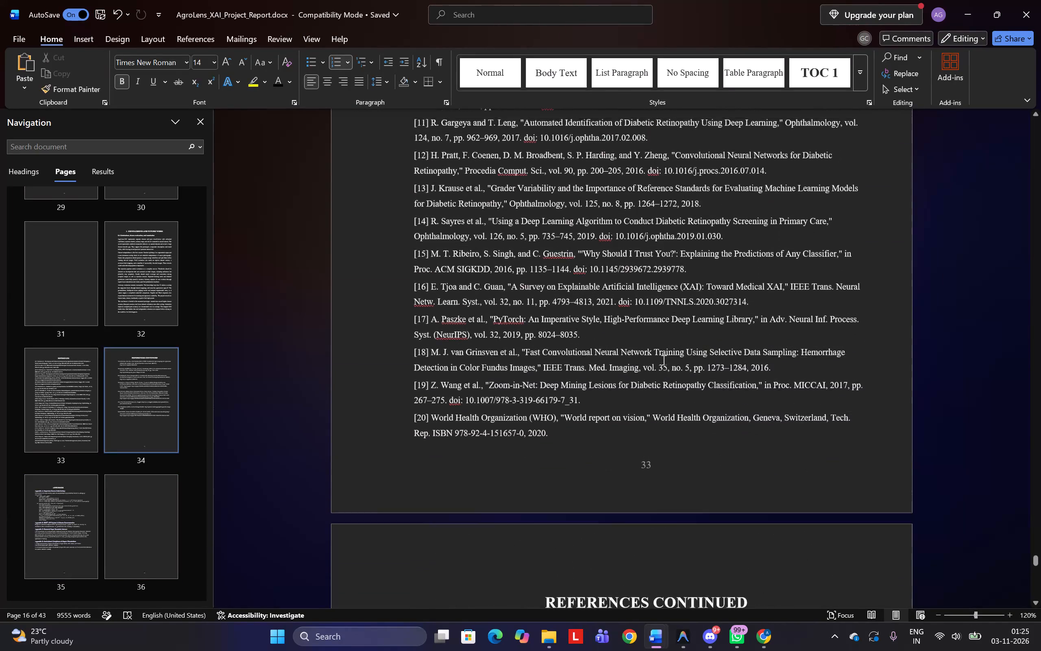
scroll(663, 360, "up", 2)
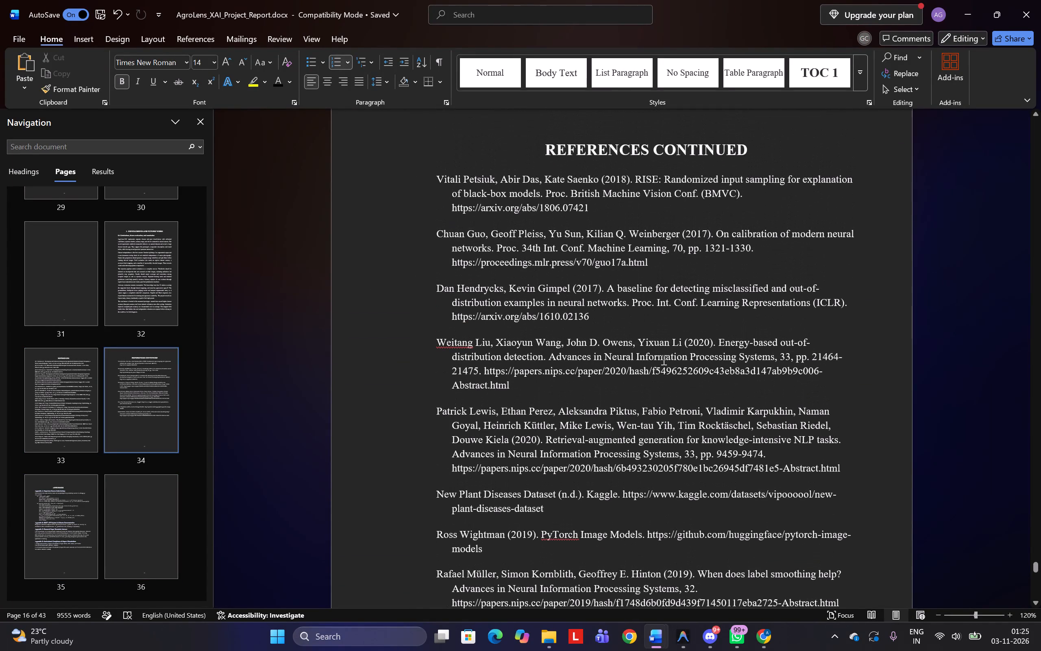
scroll(663, 360, "down", 14)
scroll(663, 360, "up", 4)
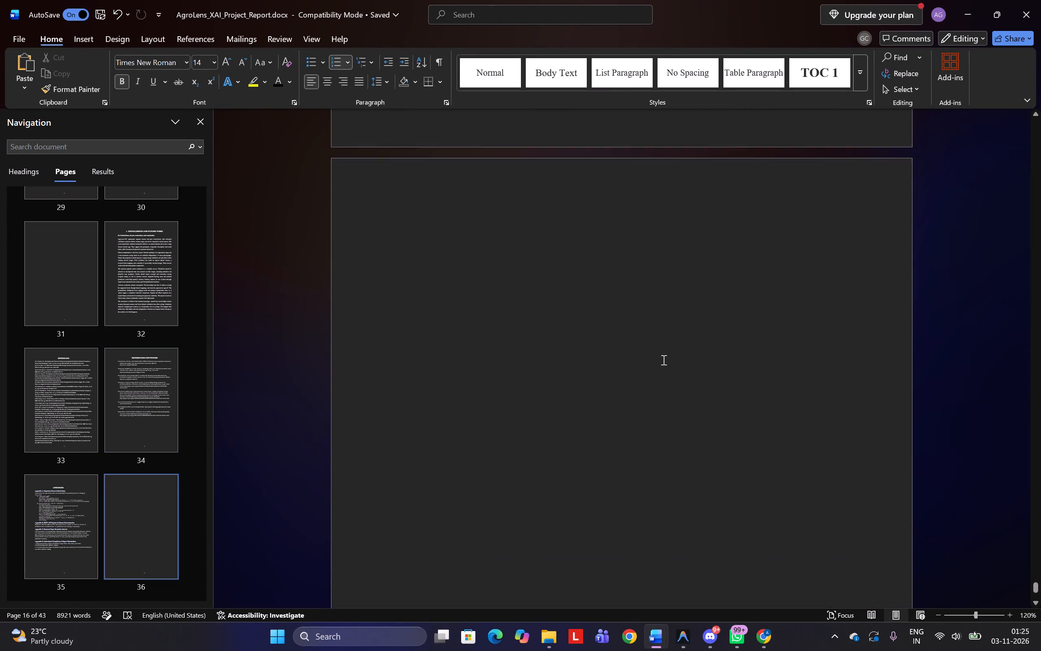
scroll(663, 360, "up", 3)
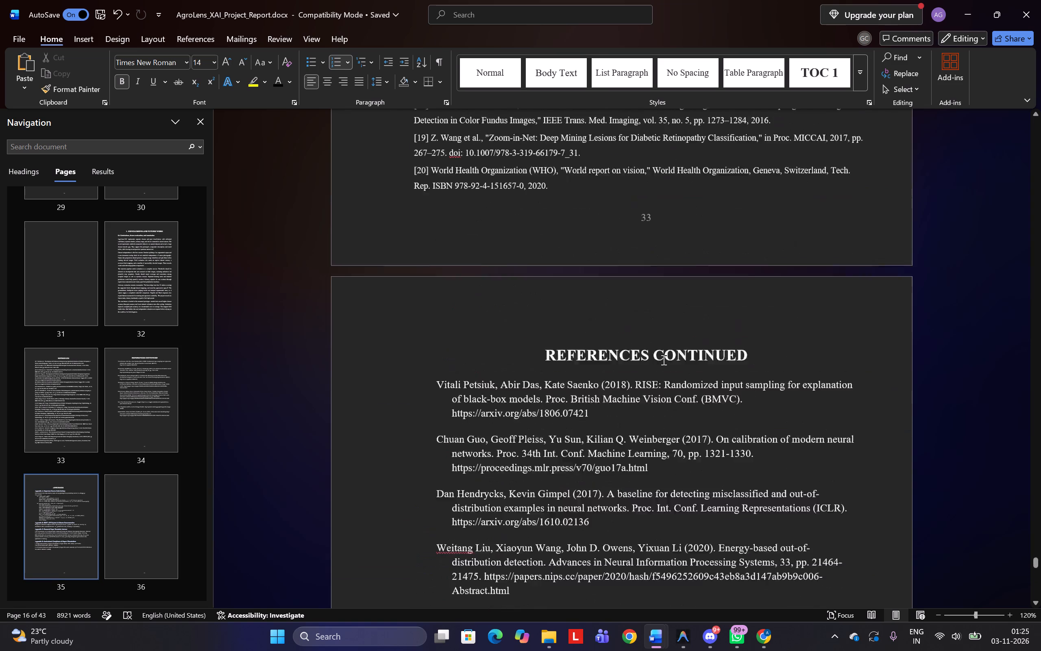
scroll(663, 360, "up", 3)
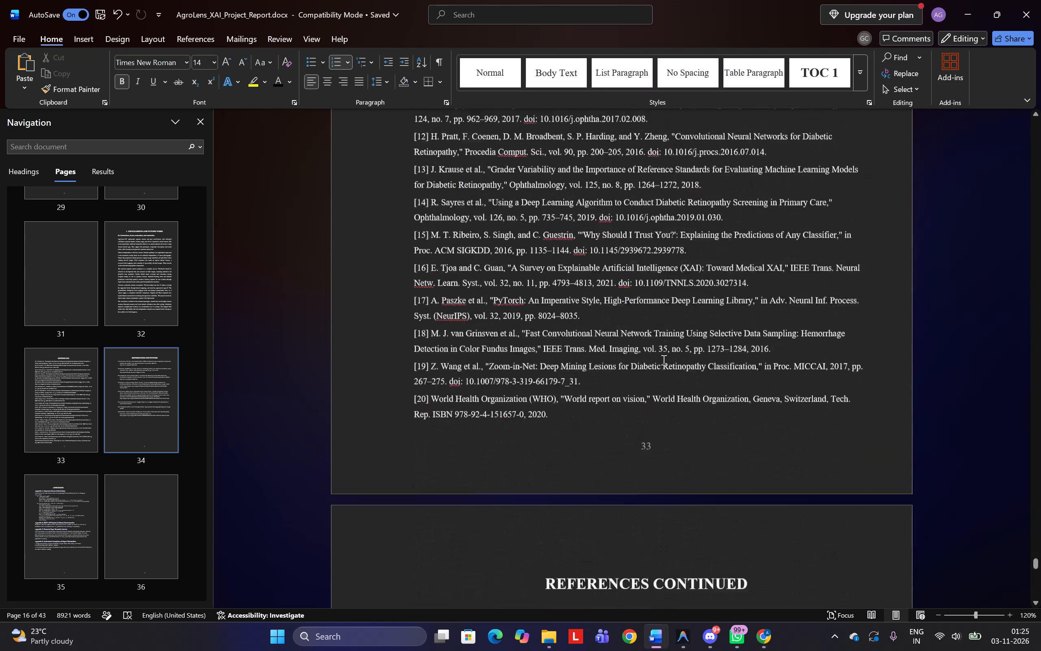
scroll(663, 360, "up", 2)
left_click_drag(546, 180, 568, 242)
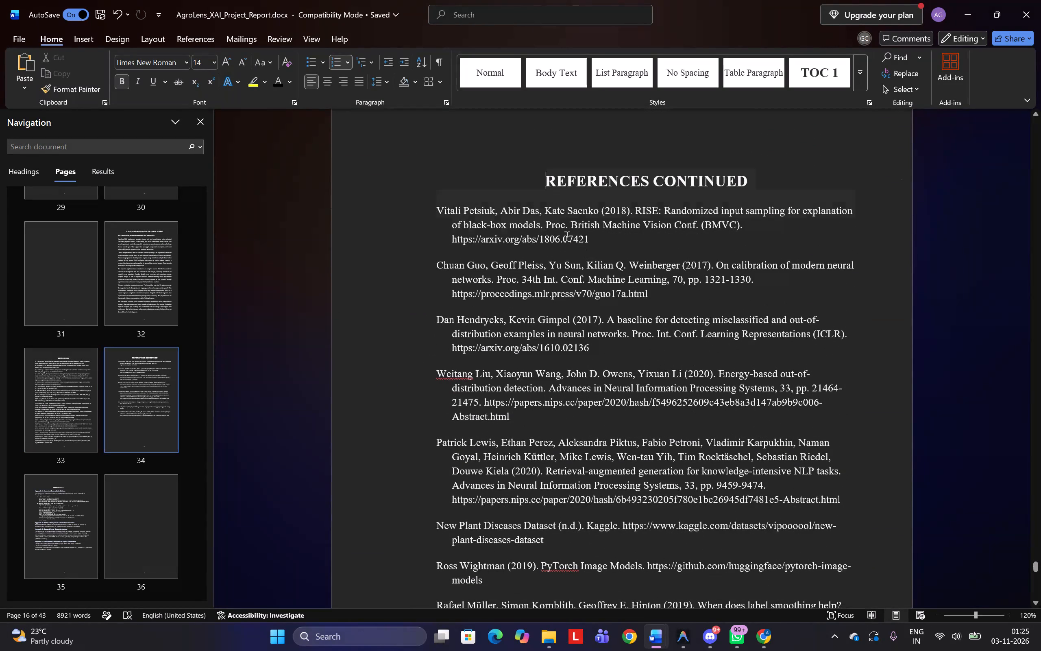
left_click_drag(568, 242, 619, 631)
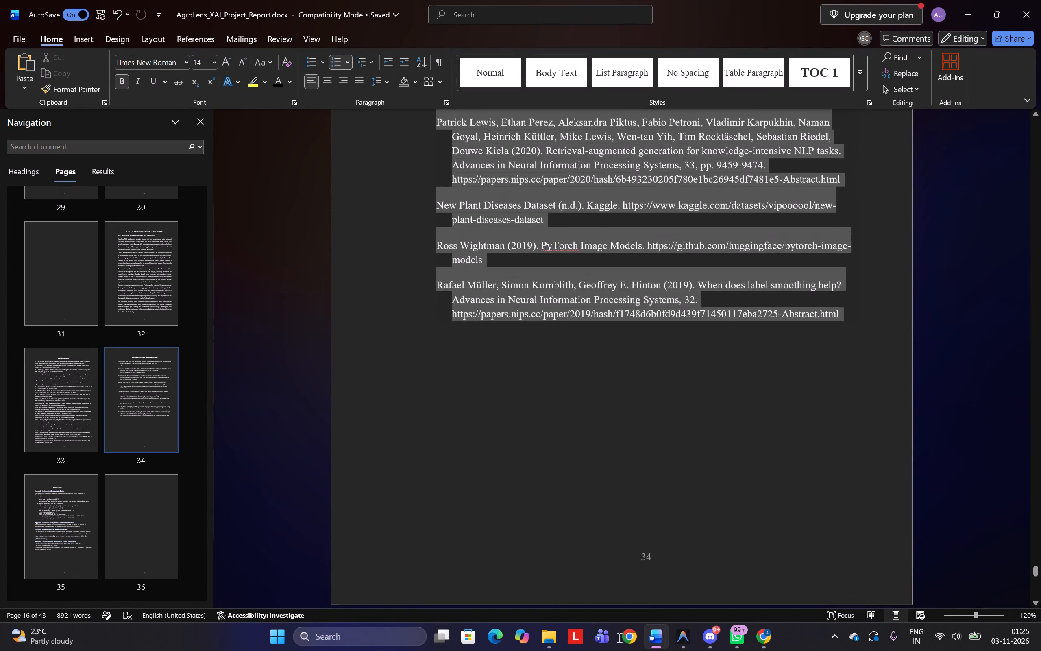
left_click_drag(619, 631, 831, 225)
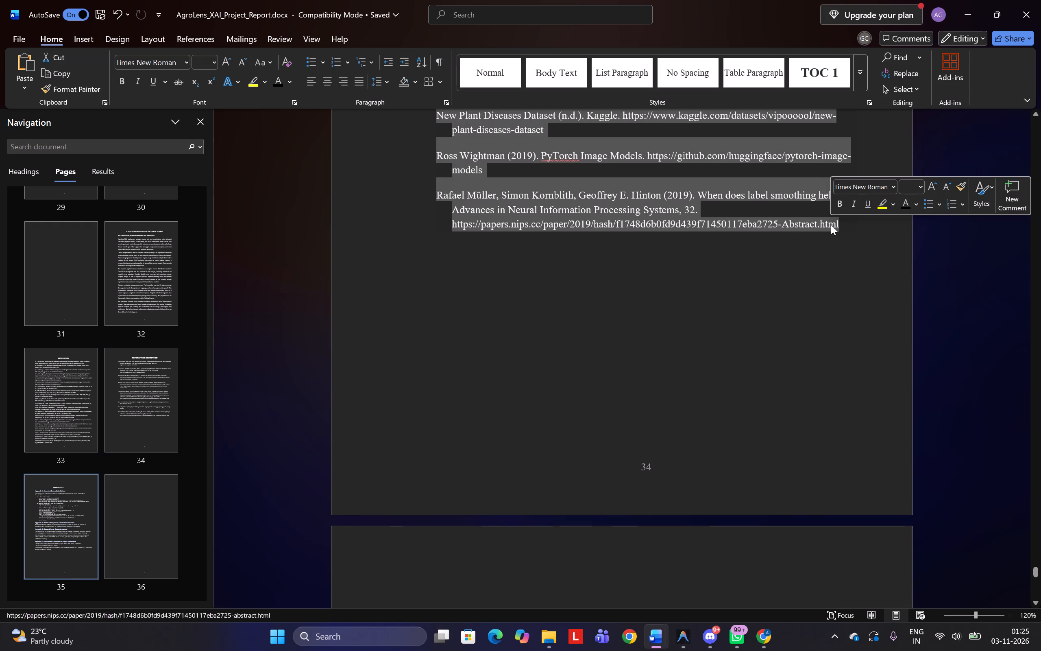
key("BackSpace")
Delete the old AgroLens chapter "5. CONCLUSIONS AND FUTURE WORK", from its heading through most of the section 5.1 text.
scroll(831, 225, "up", 6)
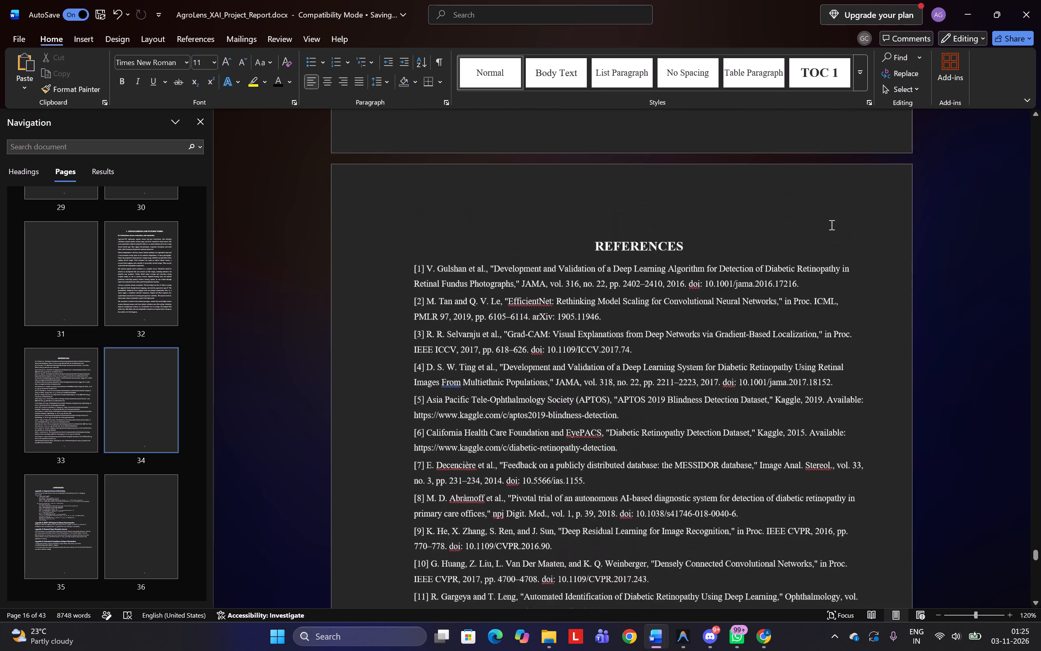
scroll(831, 225, "up", 7)
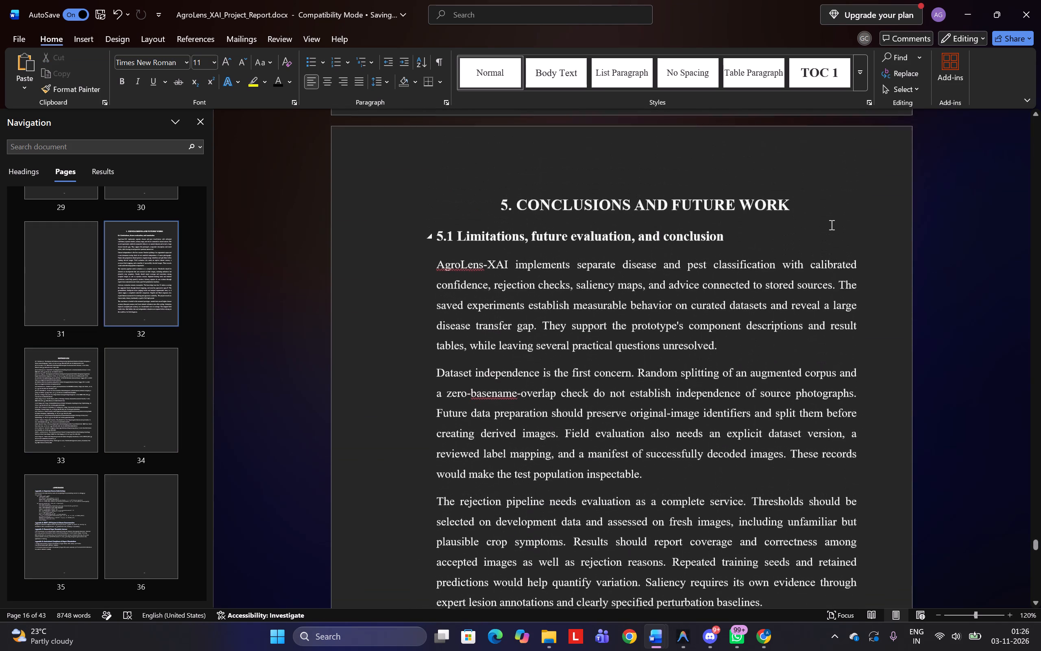
scroll(831, 225, "left", 1)
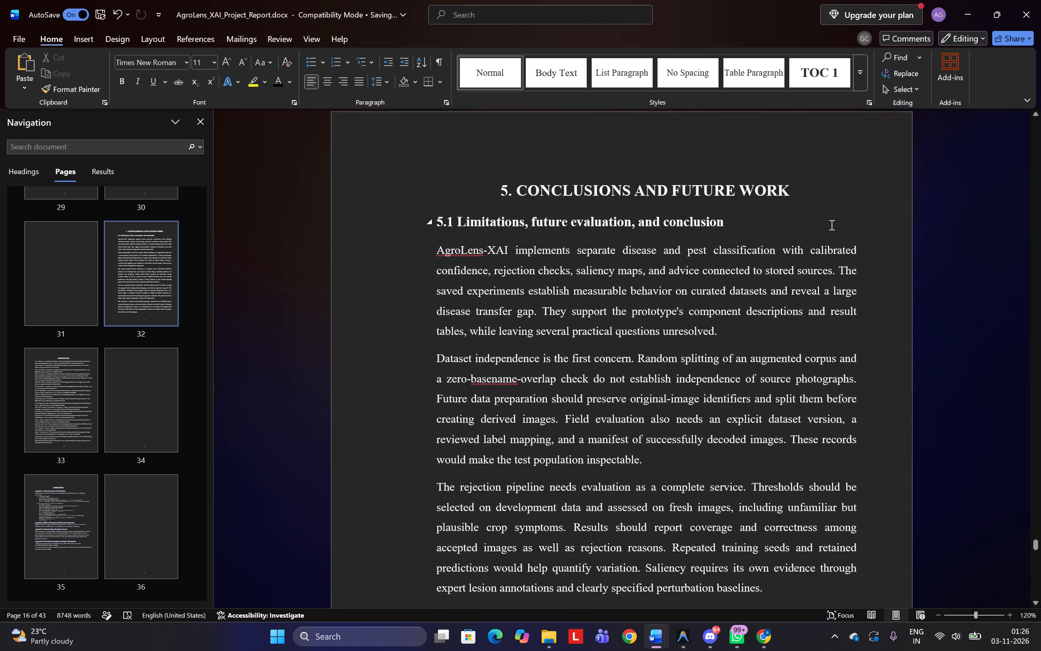
scroll(537, 200, "up", 4)
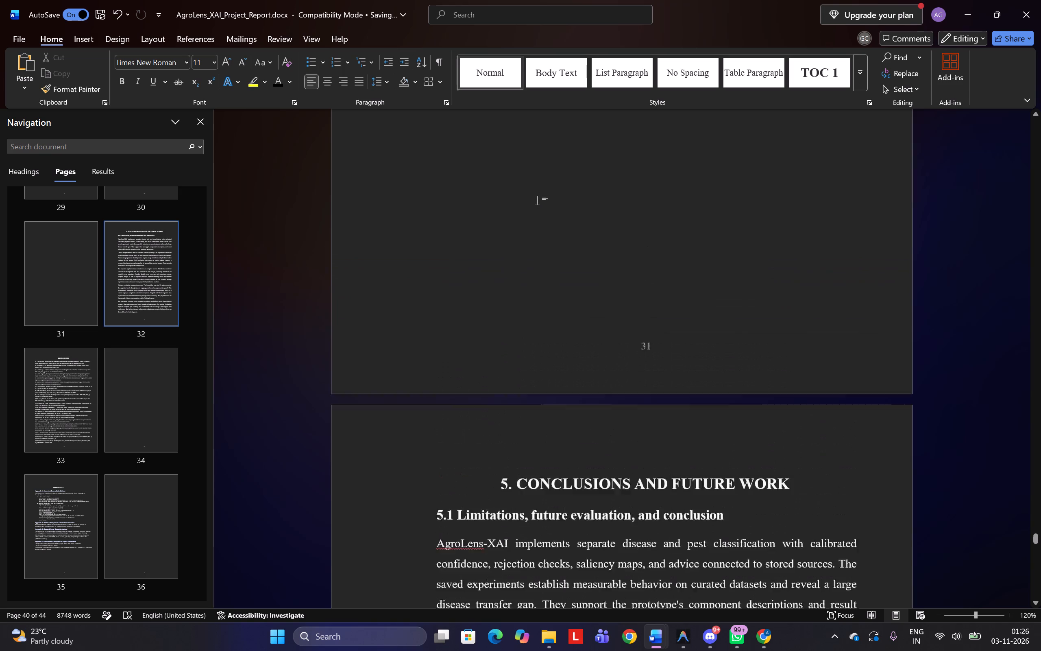
scroll(537, 200, "up", 4)
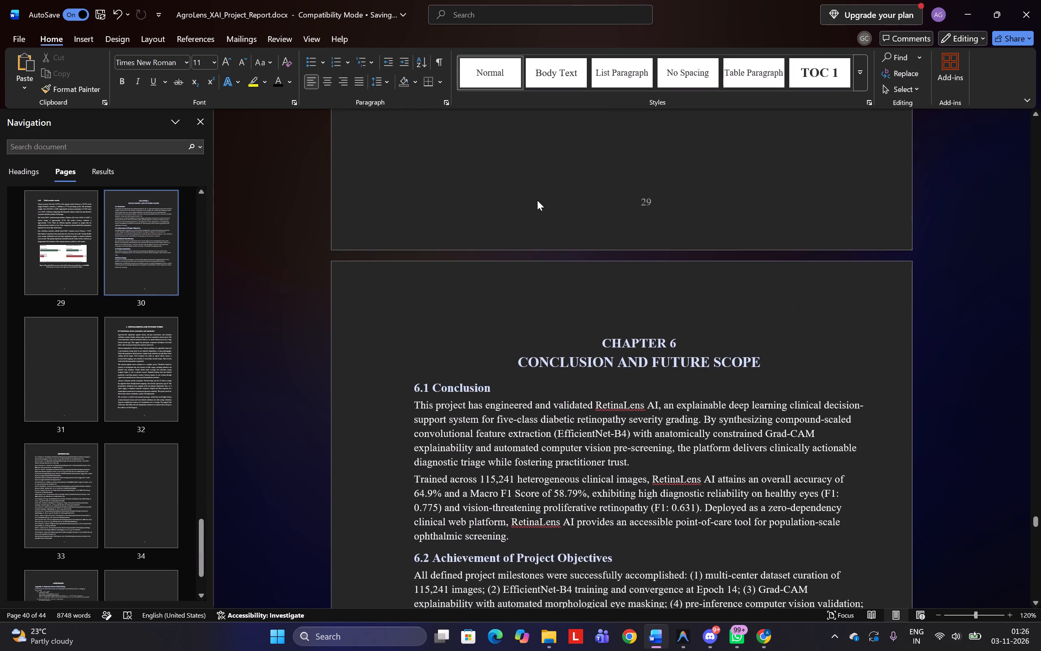
scroll(537, 200, "down", 10)
scroll(537, 200, "up", 2)
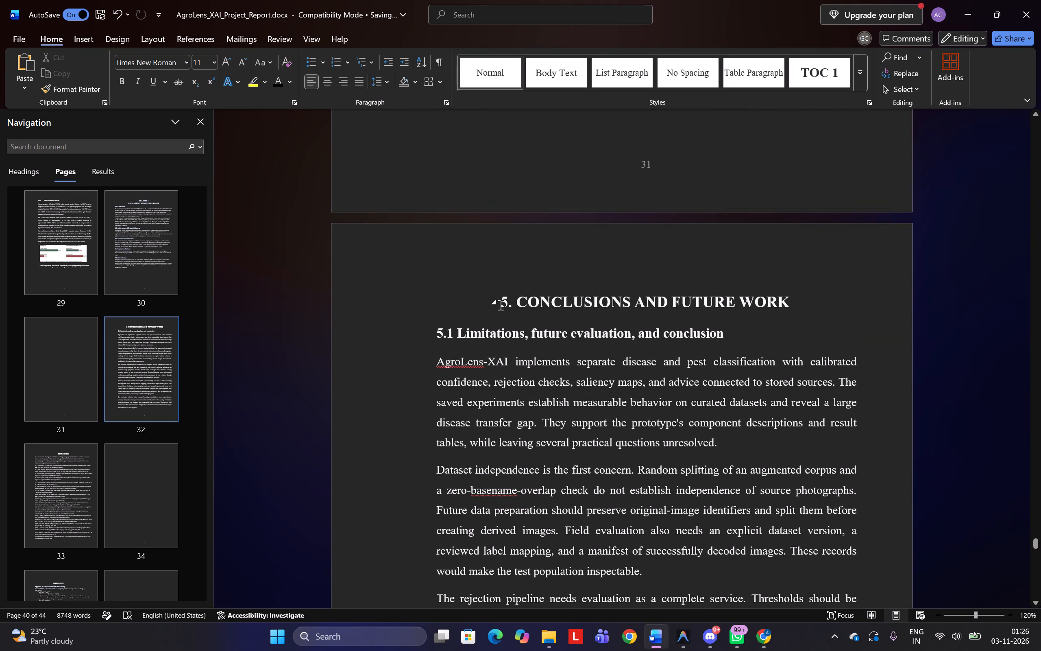
left_click_drag(500, 304, 586, 623)
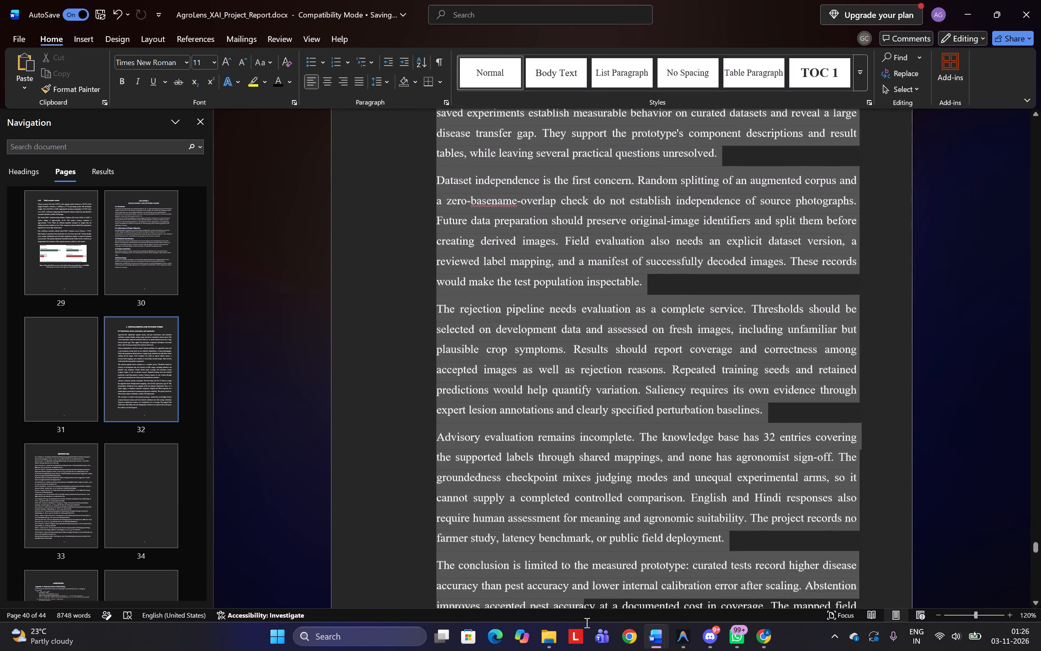
left_click_drag(586, 623, 581, 365)
key("BackSpace")
Remove the leftover closing sentence fragment "and independent evaluation are required…" and the empty space before it, back to section 6.5.
scroll(581, 365, "up", 1)
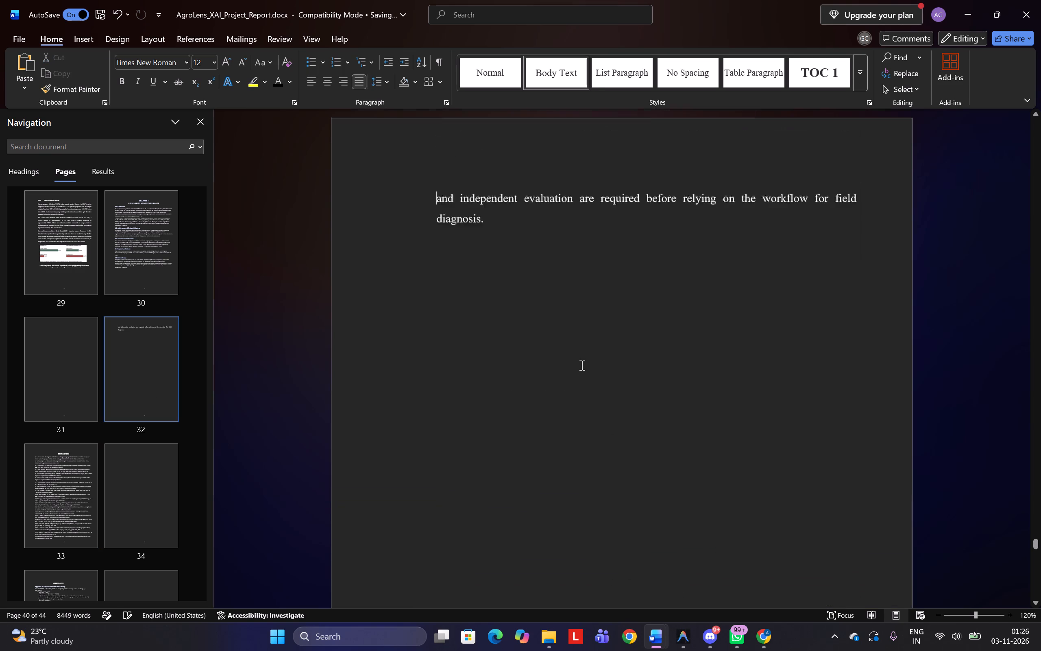
scroll(581, 365, "up", 1)
left_click_drag(516, 407, 465, 397)
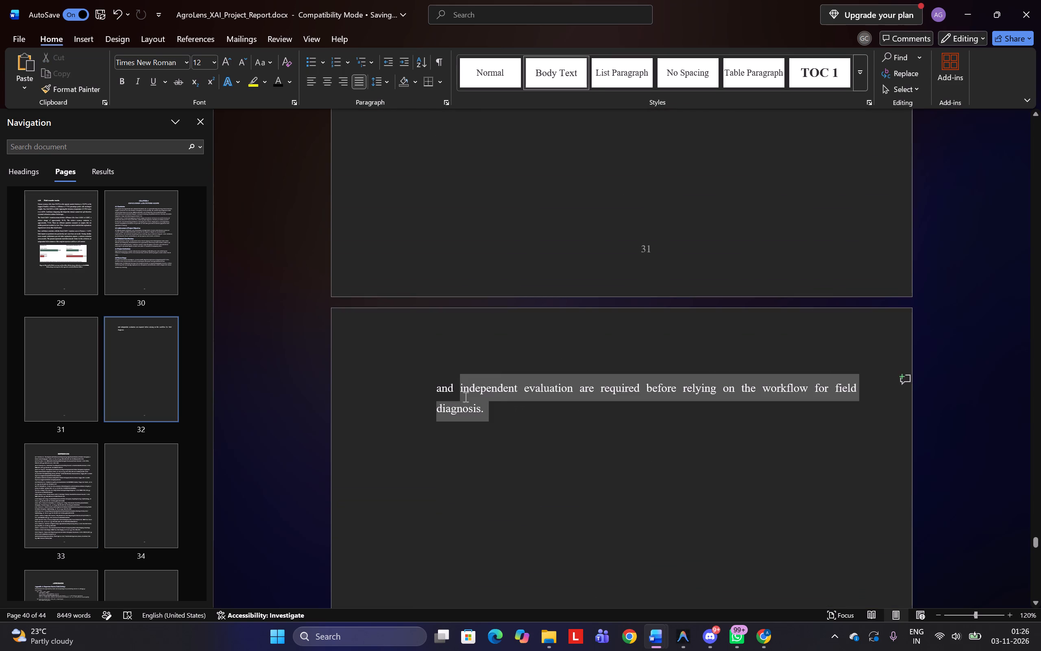
left_click_drag(465, 397, 445, 395)
key("BackSpace")
key("BackSpace")
key("BackSpace")
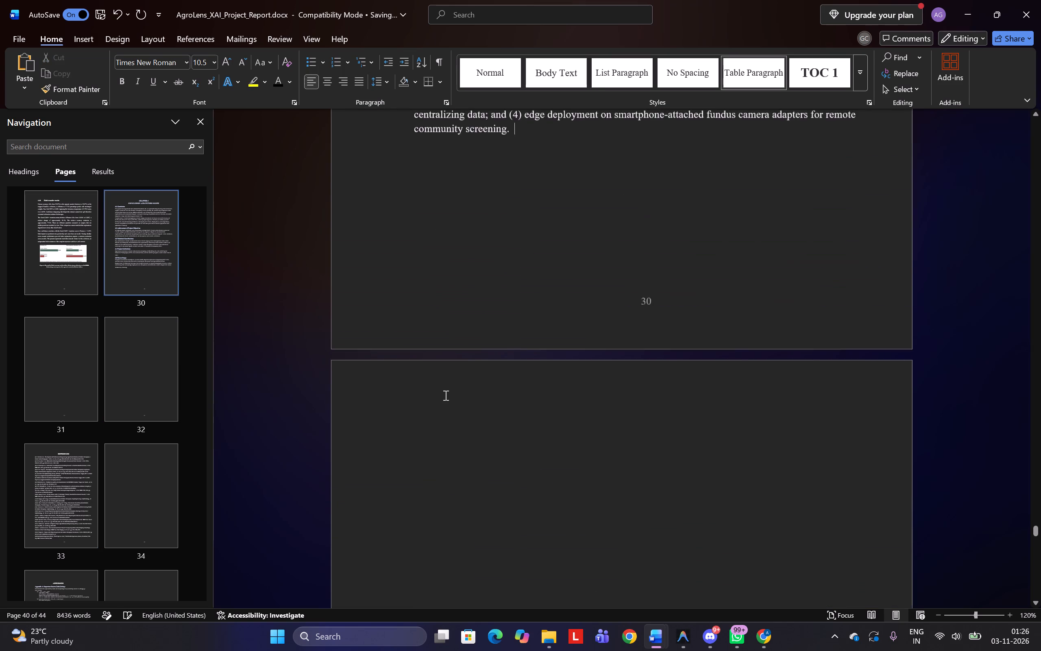
Review the transferred Chapter 6 and its following pages, and examine Chapters 5 and 6 in the RetinaLens_AI_BTech_PBL_Report (1) document for comparison.
scroll(445, 395, "down", 5)
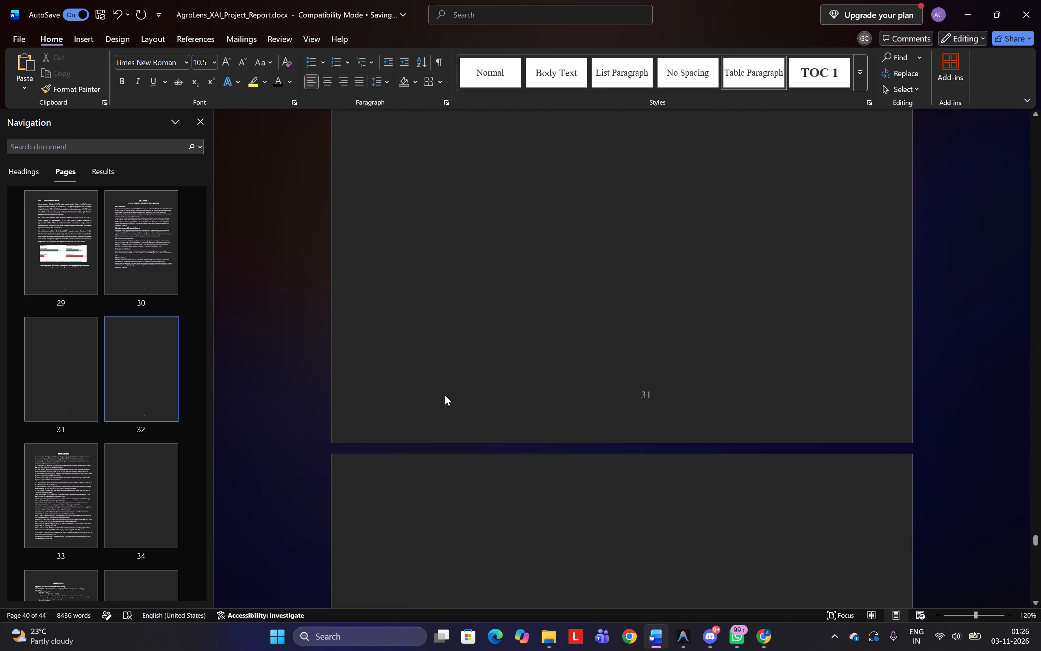
scroll(445, 395, "up", 5)
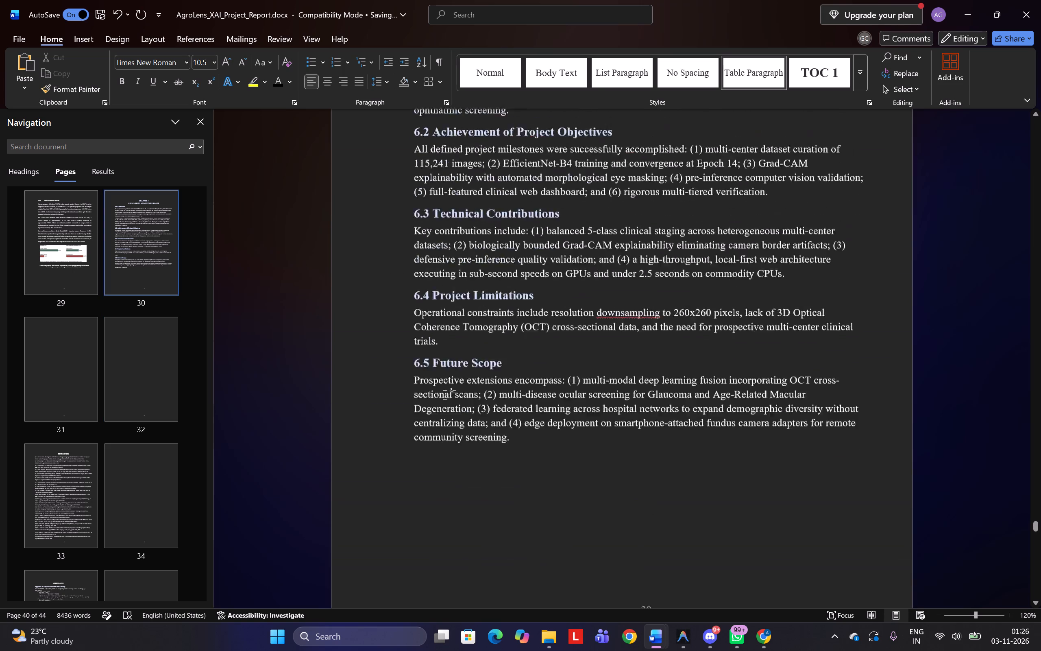
scroll(445, 395, "up", 2)
key("alt+Tab")
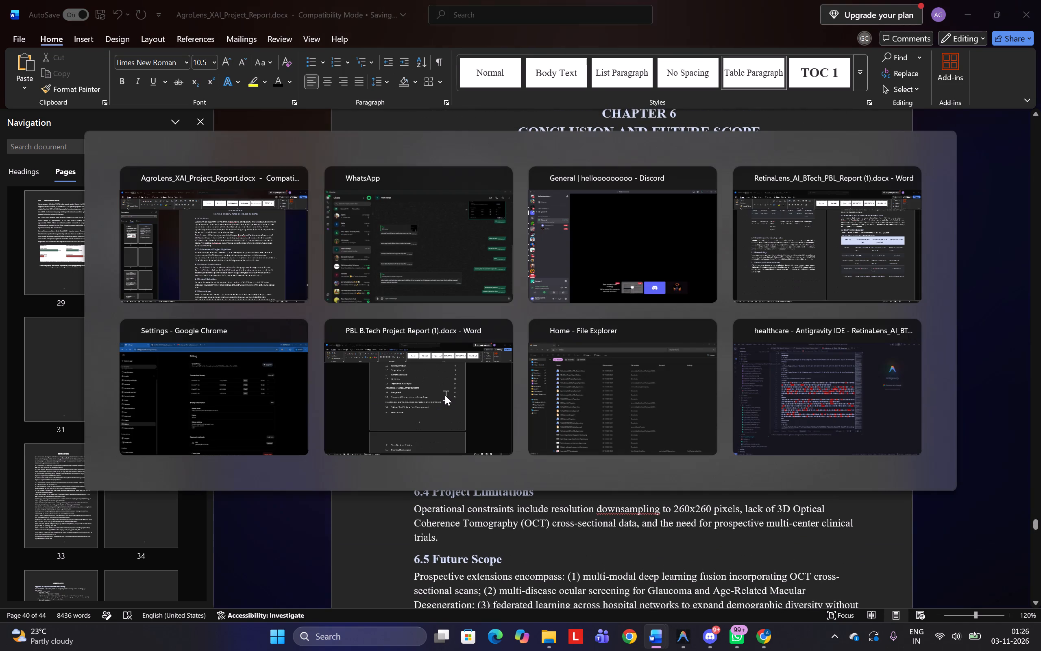
key("alt+Tab")
key("alt+Tab")
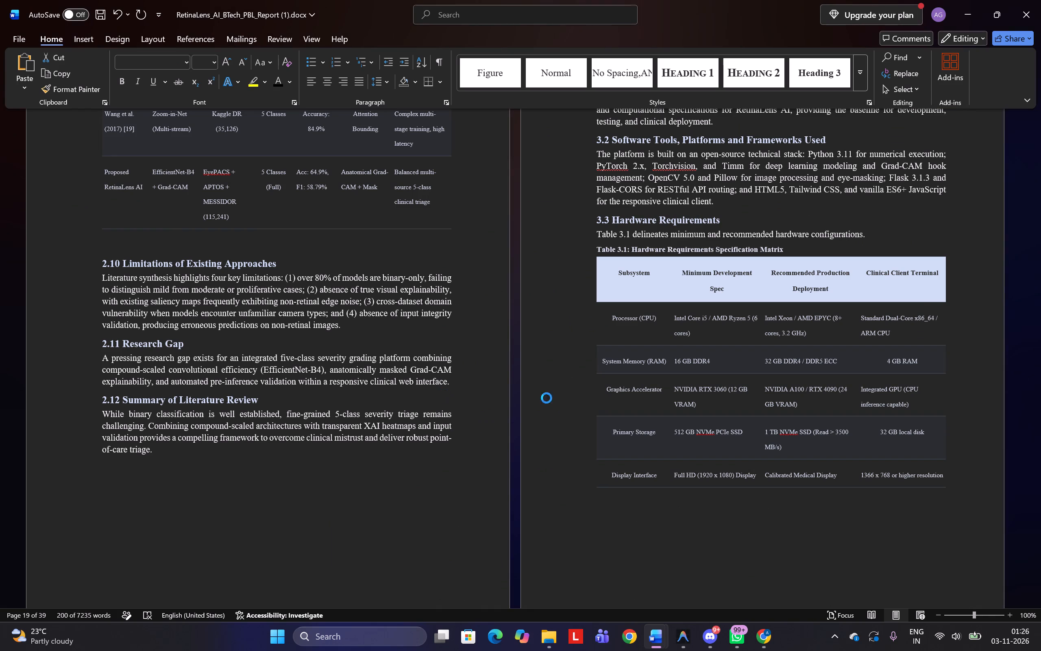
scroll(588, 371, "down", 15)
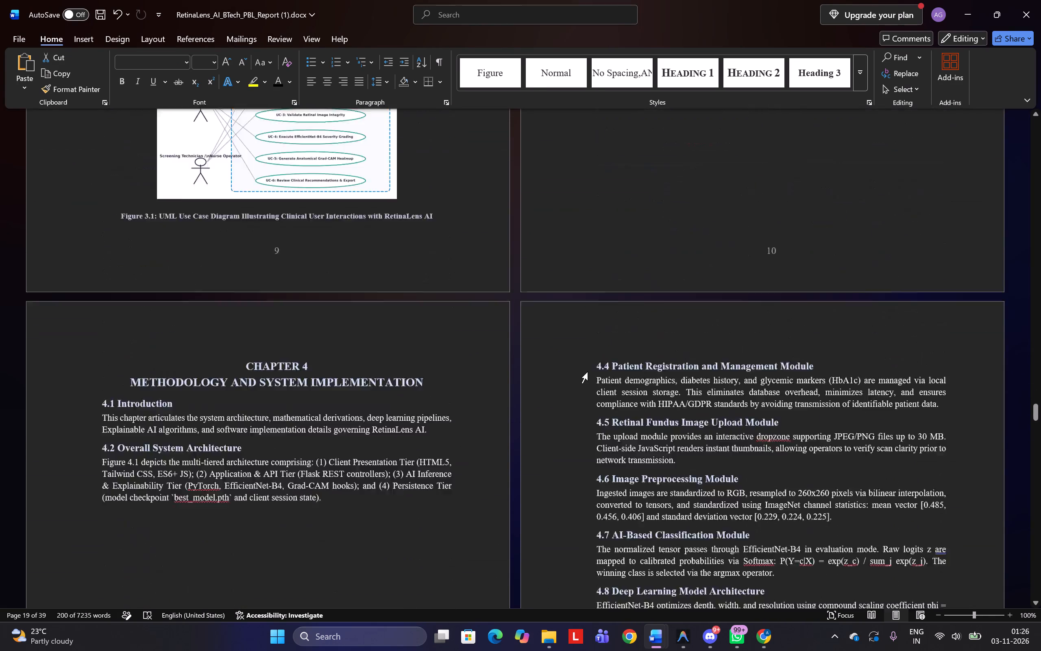
scroll(588, 371, "down", 9)
scroll(588, 371, "up", 6)
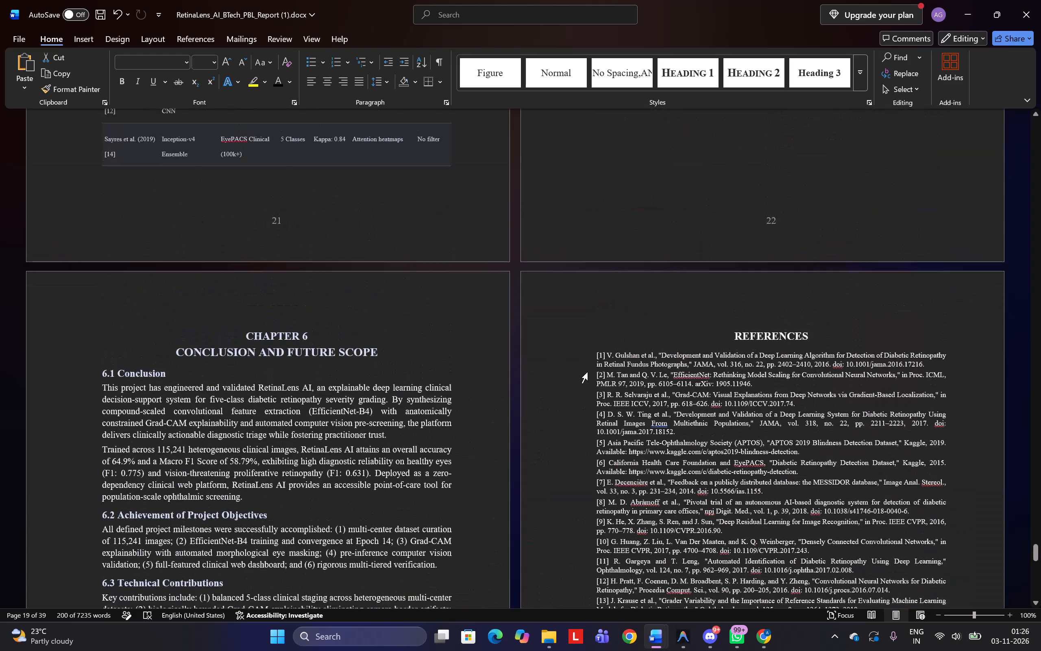
scroll(588, 371, "up", 1)
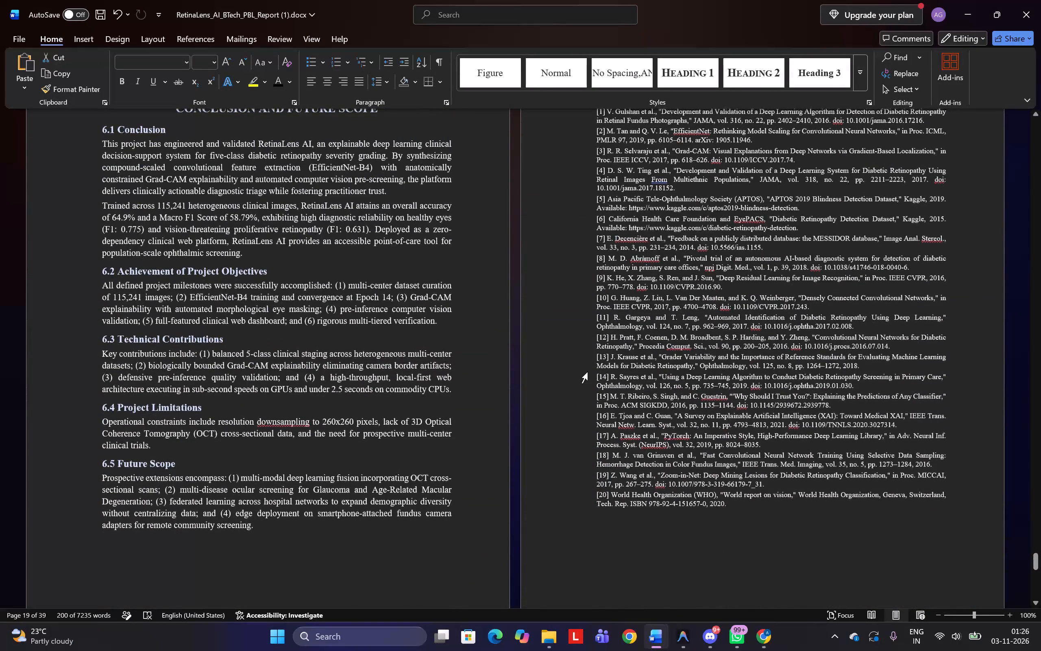
scroll(588, 371, "up", 5)
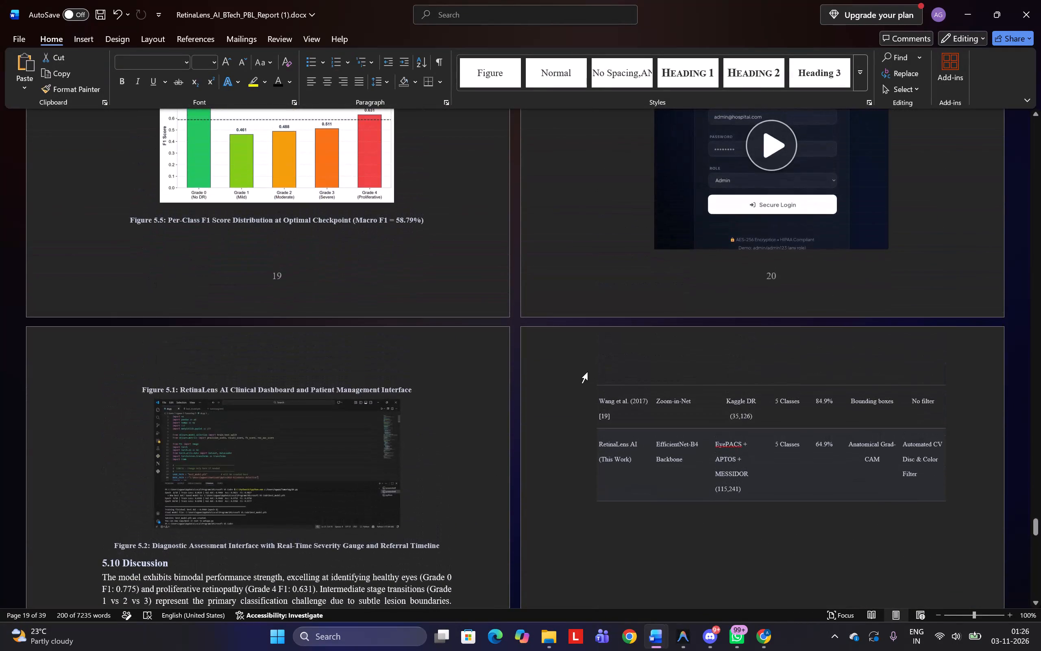
key("alt+Tab")
In Chapter 5 of the AgroLens_XAI_Project_Report document, renumber the "System Testing" heading to 5.5.
scroll(588, 371, "up", 9)
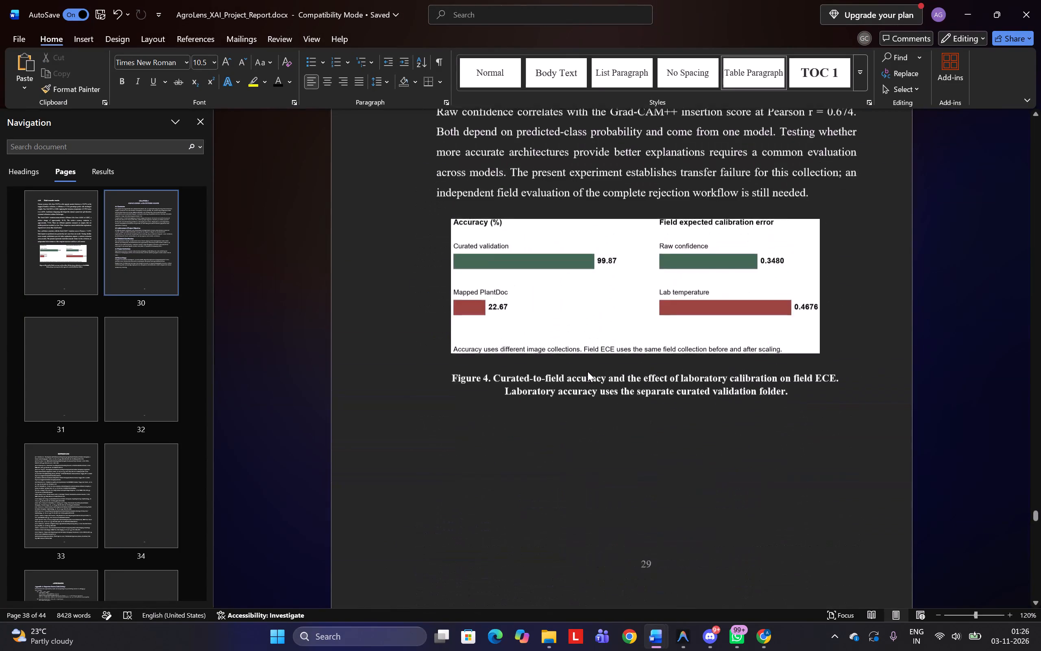
scroll(588, 371, "up", 8)
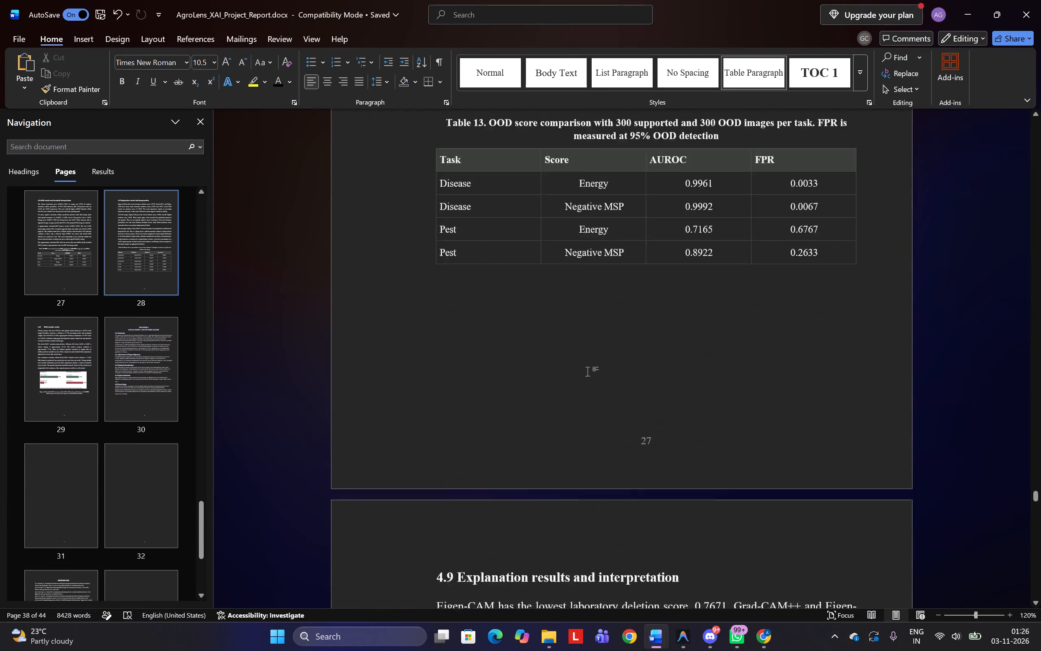
scroll(588, 371, "up", 2)
scroll(588, 371, "left", 1)
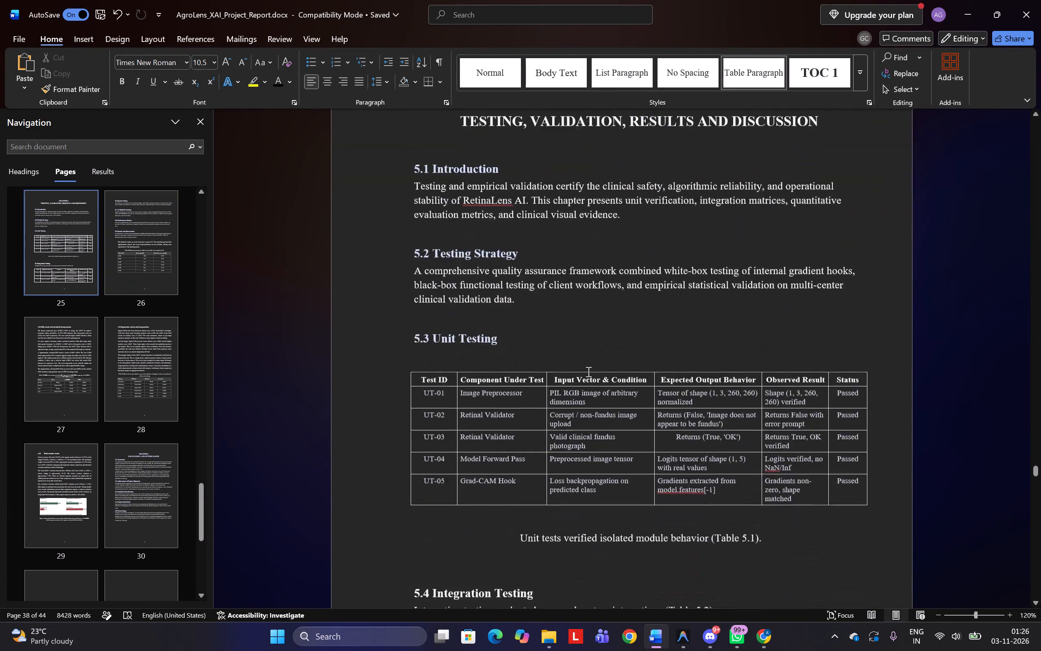
scroll(588, 371, "left", 1)
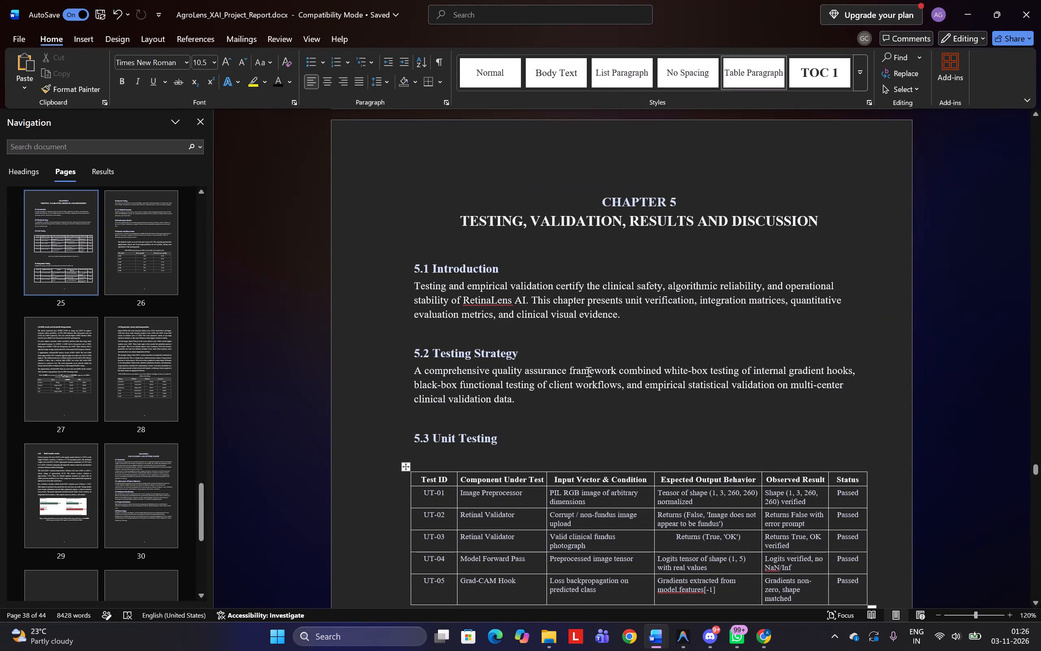
scroll(588, 371, "down", 3)
scroll(588, 371, "up", 1)
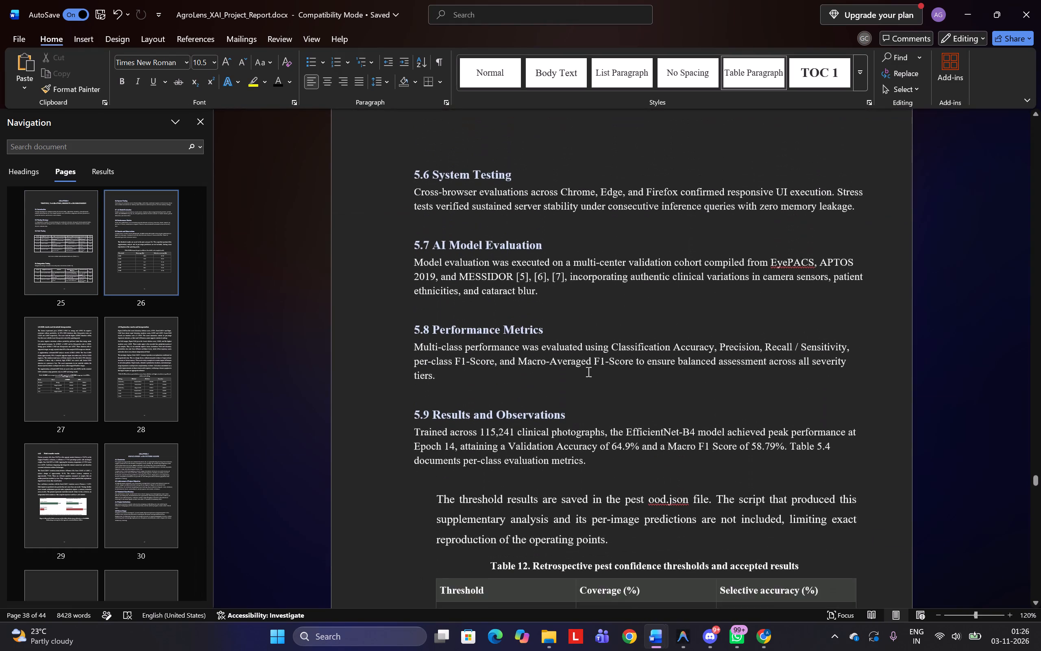
scroll(588, 371, "up", 1)
scroll(588, 371, "down", 1)
scroll(588, 371, "up", 1)
scroll(588, 371, "down", 1)
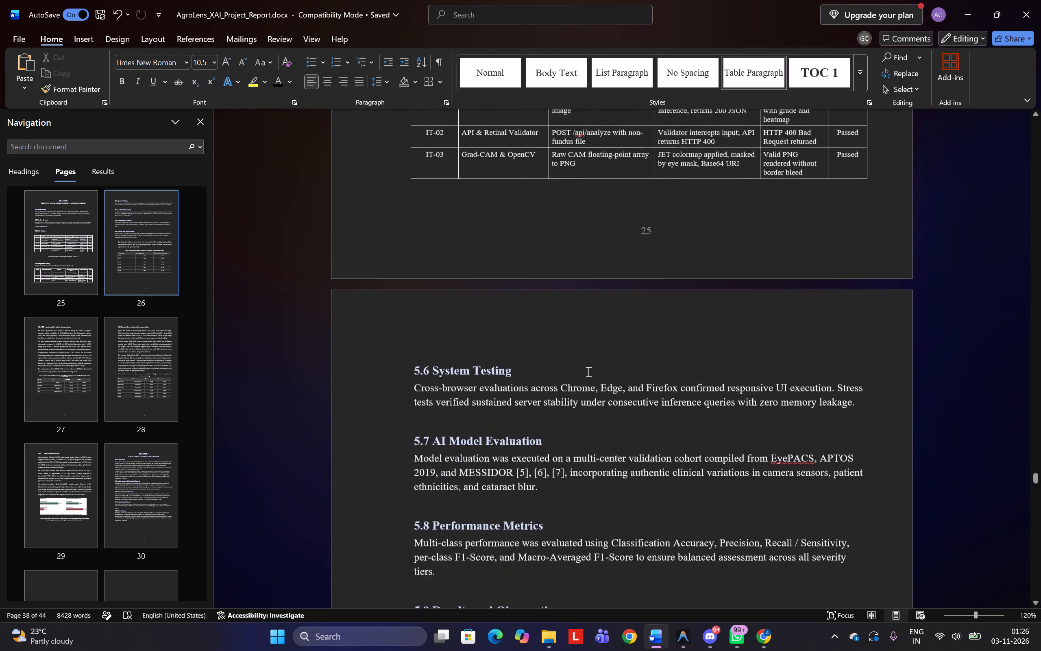
scroll(588, 371, "down", 1)
left_click(429, 231)
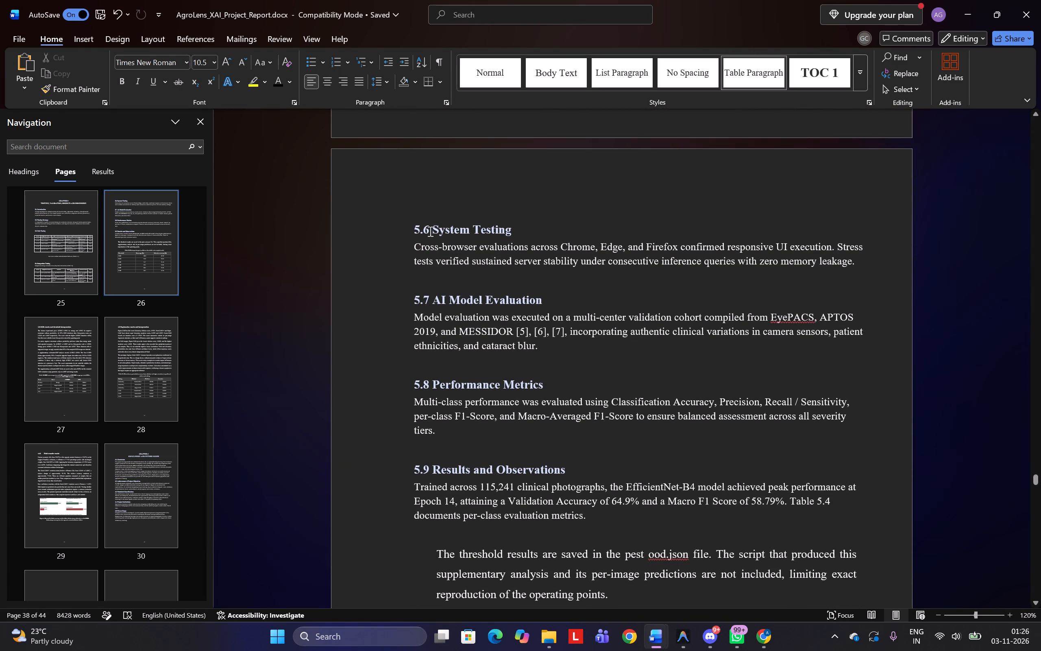
key("BackSpace")
key("5")
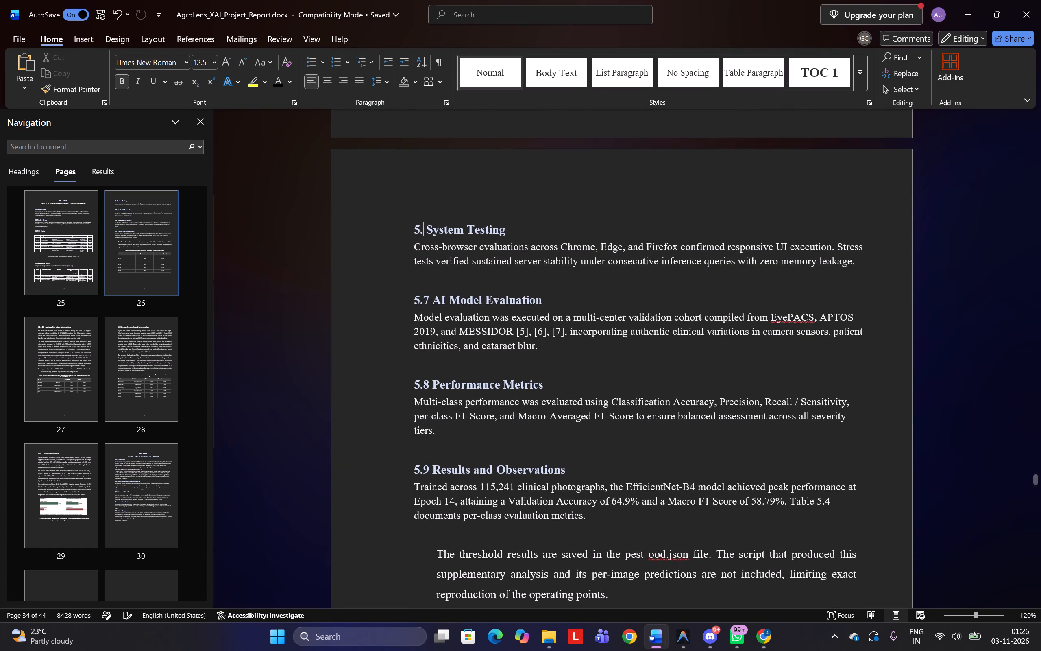
scroll(429, 231, "up", 1)
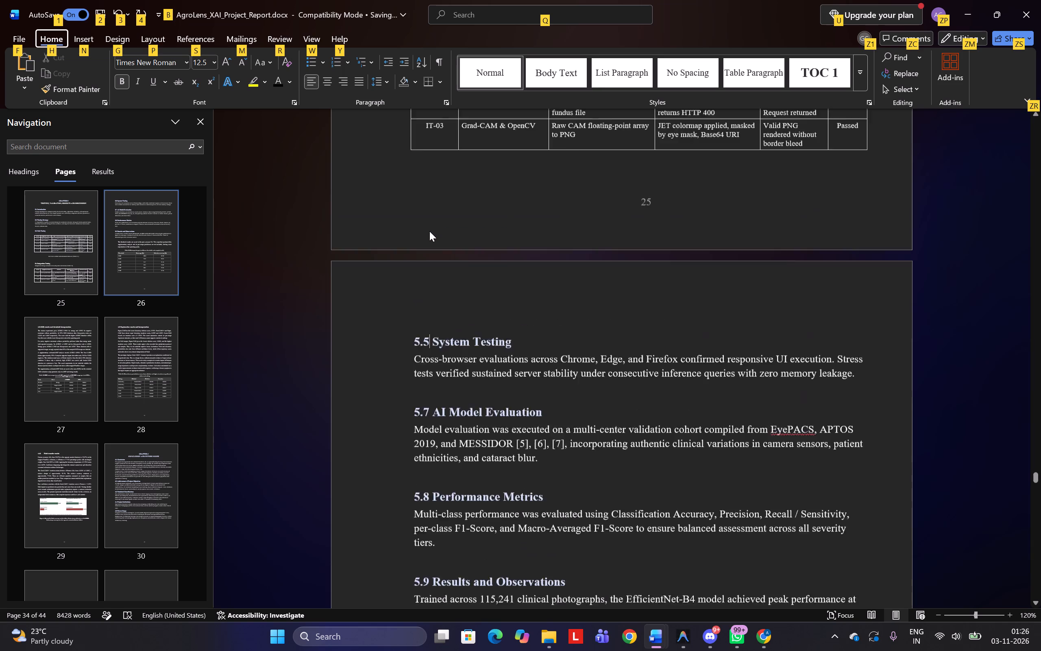
Copy the "Functional Testing" section with its whole Table 5.3, through row FT-05, from the RetinaLens_AI_BTech_PBL_Report (1) document.
scroll(429, 231, "up", 3)
scroll(429, 231, "down", 3)
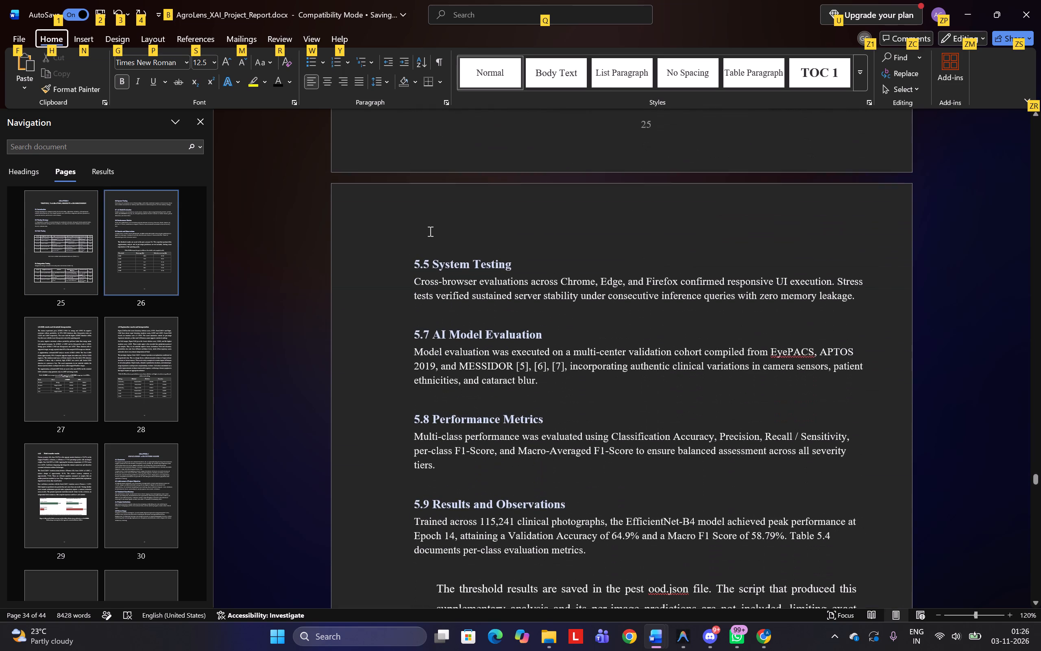
left_click(853, 293)
key("alt+Tab")
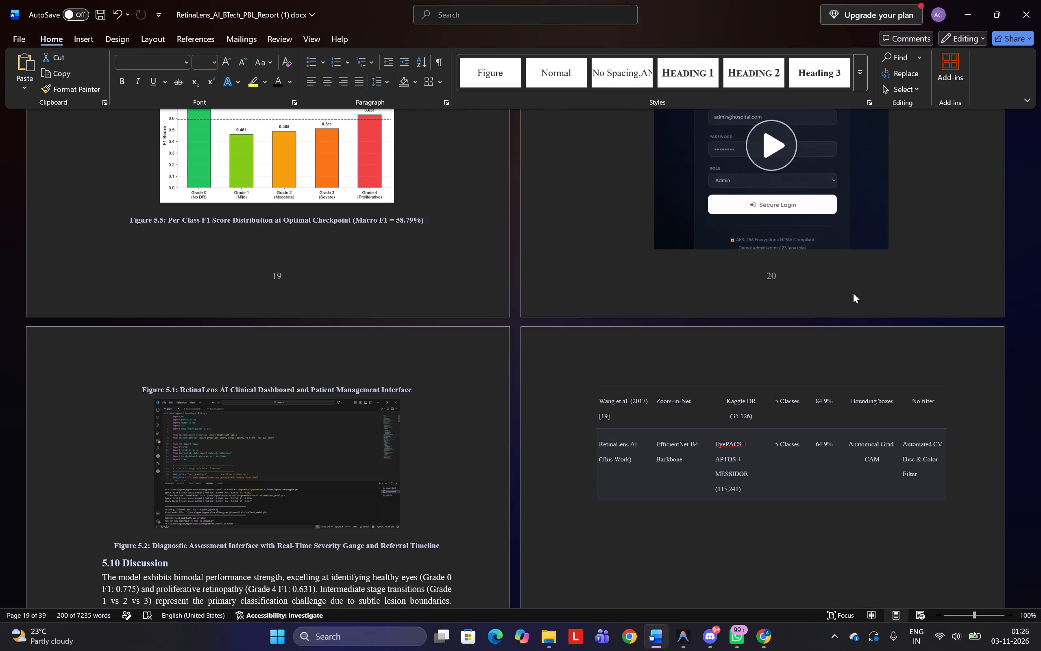
scroll(853, 293, "down", 4)
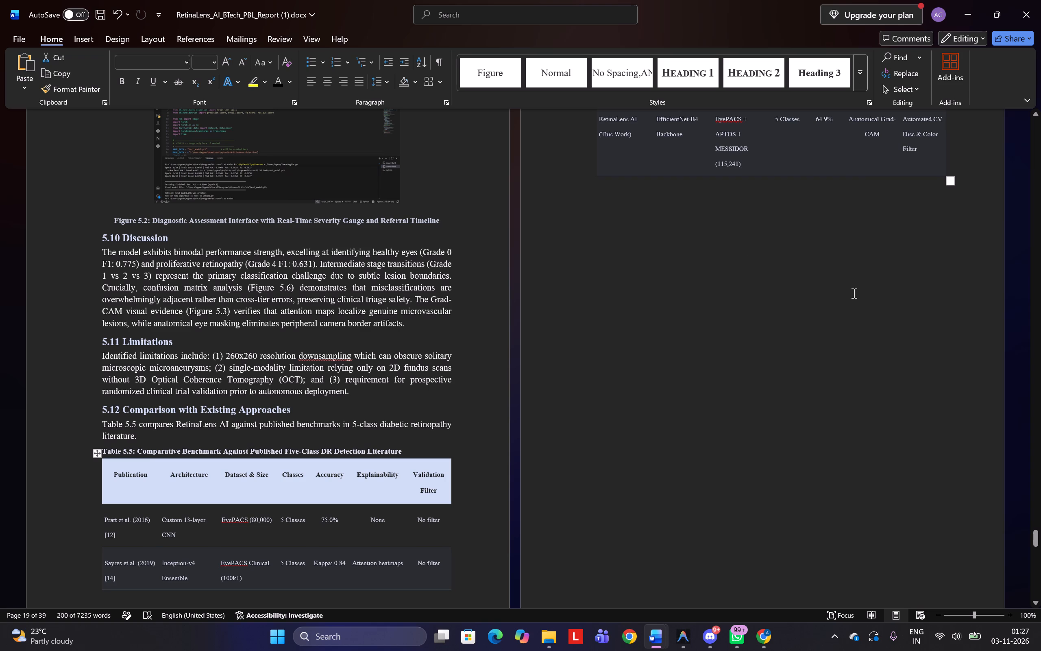
scroll(482, 400, "up", 6)
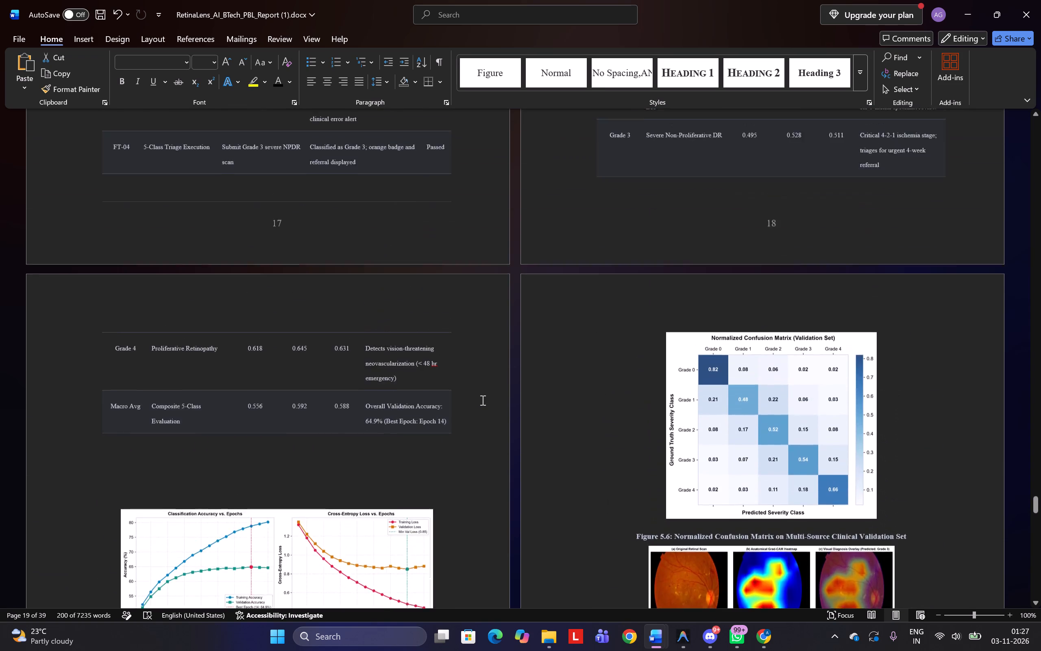
scroll(482, 400, "up", 4)
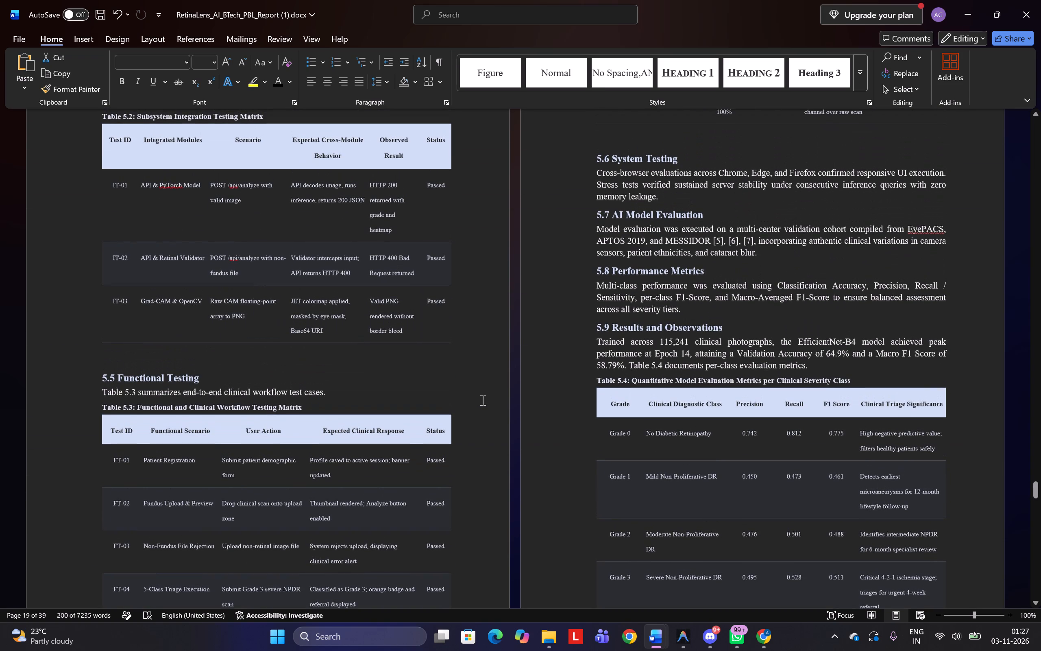
scroll(482, 400, "up", 1)
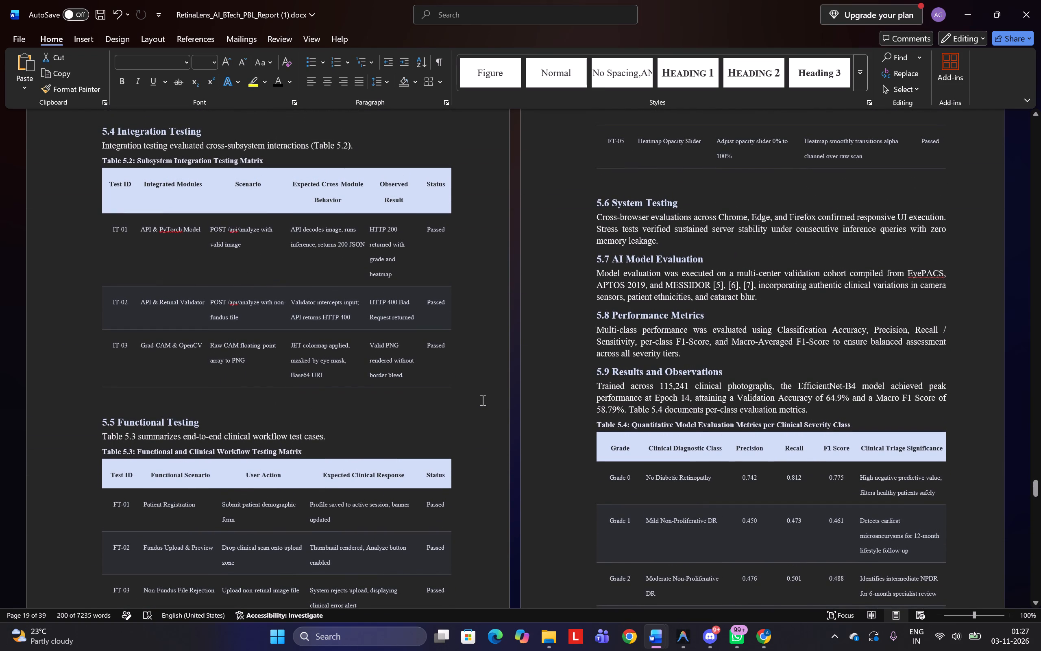
left_click_drag(103, 424, 545, 387)
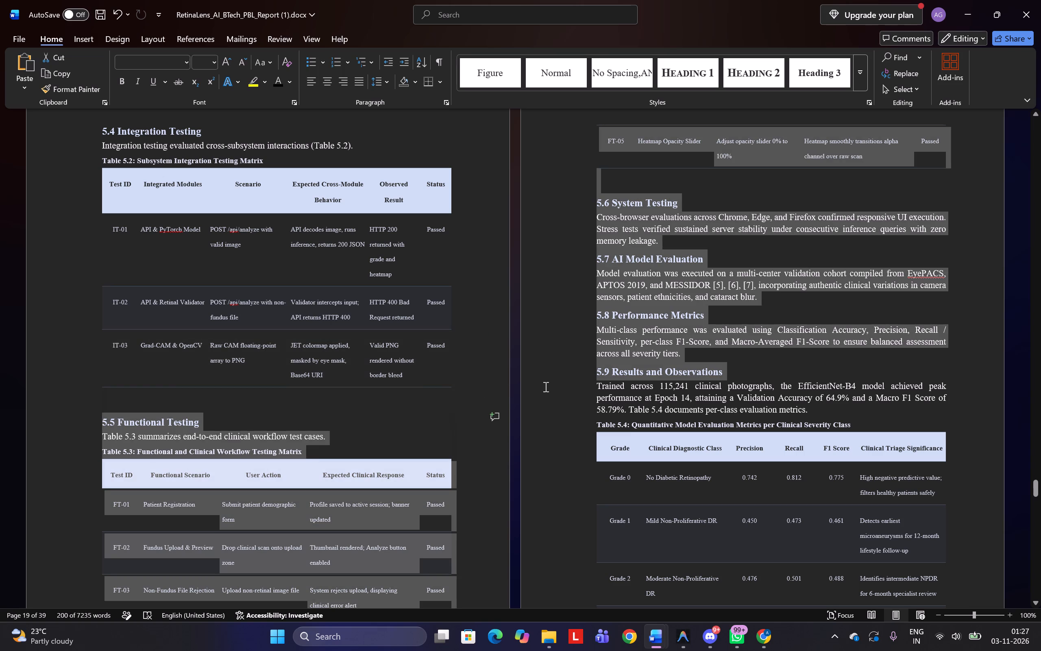
left_click_drag(545, 387, 645, 269)
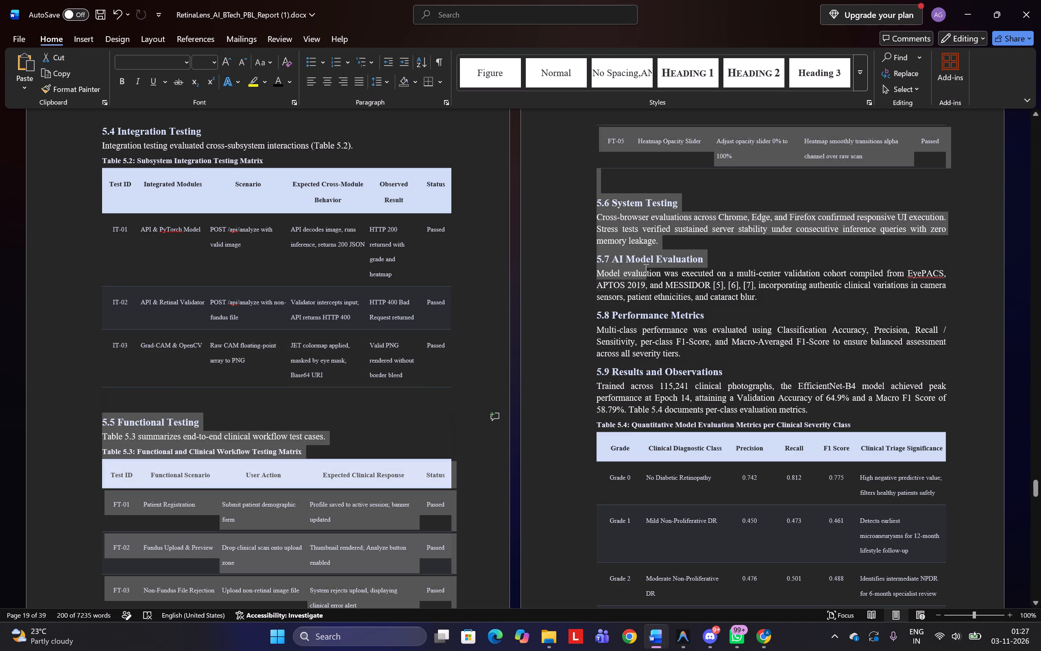
left_click_drag(645, 269, 819, 229)
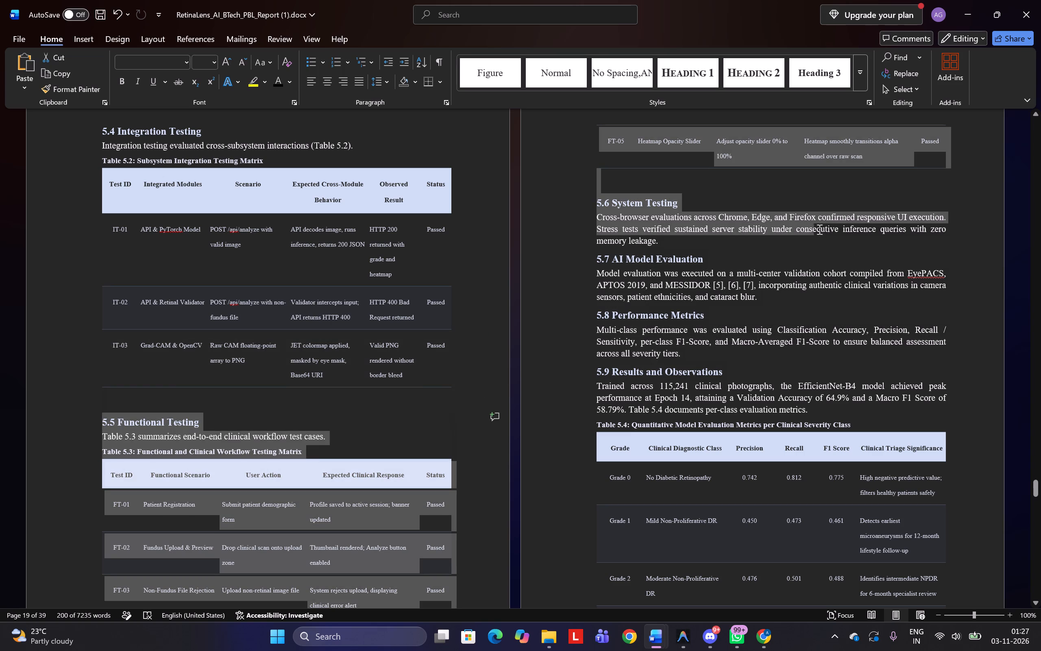
left_click_drag(819, 229, 911, 158)
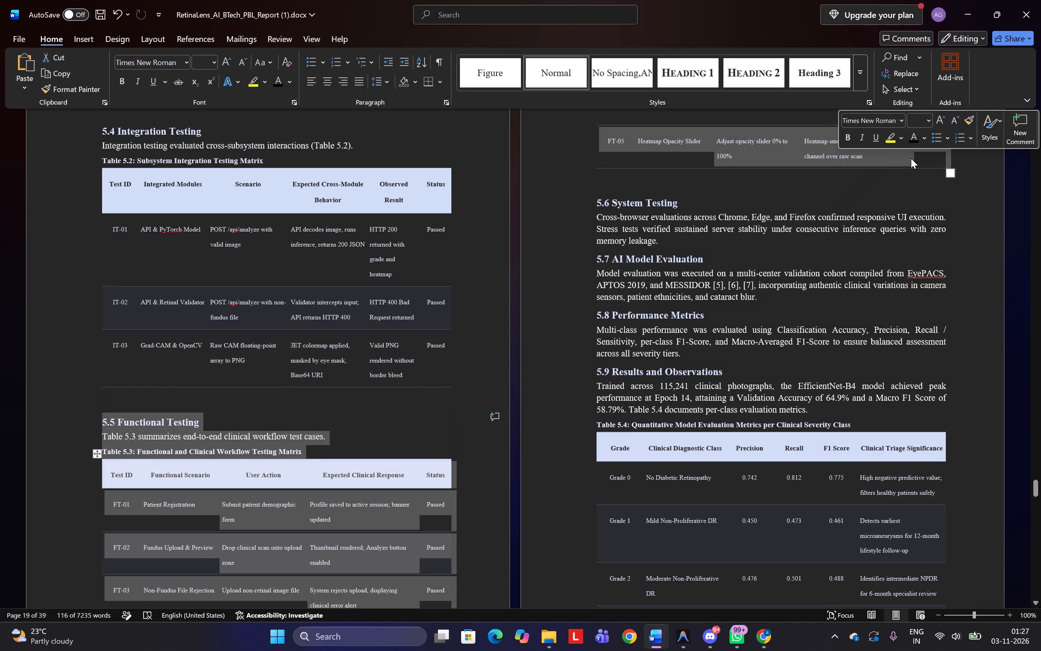
key("ctrl+c")
In the AgroLens_XAI_Project_Report document, paste the copied Functional Testing section on a new line after the System Testing paragraph.
key("alt+Tab")
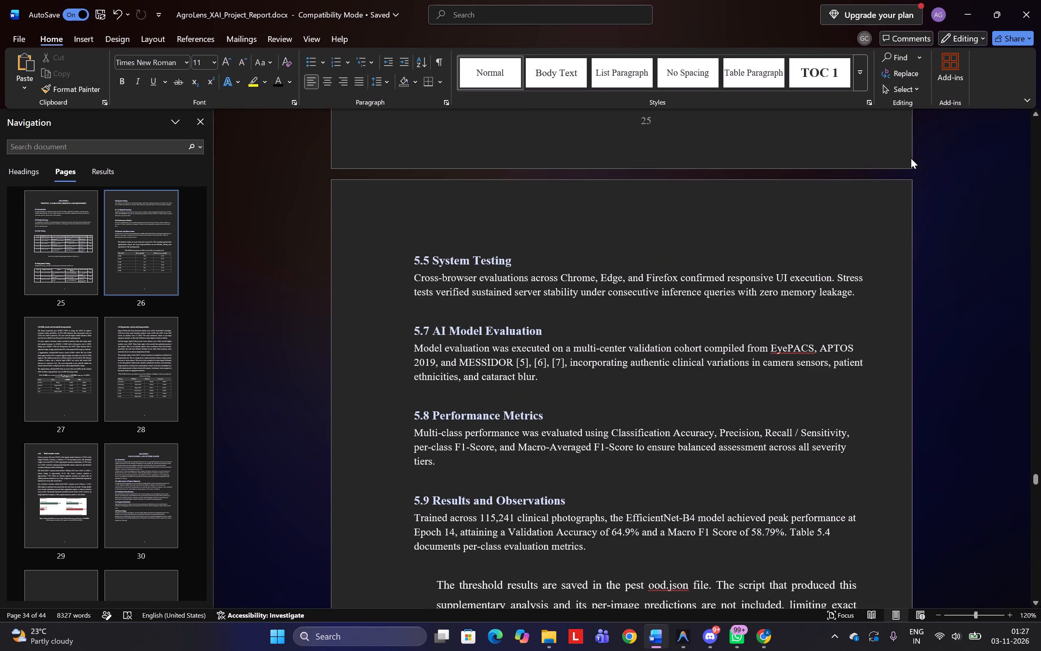
scroll(614, 315, "left", 1)
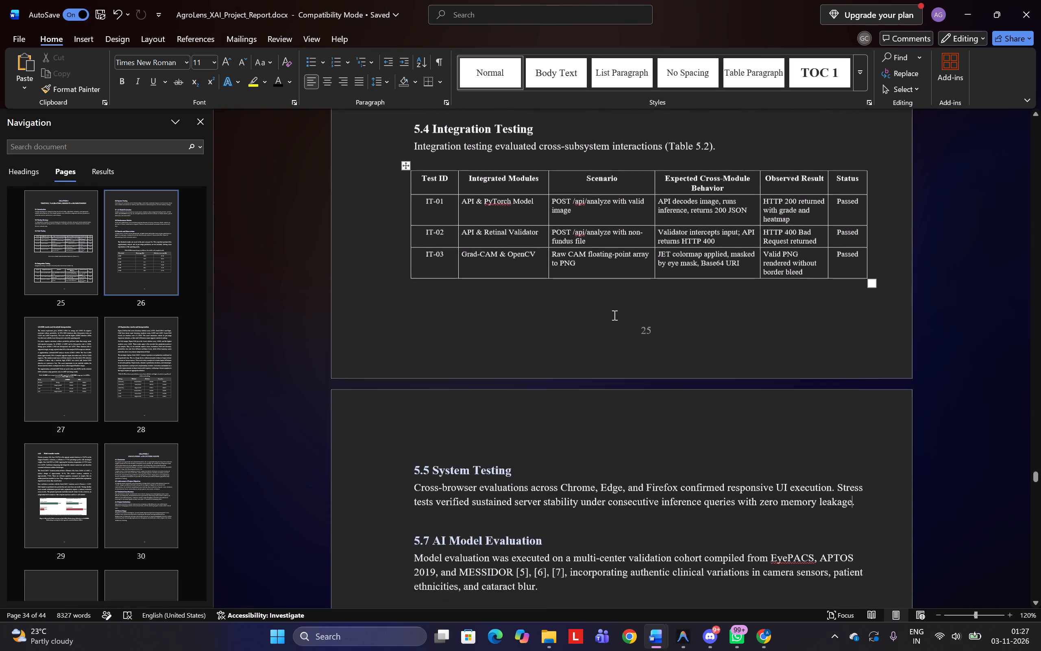
scroll(614, 315, "left", 1)
left_click(863, 325)
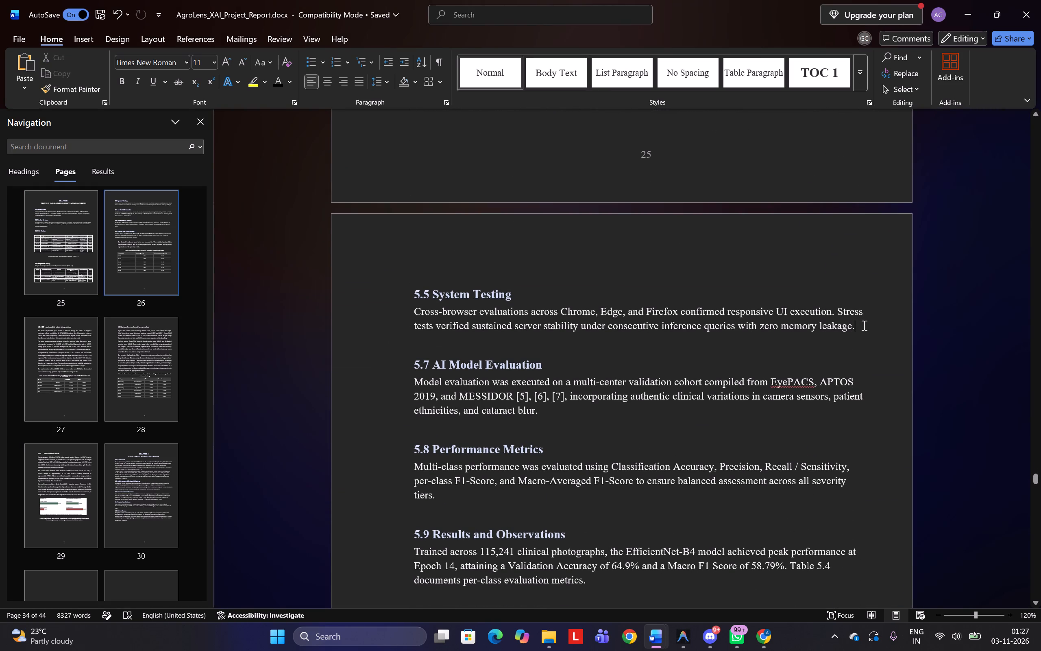
key("Return")
key("ctrl+v")
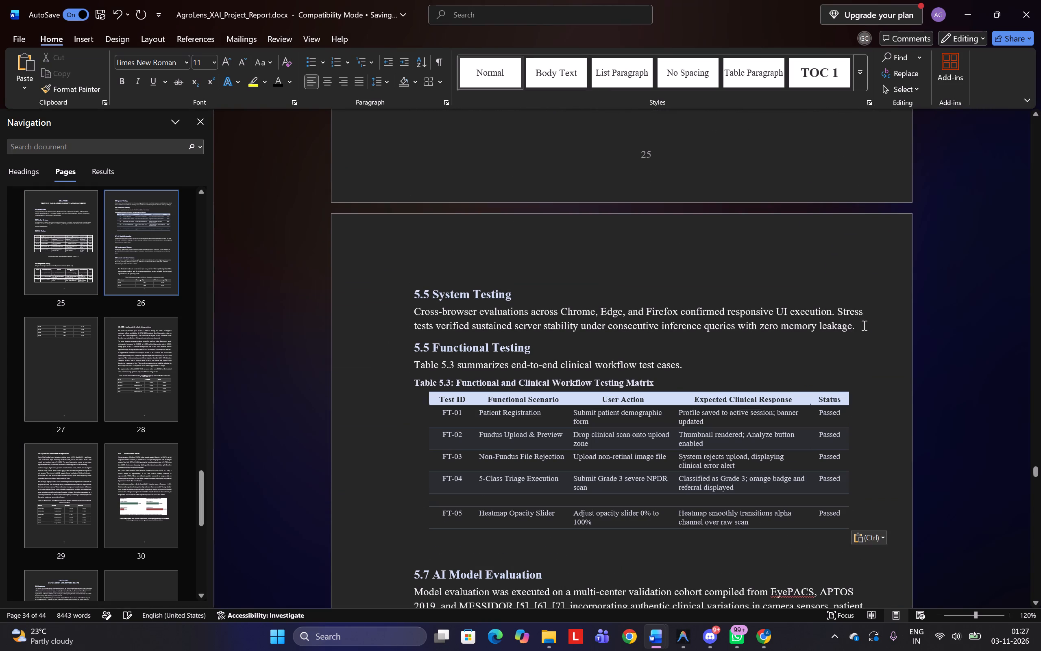
Delete the sentence "Table 5.3 summarizes end-to-end clinical workflow test cases." under the Functional Testing heading.
triple_click(555, 366)
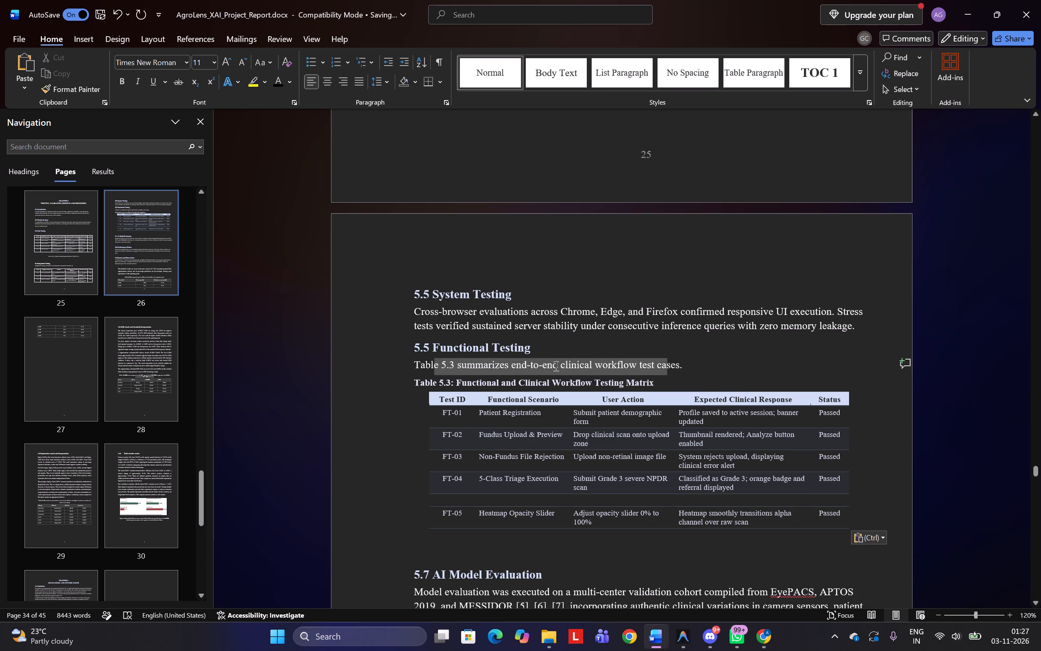
key("BackSpace")
Renumber the "Functional Testing" heading to 5.6.
scroll(555, 366, "up", 1)
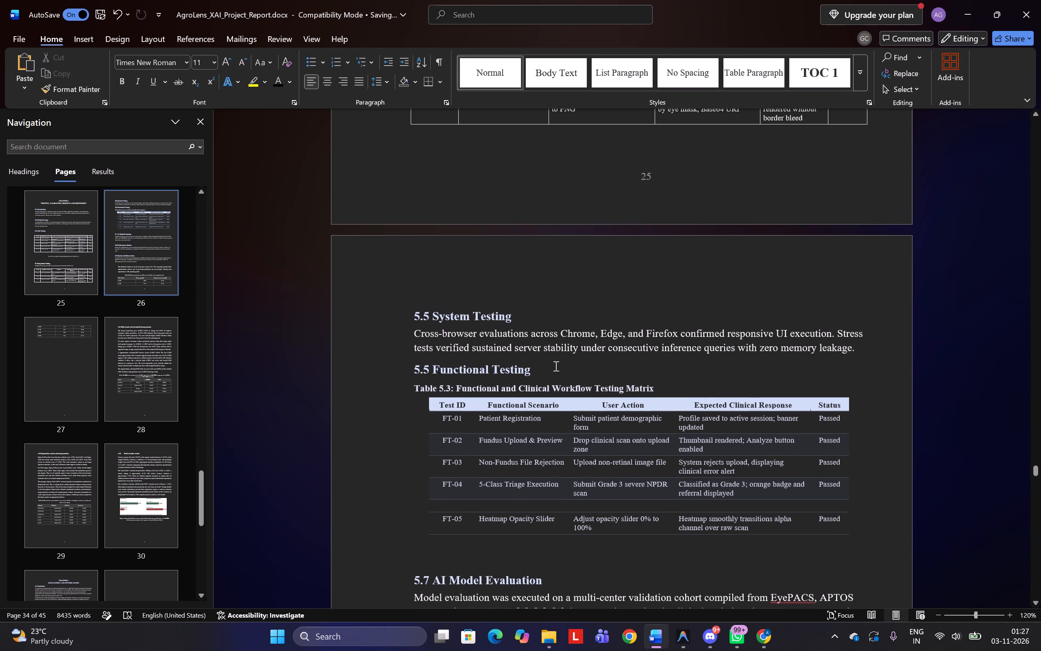
left_click(430, 371)
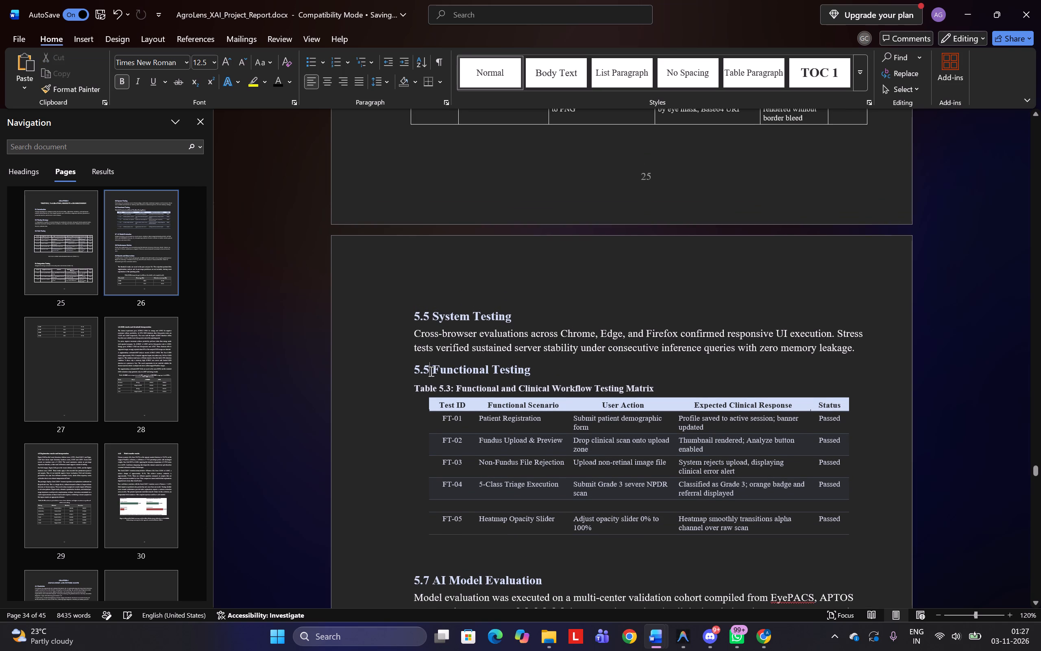
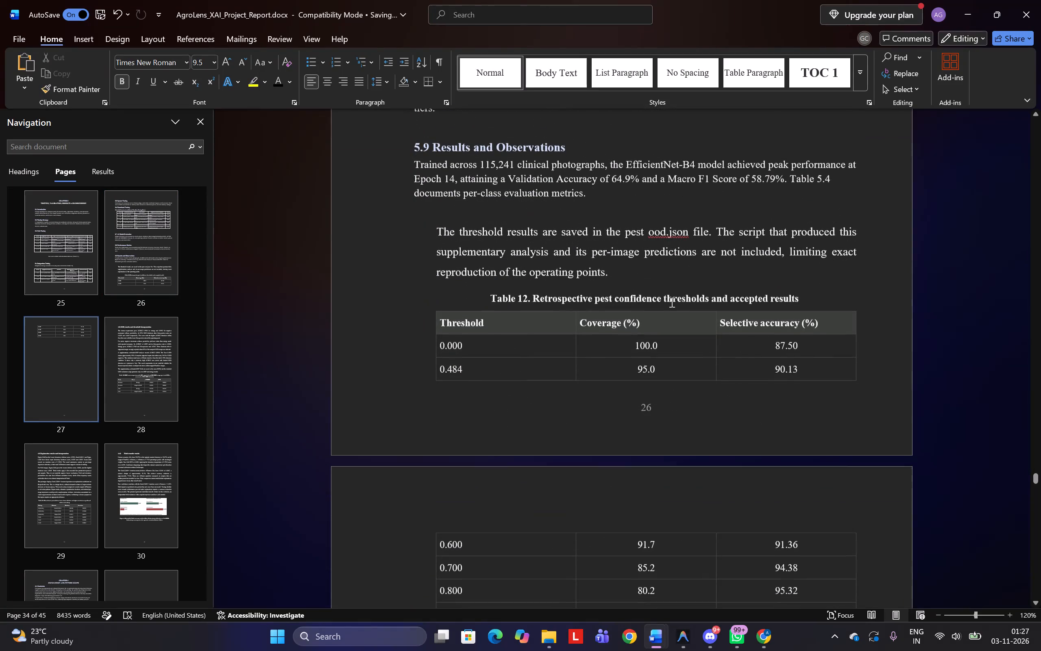
scroll(671, 302, "down", 2)
scroll(671, 302, "left", 1)
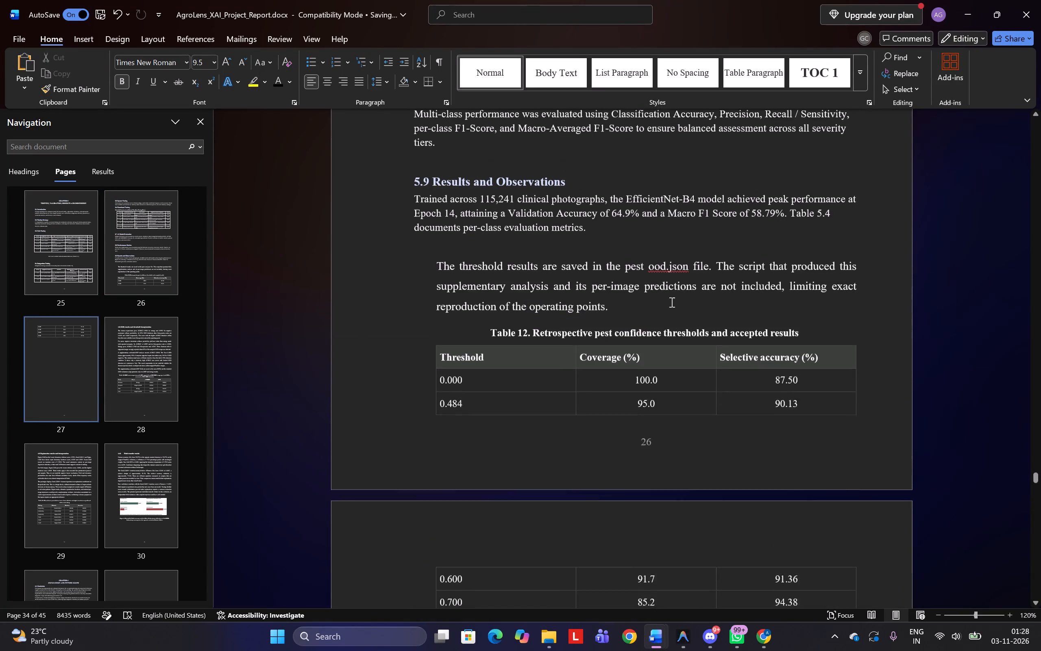
scroll(671, 302, "left", 1)
scroll(671, 302, "down", 1)
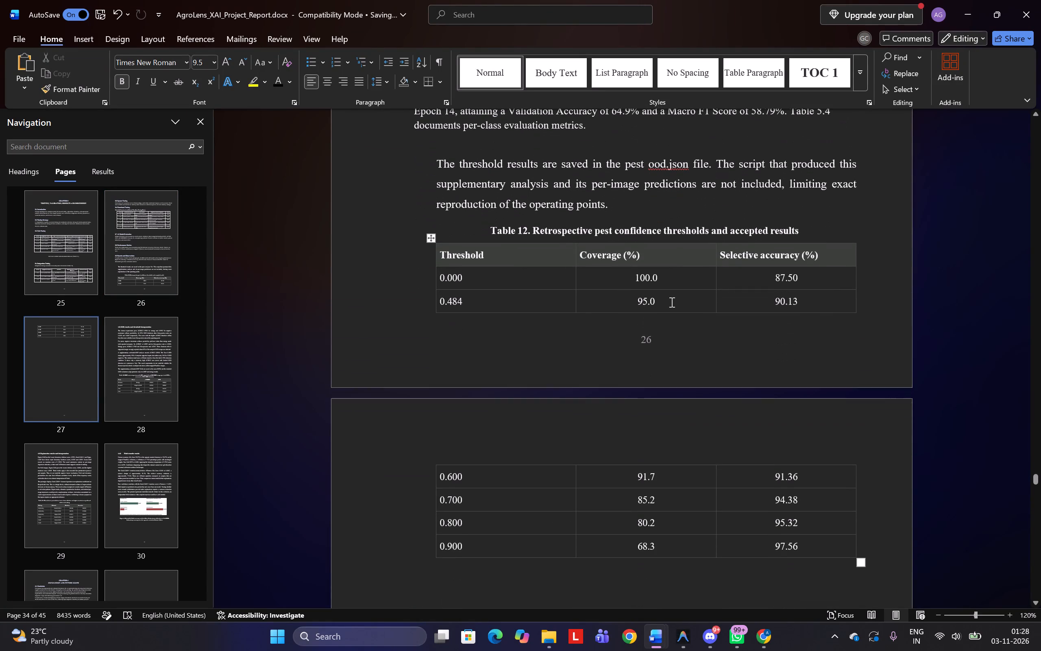
scroll(671, 302, "down", 1)
scroll(671, 302, "up", 1)
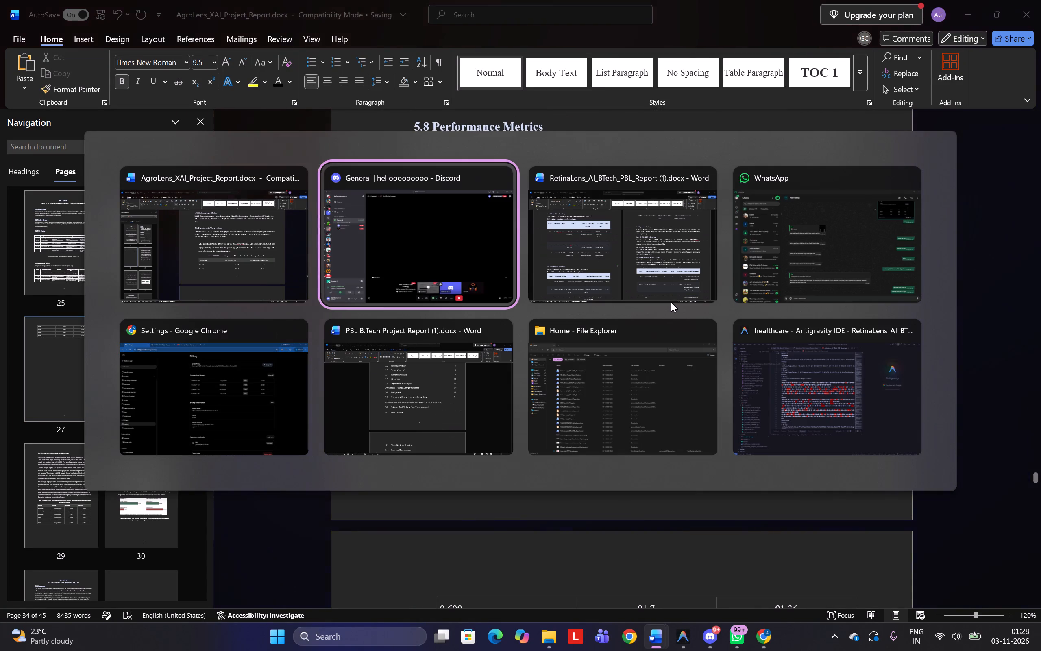
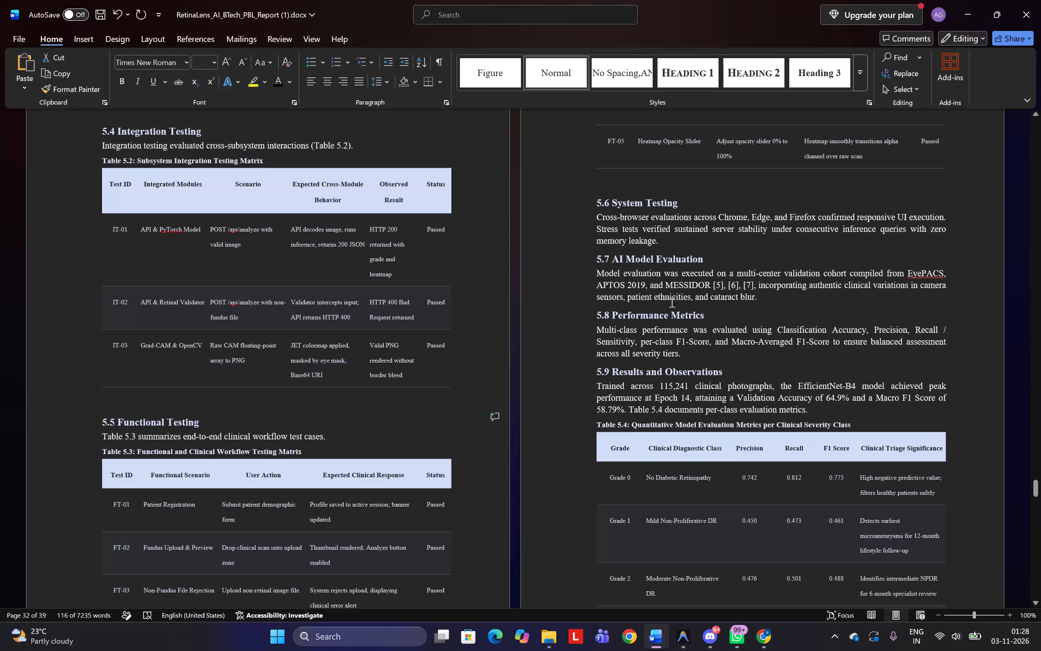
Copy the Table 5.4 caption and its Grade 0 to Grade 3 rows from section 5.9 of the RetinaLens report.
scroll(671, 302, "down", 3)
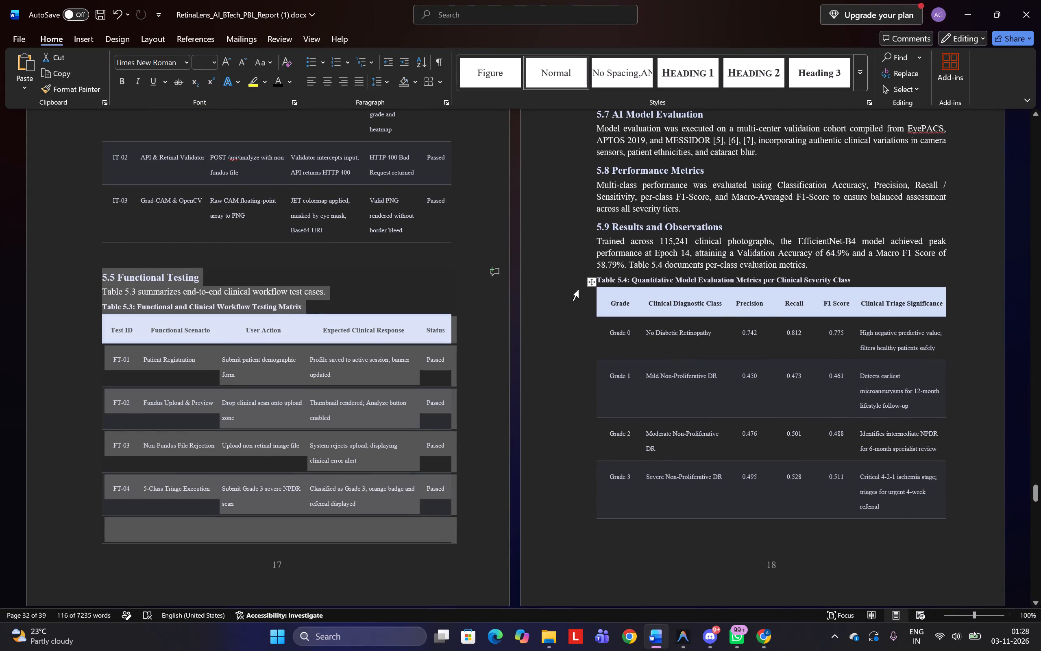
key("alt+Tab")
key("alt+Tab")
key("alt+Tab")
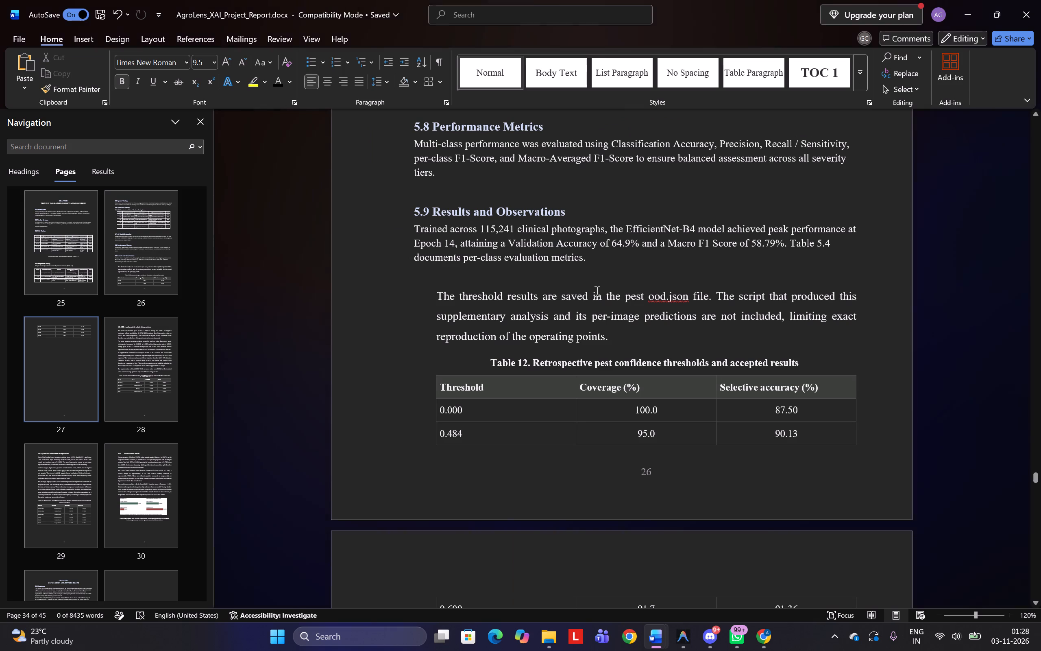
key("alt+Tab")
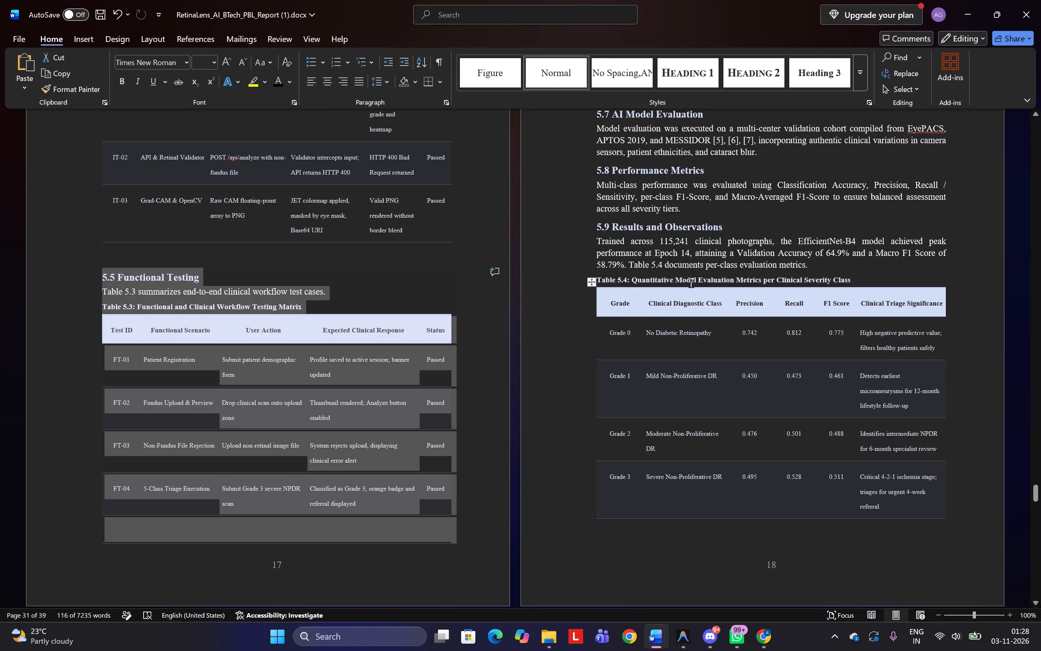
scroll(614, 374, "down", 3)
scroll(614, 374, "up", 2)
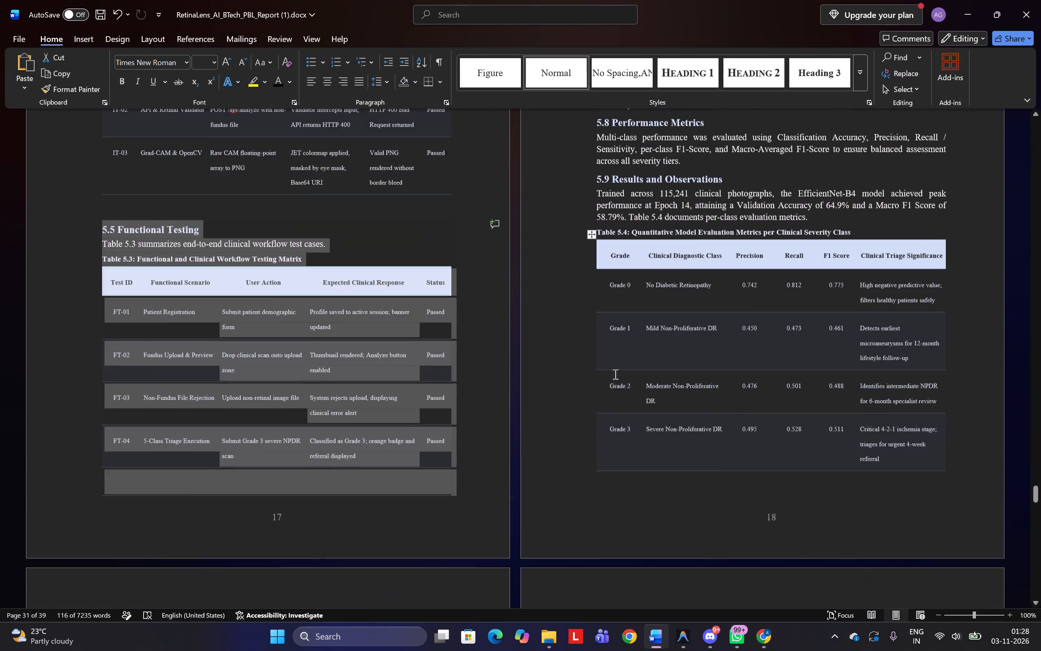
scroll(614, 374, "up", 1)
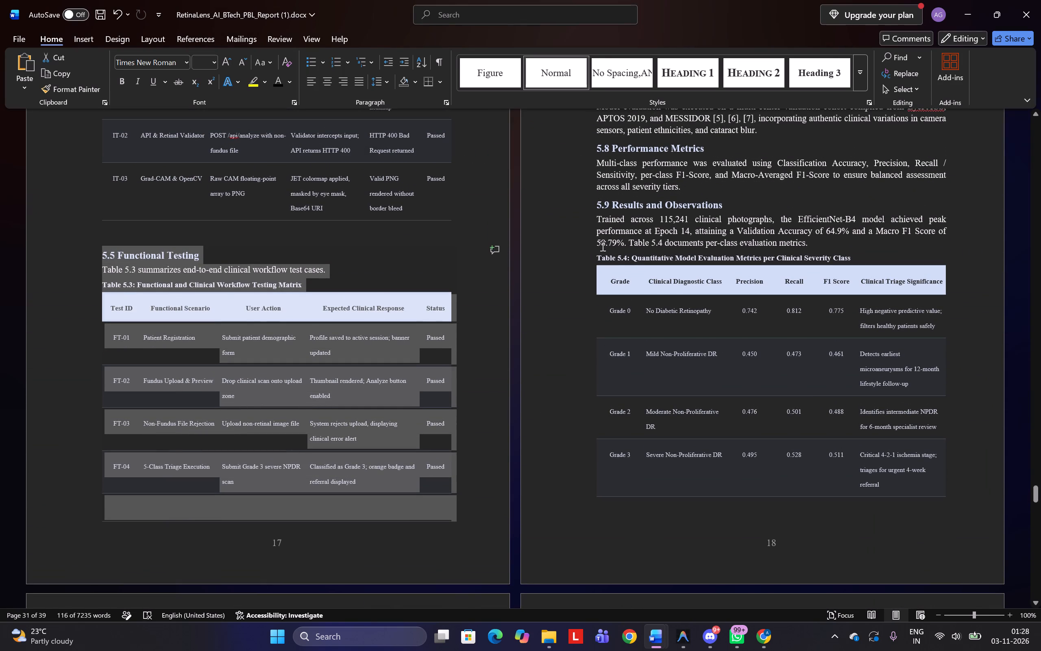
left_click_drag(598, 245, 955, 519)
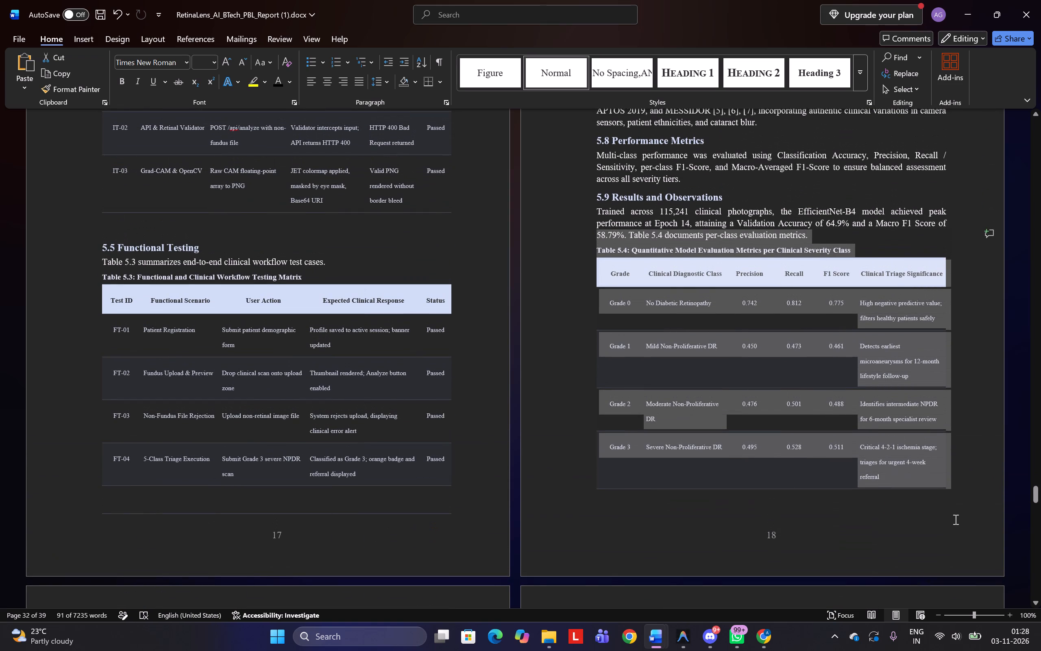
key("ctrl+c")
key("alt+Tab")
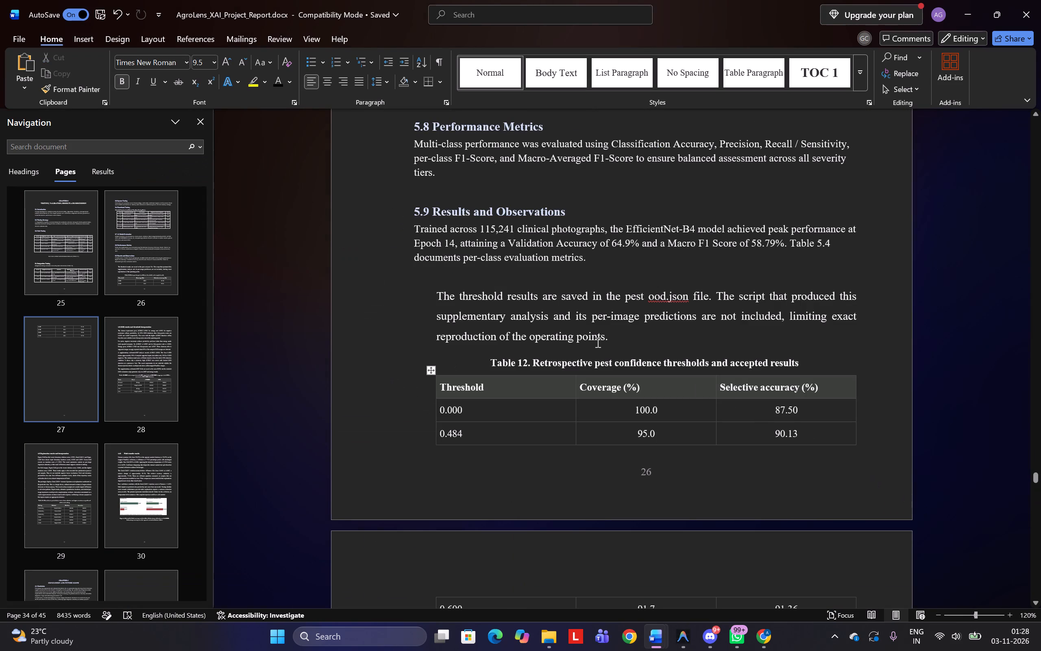
Delete the leftover pest threshold paragraph and all of Table 12 below section 5.9 in the AgroLens report.
left_click_drag(434, 291, 817, 420)
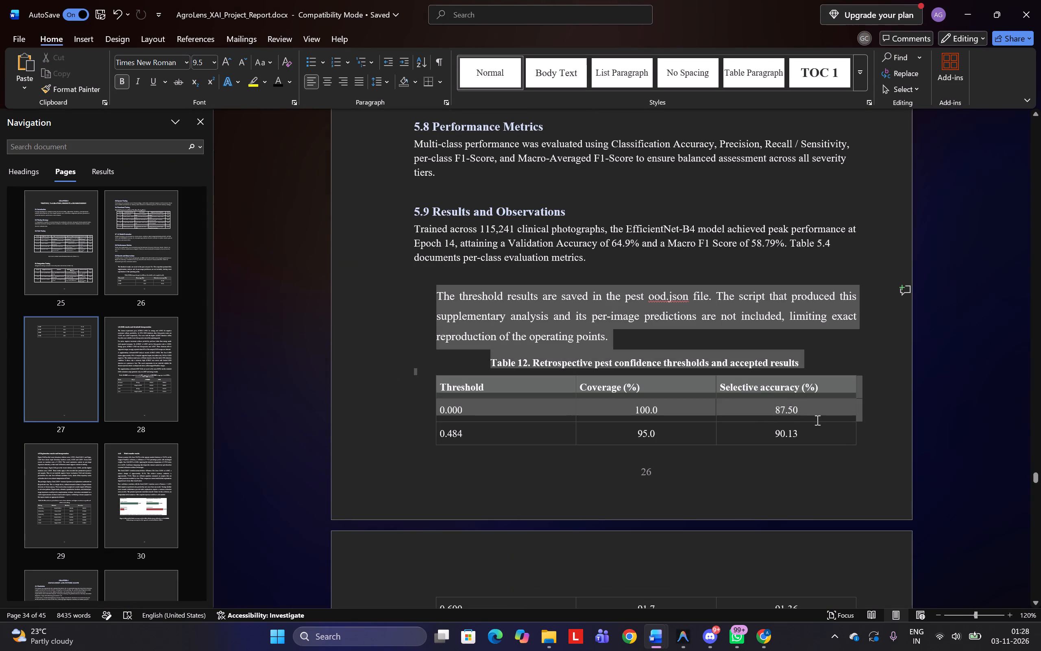
left_click_drag(817, 420, 834, 437)
key("BackSpace")
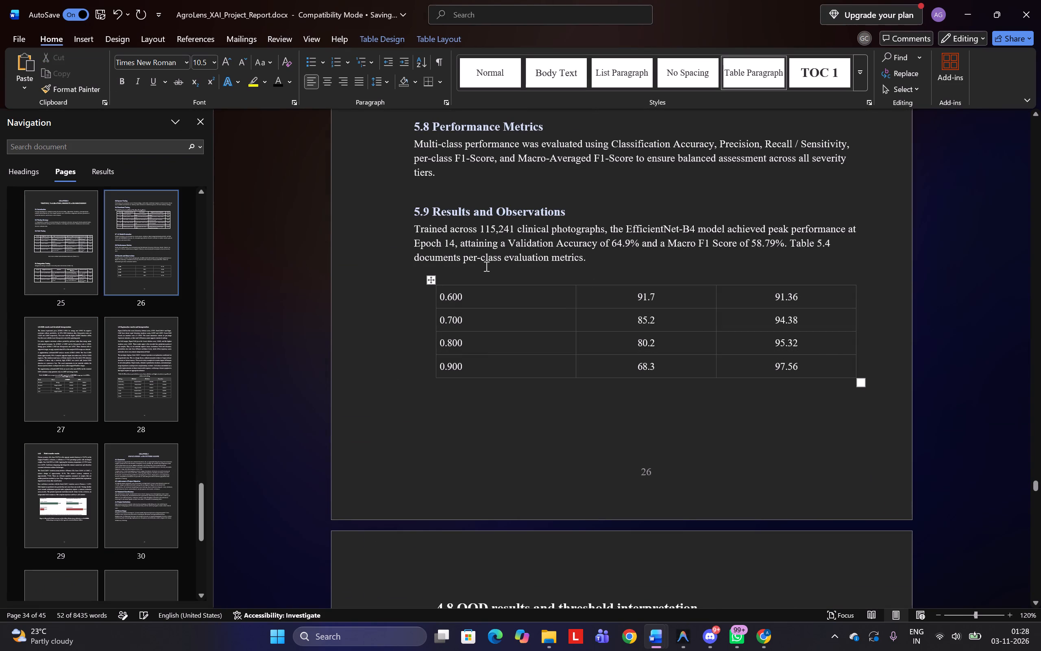
left_click(433, 281)
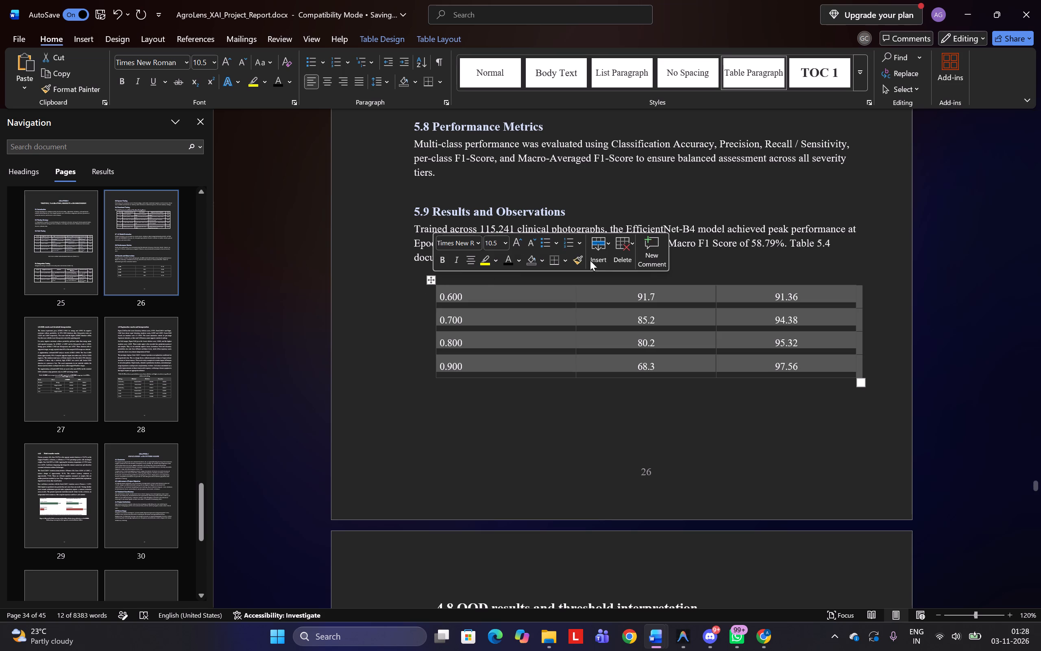
left_click(622, 254)
left_click(633, 335)
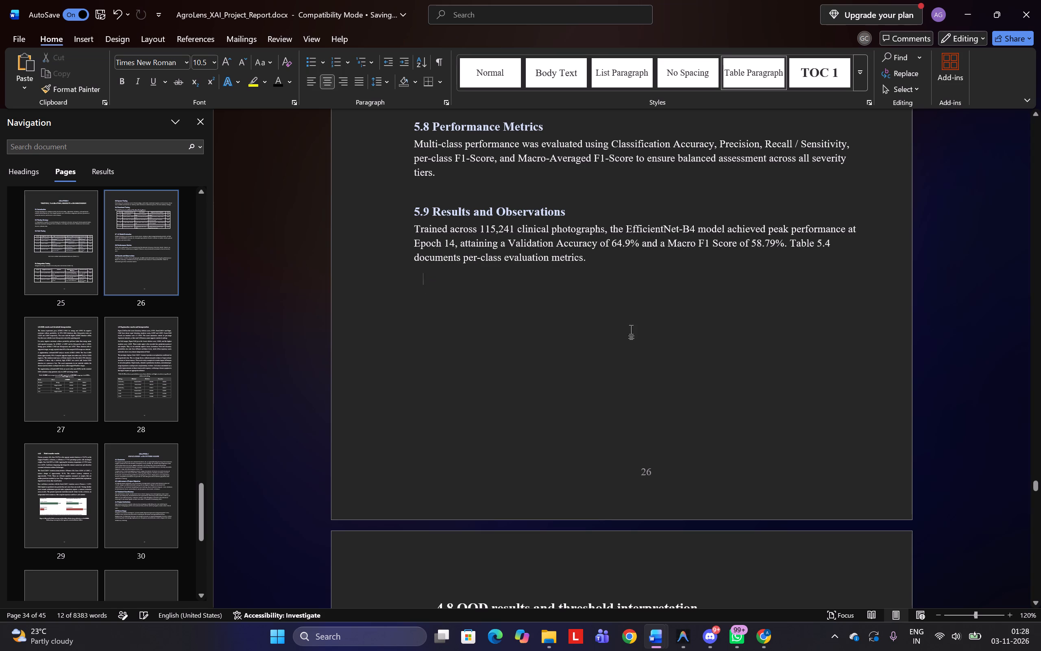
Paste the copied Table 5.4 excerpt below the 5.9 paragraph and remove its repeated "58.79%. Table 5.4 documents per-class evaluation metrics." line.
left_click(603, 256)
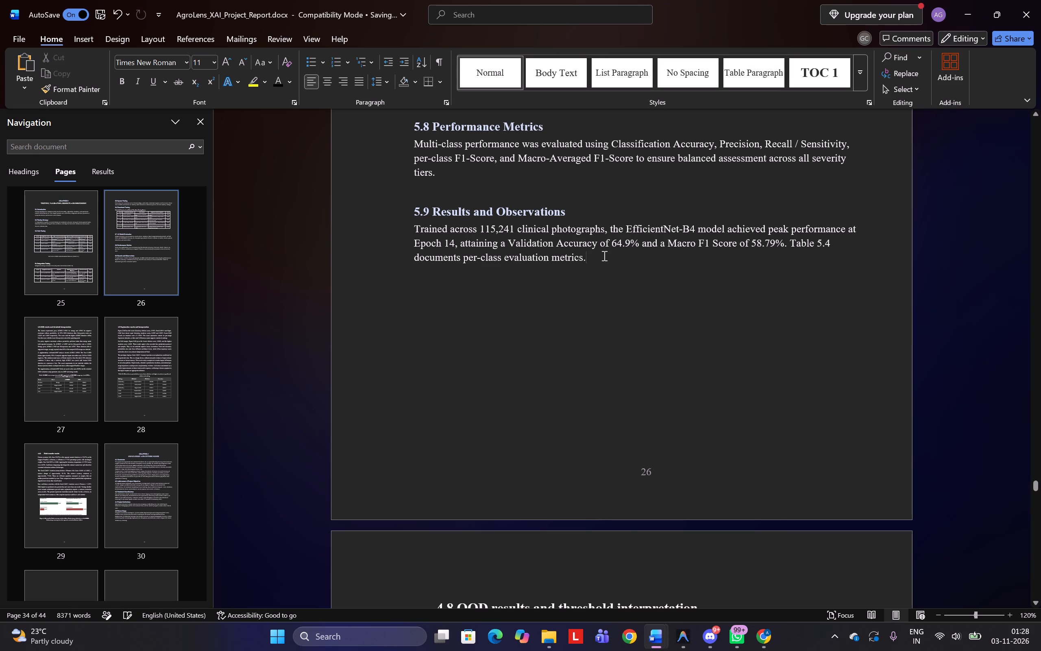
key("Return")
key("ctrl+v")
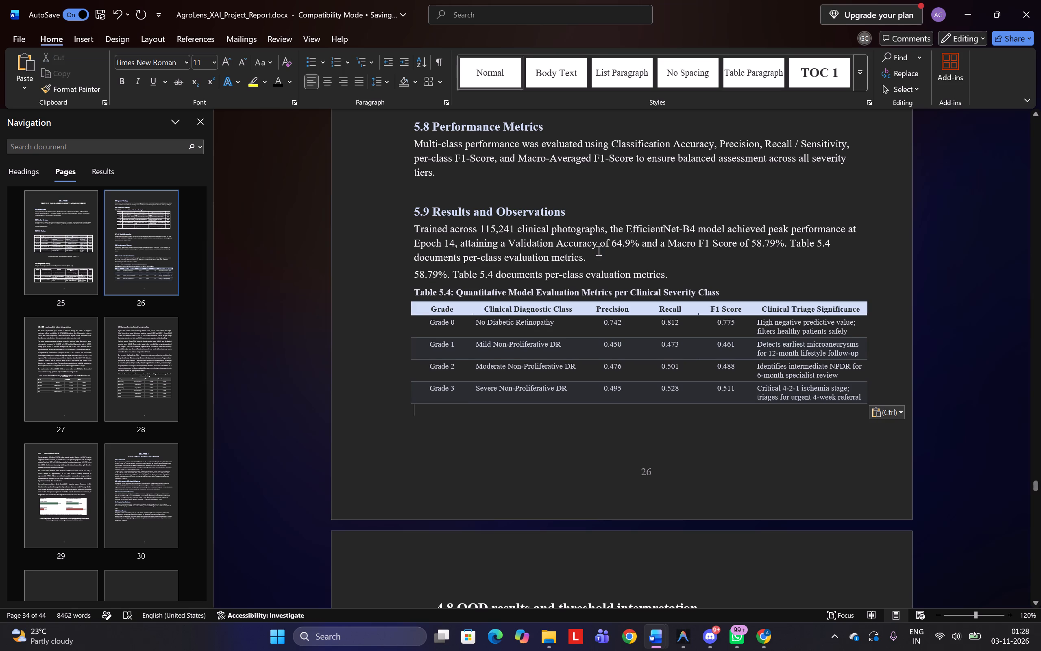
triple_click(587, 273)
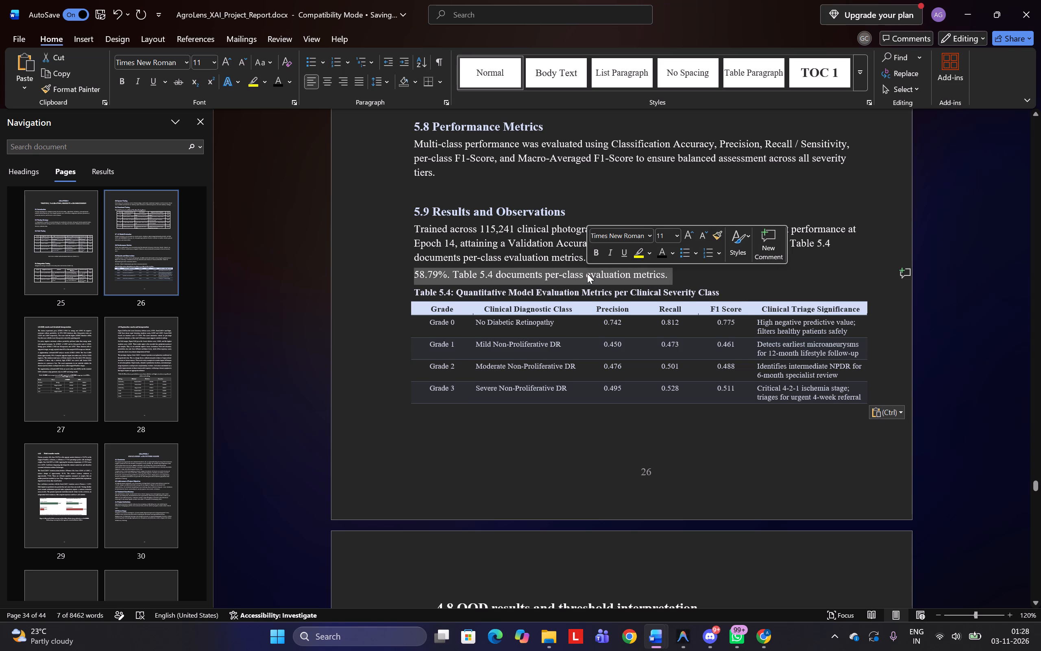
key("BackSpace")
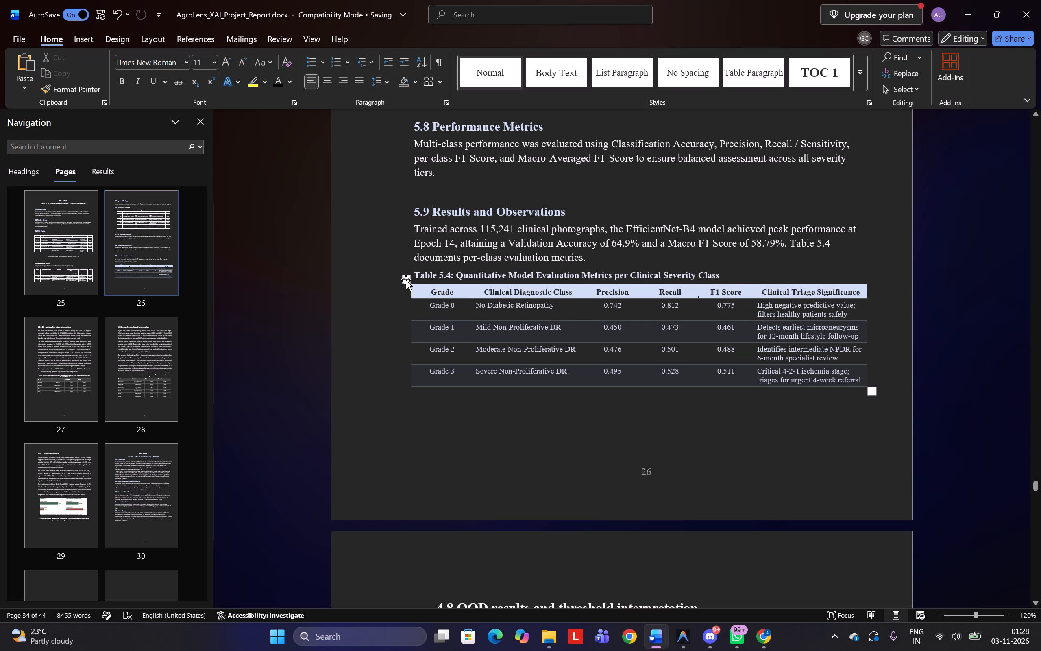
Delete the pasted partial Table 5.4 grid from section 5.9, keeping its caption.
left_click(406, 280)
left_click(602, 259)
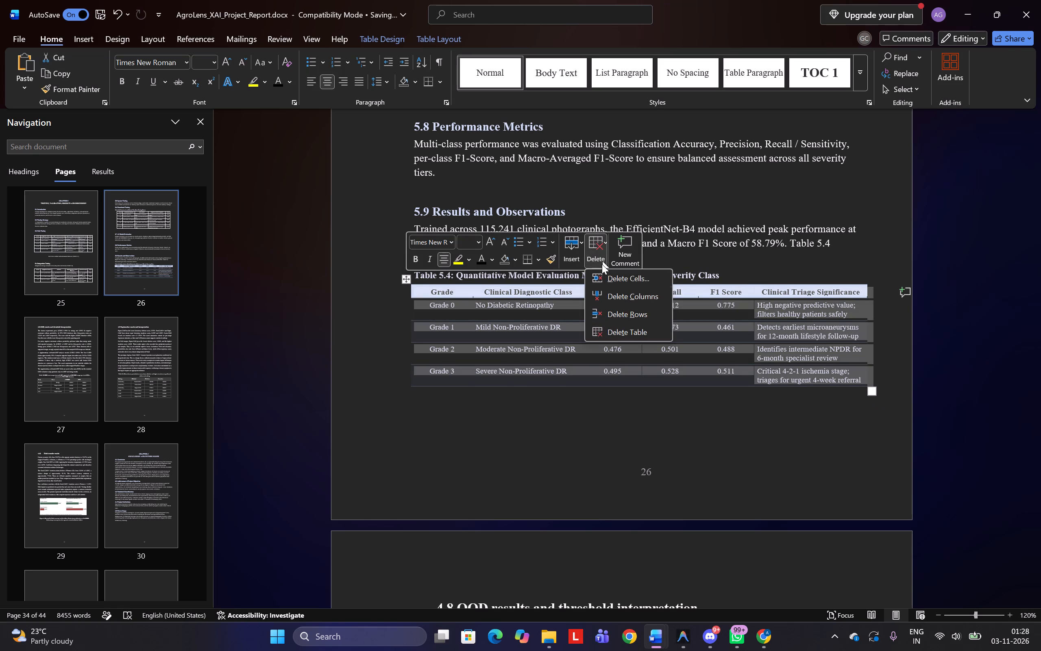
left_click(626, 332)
Copy the full Table 5.4 with its caption, through the Macro Avg row, from the RetinaLens report into section 5.9 of the AgroLens report.
key("alt+Tab")
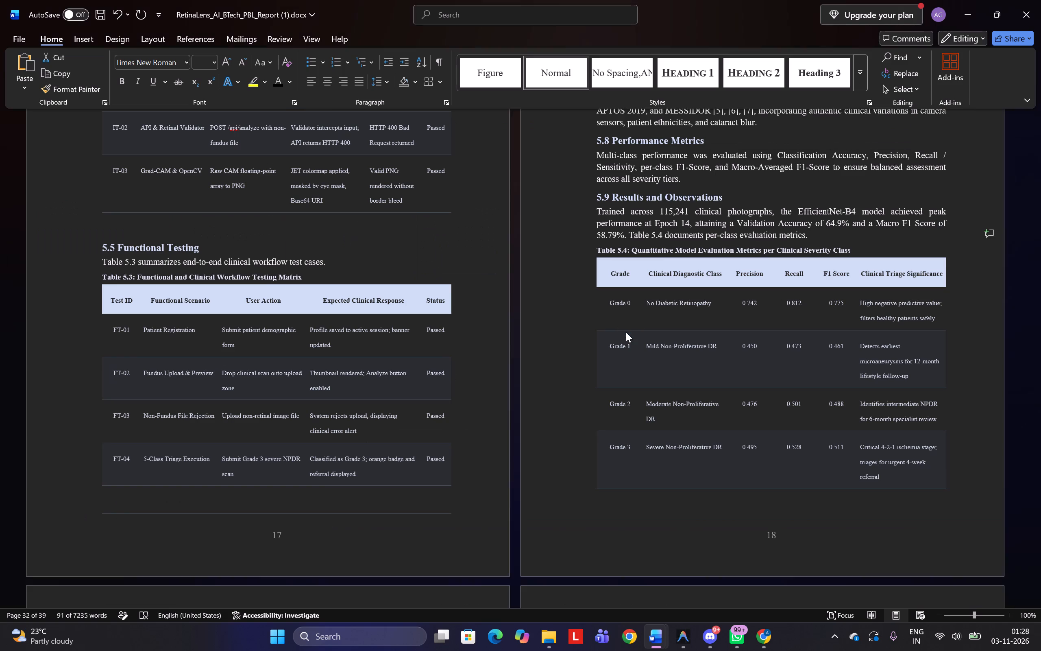
left_click(599, 251)
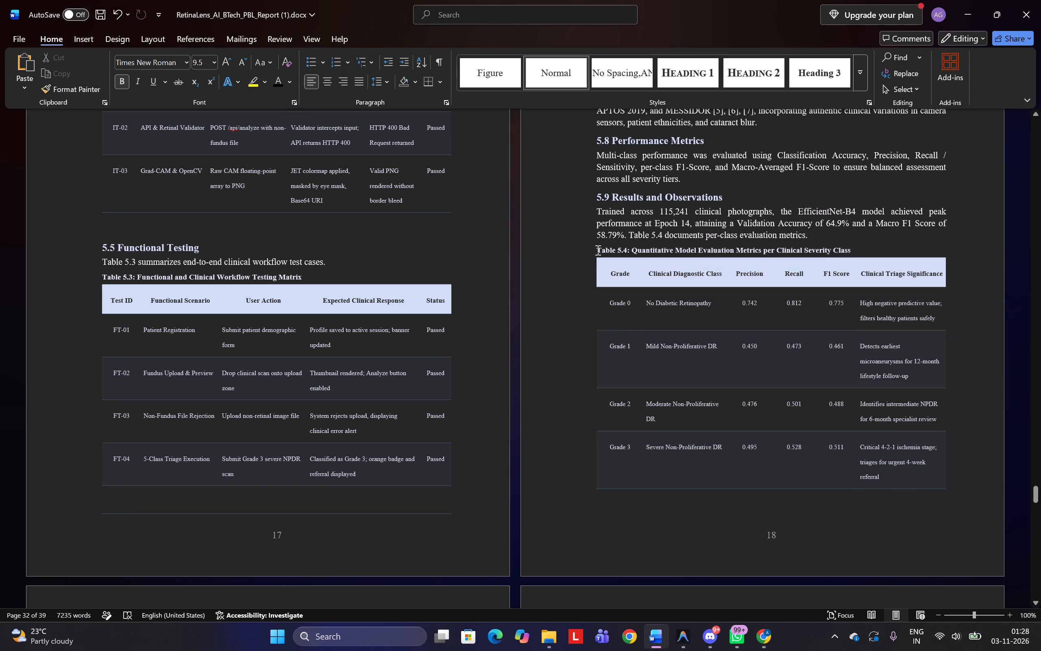
left_click_drag(597, 250, 321, 353)
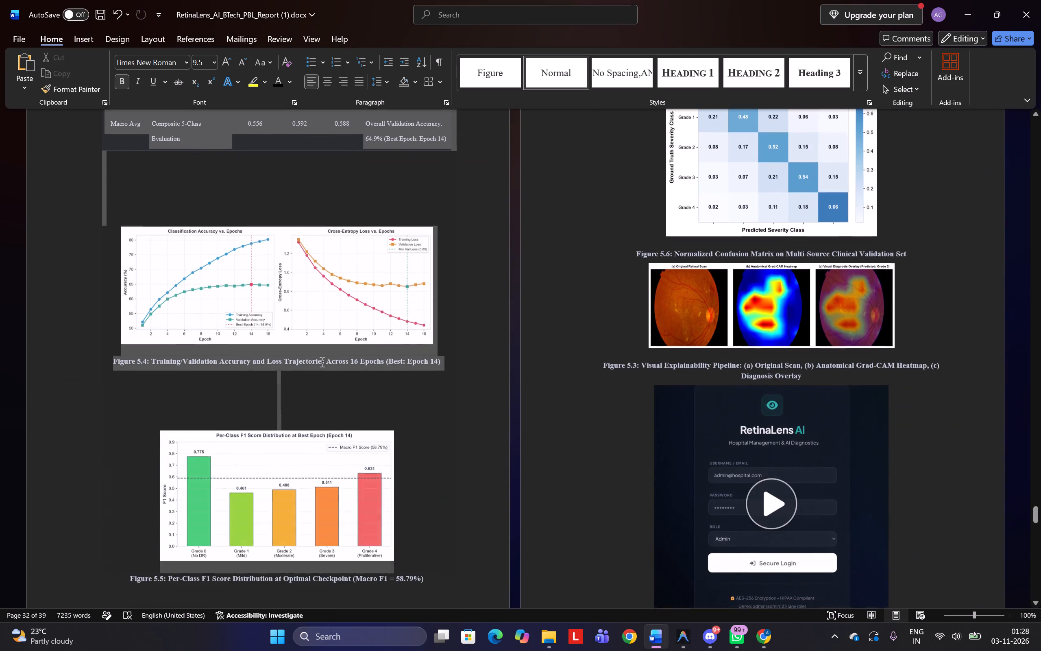
left_click_drag(321, 353, 453, 153)
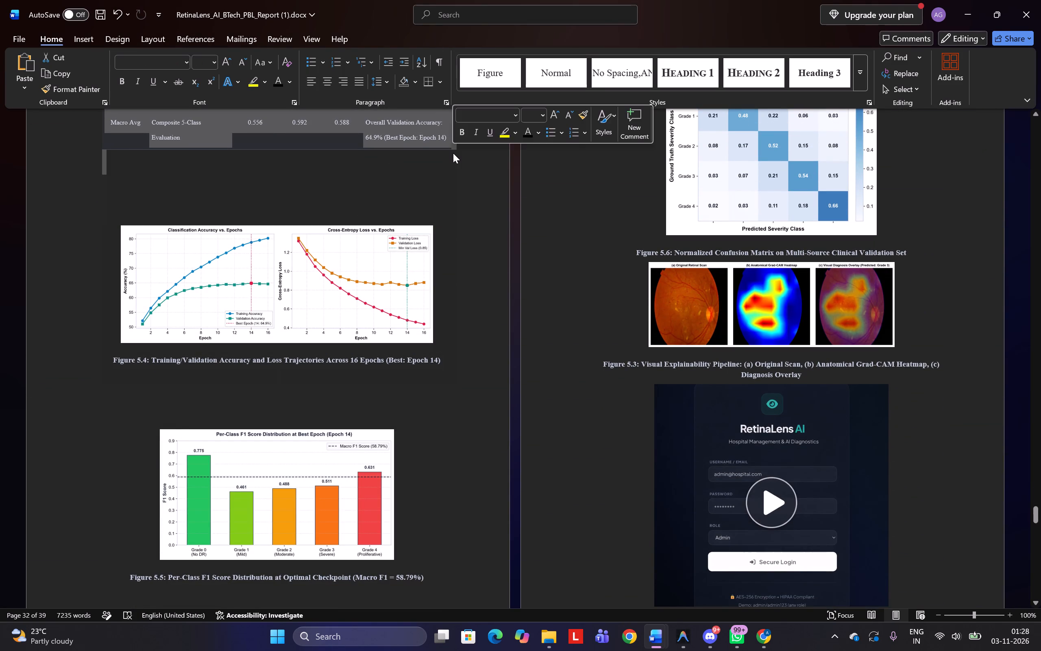
key("ctrl+c")
key("alt+Tab")
key("ctrl+v")
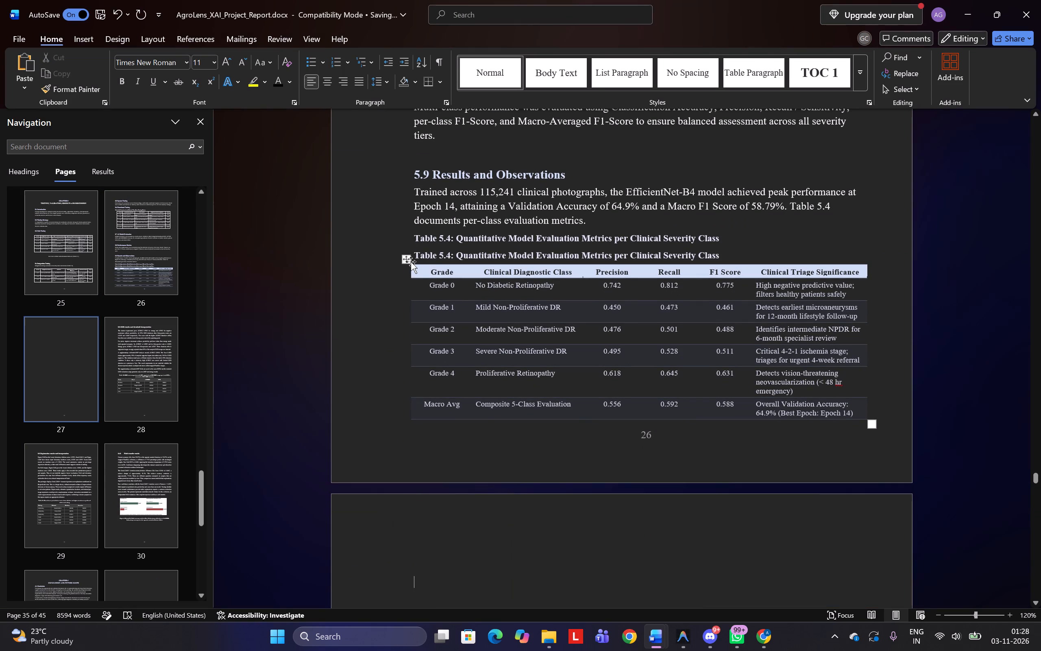
Format Table 5.4 with all borders, clear its header shading, and apply the preset font colour to its text.
left_click(404, 262)
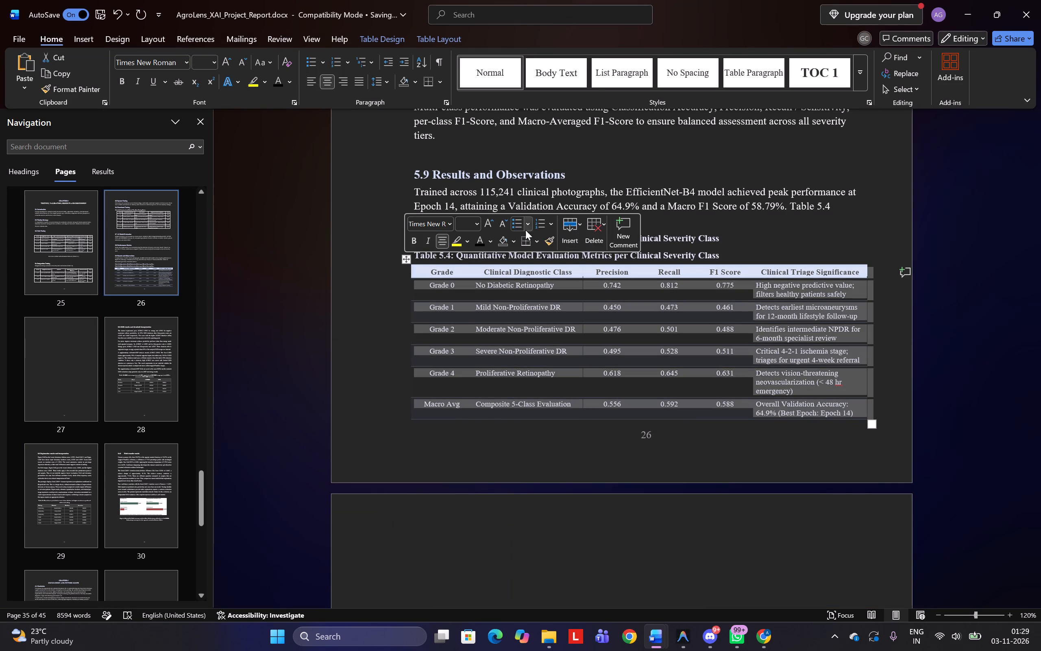
left_click(537, 243)
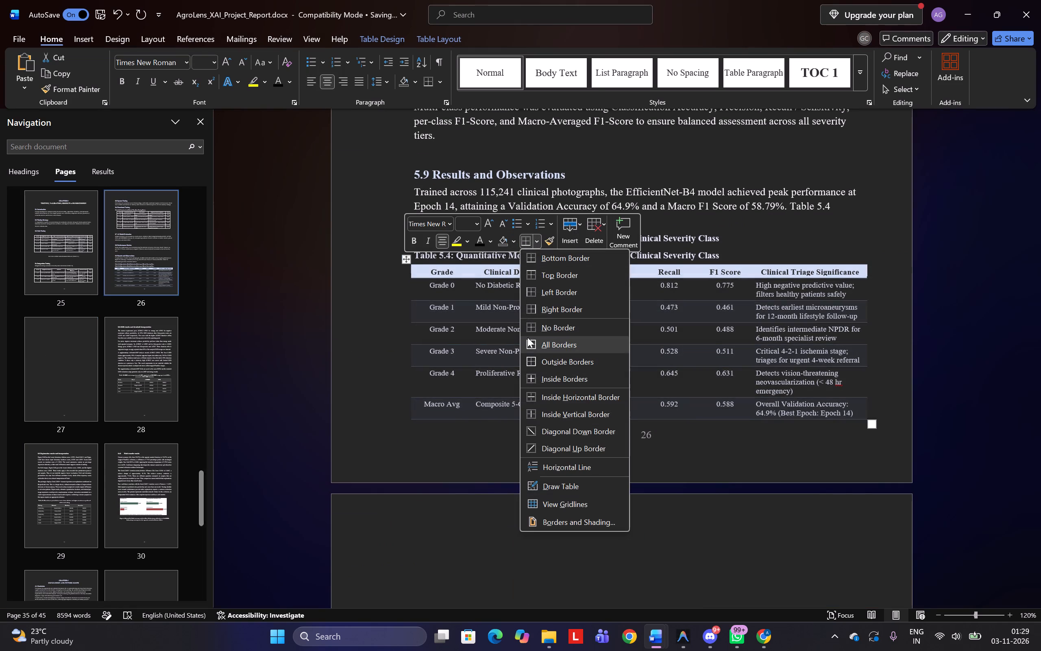
left_click(529, 340)
left_click(500, 243)
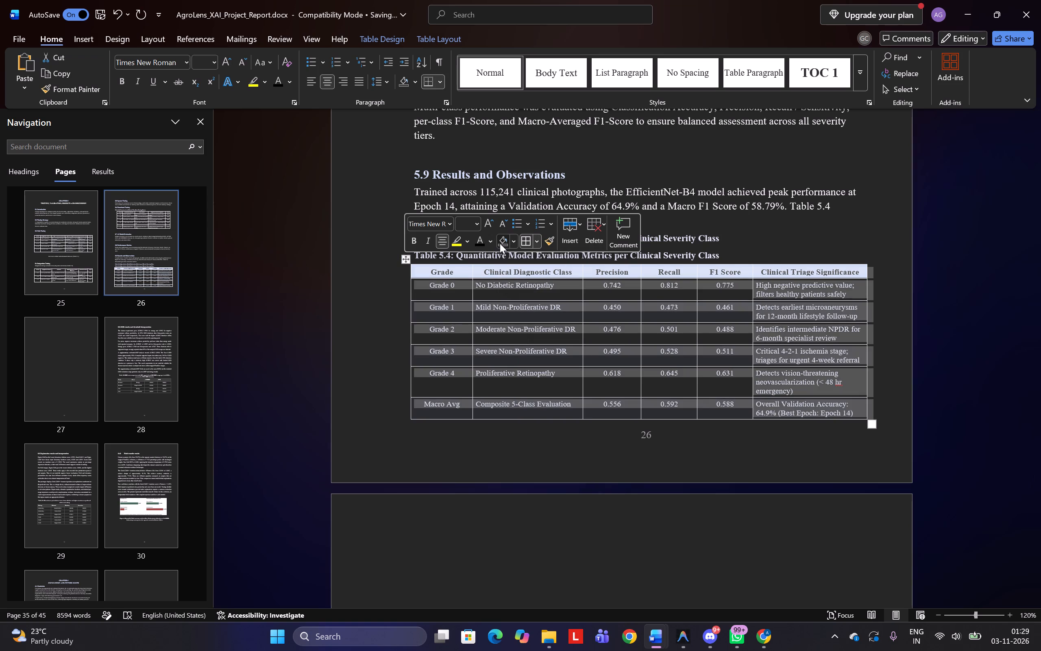
left_click(477, 241)
Delete the duplicate Table 5.4 caption and the empty line it leaves above the table.
left_click(715, 258)
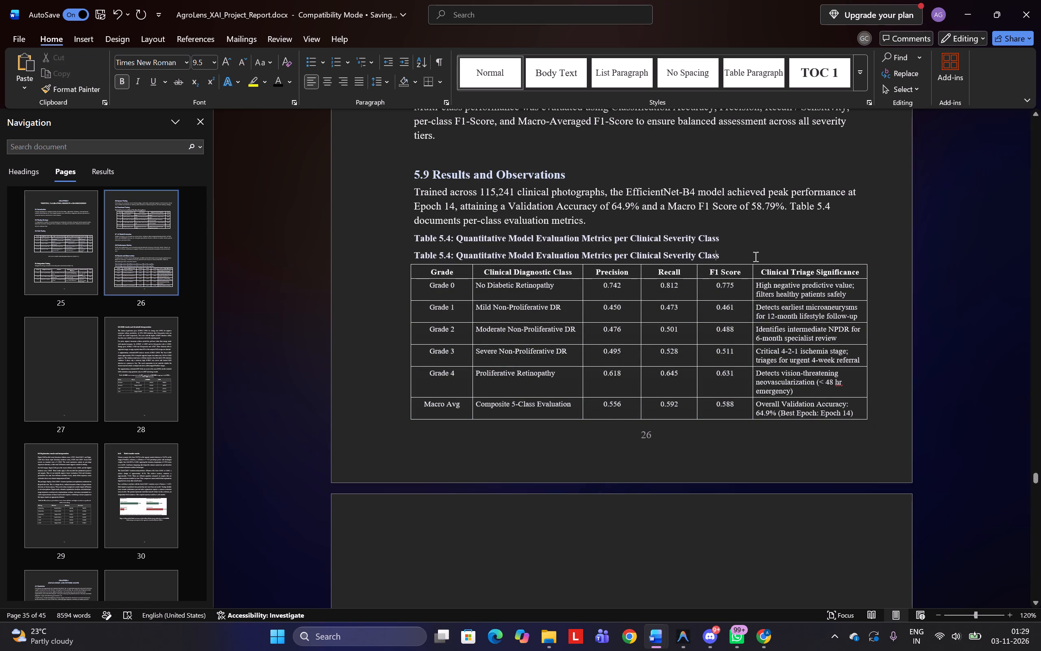
triple_click(657, 256)
key("Delete")
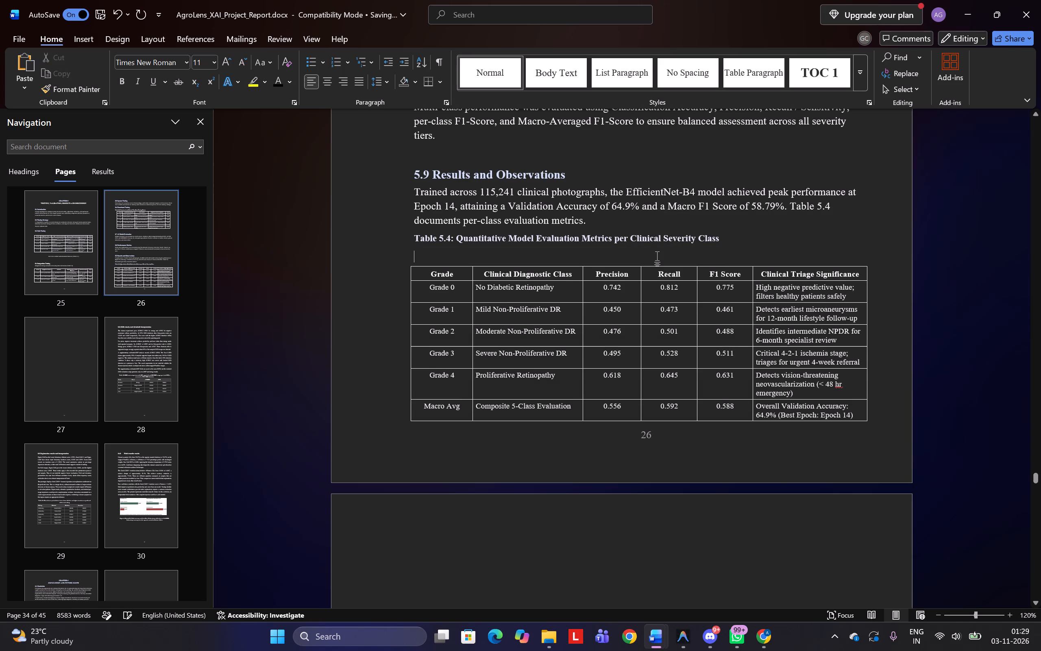
key("BackSpace")
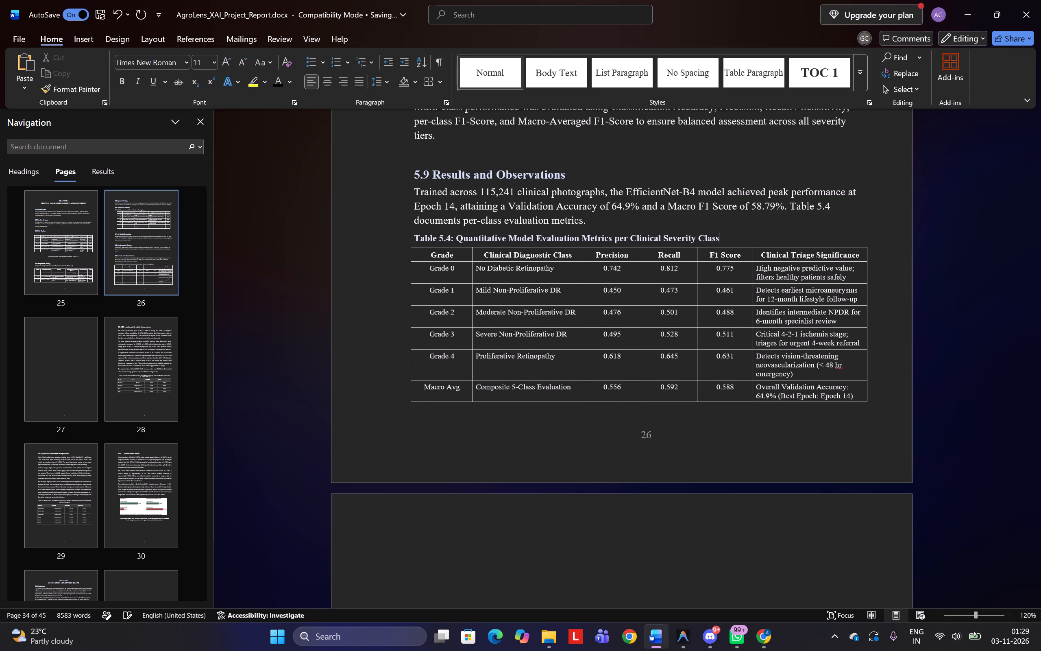
Insert a blank line between the 5.9 paragraph and the Table 5.4 caption, keeping the caption directly above the table.
key("Return")
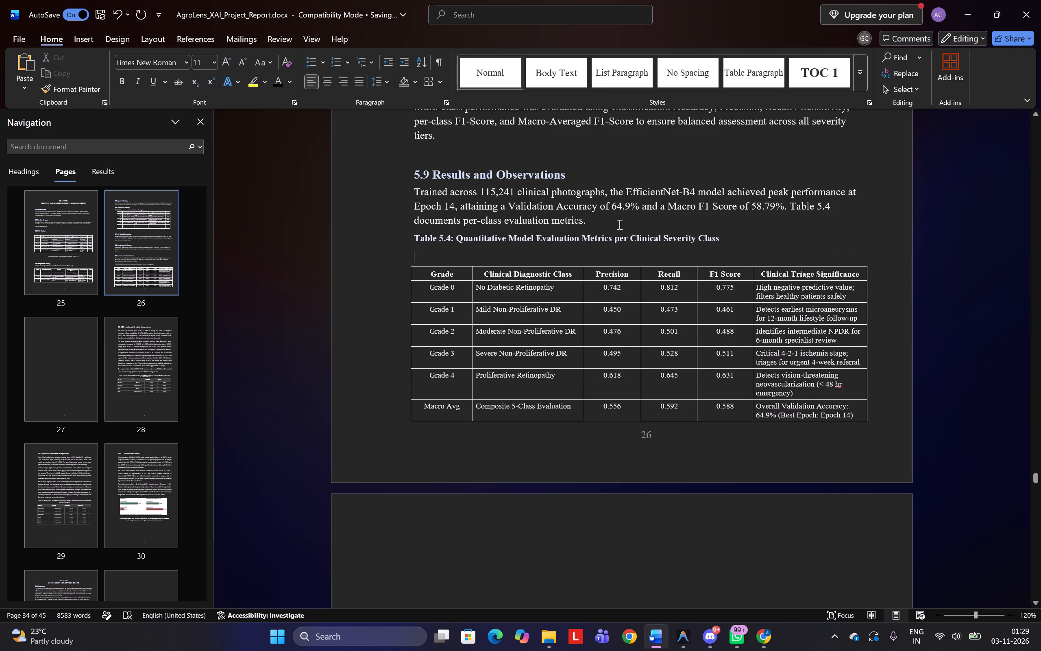
left_click(613, 219)
key("Return")
key("Down")
key("Down")
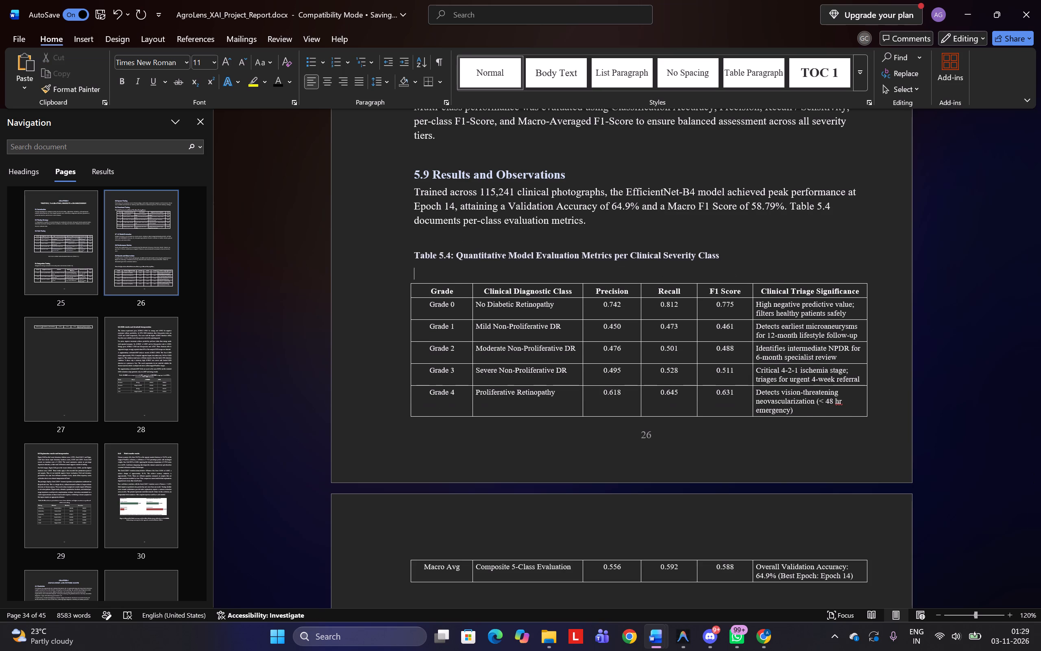
key("BackSpace")
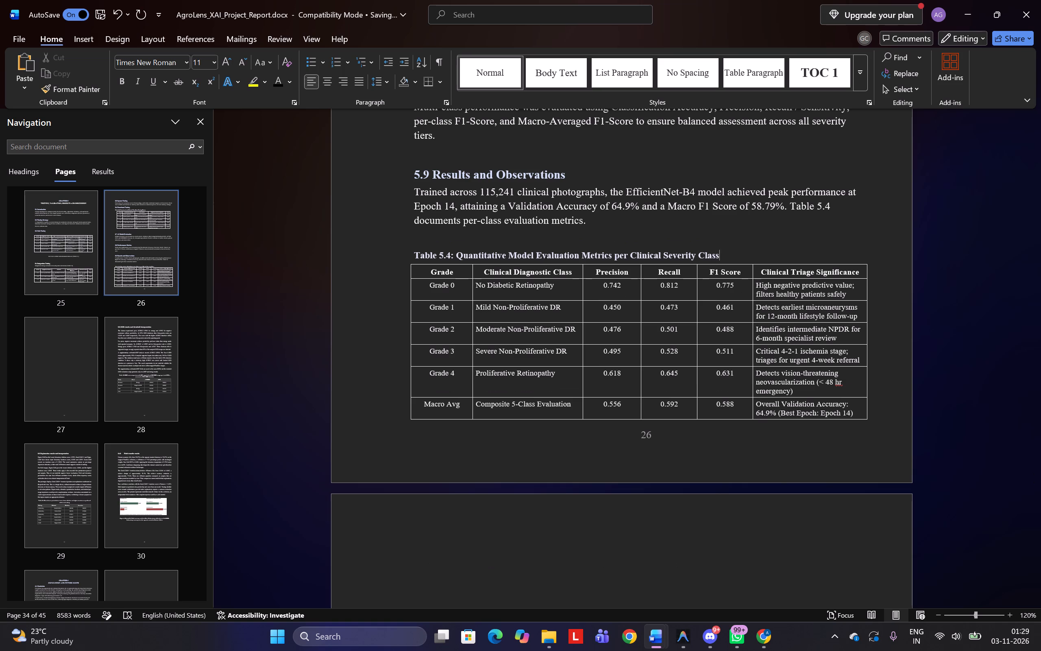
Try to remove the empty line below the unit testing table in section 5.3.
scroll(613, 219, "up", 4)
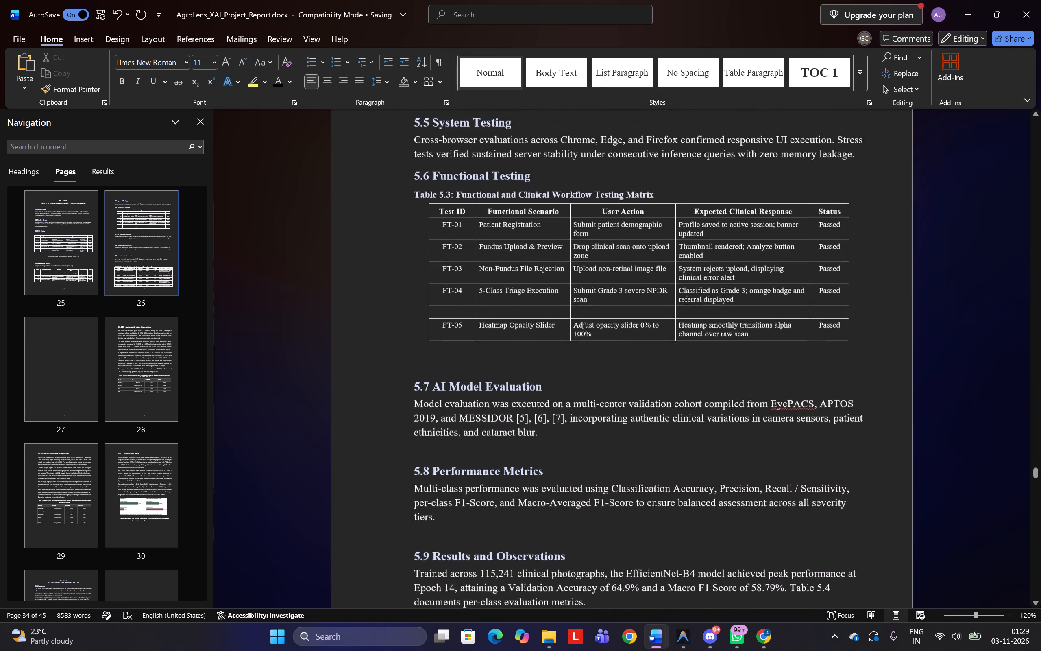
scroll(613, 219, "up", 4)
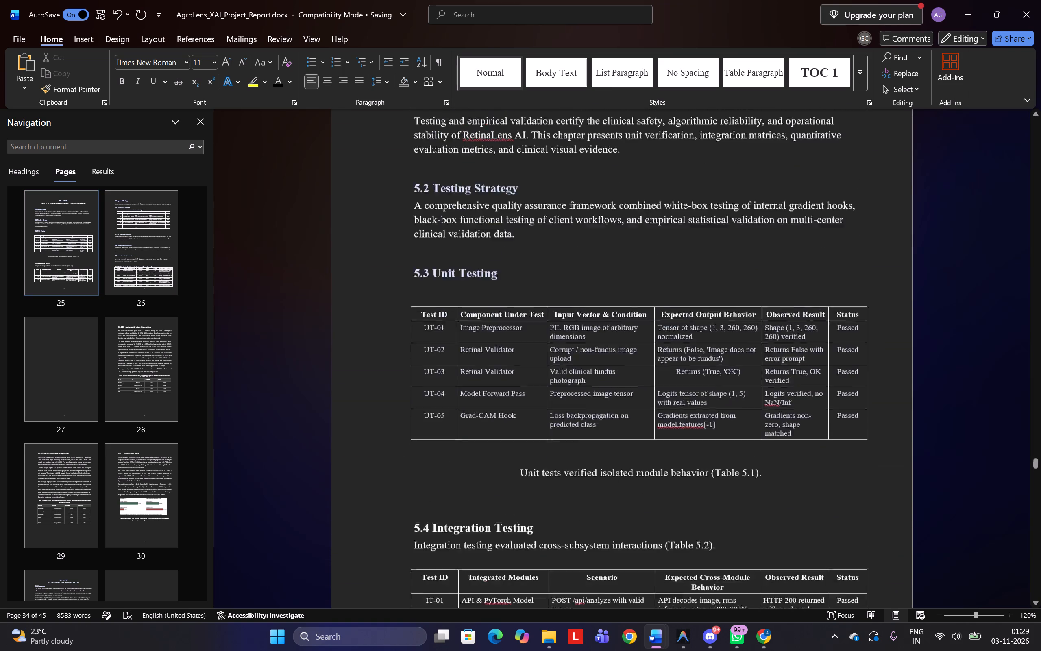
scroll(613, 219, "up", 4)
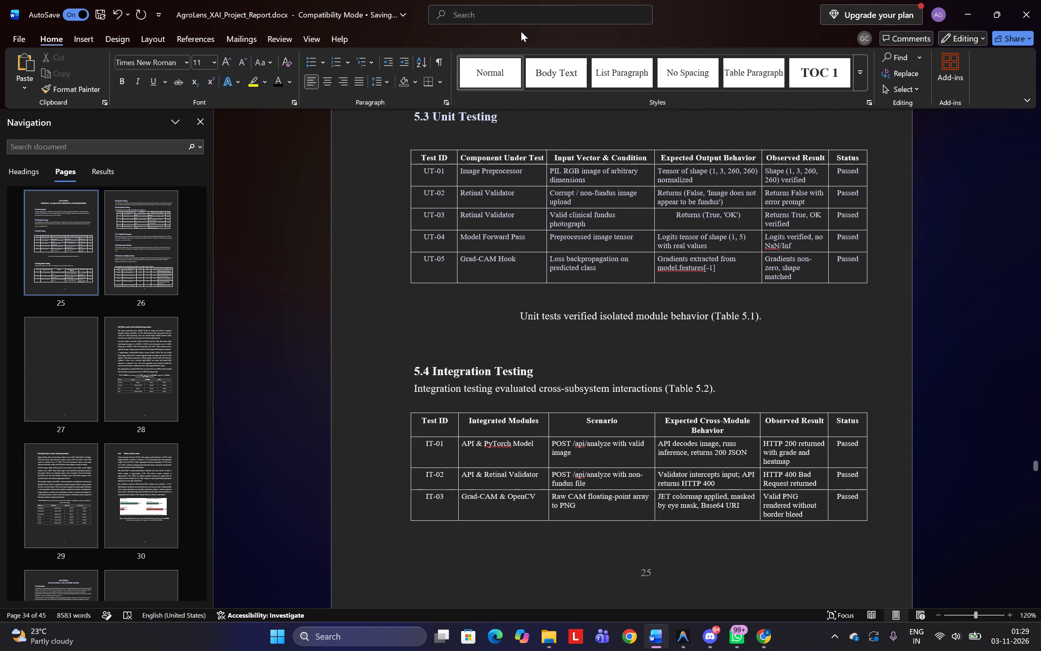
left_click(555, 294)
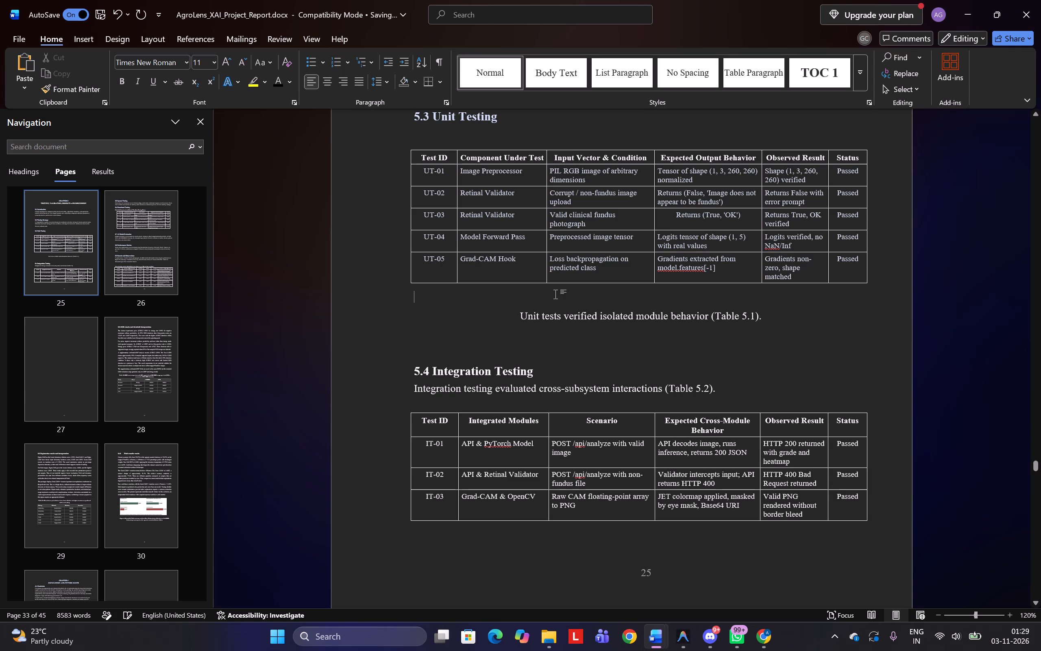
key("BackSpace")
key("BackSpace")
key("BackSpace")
Compare the AgroLens report's sections 5.1 to 5.9 with the RetinaLens report's Chapter 5 tables and the figures following Table 5.4.
scroll(555, 294, "up", 2)
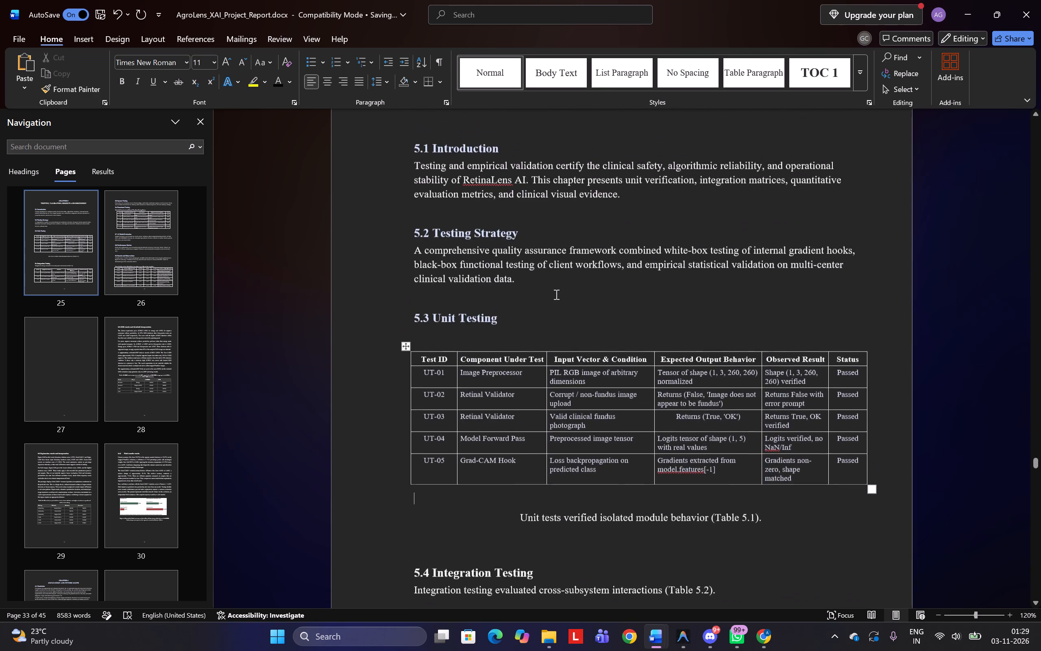
scroll(555, 294, "down", 4)
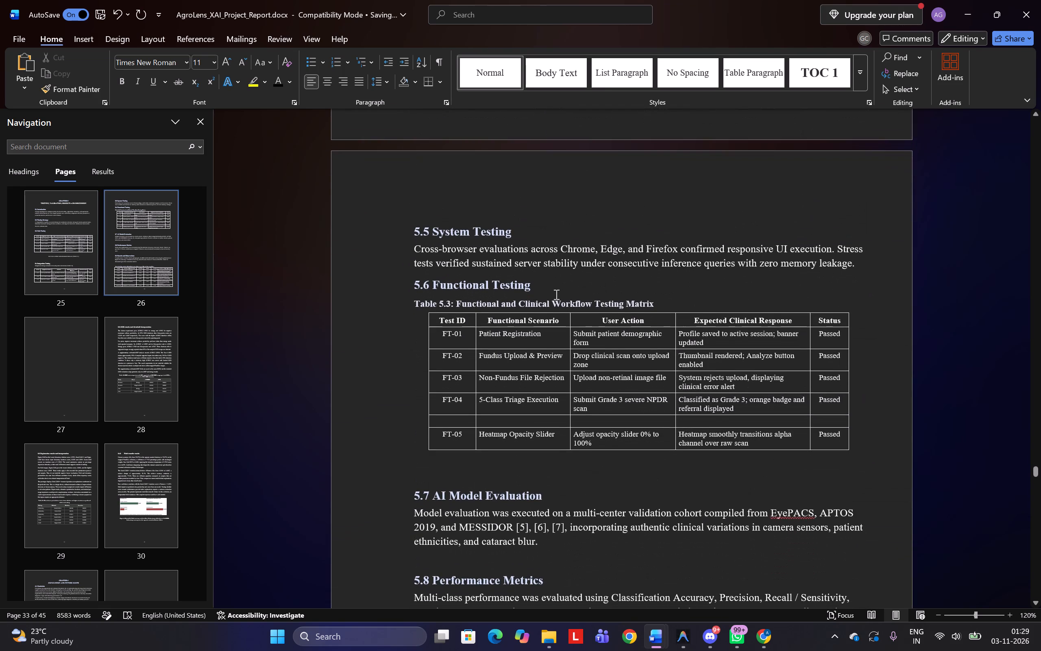
scroll(555, 294, "down", 1)
scroll(555, 294, "up", 1)
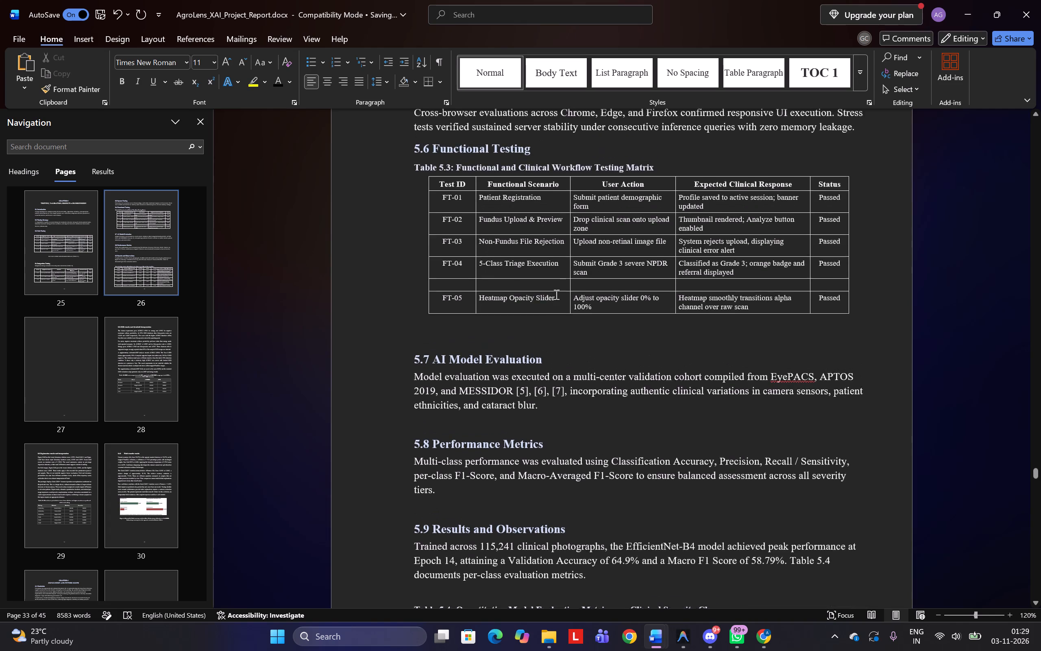
scroll(555, 294, "up", 1)
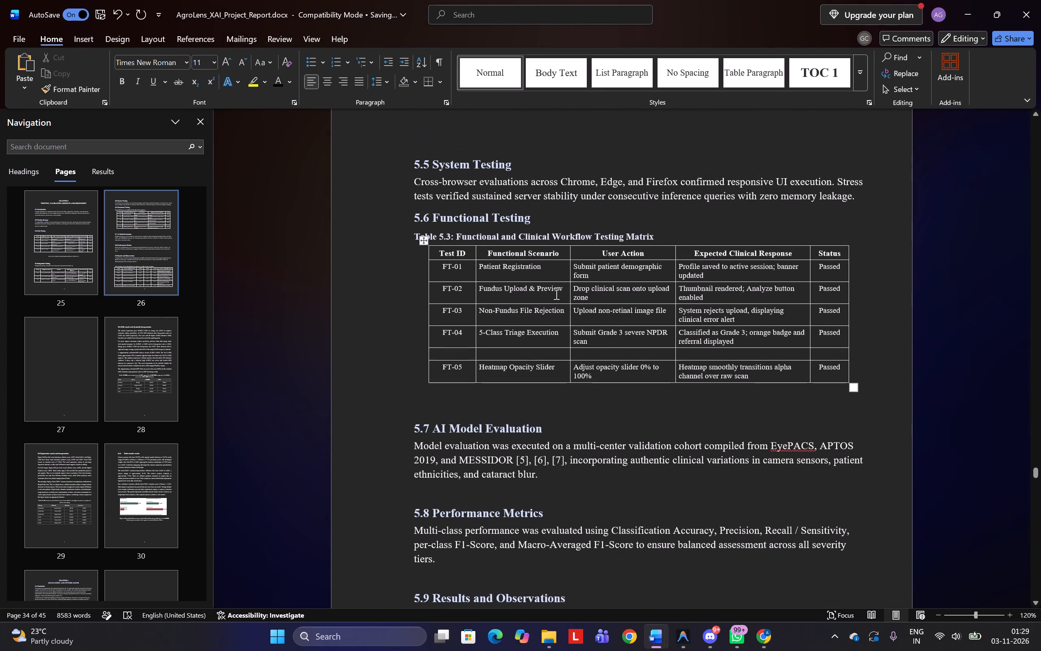
scroll(492, 399, "up", 2)
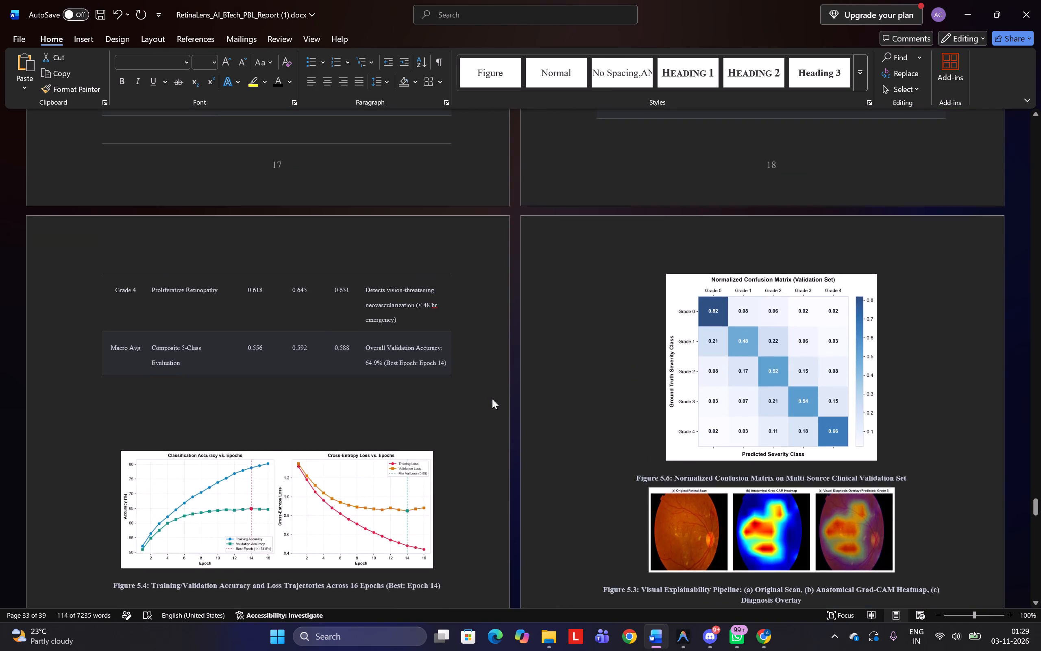
scroll(492, 399, "up", 3)
scroll(492, 399, "down", 1)
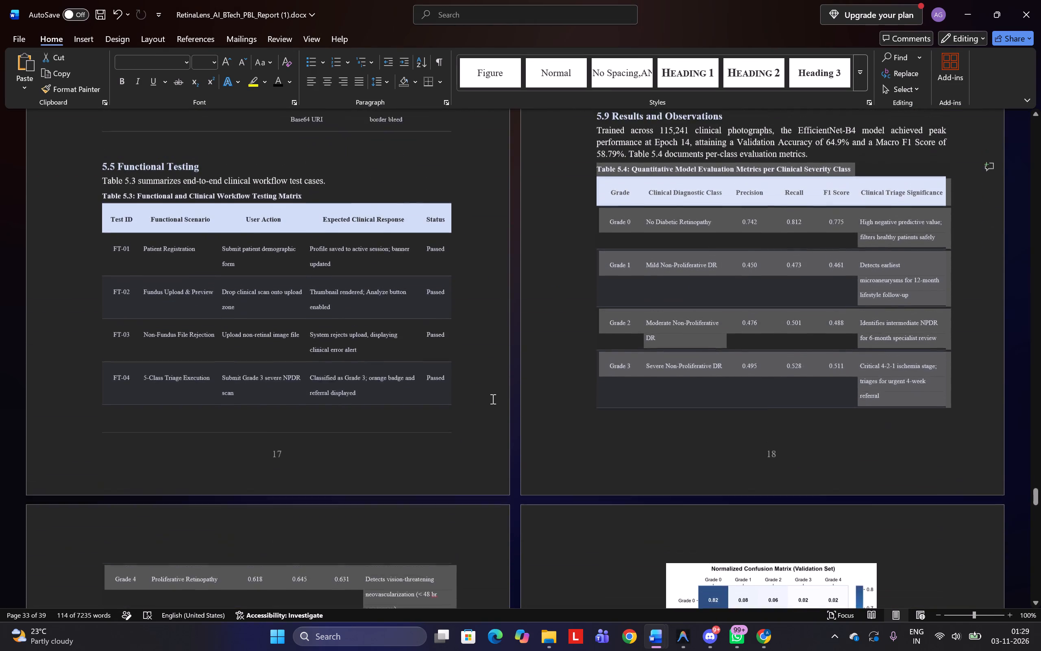
scroll(492, 399, "down", 1)
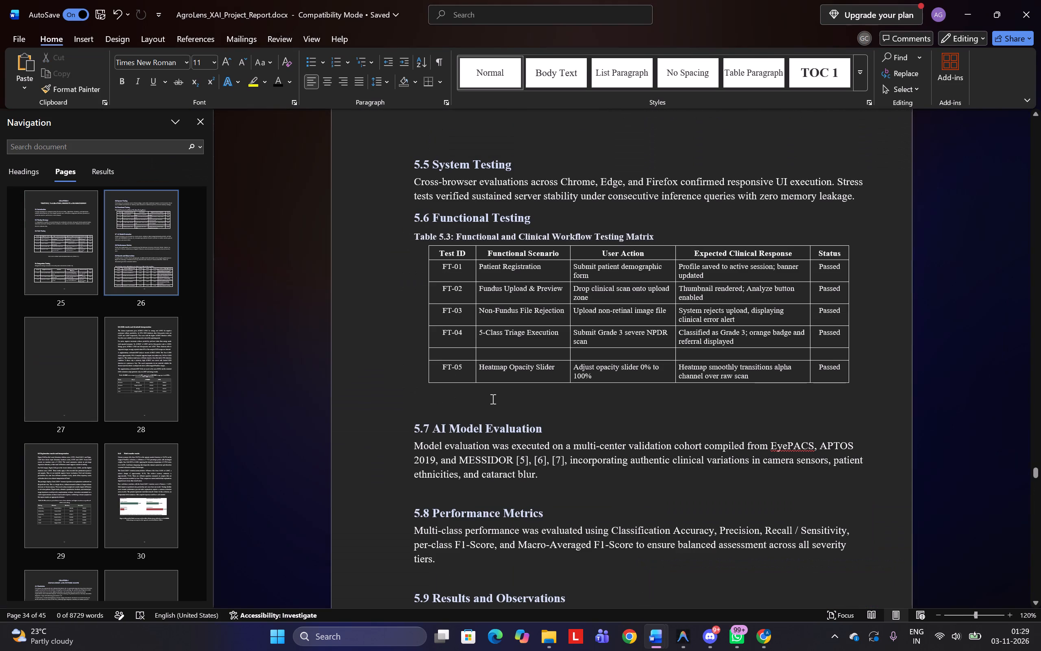
scroll(492, 399, "down", 4)
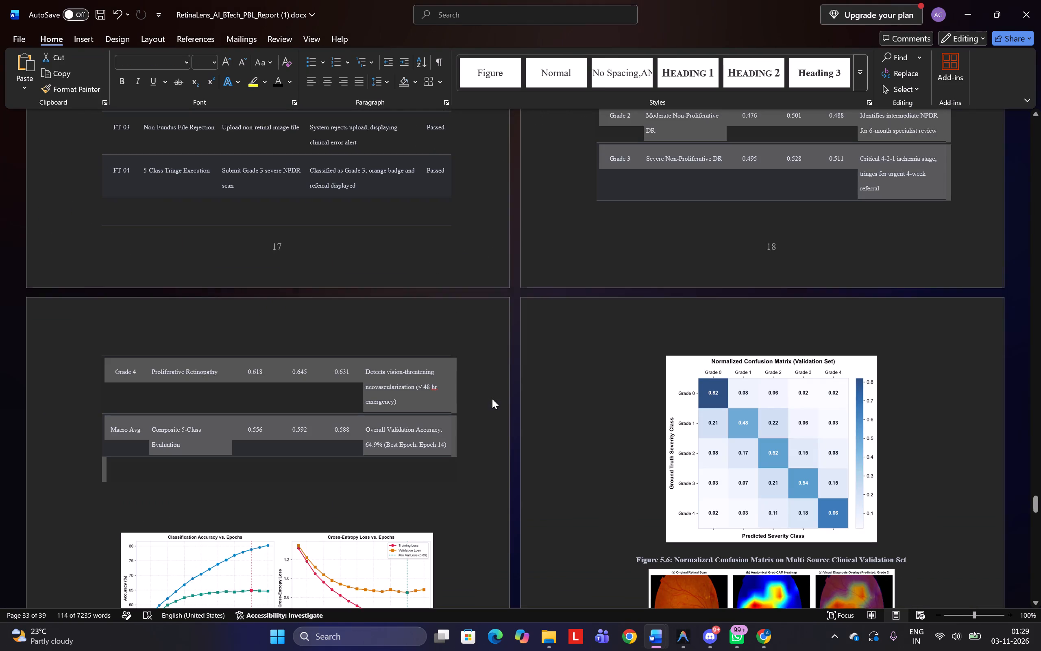
scroll(492, 399, "down", 3)
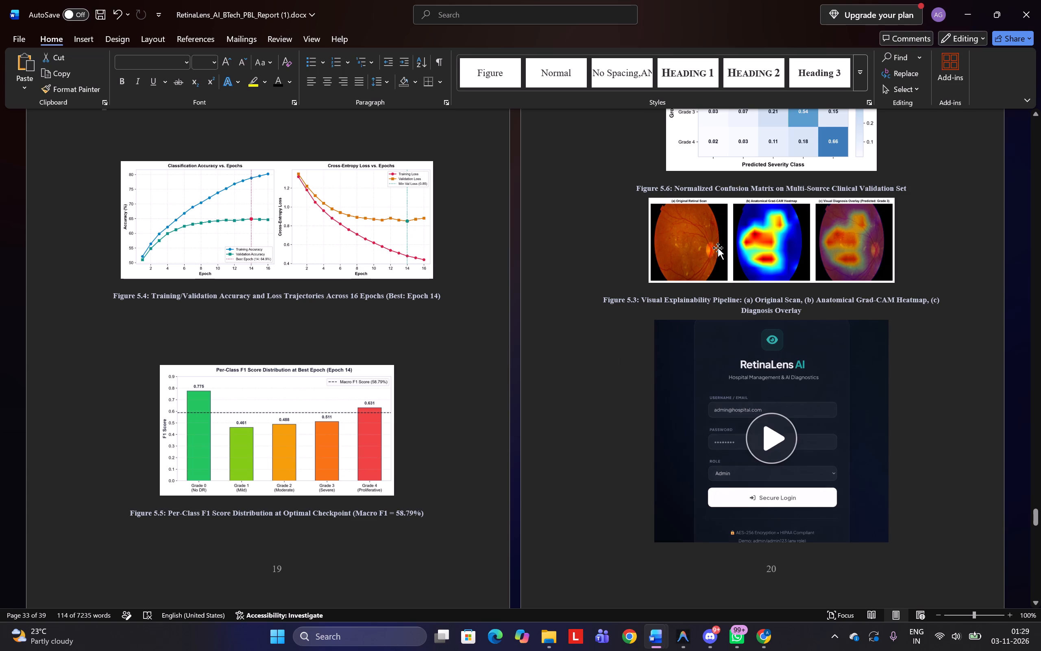
Copy the Normalized Confusion Matrix picture from the RetinaLens report.
scroll(718, 248, "up", 3)
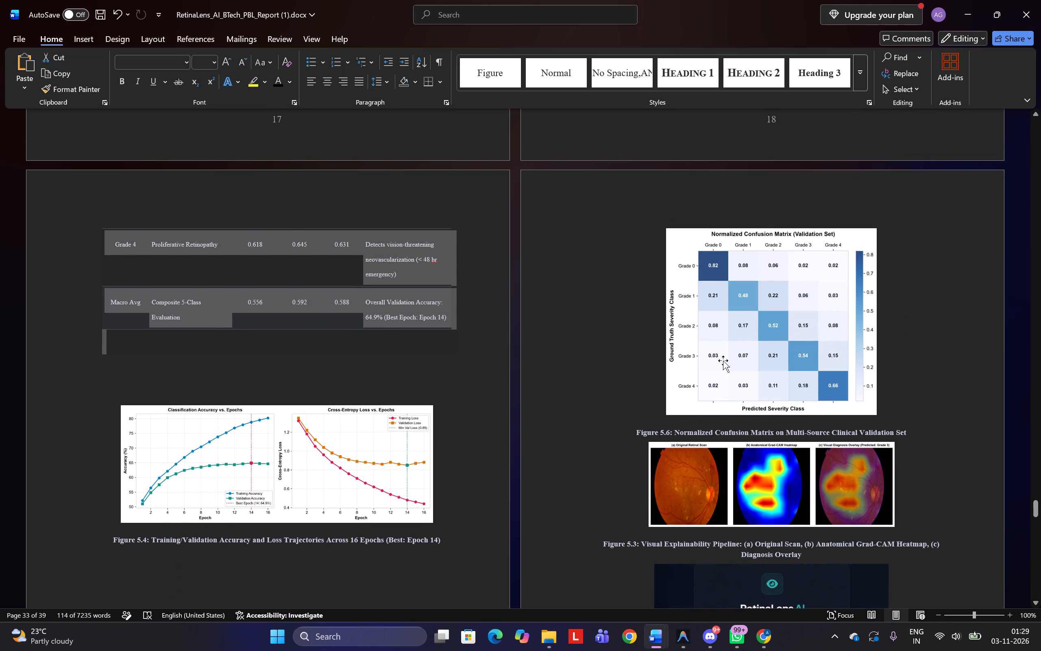
left_click(723, 360)
right_click(755, 328)
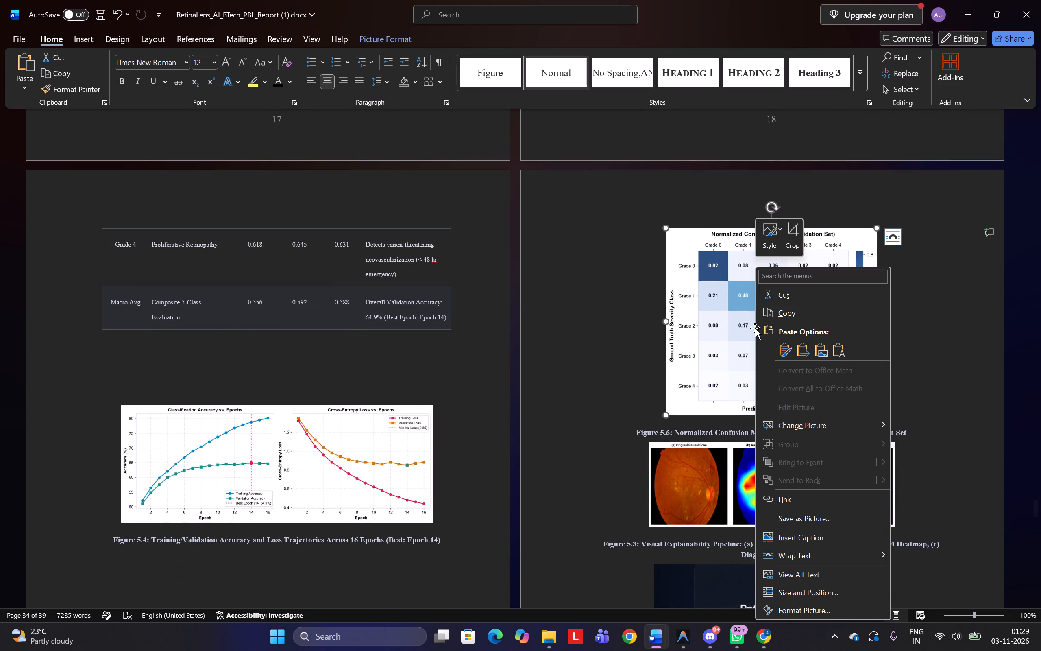
left_click(797, 308)
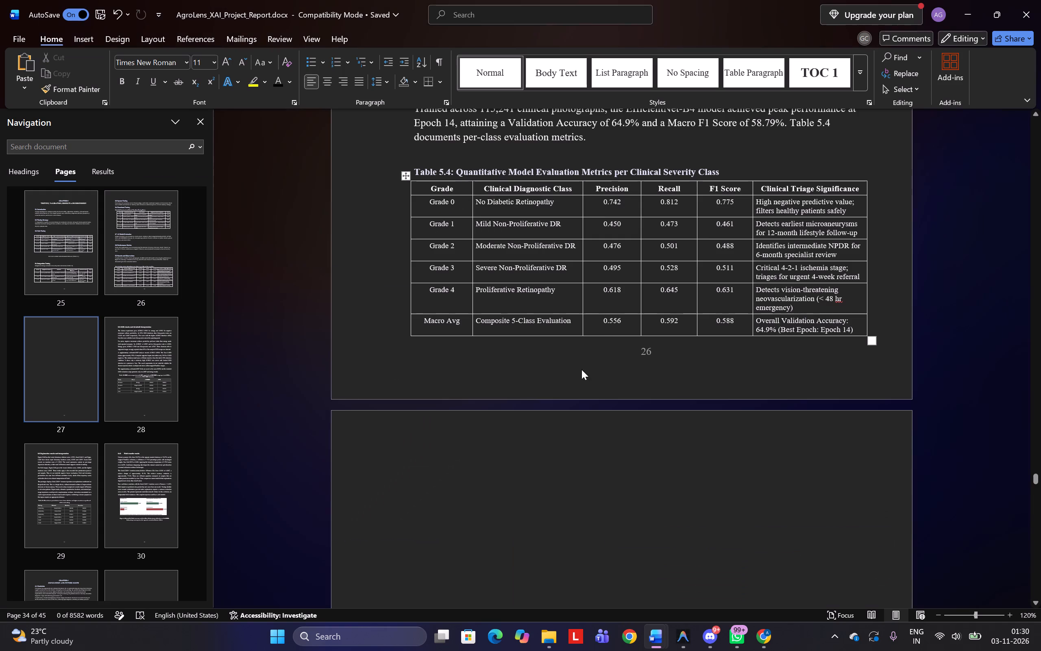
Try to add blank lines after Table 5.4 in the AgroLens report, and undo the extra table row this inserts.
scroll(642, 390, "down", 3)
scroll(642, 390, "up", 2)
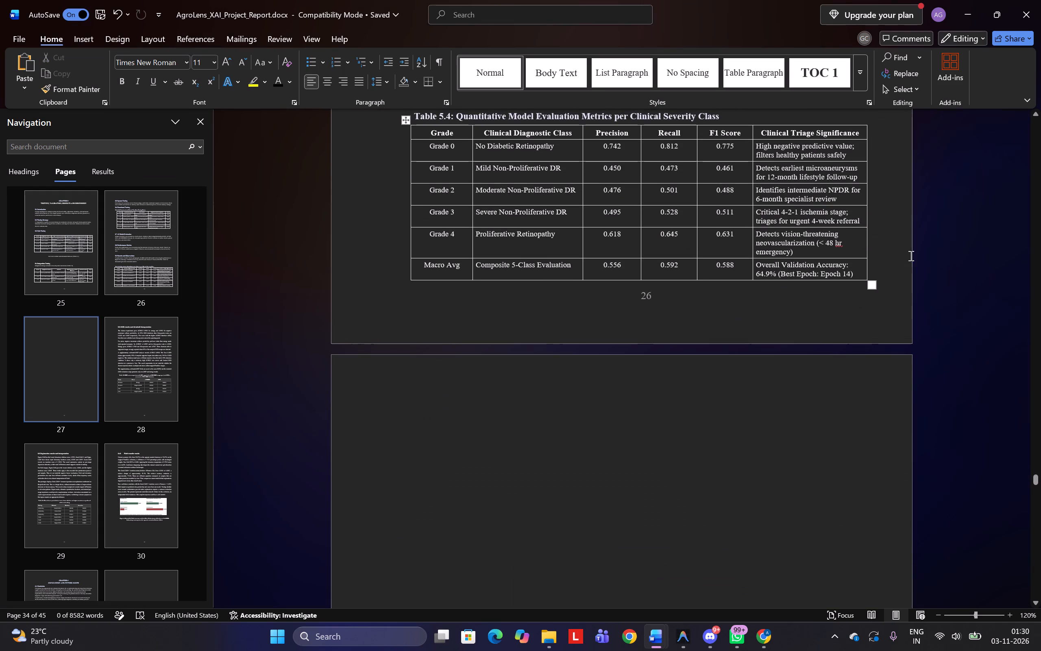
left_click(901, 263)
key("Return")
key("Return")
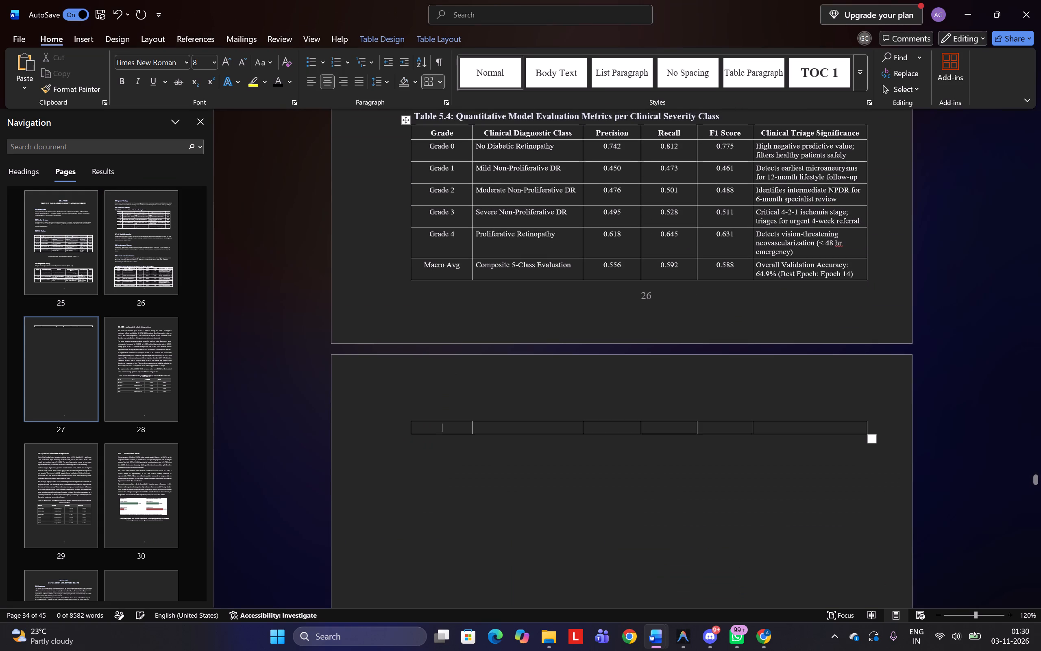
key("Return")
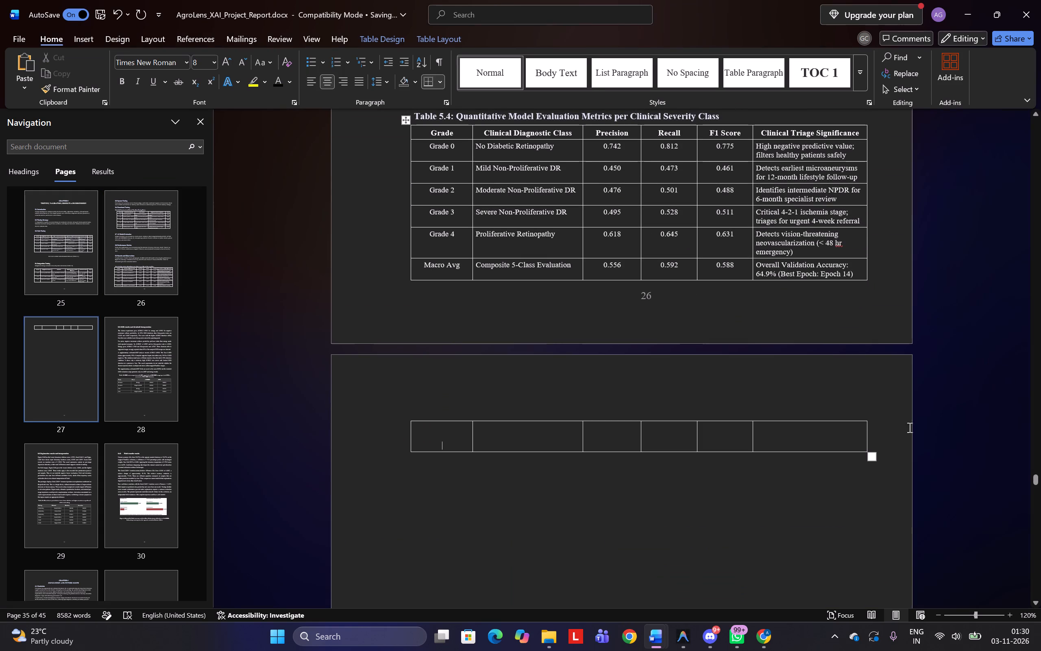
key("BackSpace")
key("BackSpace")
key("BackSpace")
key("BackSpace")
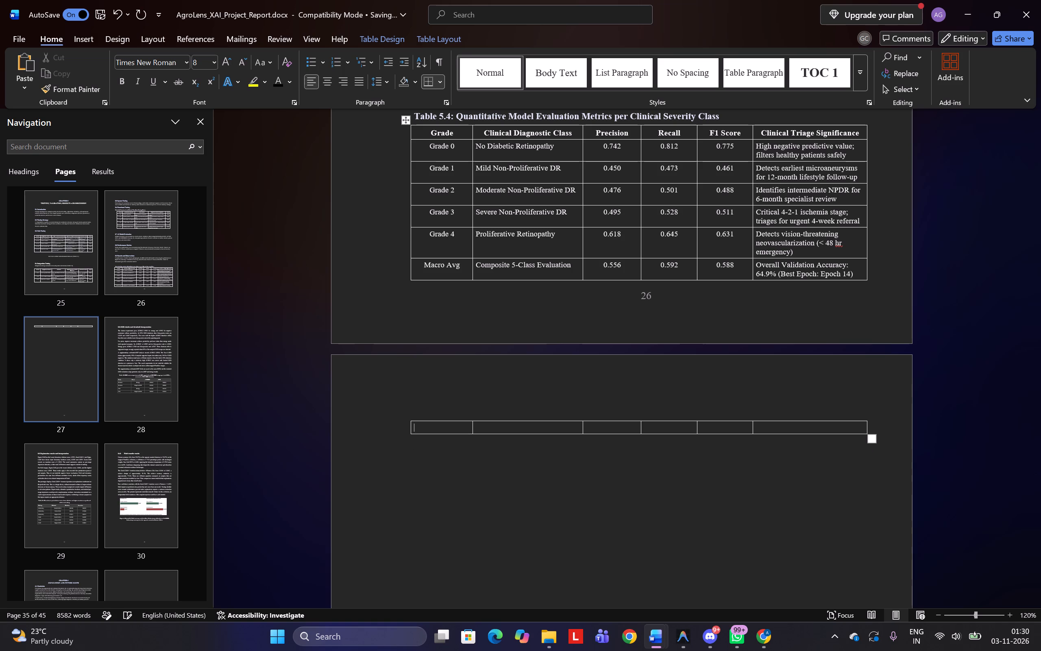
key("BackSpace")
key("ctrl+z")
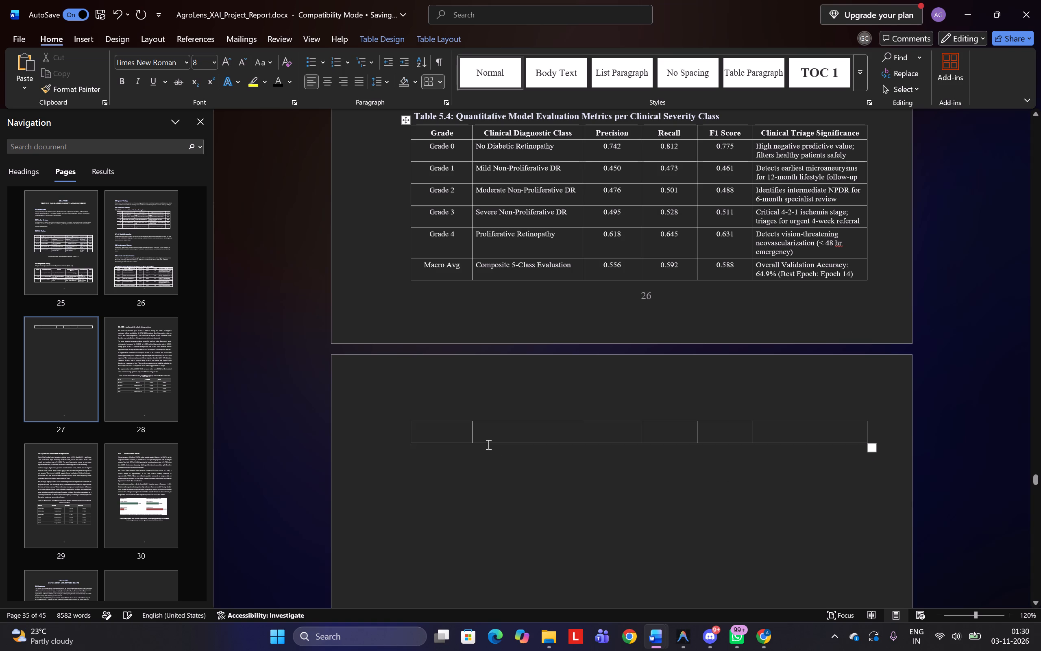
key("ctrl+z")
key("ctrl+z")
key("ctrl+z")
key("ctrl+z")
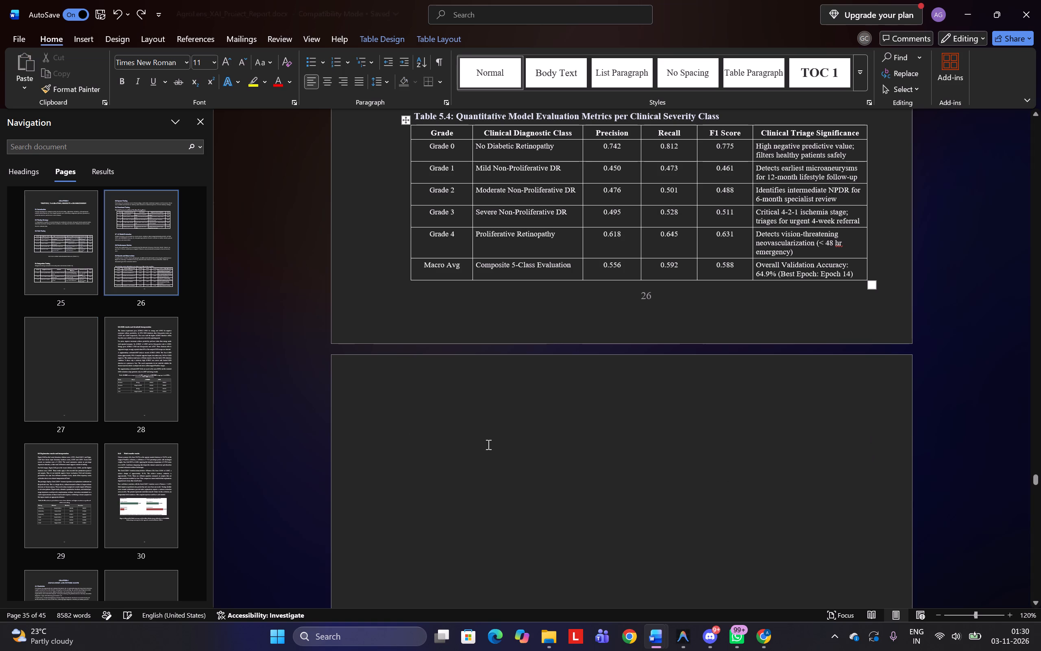
Paste the Normalized Confusion Matrix picture on the blank page after Table 5.4 in the AgroLens report.
left_click(423, 402)
key("ctrl+v")
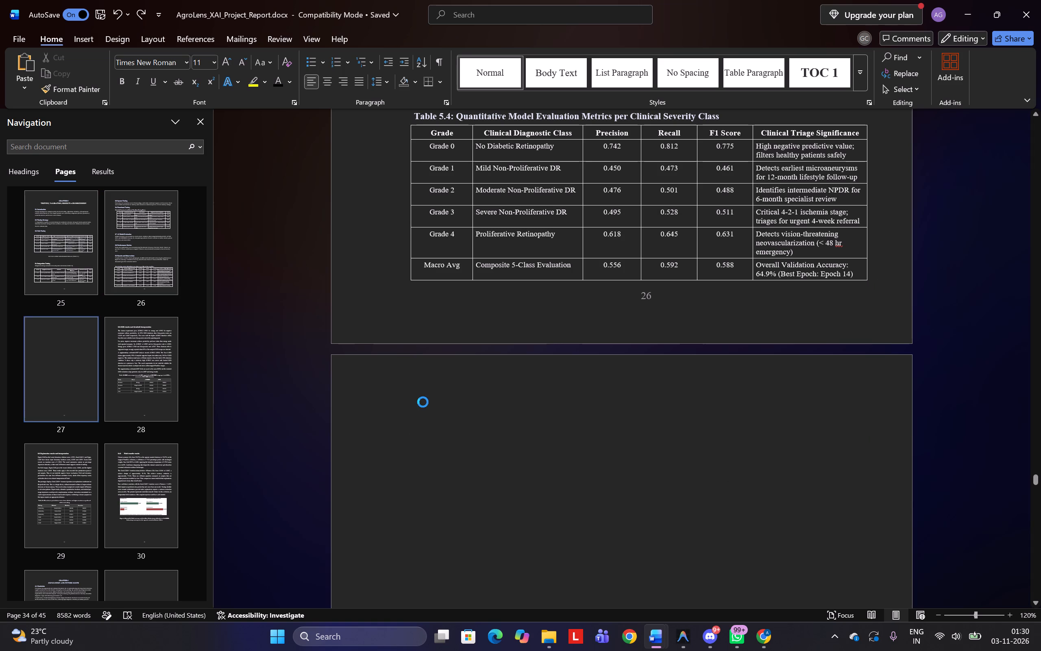
scroll(423, 402, "down", 1)
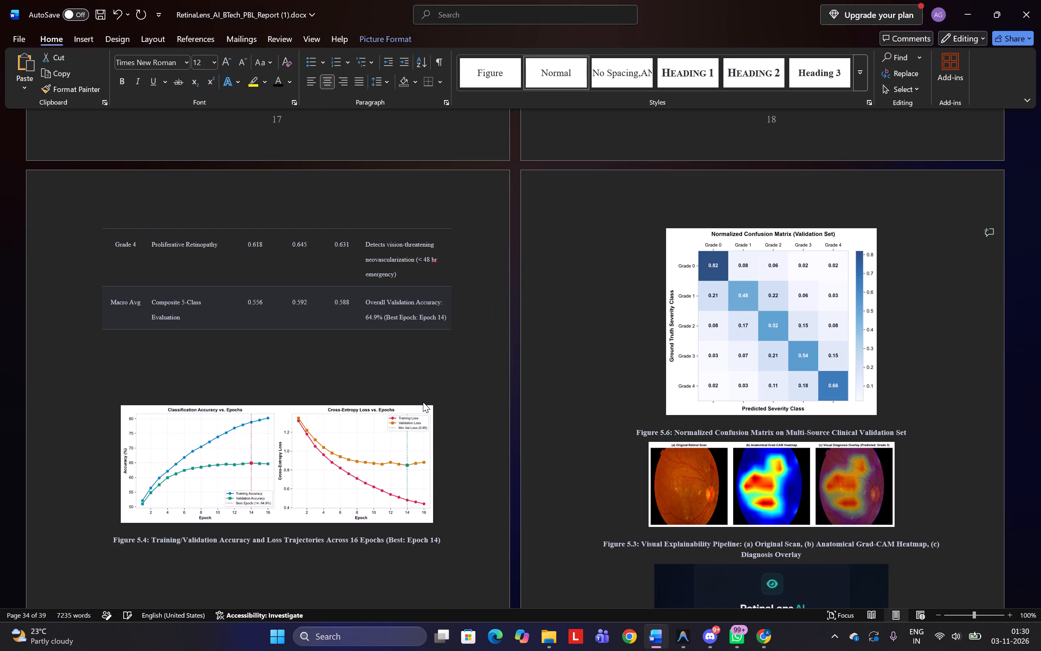
Copy the caption "Figure 5.6: Normalized Confusion Matrix on Multi-Source Clinical Validation Set" from the RetinaLens report onto a new line below the pasted picture.
triple_click(659, 432)
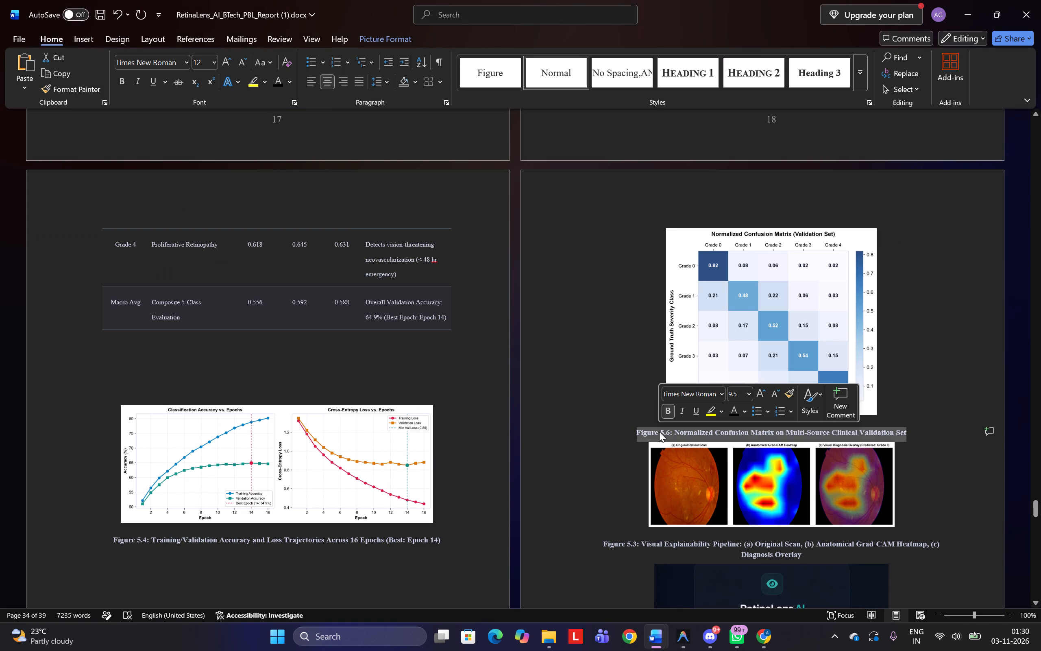
key("ctrl+c")
key("alt+Tab")
scroll(609, 446, "down", 1)
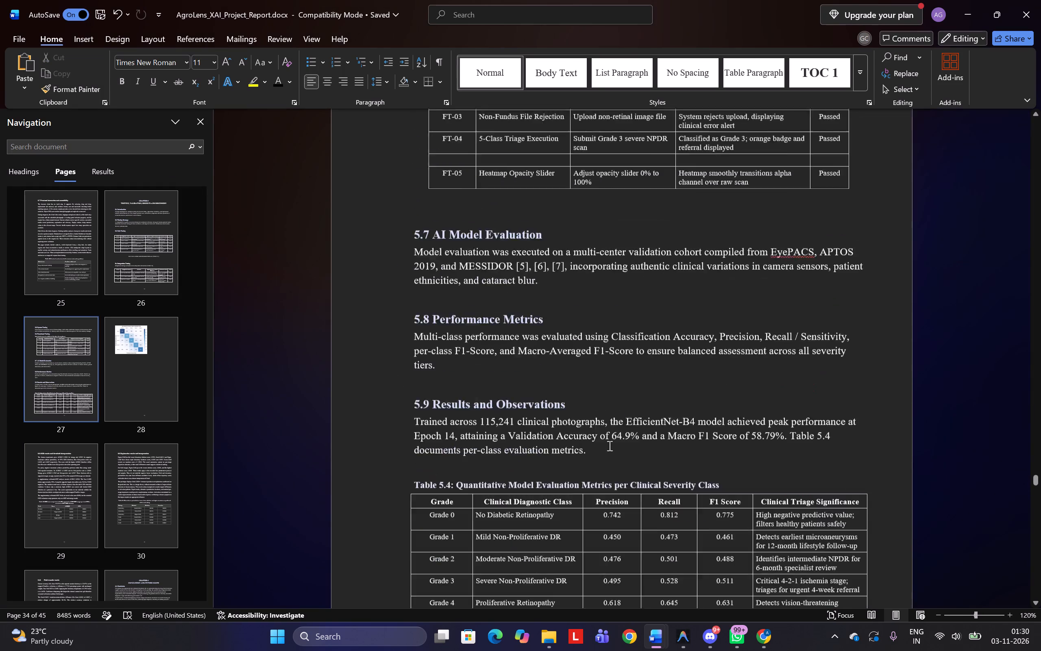
scroll(609, 446, "down", 3)
left_click(682, 471)
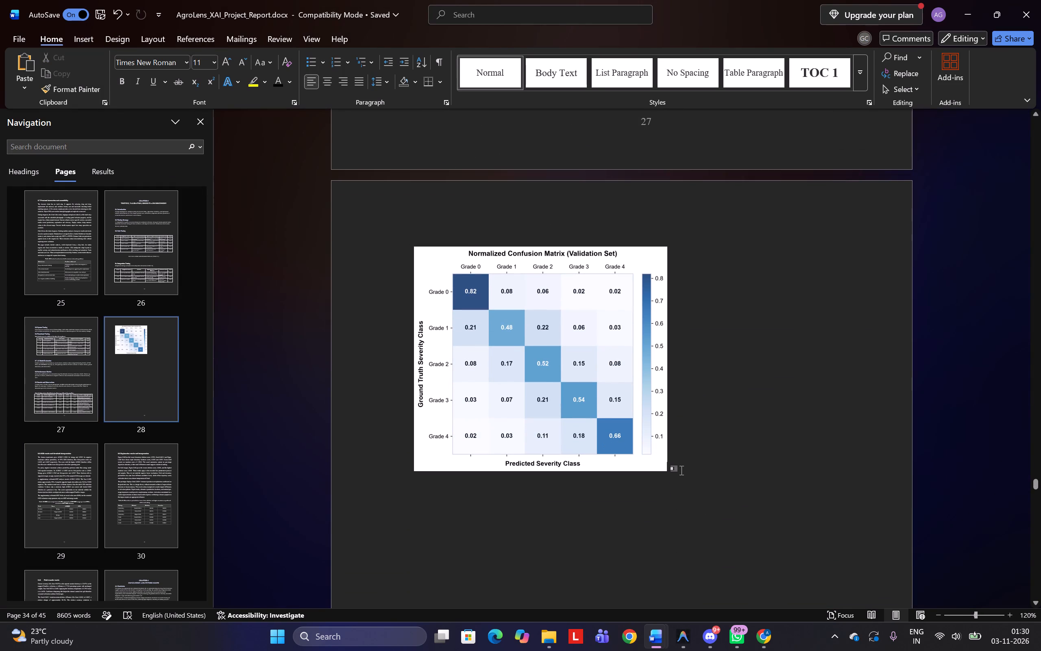
key("Return")
key("ctrl+v")
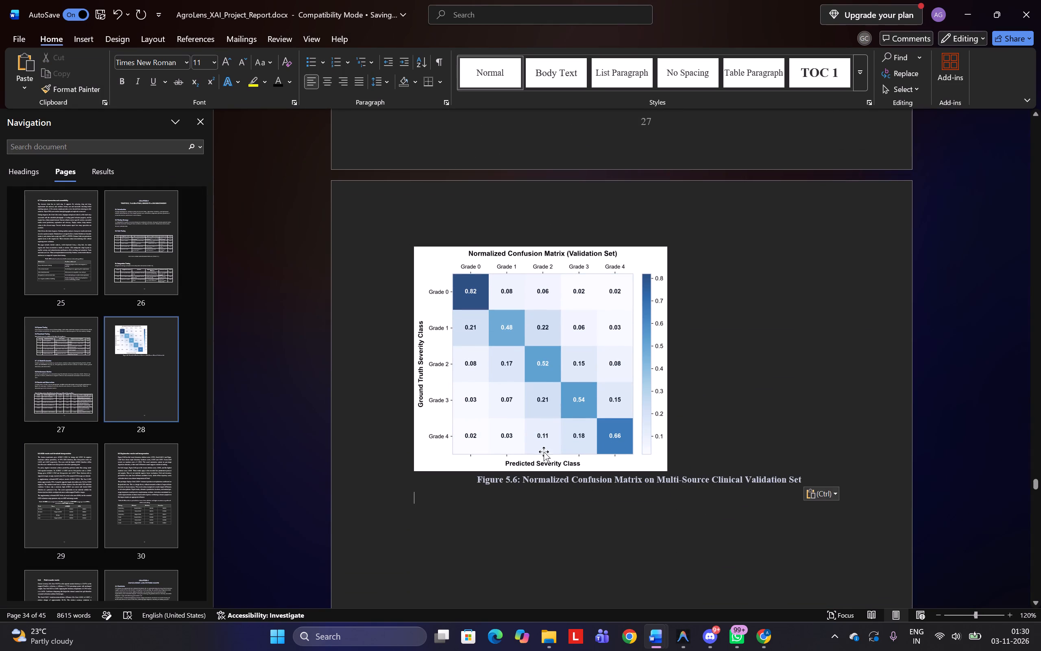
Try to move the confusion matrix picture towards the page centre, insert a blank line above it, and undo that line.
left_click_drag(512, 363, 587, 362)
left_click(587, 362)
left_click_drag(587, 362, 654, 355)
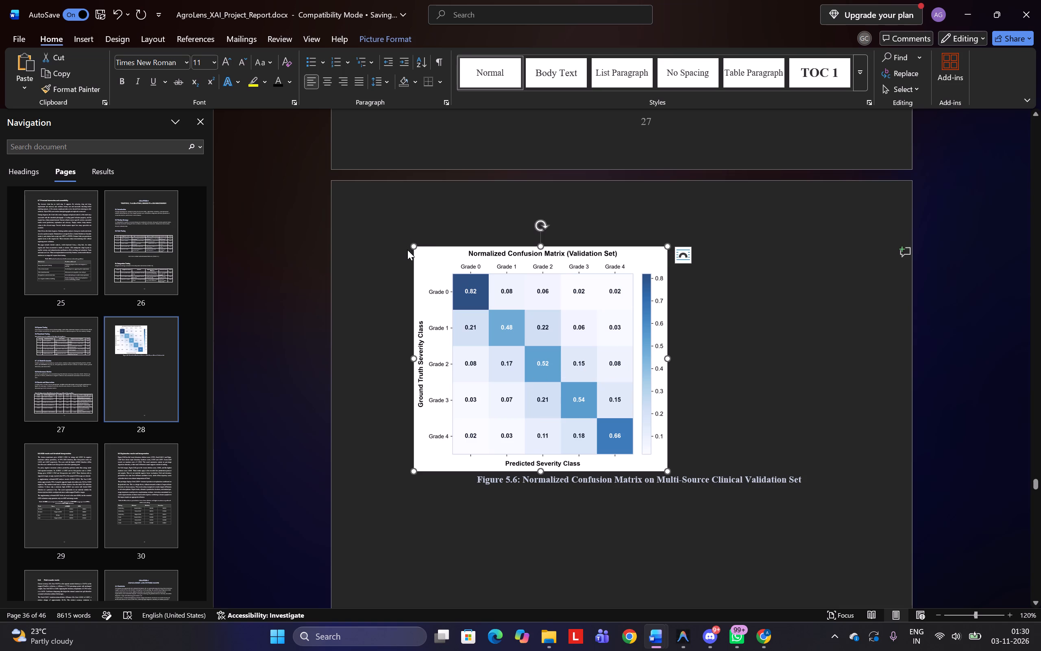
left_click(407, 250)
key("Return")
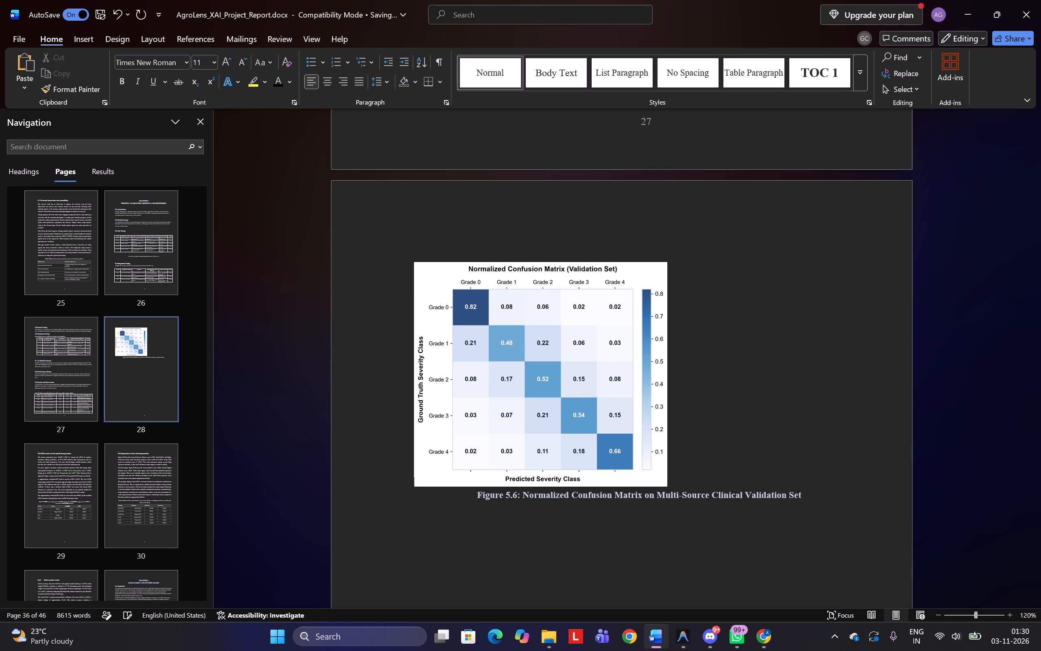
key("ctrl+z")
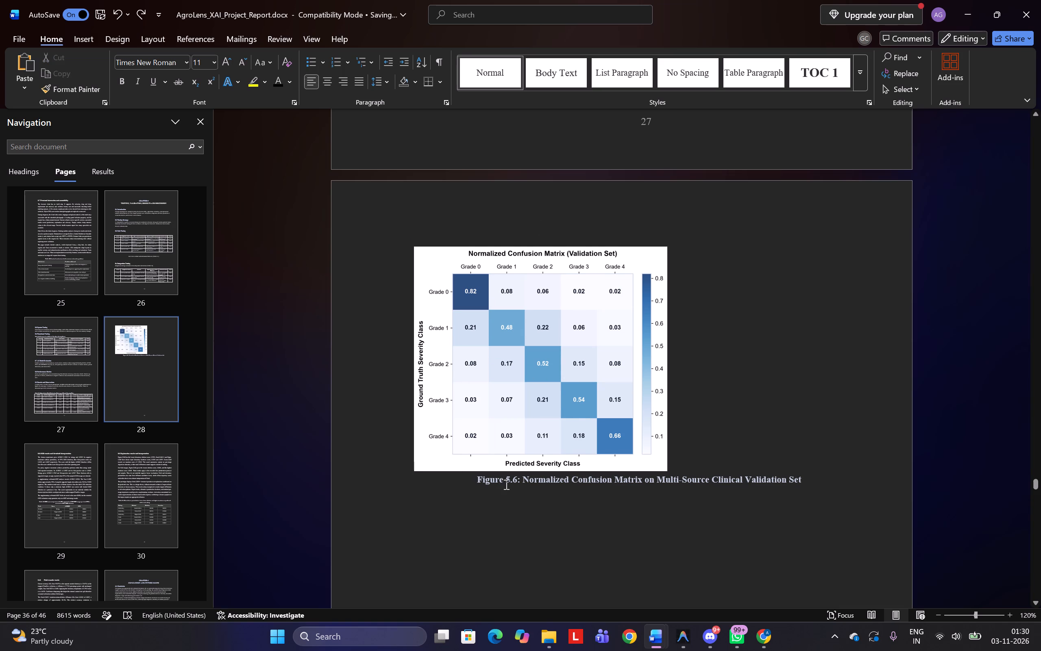
Left-align the Figure 5.6 caption and insert a blank line between the confusion matrix picture and the caption.
scroll(505, 484, "left", 1)
left_click(479, 334)
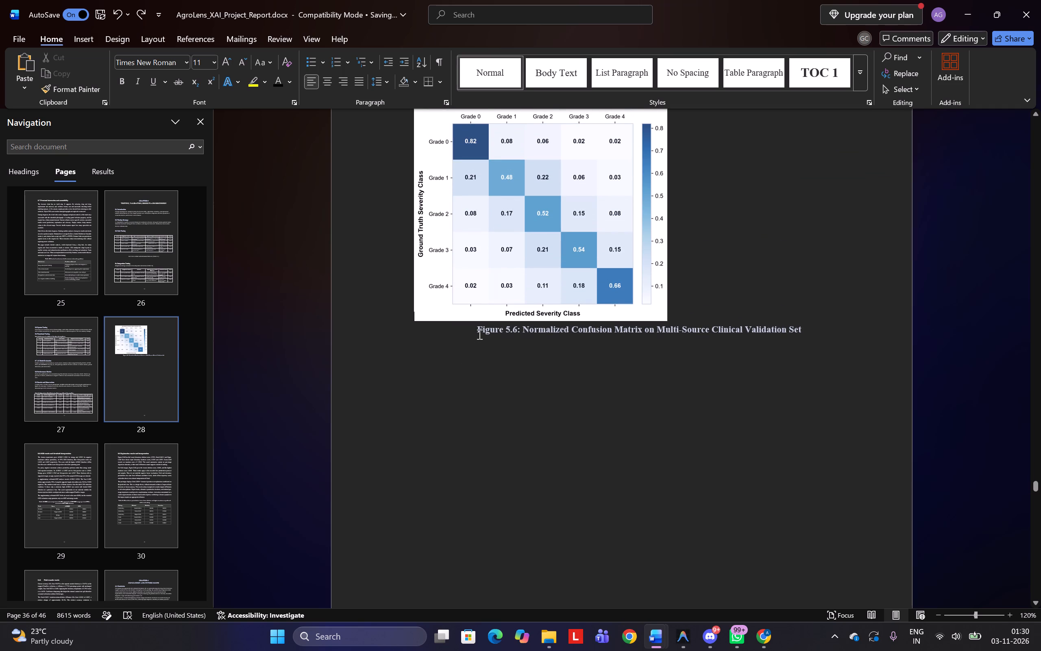
key("BackSpace")
scroll(479, 334, "up", 1)
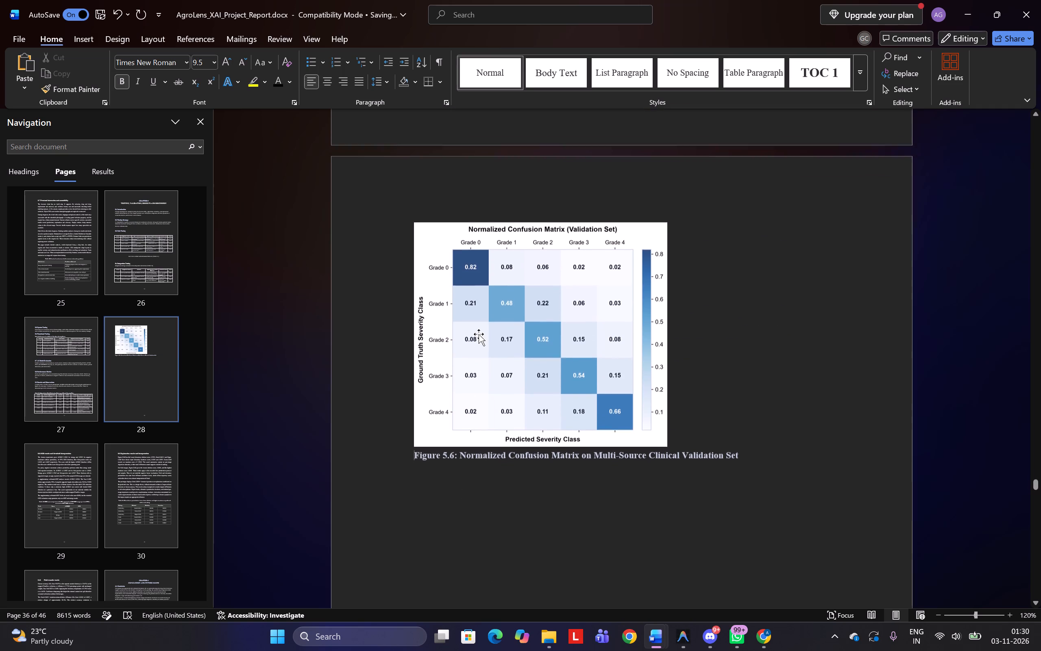
scroll(479, 334, "up", 1)
key("Return")
scroll(479, 334, "down", 1)
scroll(479, 334, "up", 1)
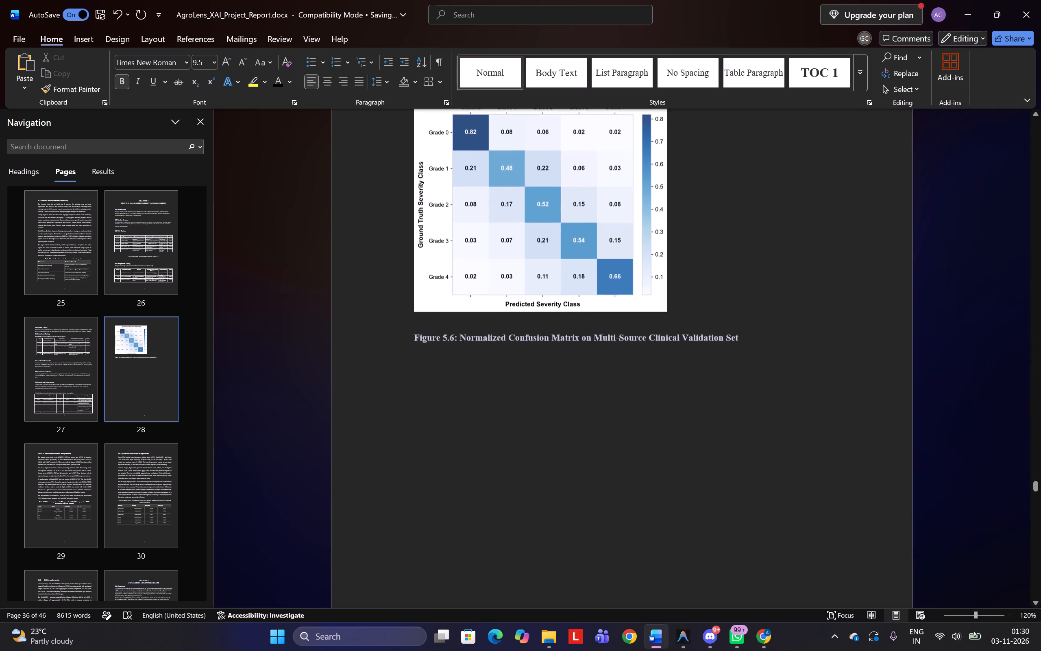
Review the AgroLens report from Table 5.4 through sections 5.9 and 5.10 to the start of Chapter 6.
scroll(479, 334, "up", 1)
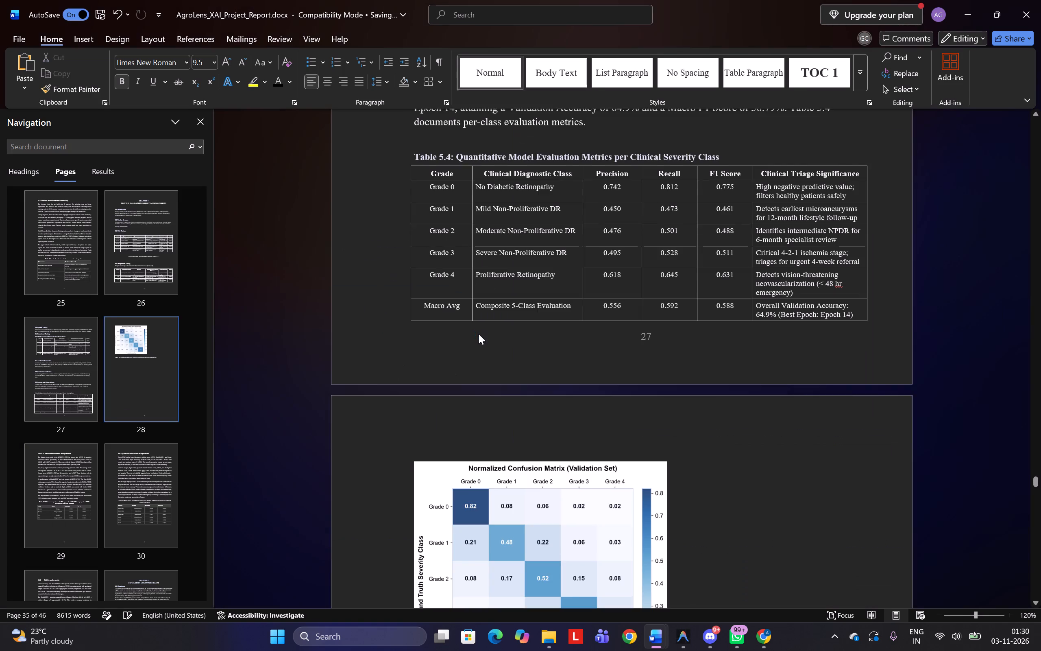
scroll(479, 334, "down", 10)
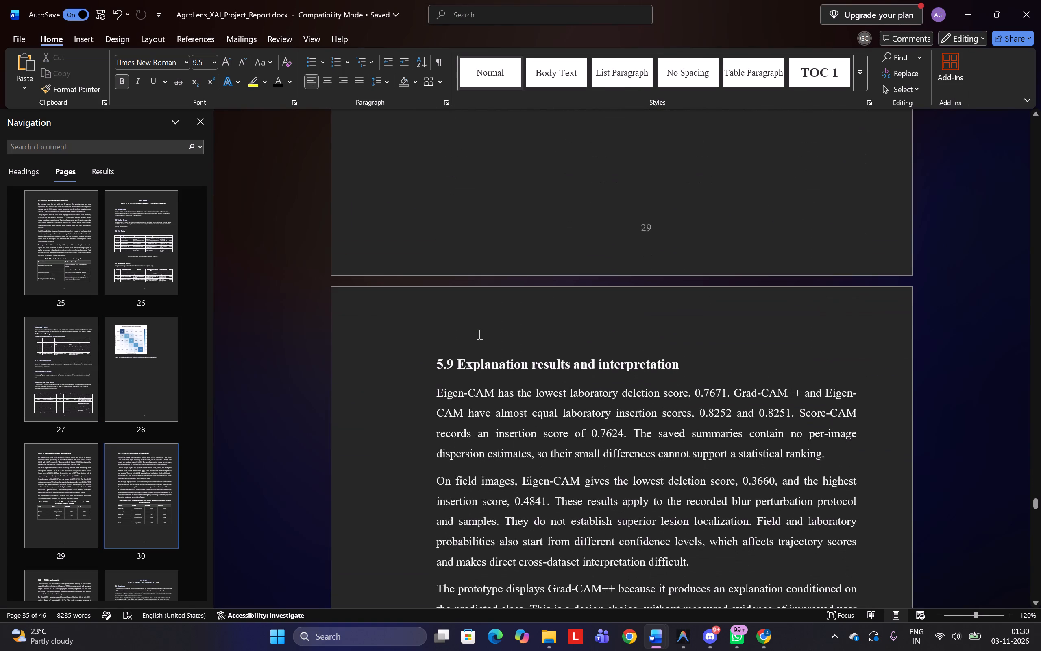
scroll(479, 334, "down", 4)
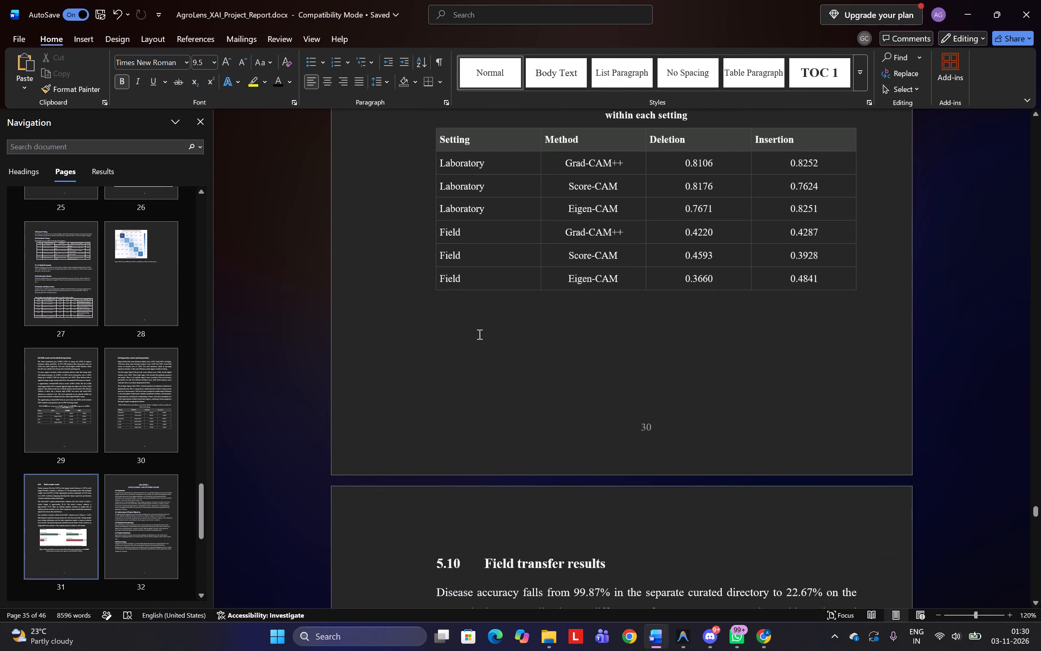
scroll(479, 334, "down", 3)
scroll(479, 334, "up", 1)
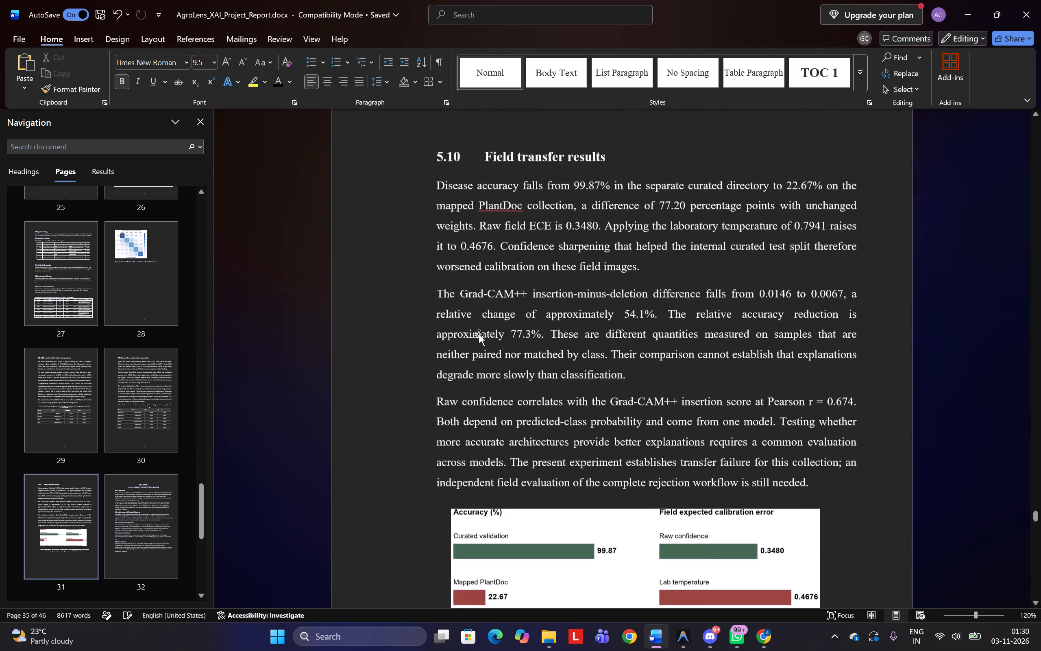
scroll(479, 334, "up", 5)
scroll(479, 334, "down", 1)
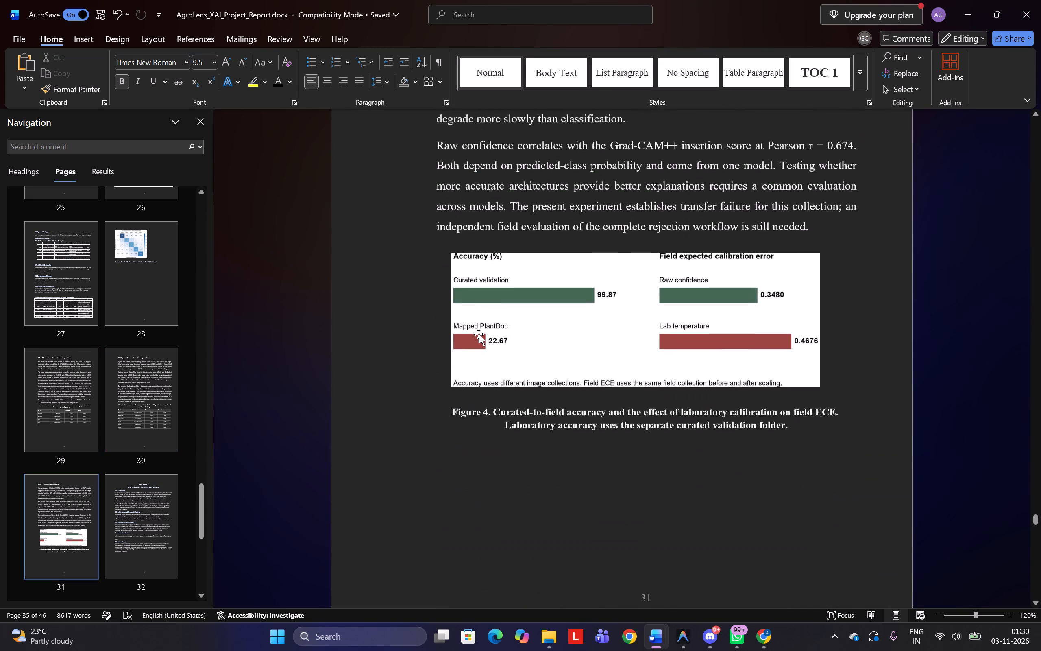
scroll(479, 334, "down", 2)
scroll(479, 334, "up", 3)
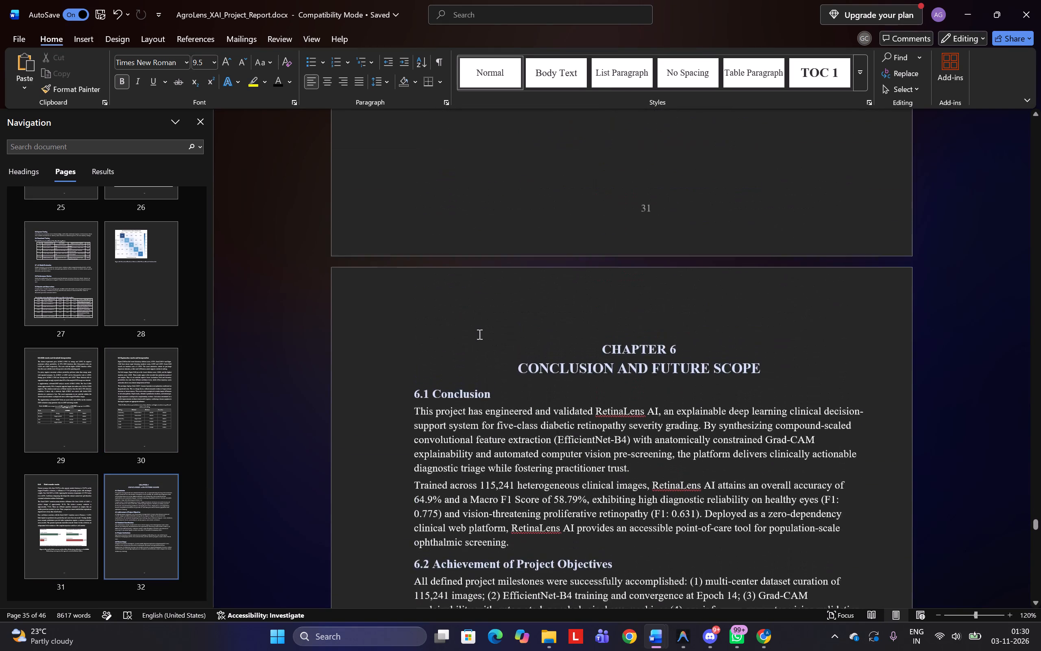
scroll(479, 334, "up", 3)
In the RetinaLens report, copy sections 5.10 Discussion, 5.11 Limitations and 5.12 Comparison with Existing Approaches, including all of Table 5.5.
scroll(479, 334, "down", 2)
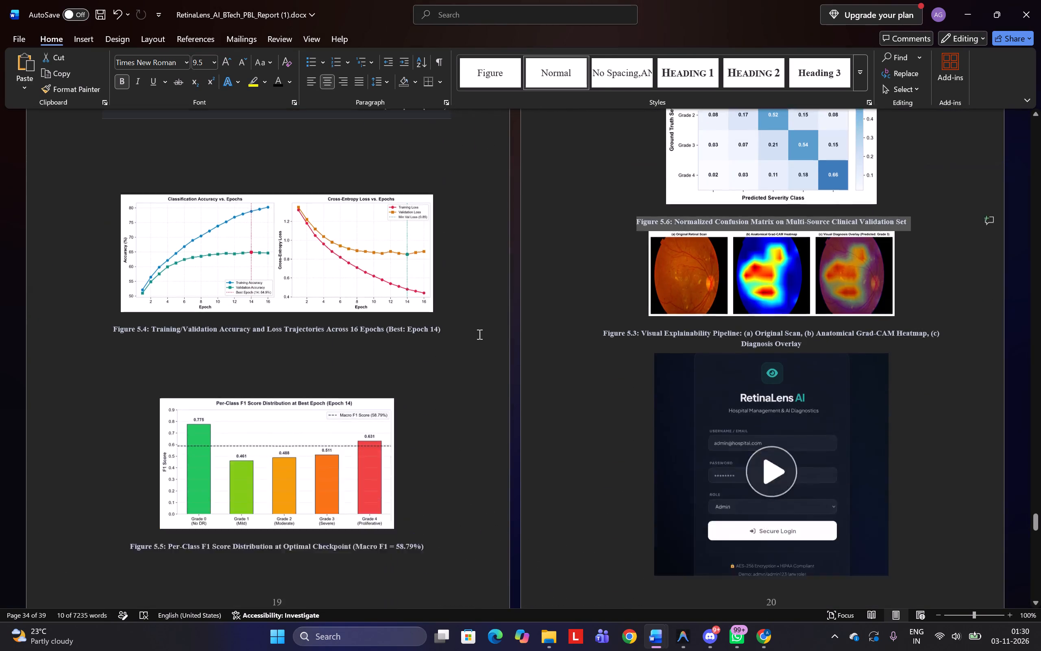
scroll(479, 334, "down", 5)
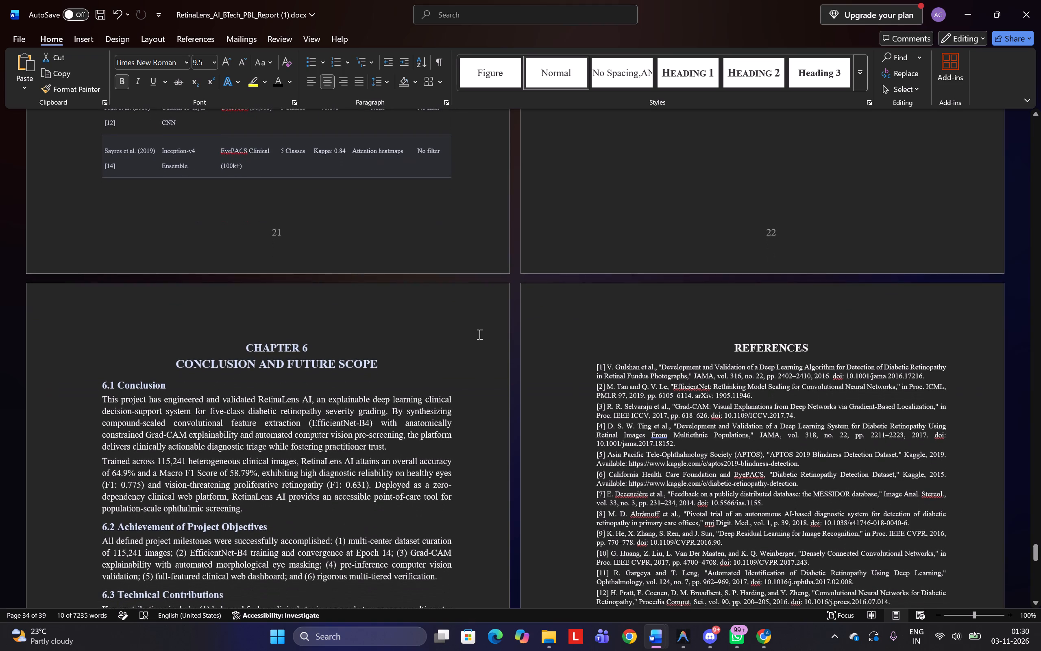
scroll(479, 334, "up", 5)
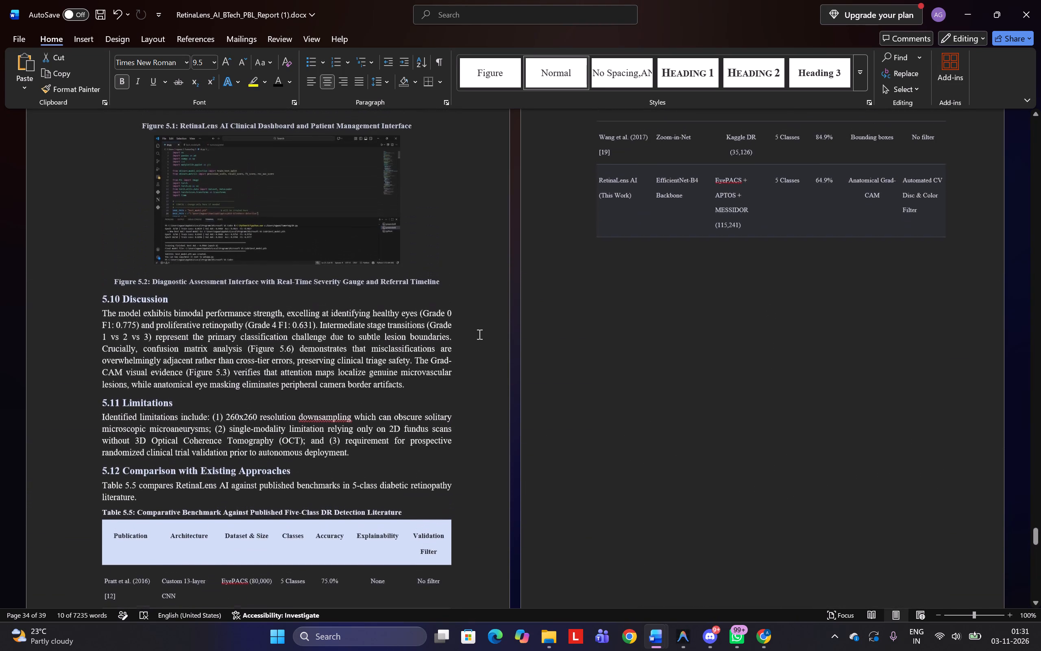
scroll(479, 334, "up", 2)
scroll(479, 334, "down", 1)
scroll(479, 334, "up", 1)
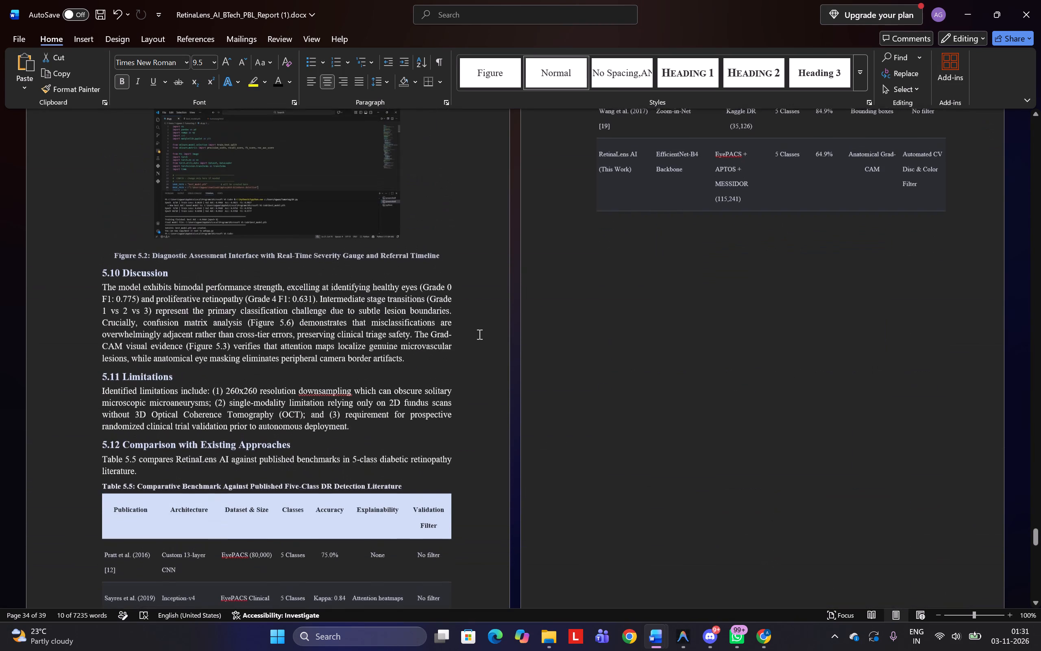
scroll(479, 334, "up", 1)
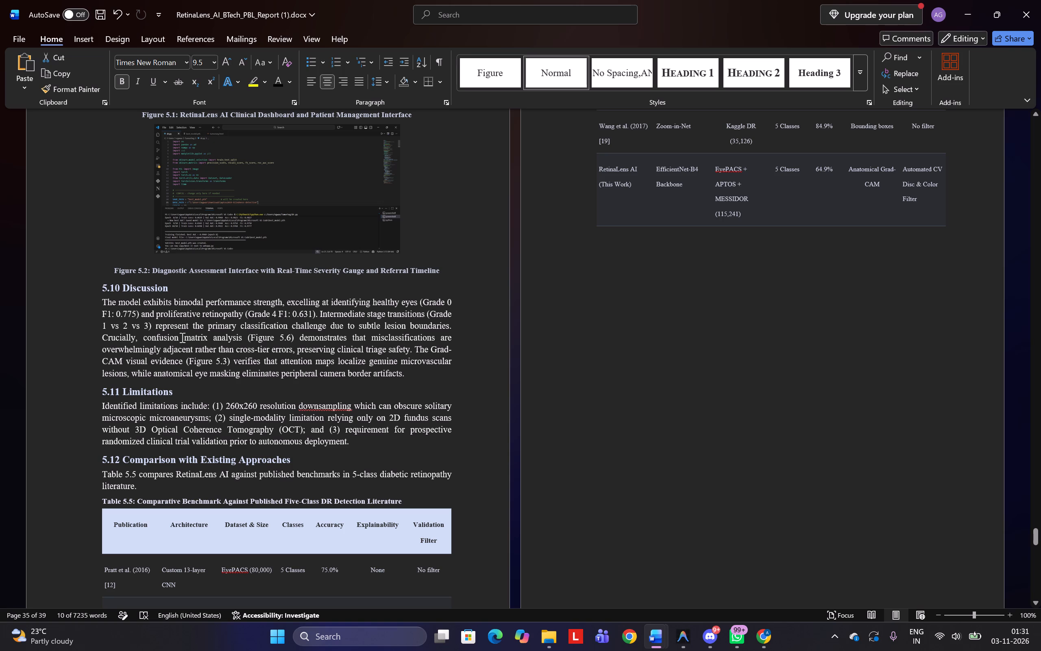
left_click_drag(102, 285, 515, 343)
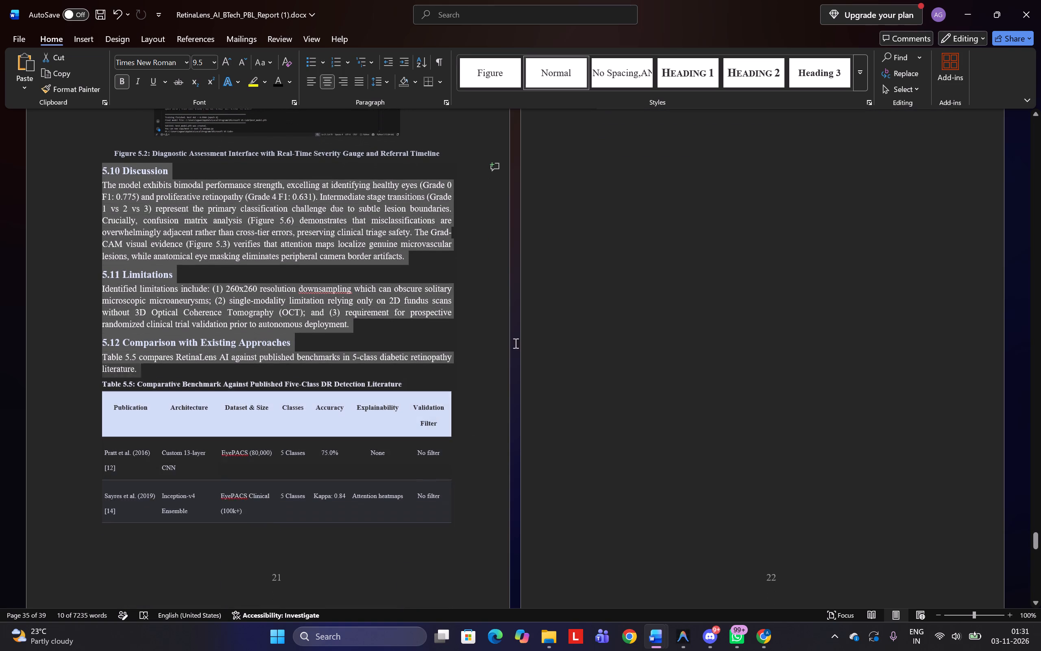
left_click_drag(515, 343, 658, 119)
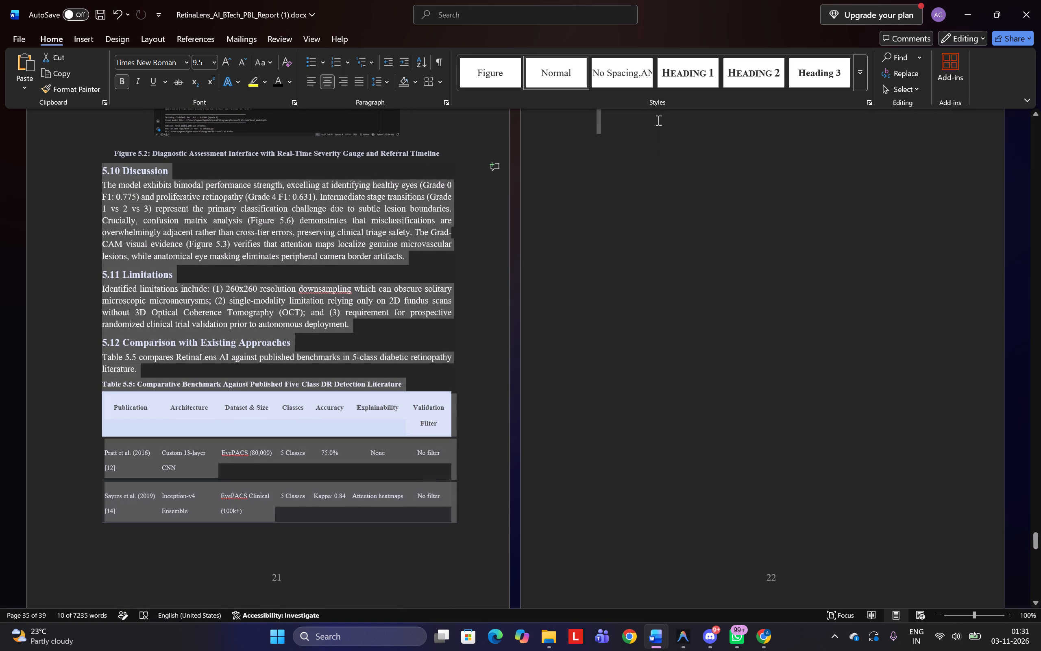
left_click_drag(658, 119, 833, 395)
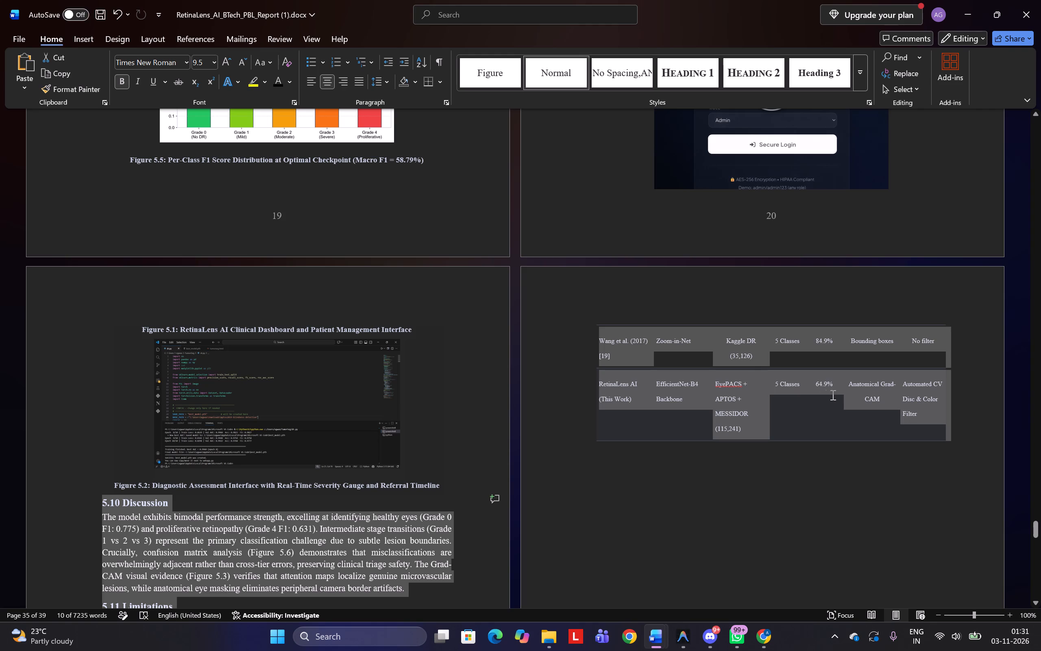
left_click_drag(833, 395, 924, 427)
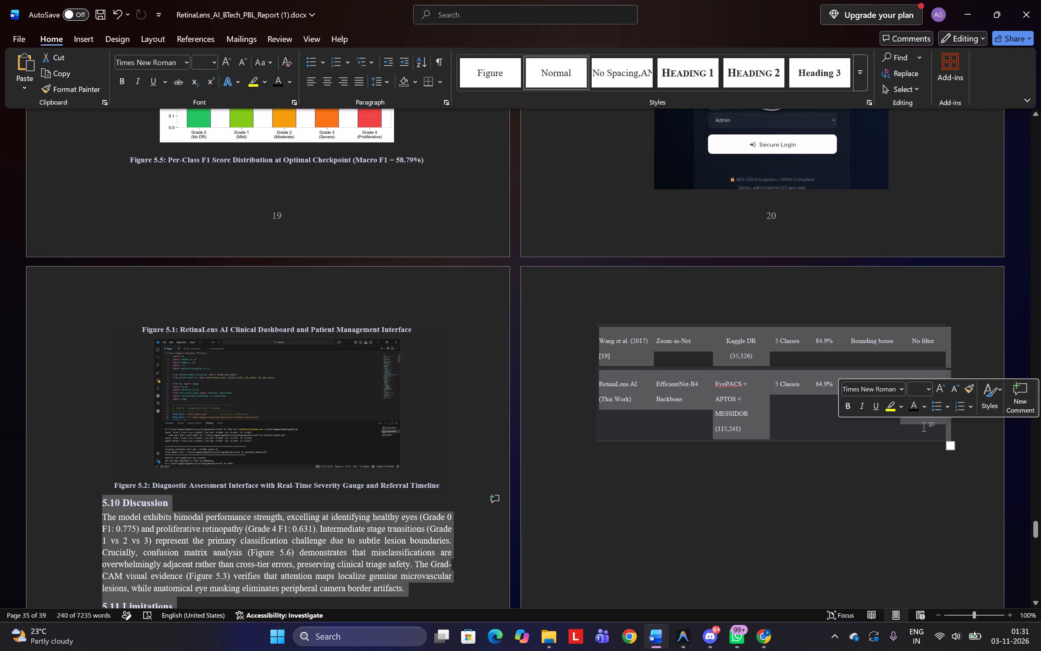
key("ctrl+c")
In the AgroLens report, delete the Figure 5.6 caption and the confusion matrix picture from the page after Table 5.4.
key("alt+Tab")
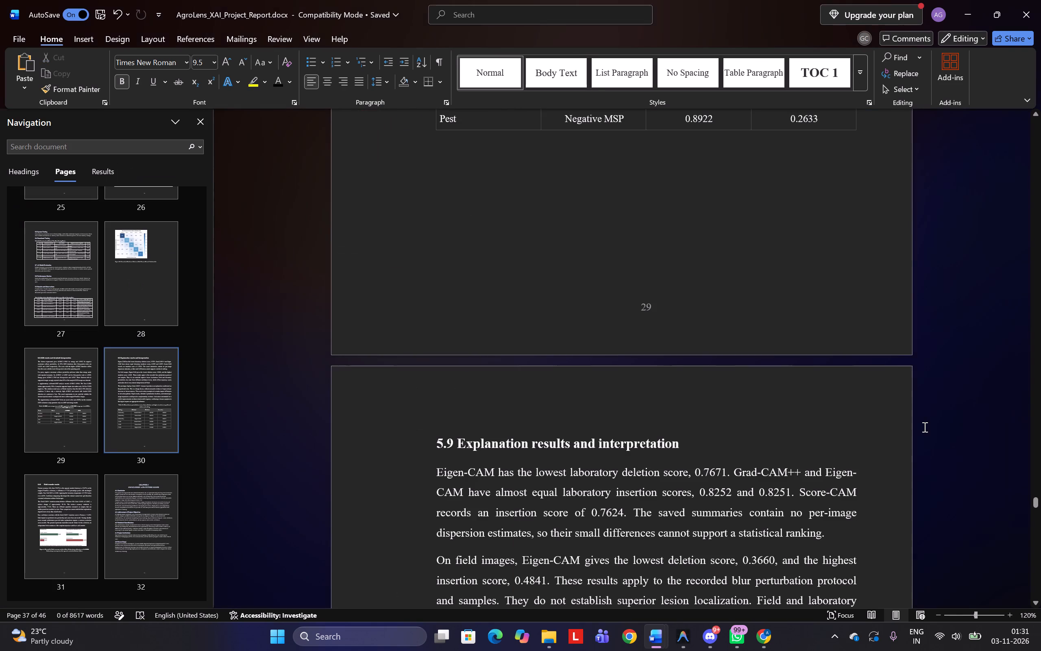
scroll(924, 427, "up", 7)
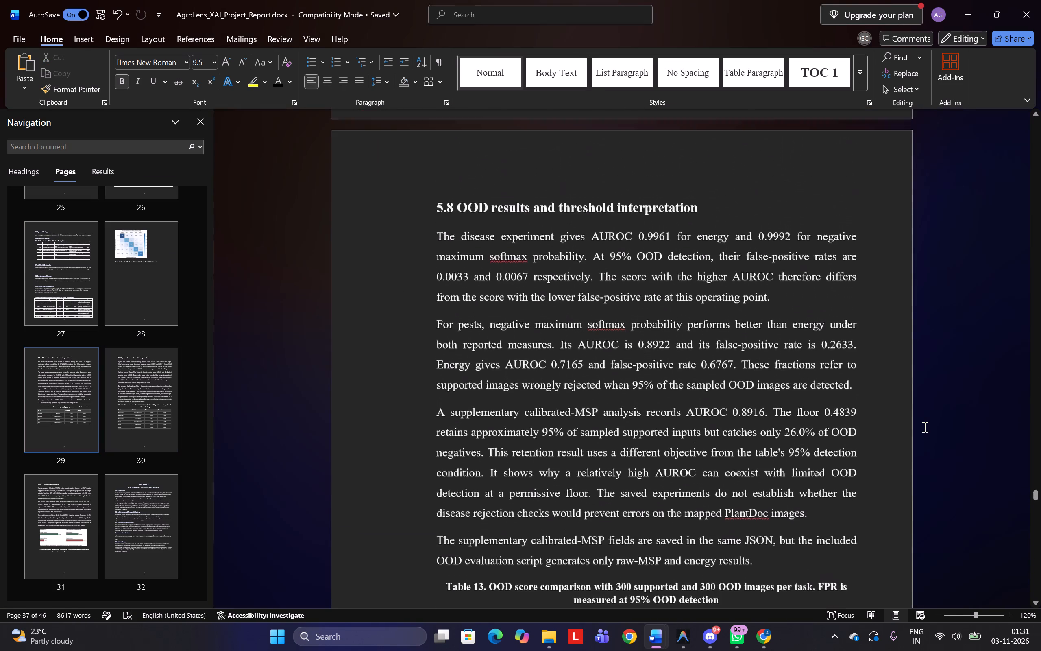
scroll(924, 427, "up", 5)
scroll(924, 427, "left", 1)
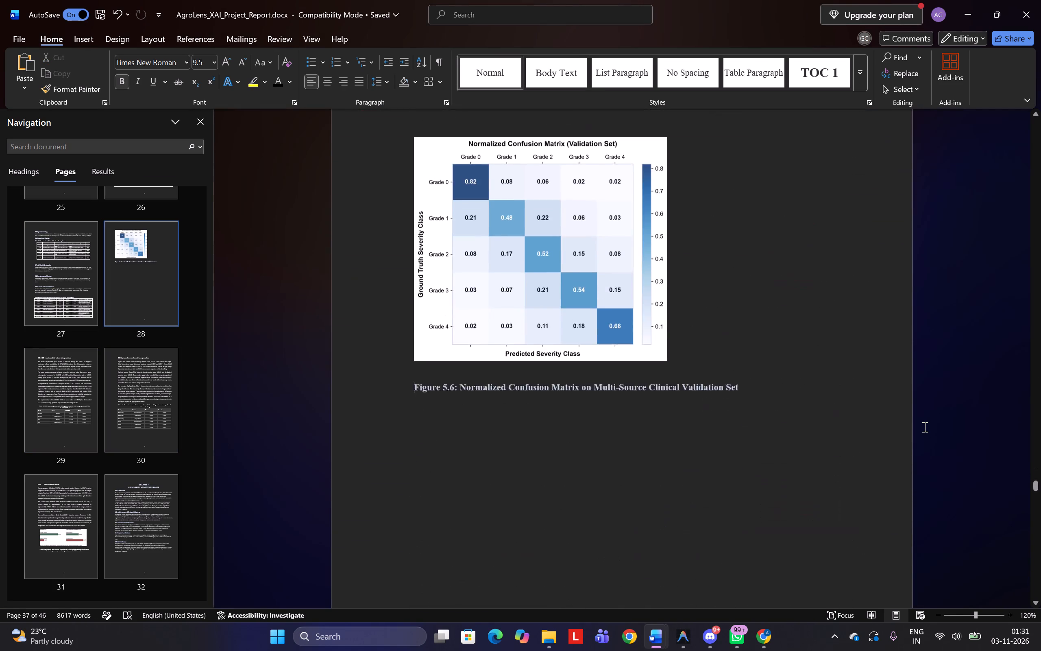
scroll(924, 427, "left", 1)
left_click_drag(760, 329, 625, 290)
key("Delete")
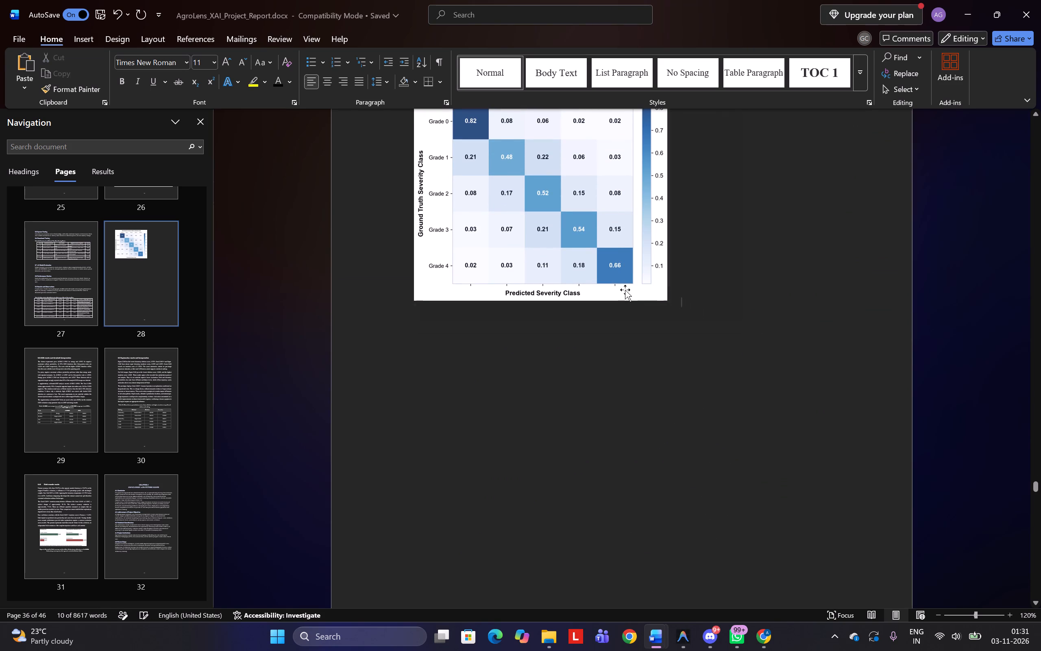
left_click(627, 264)
key("Delete")
key("Delete")
scroll(627, 264, "up", 2)
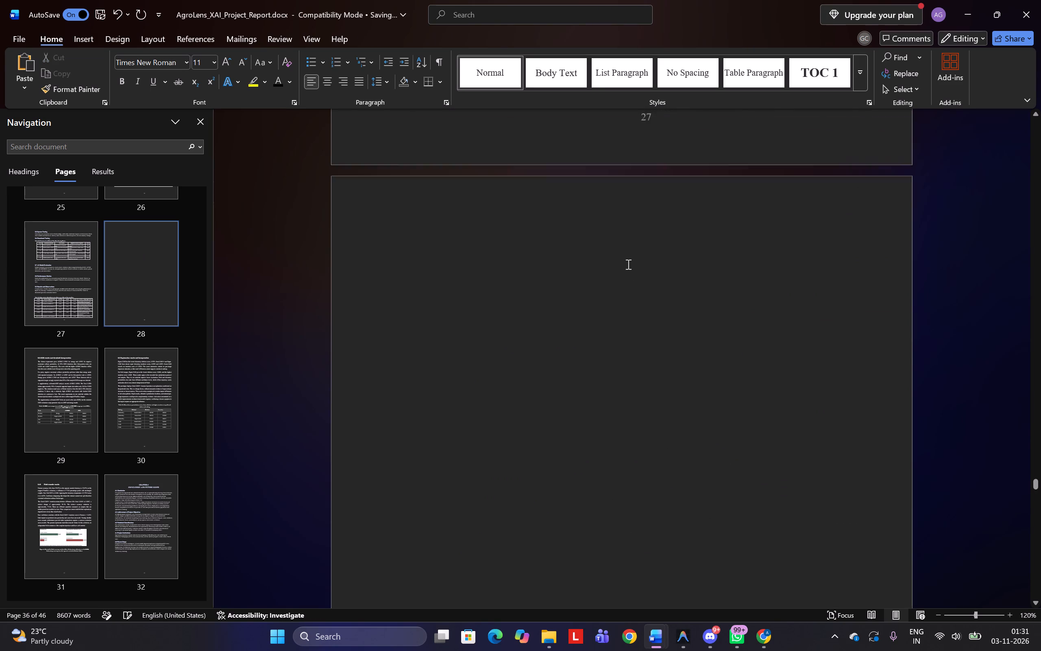
Paste the copied sections 5.10 to 5.12 with Table 5.5 on the emptied page after Table 5.4.
scroll(627, 264, "up", 2)
key("ctrl+v")
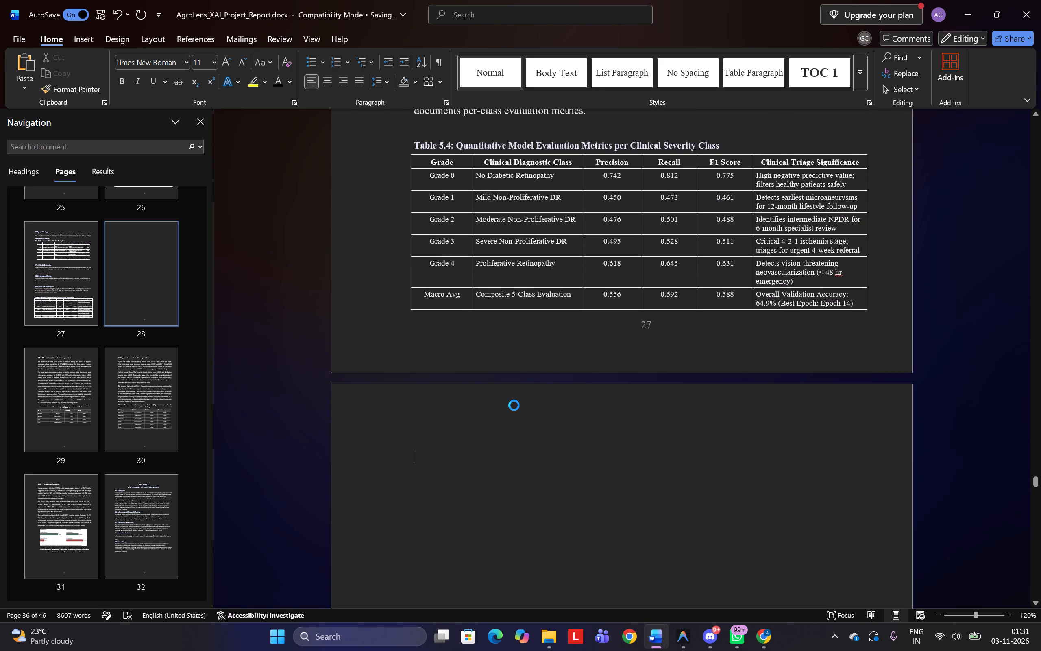
scroll(514, 405, "up", 3)
scroll(514, 405, "down", 2)
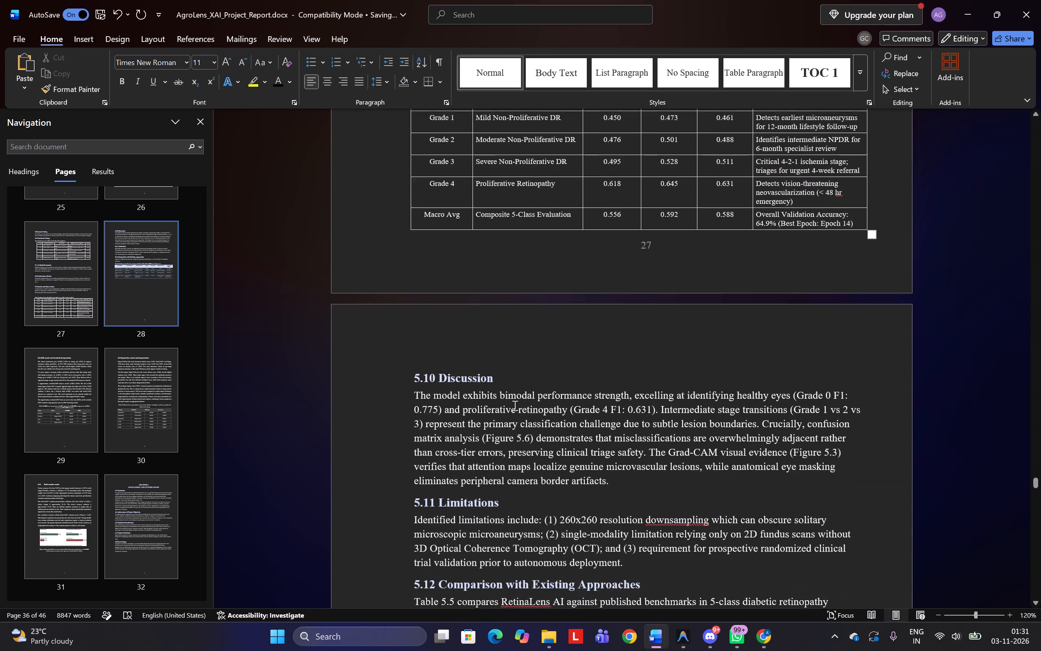
left_click(421, 341)
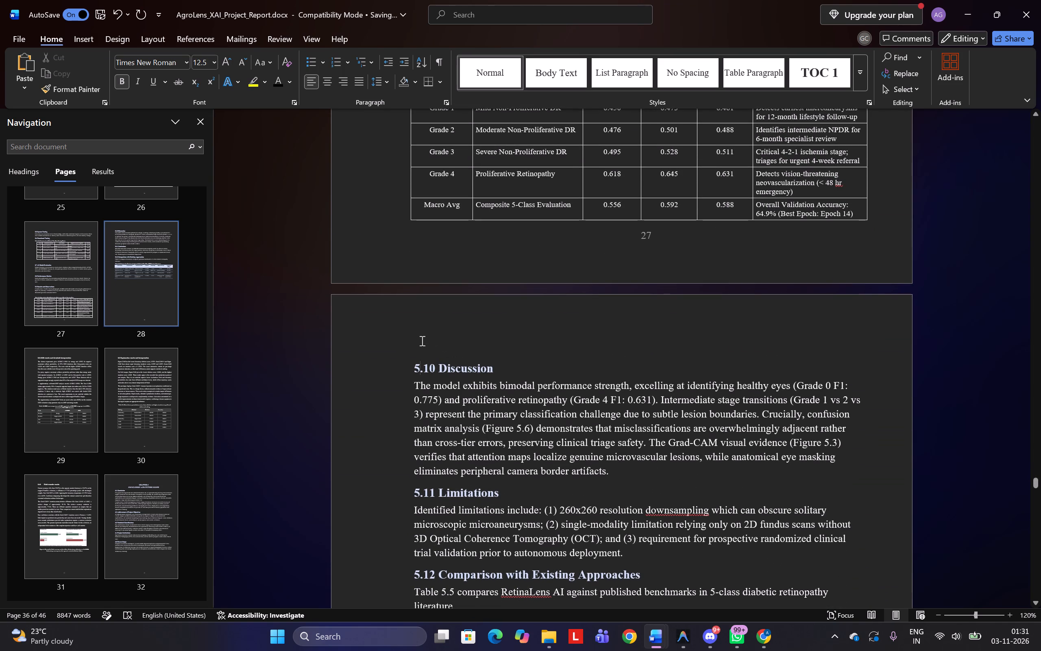
key("Up")
key("Down")
Apply all borders to Table 5.5, remove its header shading and change its font colour so the header text is readable.
scroll(487, 400, "down", 3)
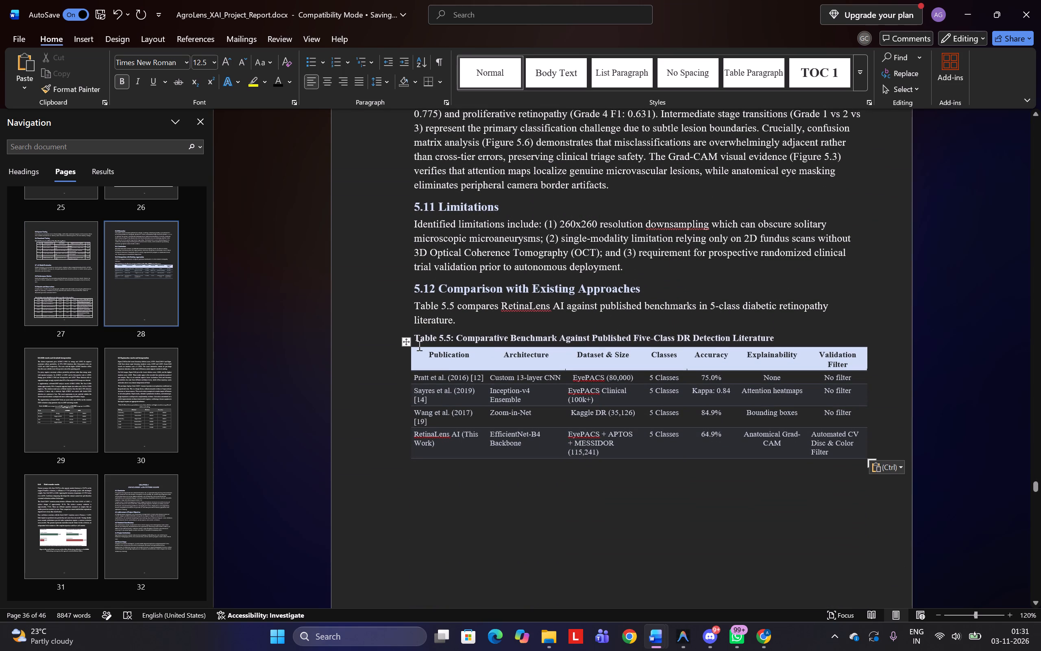
left_click(407, 343)
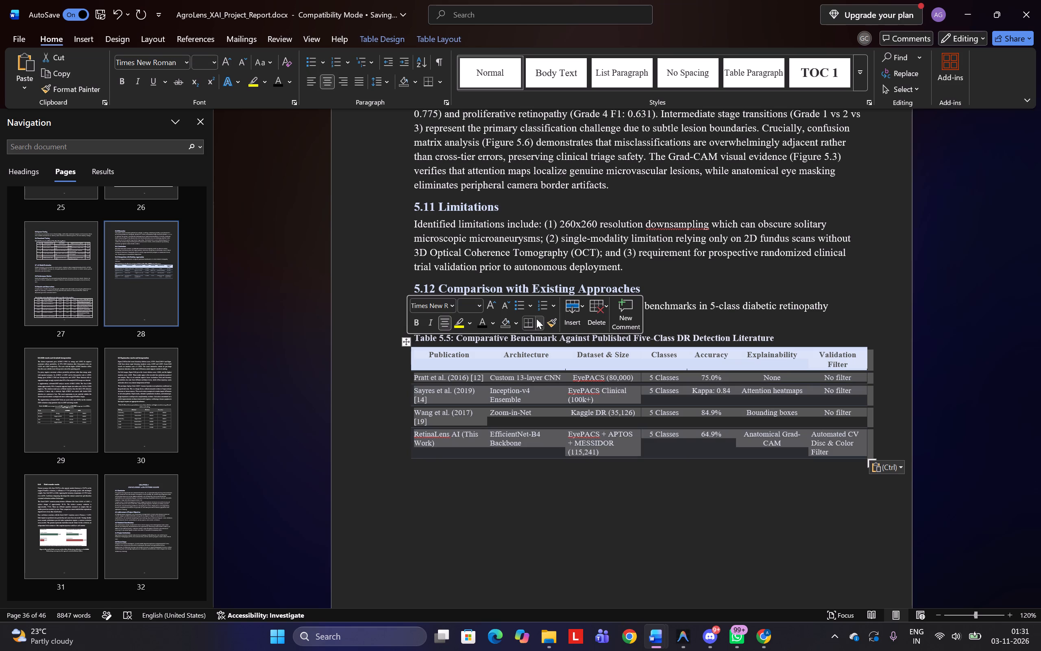
left_click(539, 319)
left_click(549, 420)
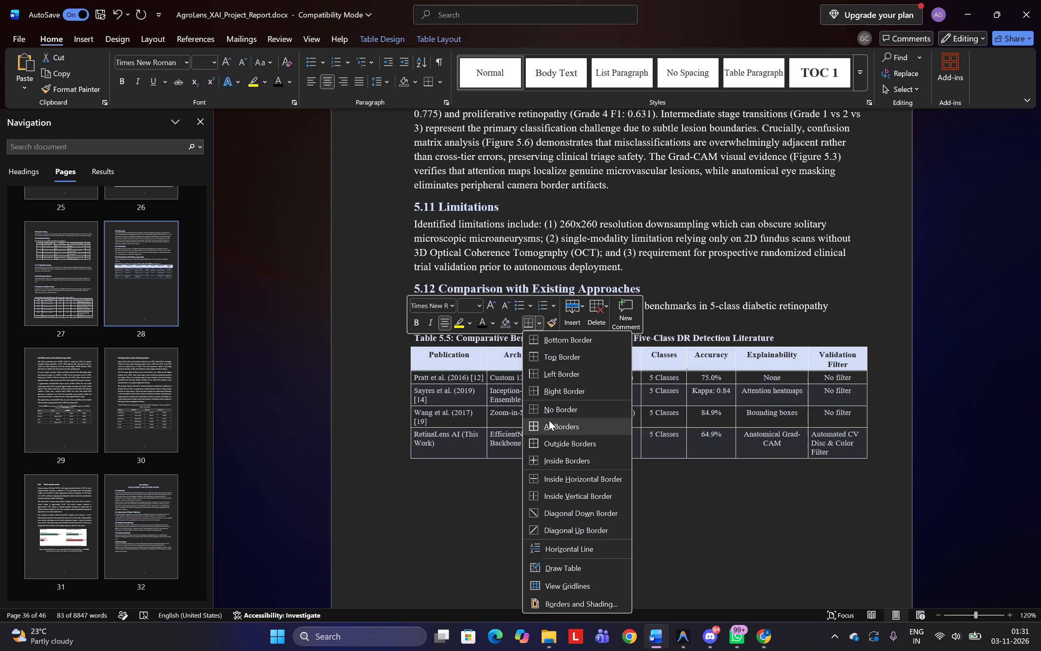
left_click(505, 319)
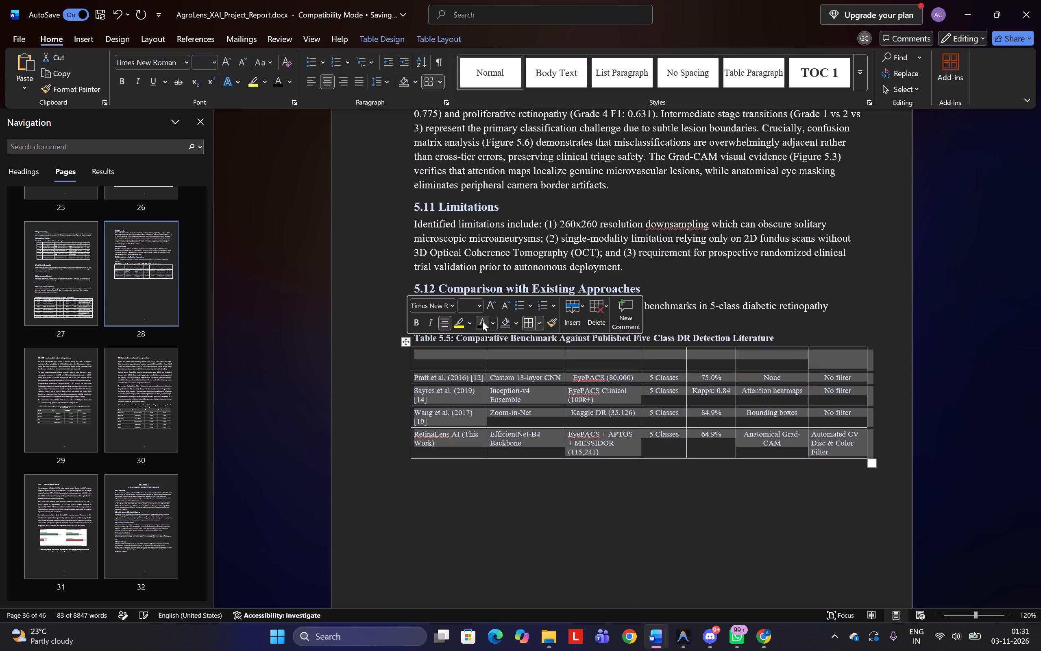
left_click(481, 321)
left_click(529, 471)
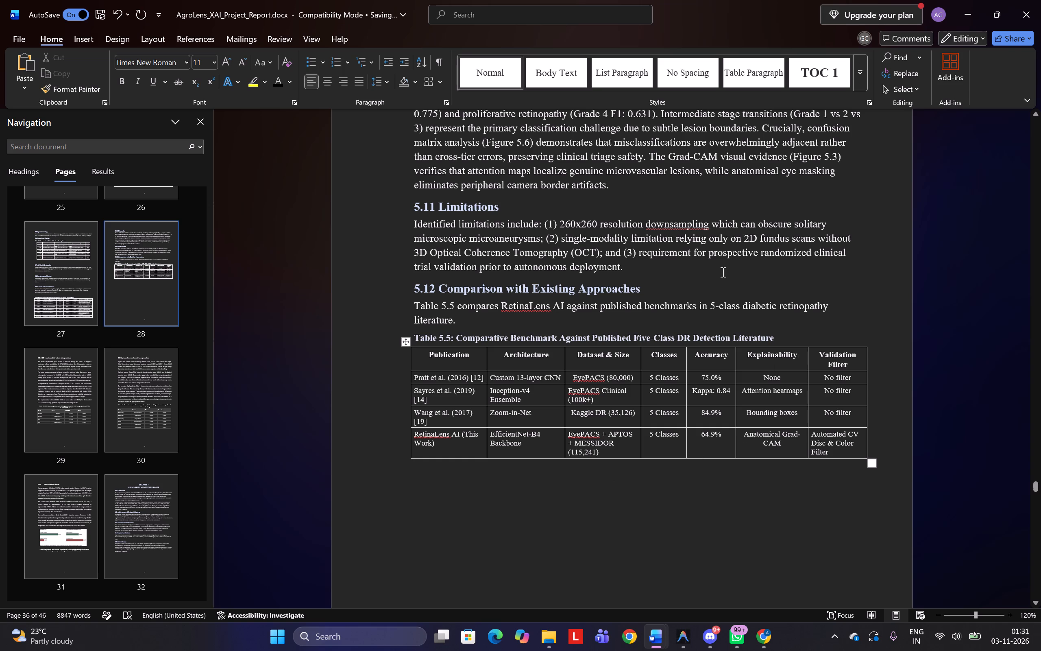
In the RetinaLens report, copy the three-panel Grad-CAM retina picture above the Figure 5.3 caption.
scroll(625, 337, "down", 2)
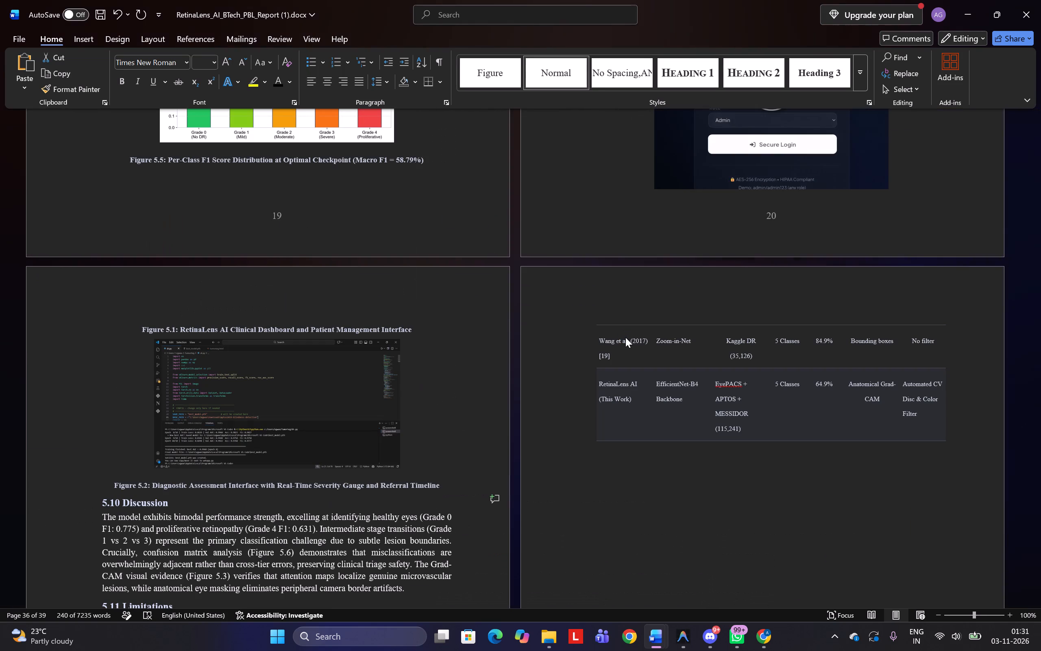
scroll(327, 520, "down", 2)
scroll(327, 520, "up", 1)
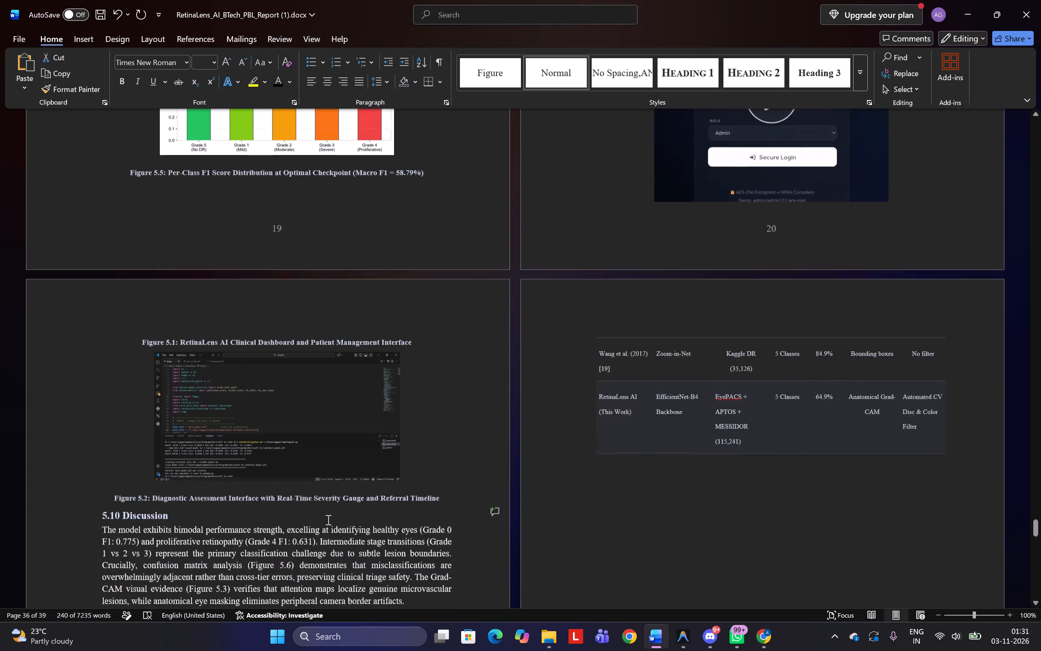
scroll(327, 520, "up", 1)
left_click(289, 492)
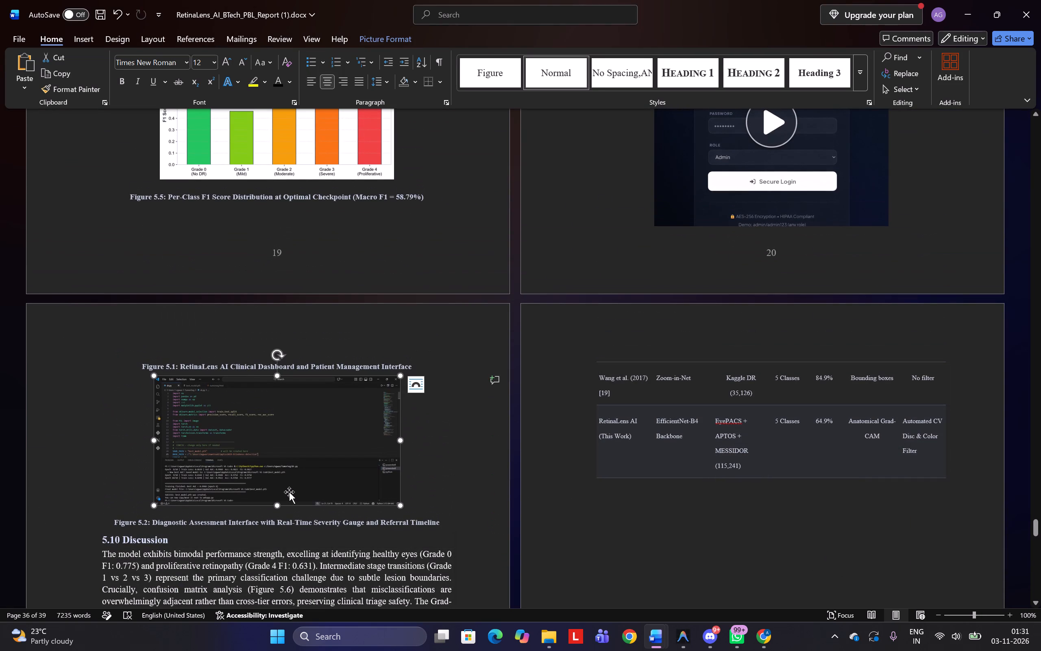
scroll(256, 442, "down", 2)
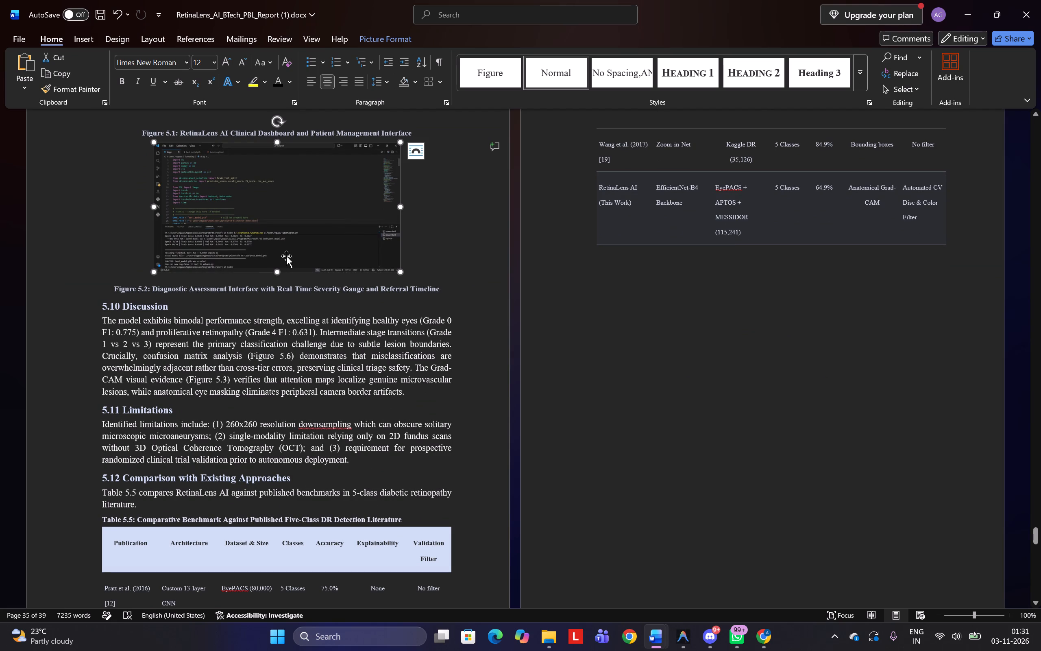
scroll(277, 361, "up", 2)
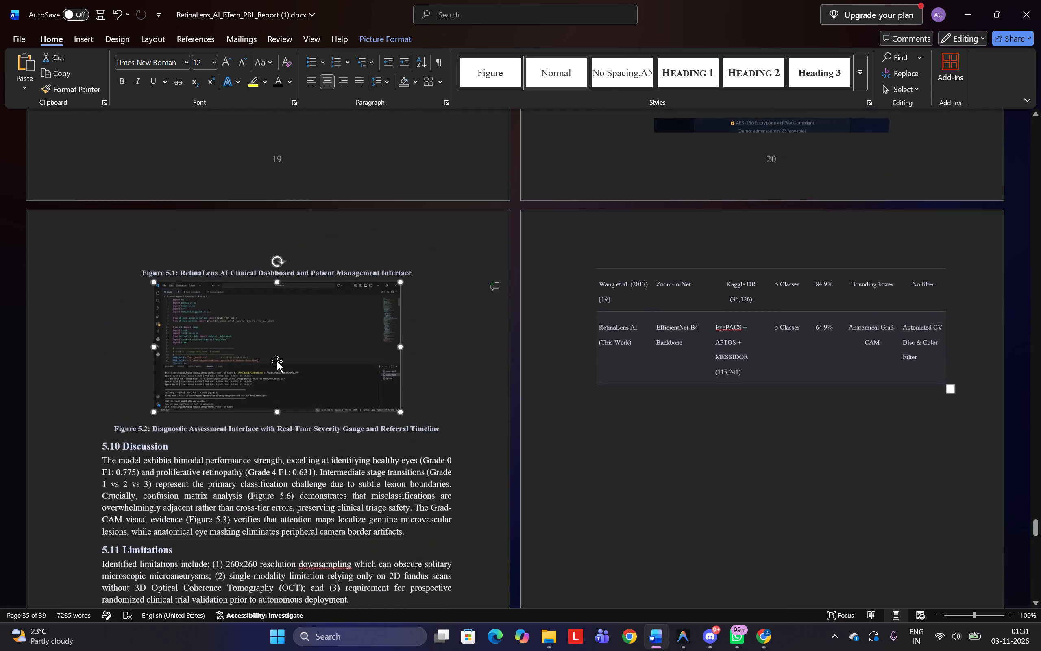
scroll(277, 361, "up", 2)
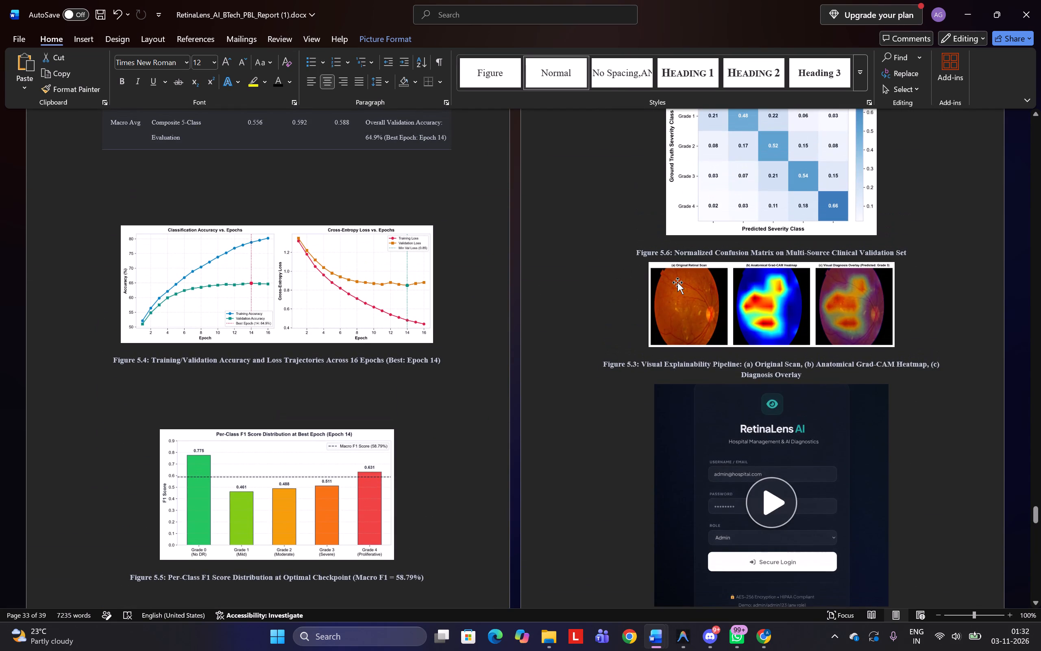
left_click(677, 282)
right_click(677, 282)
left_click(722, 319)
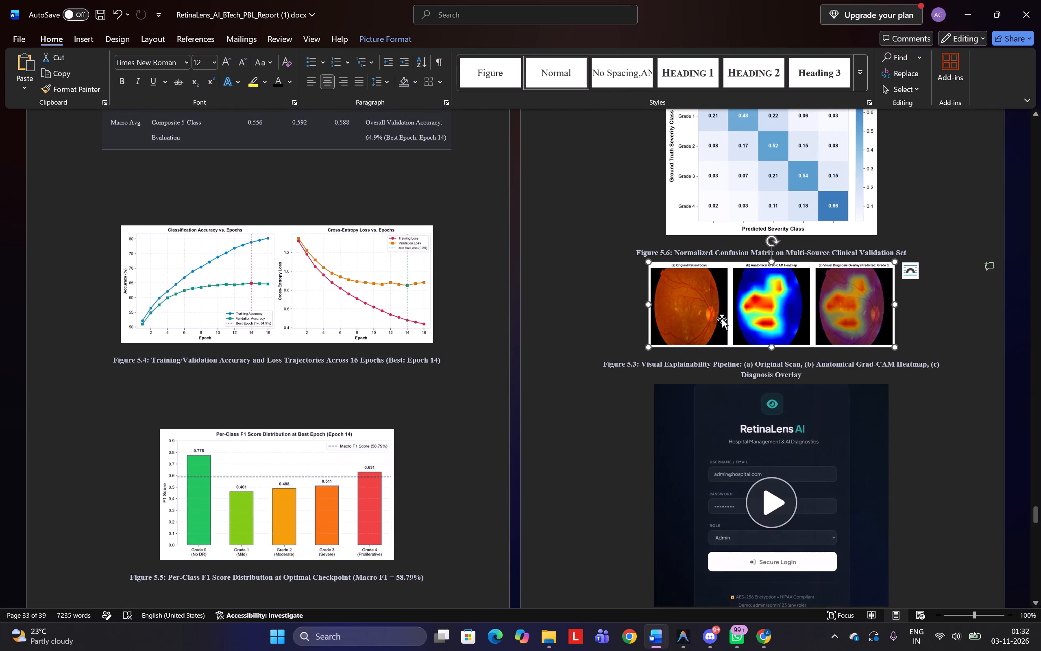
In the AgroLens report, paste the Grad-CAM picture after the 5.10 Discussion paragraph, with a blank line above it.
scroll(490, 503, "up", 3)
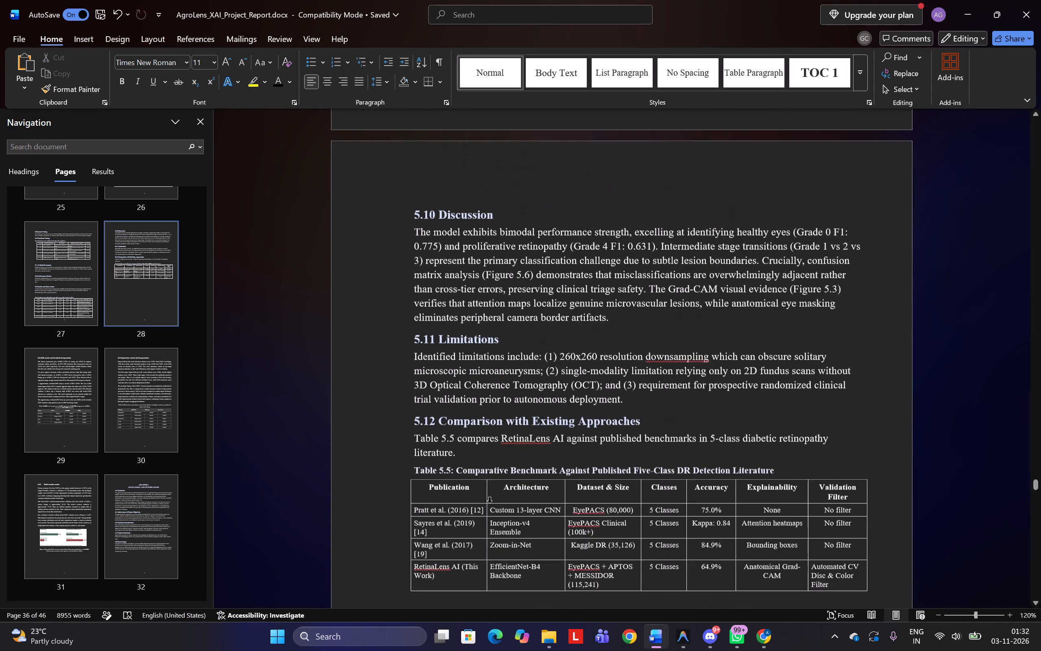
scroll(490, 503, "up", 1)
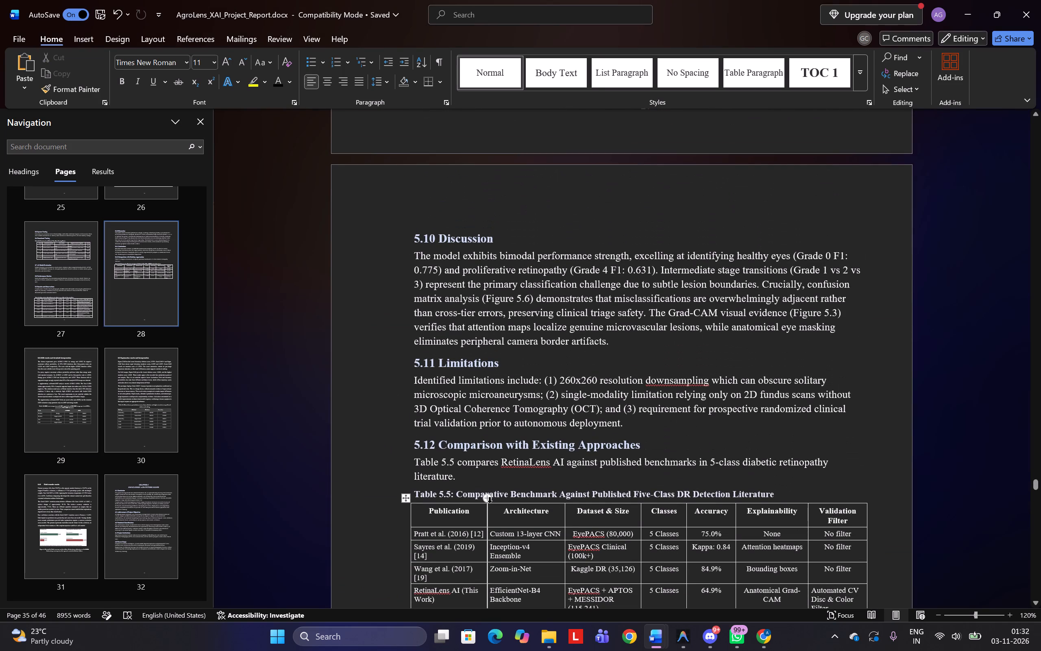
scroll(490, 503, "up", 4)
scroll(490, 503, "down", 1)
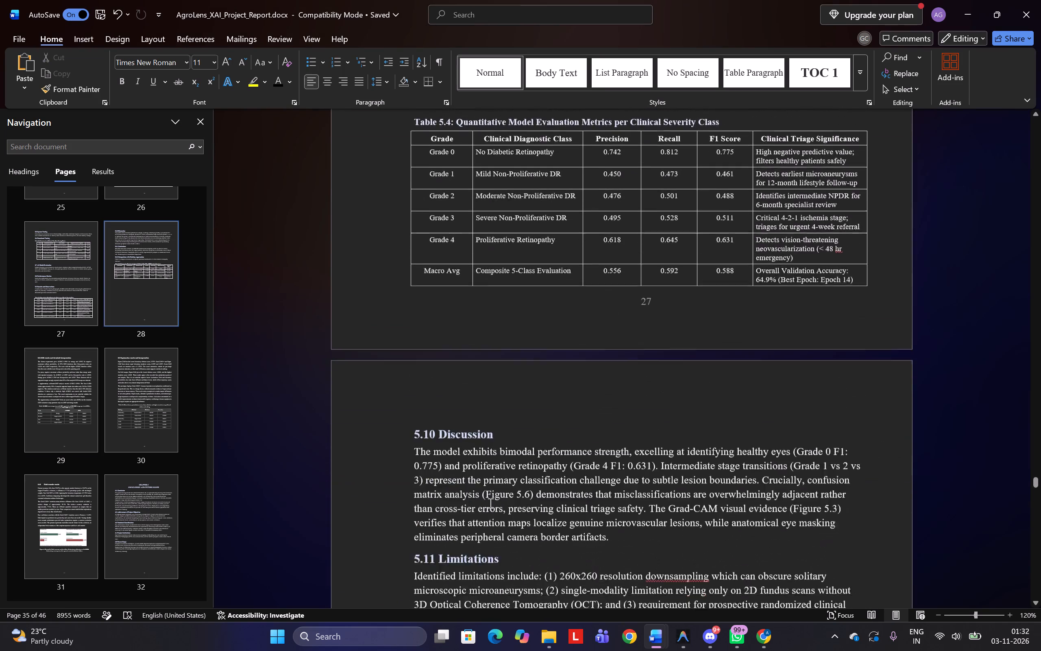
scroll(490, 503, "down", 2)
left_click(614, 401)
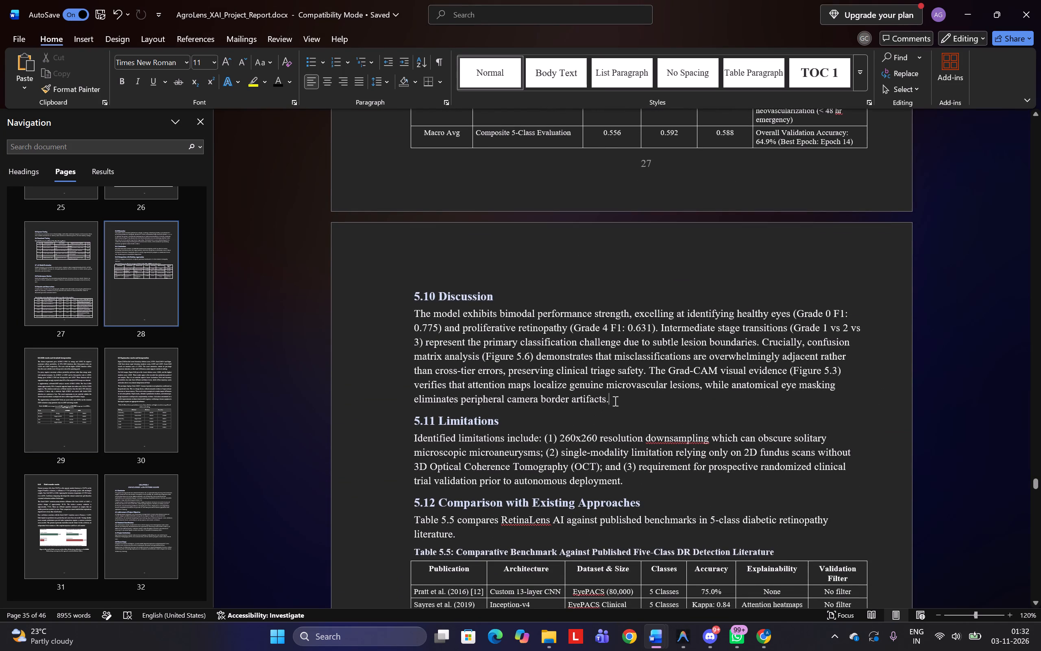
key("Return")
key("ctrl+v")
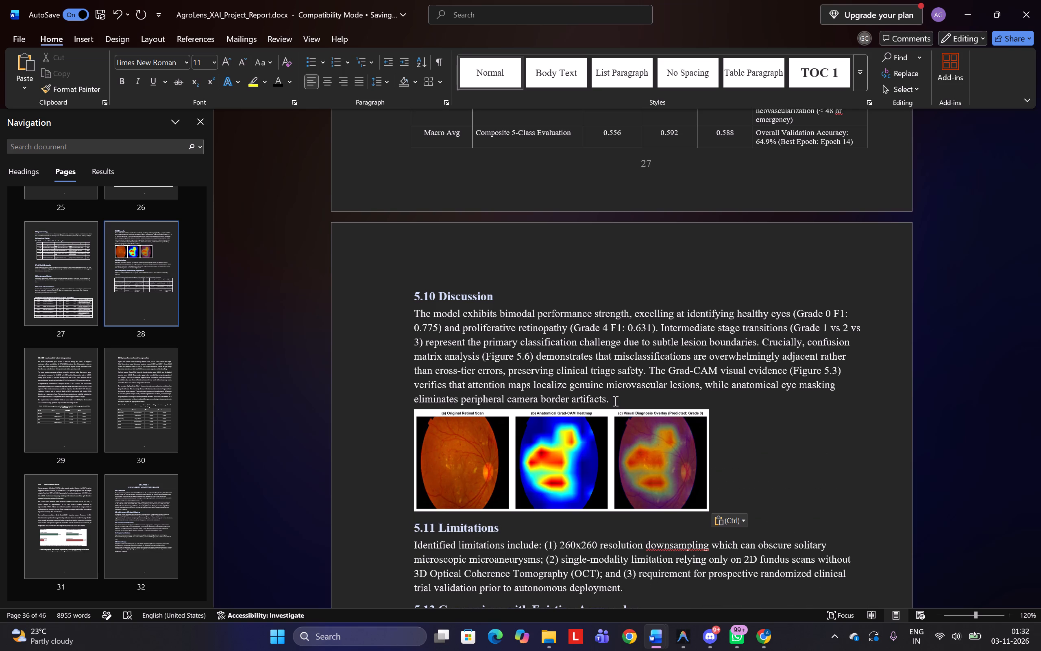
left_click(614, 401)
key("Return")
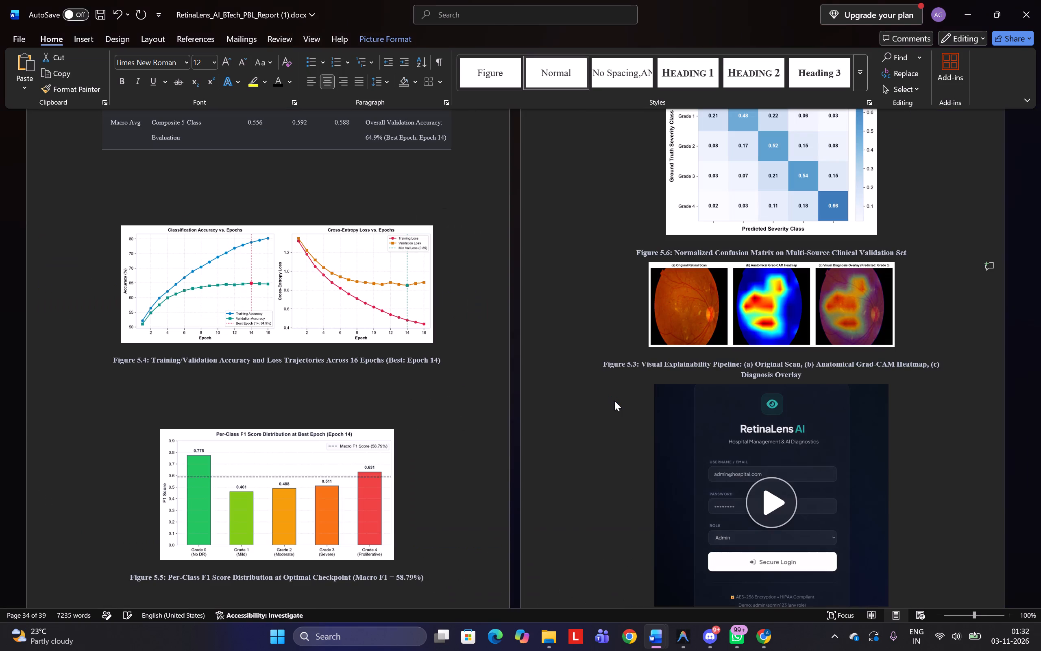
Copy the Figure 5.3 Visual Explainability Pipeline caption from the RetinaLens report and paste it below the Grad-CAM picture in the AgroLens report.
triple_click(684, 363)
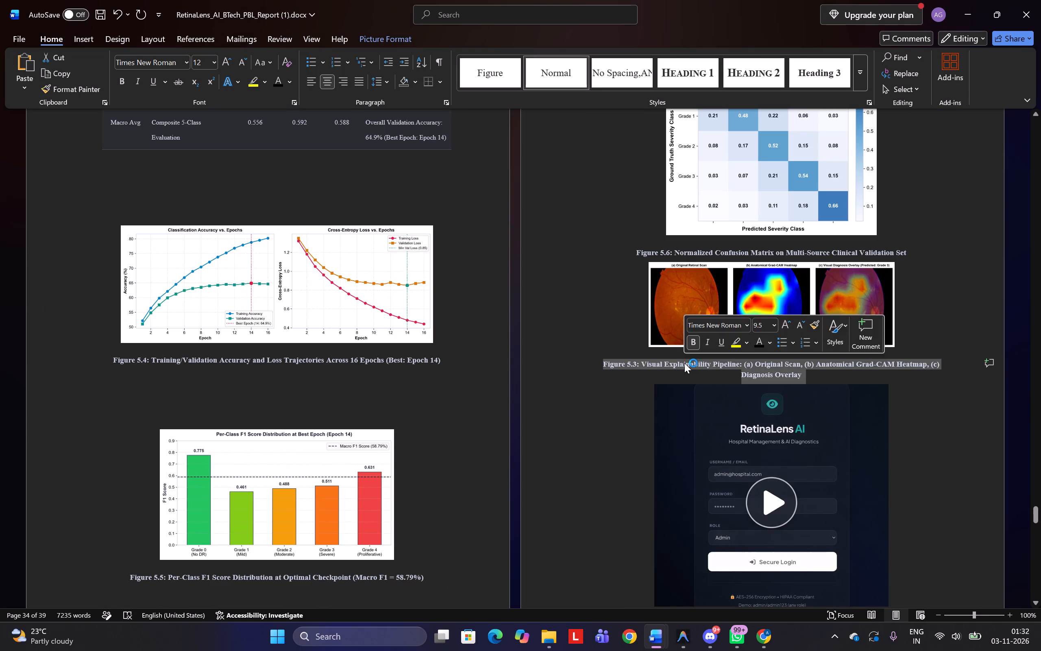
key("ctrl+c")
key("alt+Tab")
key("alt+Tab")
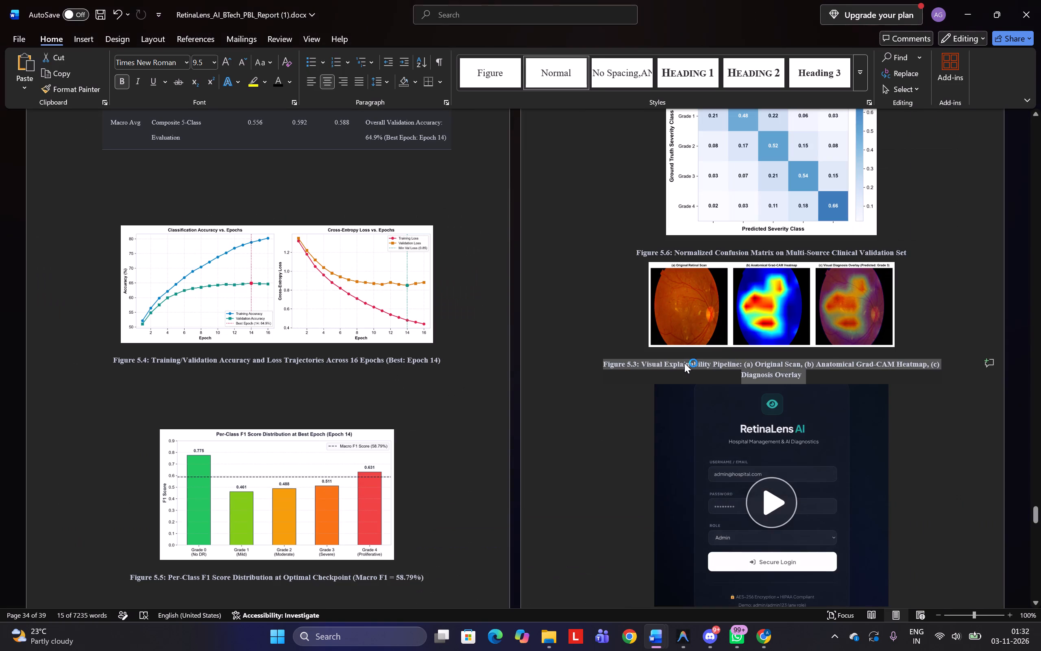
left_click(588, 449)
scroll(588, 449, "up", 1)
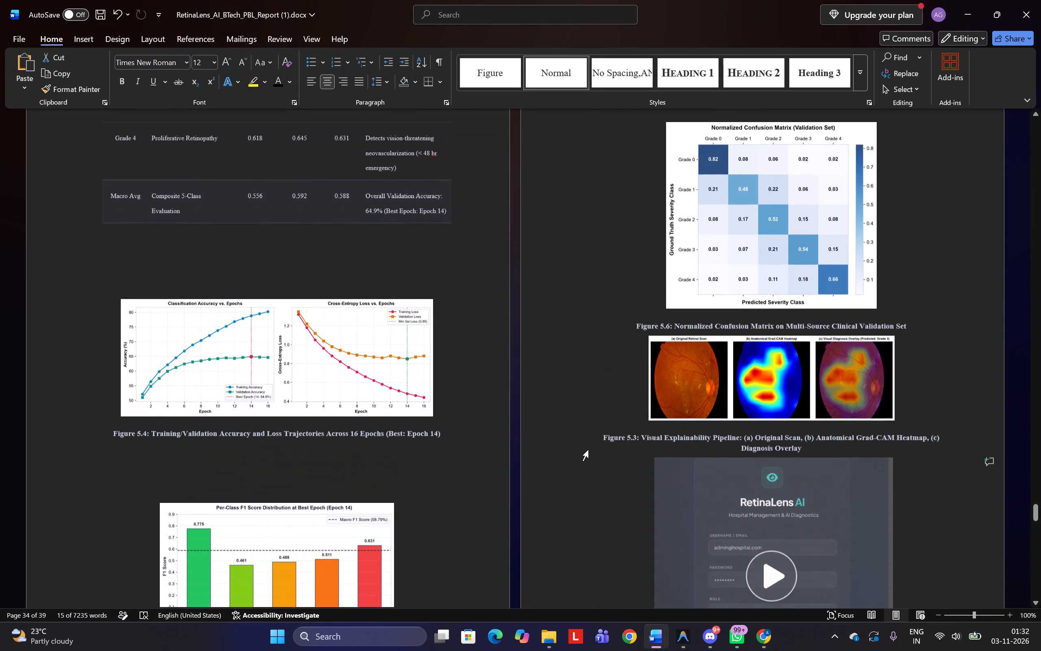
scroll(588, 449, "up", 1)
key("alt+Tab")
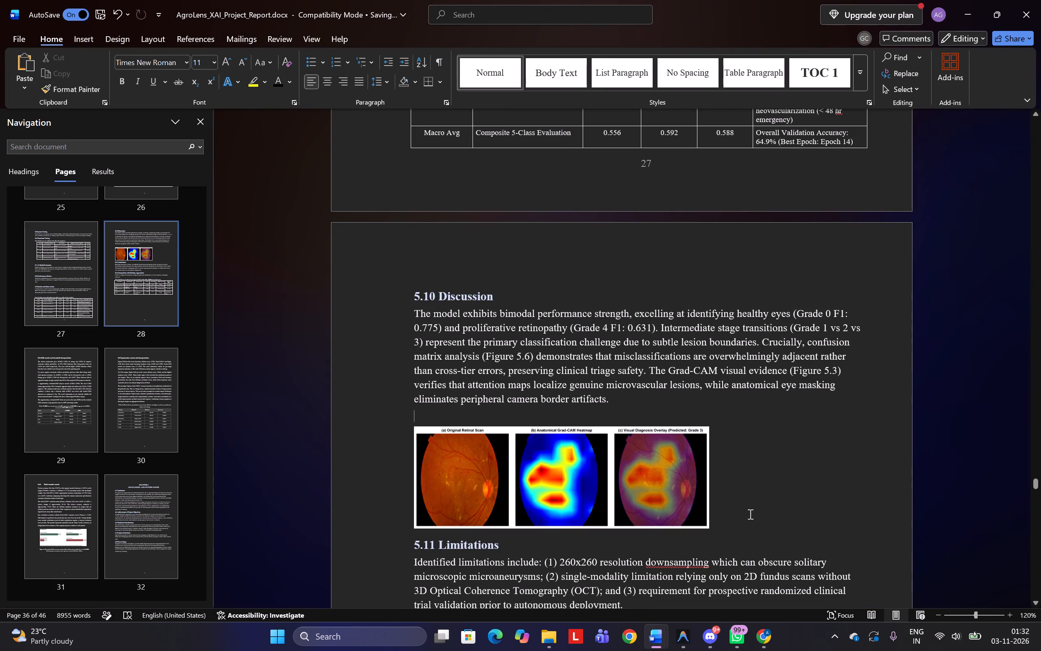
left_click(744, 520)
key("Return")
key("ctrl+v")
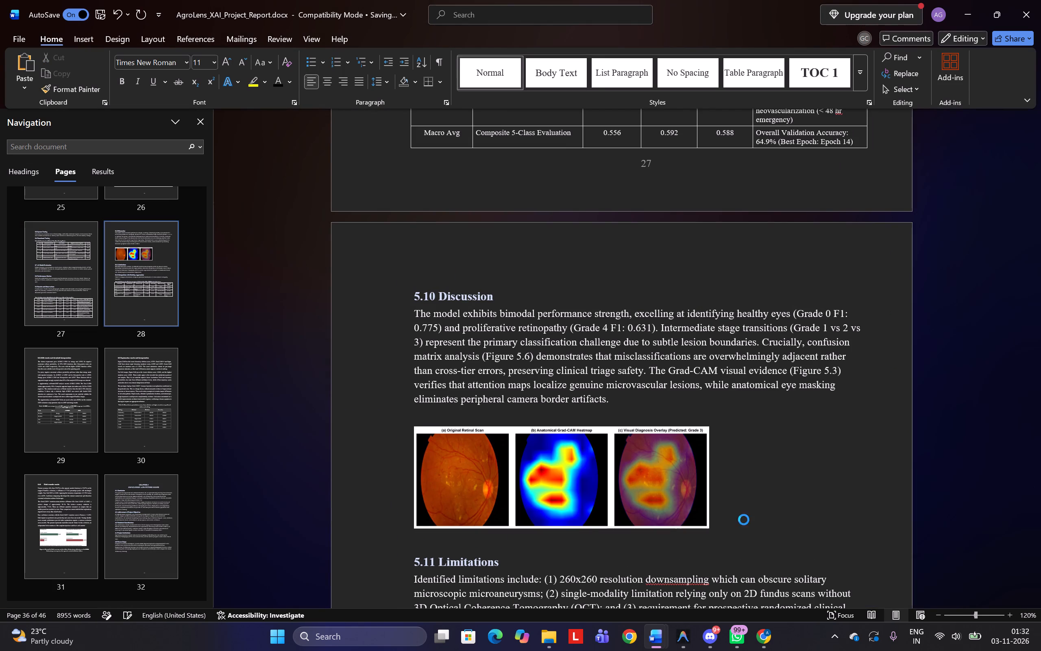
scroll(744, 520, "down", 1)
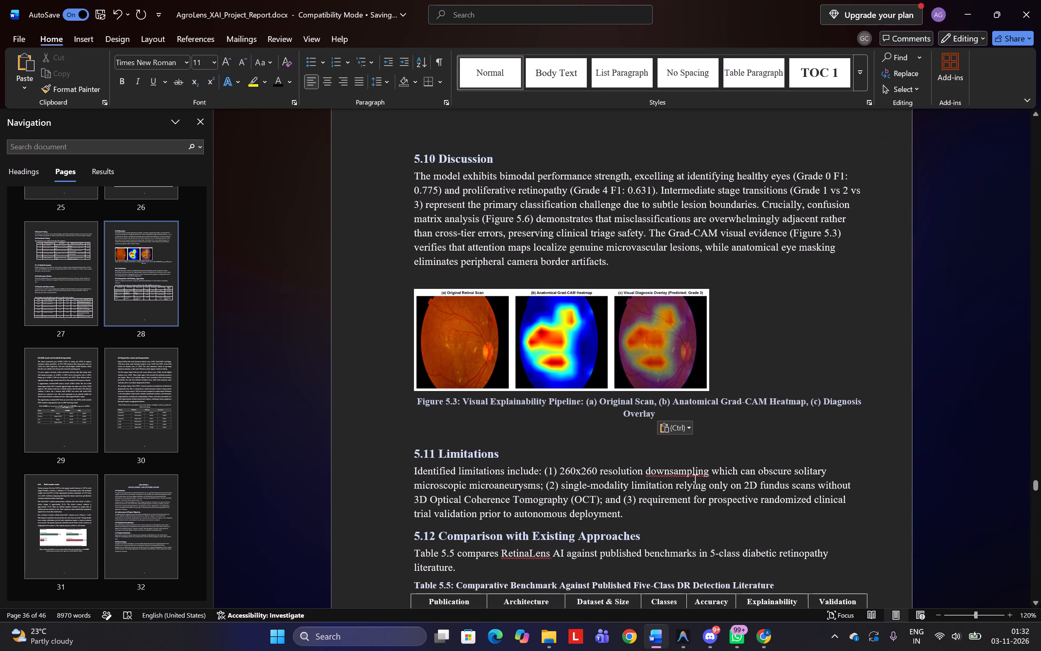
Apply the current font colour to the whole pasted Figure 5.3 caption.
triple_click(542, 399)
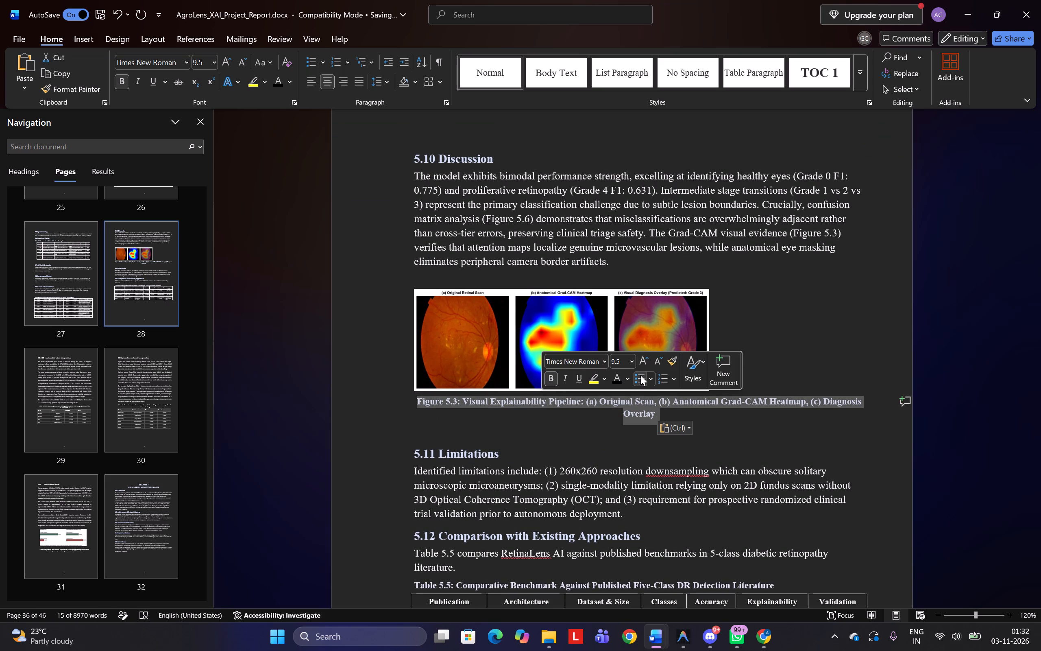
left_click(615, 379)
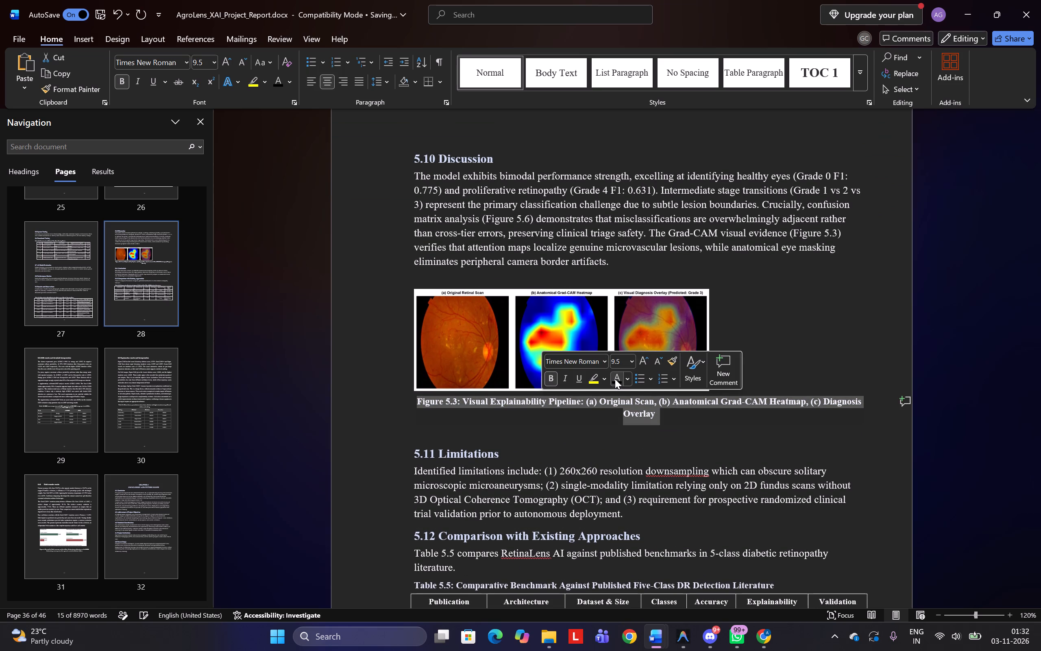
left_click(636, 407)
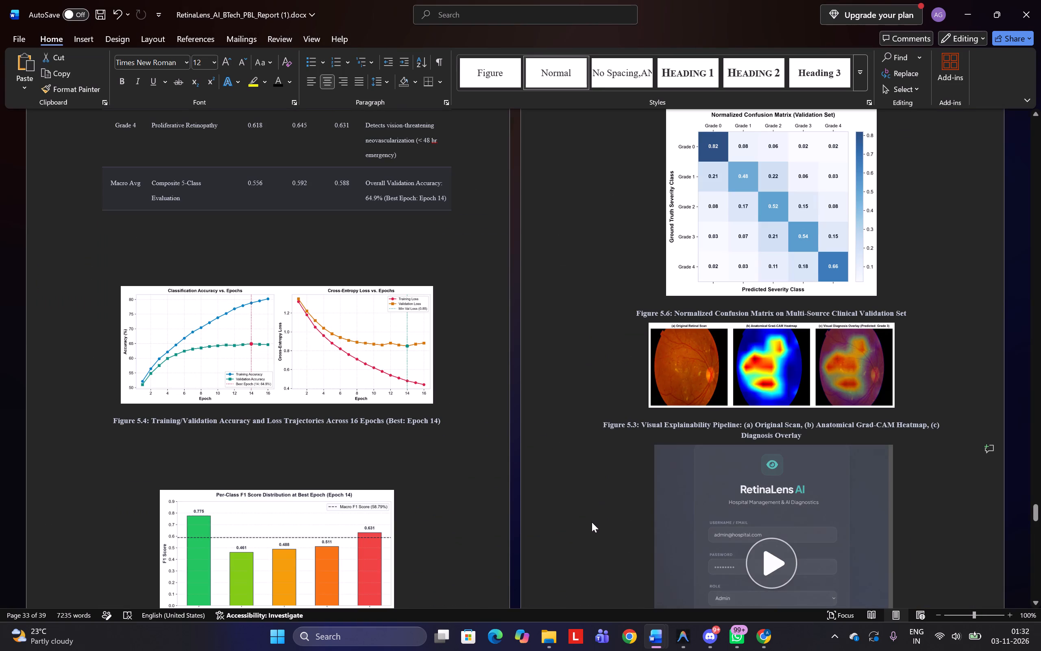
In the RetinaLens report, copy the code editor screenshot above the Figure 5.2 caption.
left_click(591, 524)
scroll(591, 524, "down", 2)
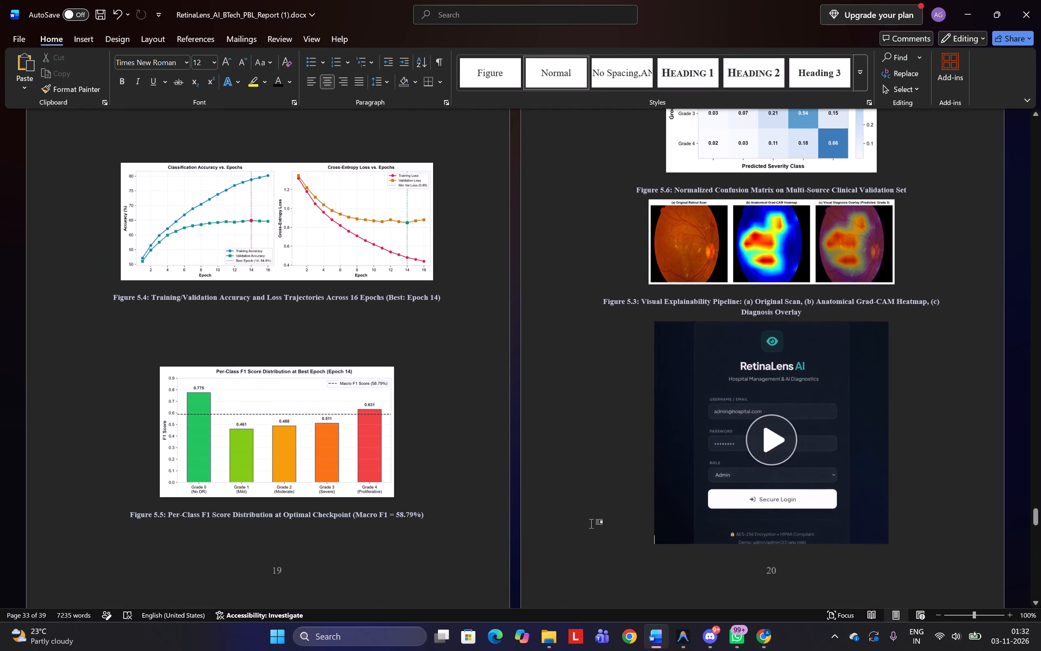
scroll(591, 524, "down", 1)
scroll(591, 524, "left", 1)
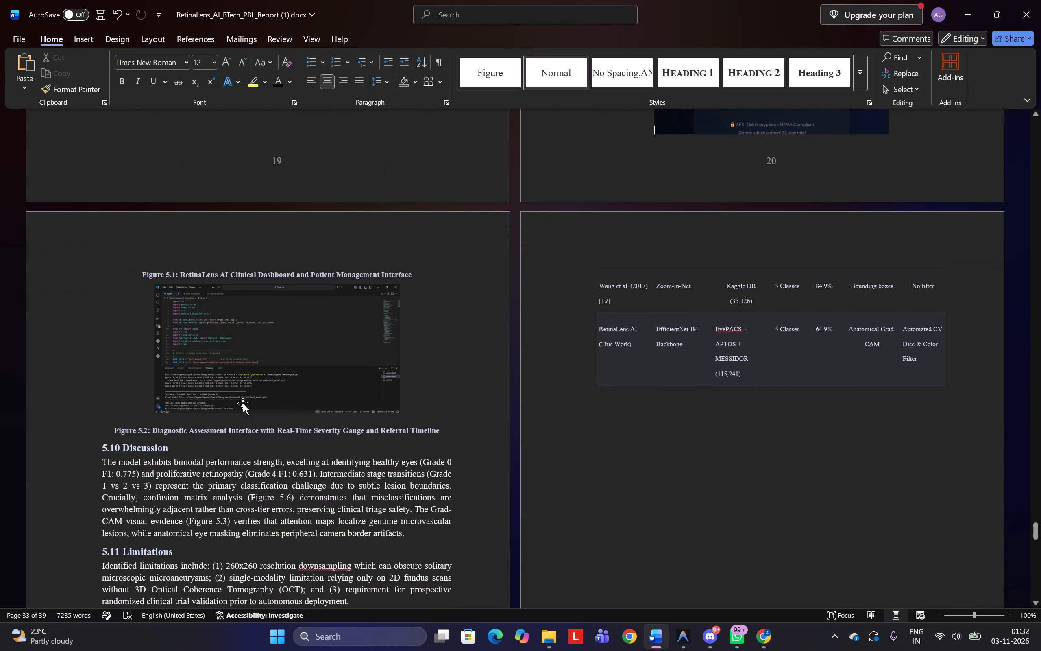
left_click(237, 385)
right_click(237, 385)
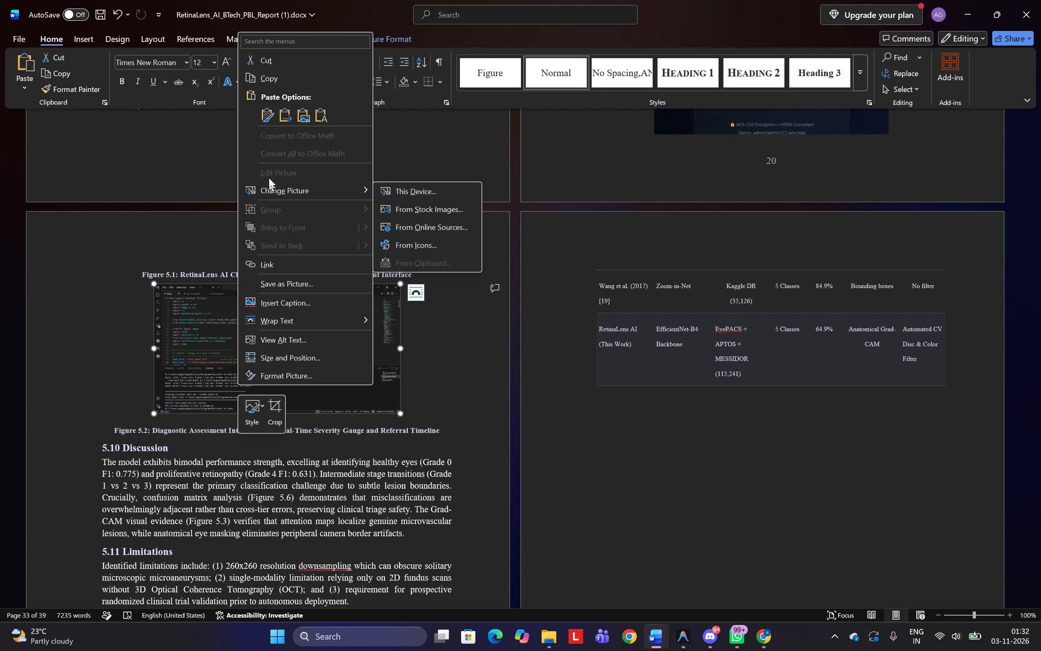
left_click(284, 76)
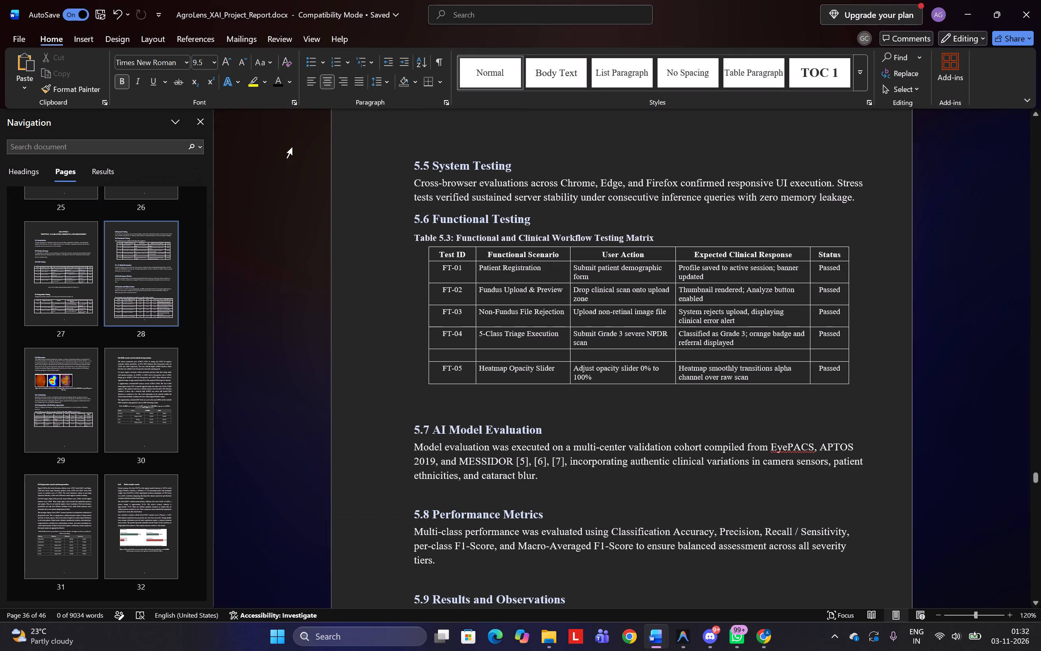
In the AgroLens report, paste the screenshot after the 5.11 Limitations paragraph, with a blank line above and below it.
scroll(388, 424, "up", 2)
scroll(388, 424, "down", 4)
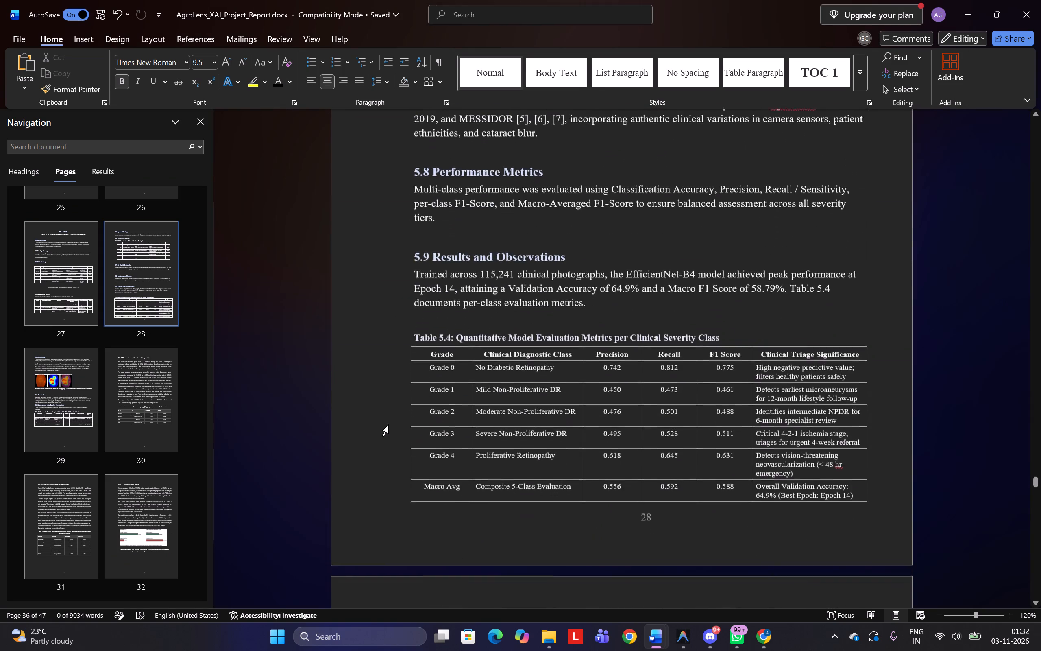
scroll(388, 424, "down", 2)
scroll(388, 424, "up", 1)
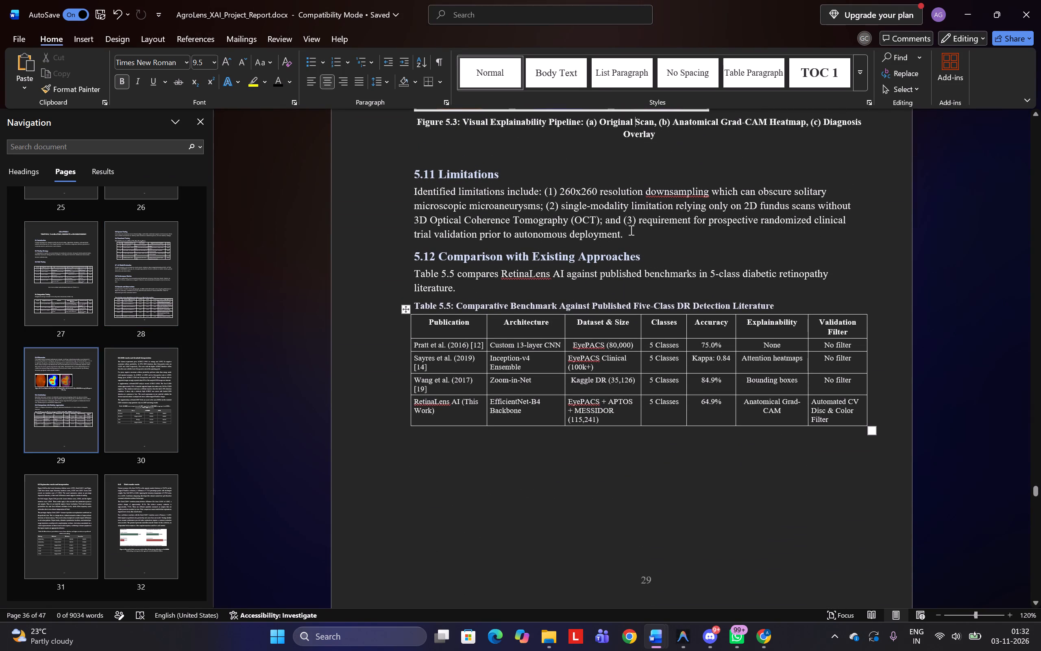
left_click(637, 239)
key("Return")
key("ctrl+v")
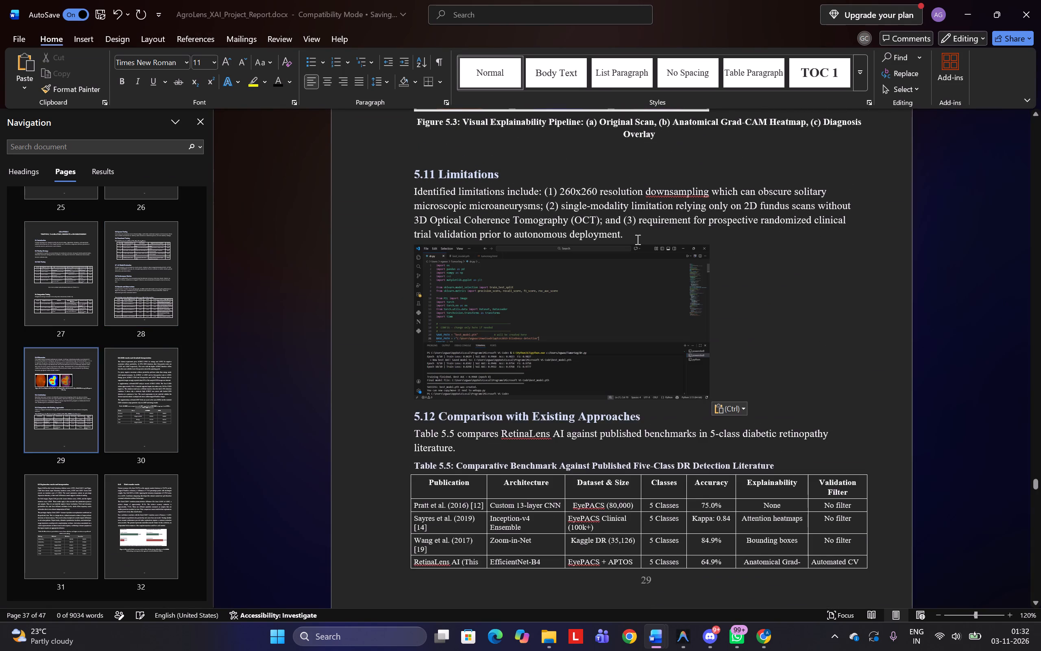
key("Return")
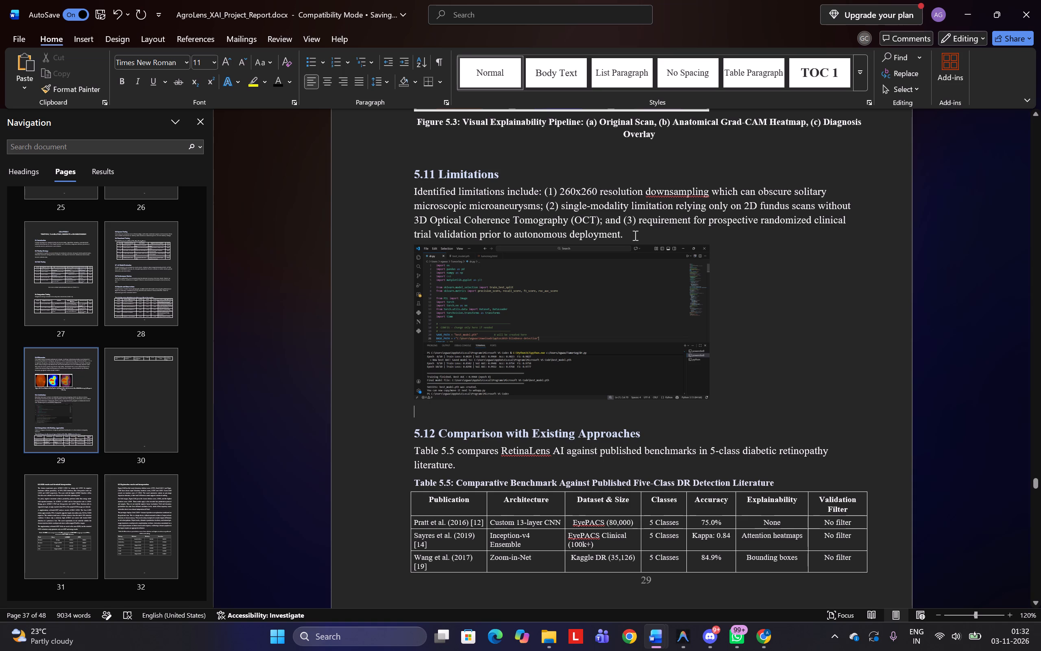
left_click(634, 236)
key("Return")
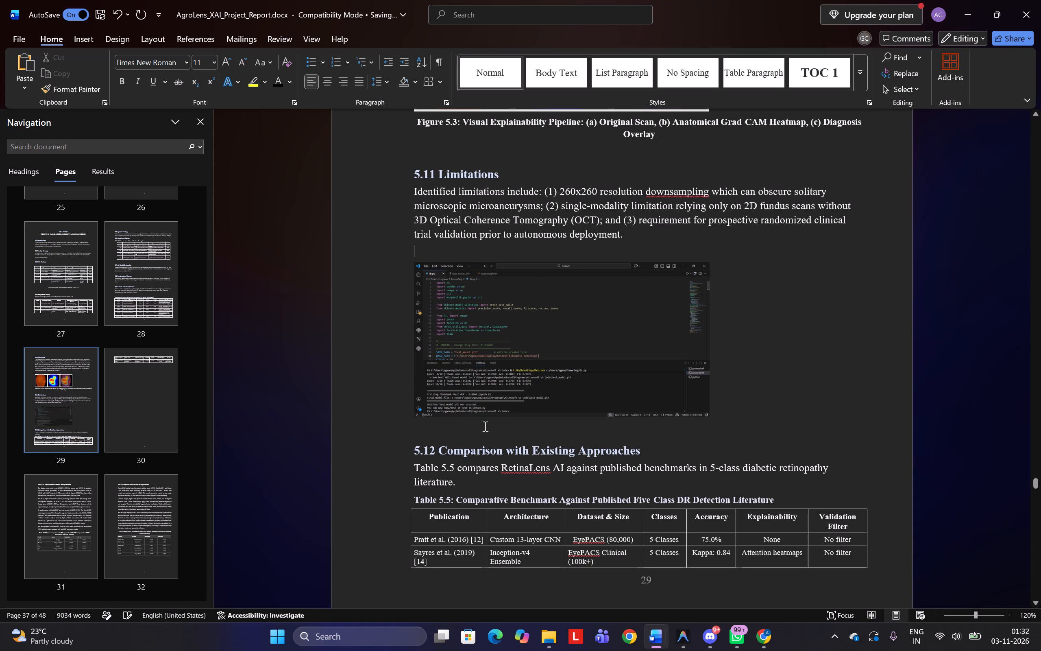
Copy the Figure 5.2 Diagnostic Assessment Interface caption from the RetinaLens report and paste it below the code editor screenshot in the AgroLens report.
left_click(484, 426)
key("alt+Tab")
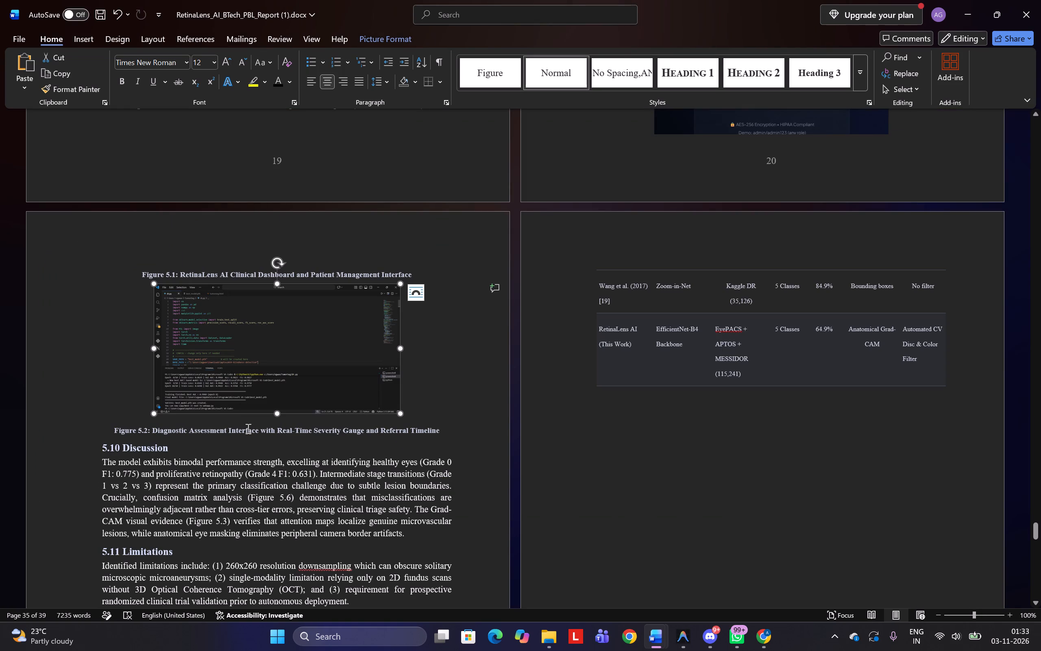
triple_click(247, 428)
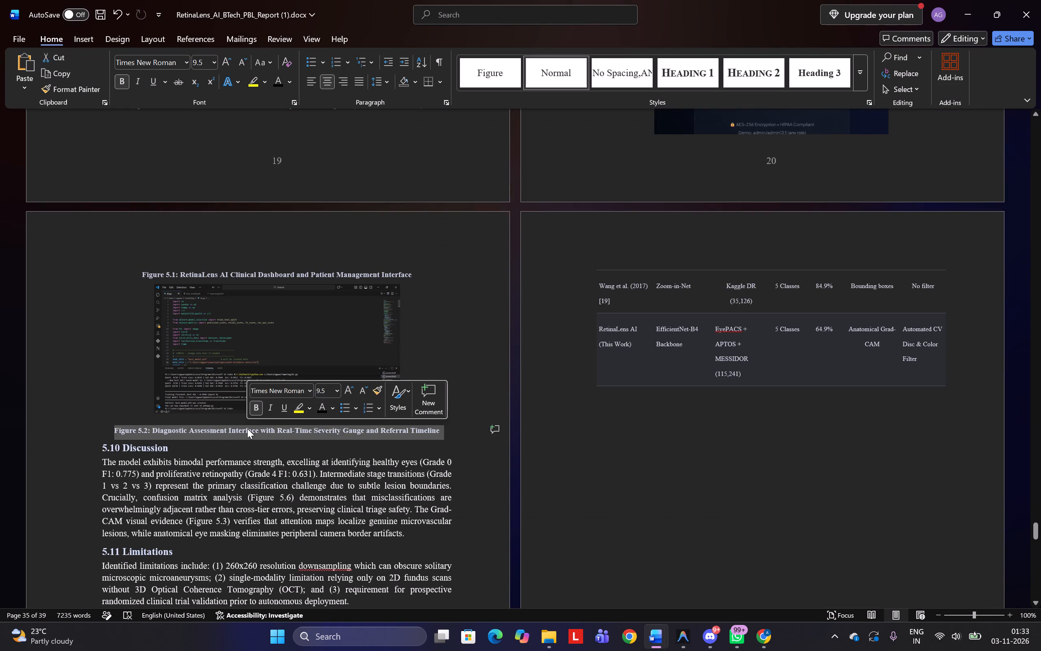
key("ctrl+c")
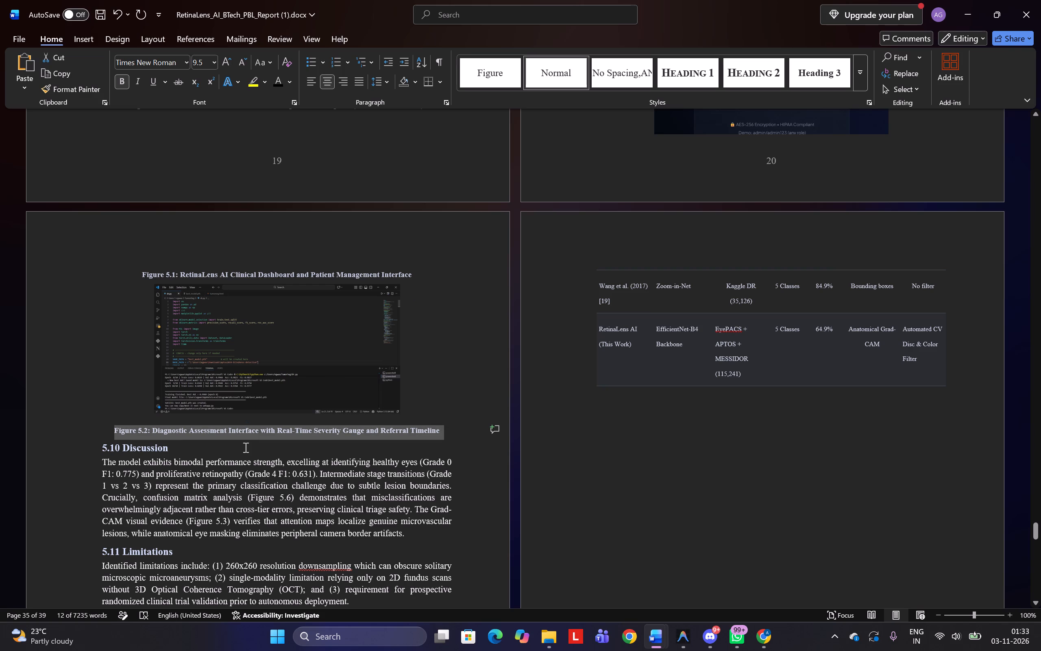
left_click(245, 447)
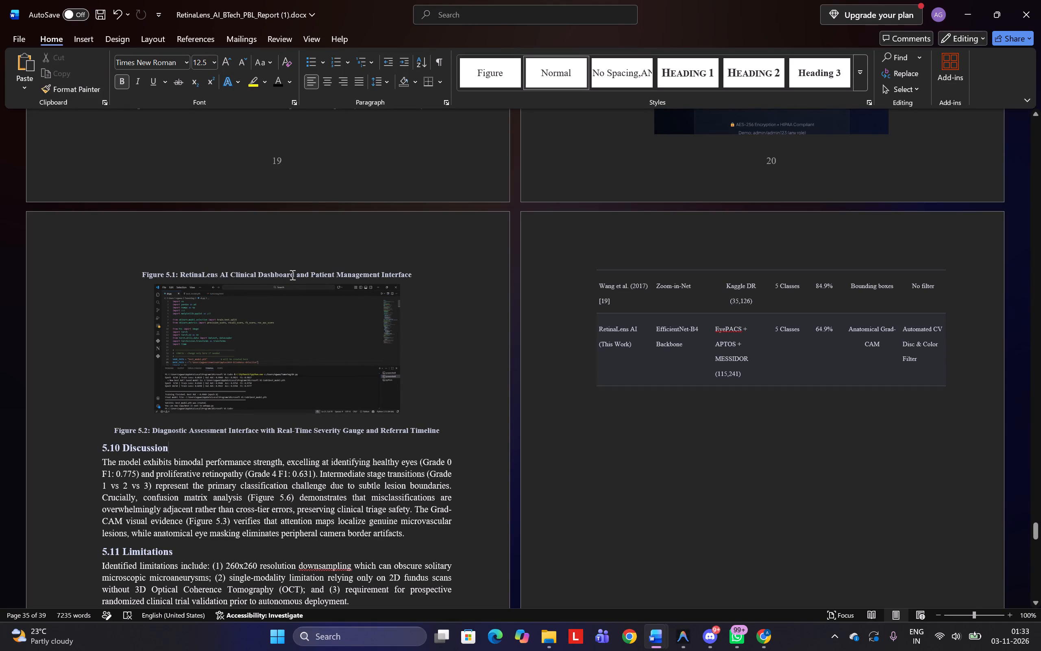
scroll(292, 275, "up", 1)
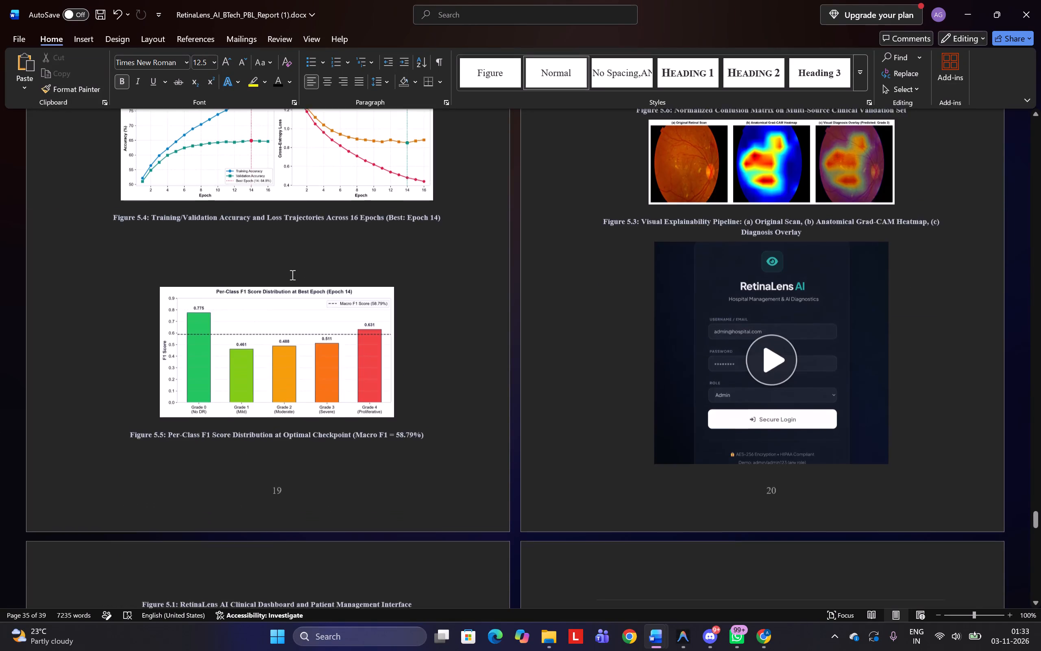
scroll(292, 275, "up", 2)
key("alt+Tab")
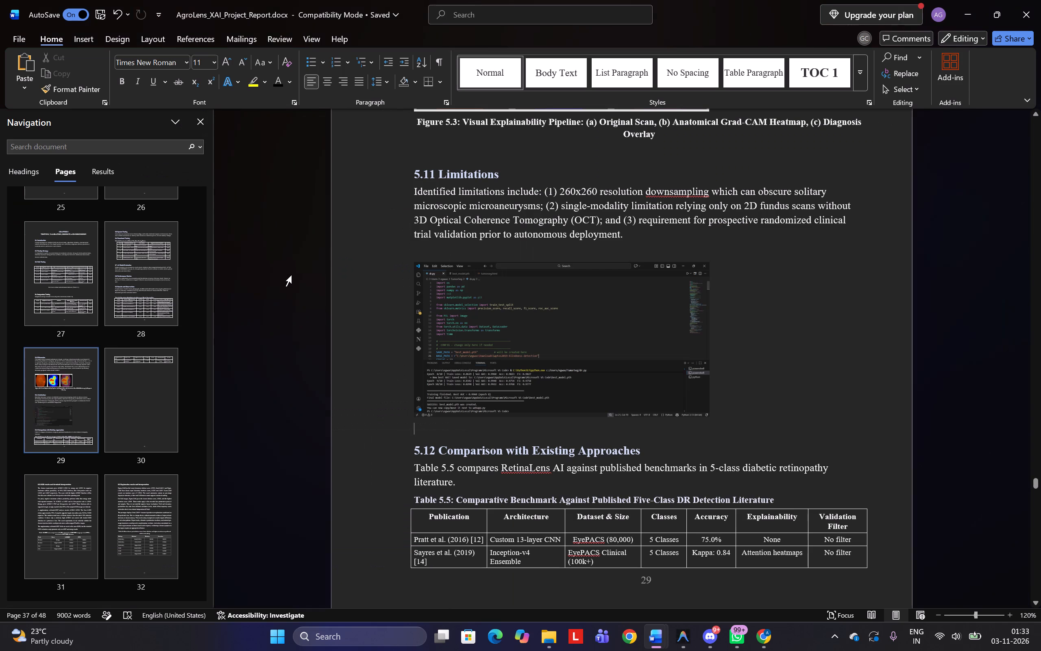
key("ctrl+v")
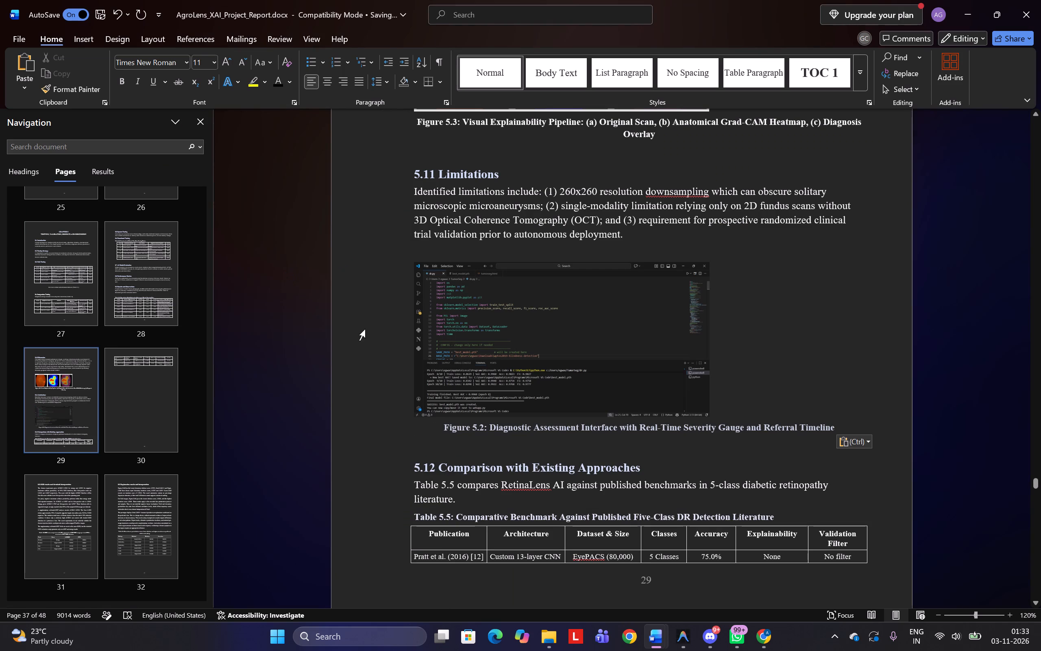
Apply the current font colour to the whole pasted Figure 5.2 caption.
triple_click(558, 431)
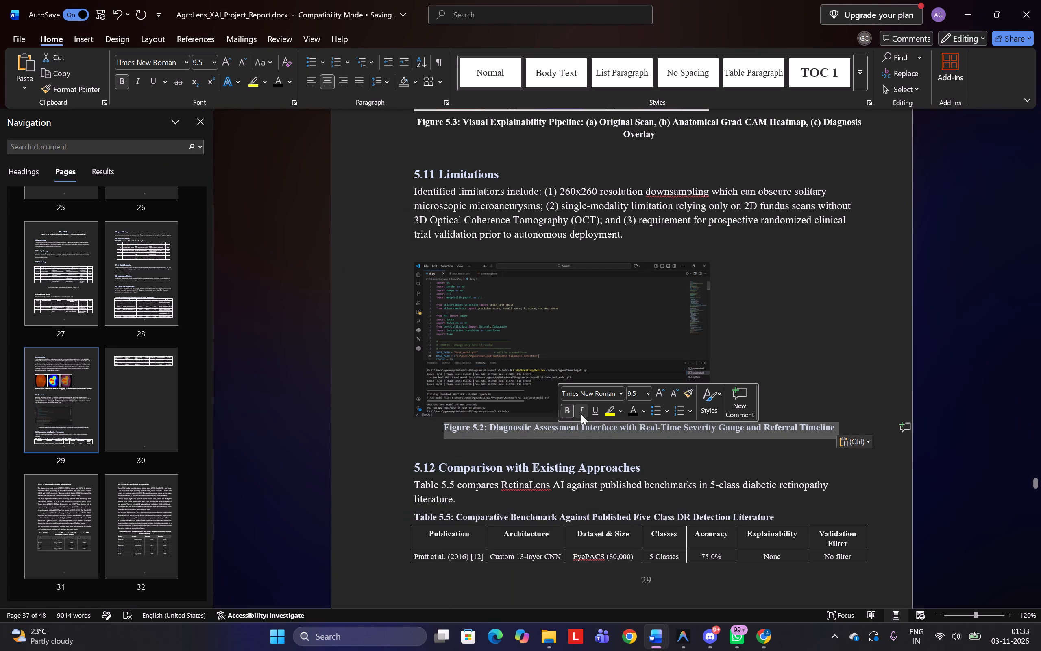
left_click(634, 412)
left_click(579, 460)
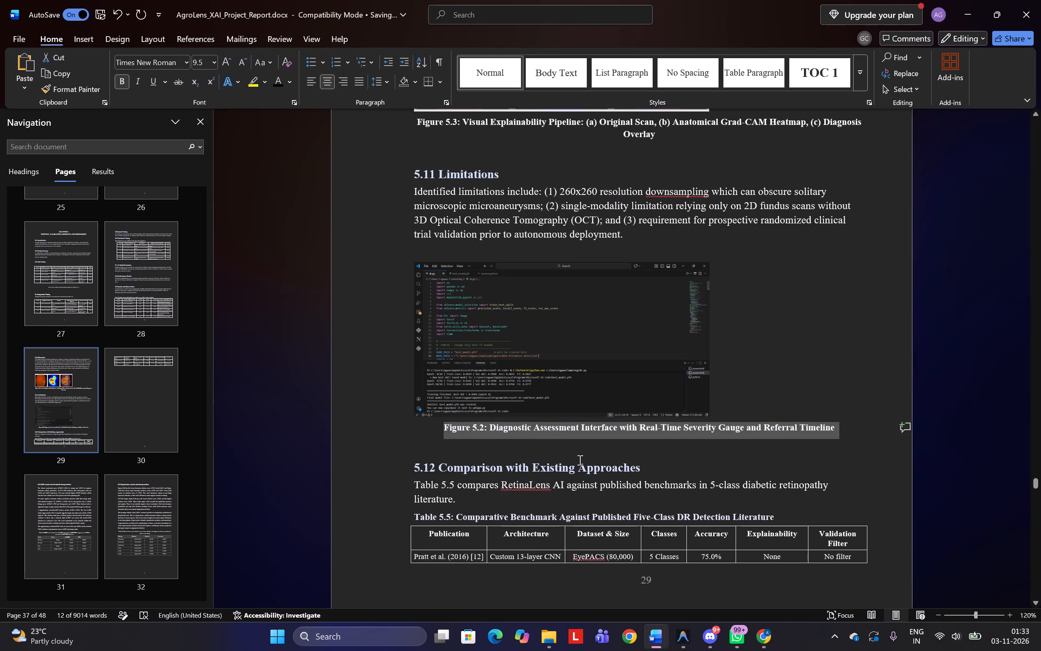
Insert six blank lines above the 5.12 Comparison with Existing Approaches heading to move the section and Table 5.5 onto the following page.
scroll(579, 460, "up", 2)
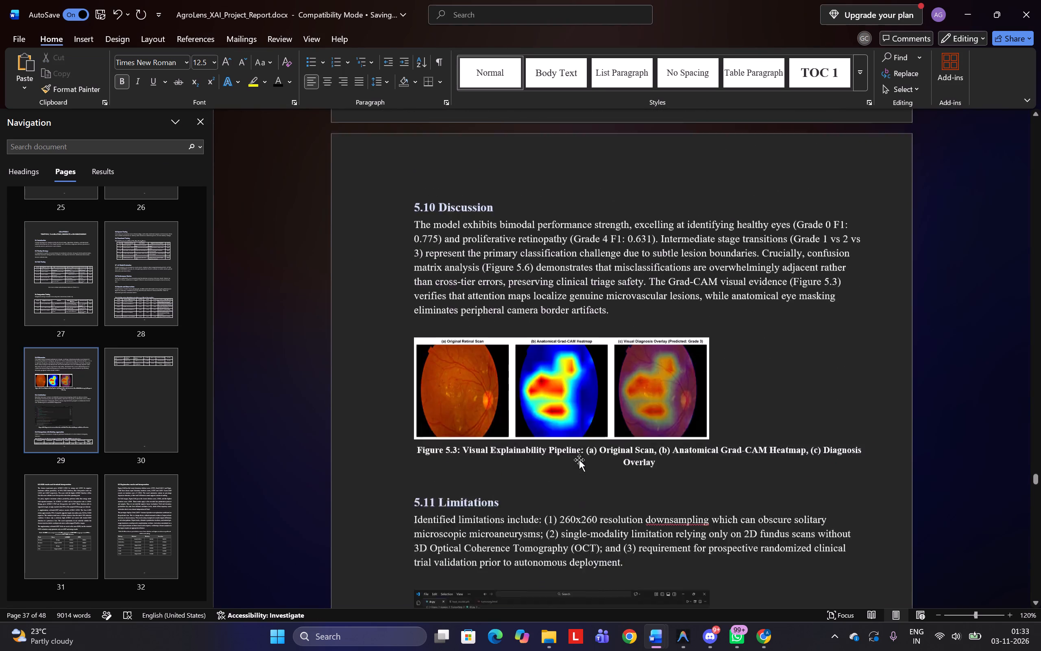
scroll(579, 460, "up", 2)
scroll(579, 460, "down", 3)
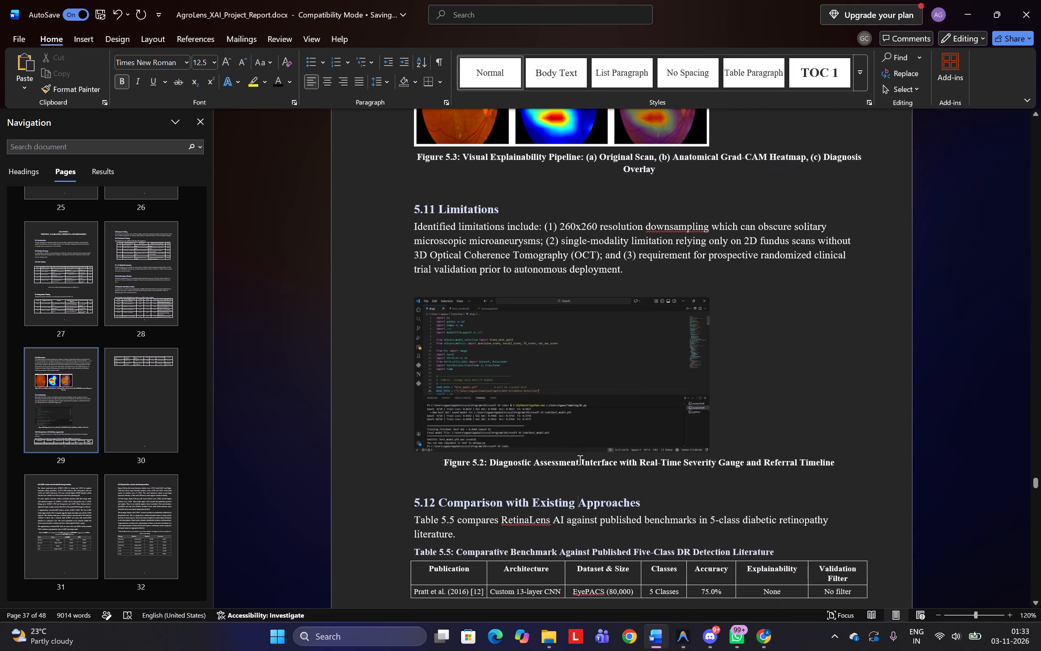
scroll(579, 460, "down", 2)
scroll(579, 460, "up", 1)
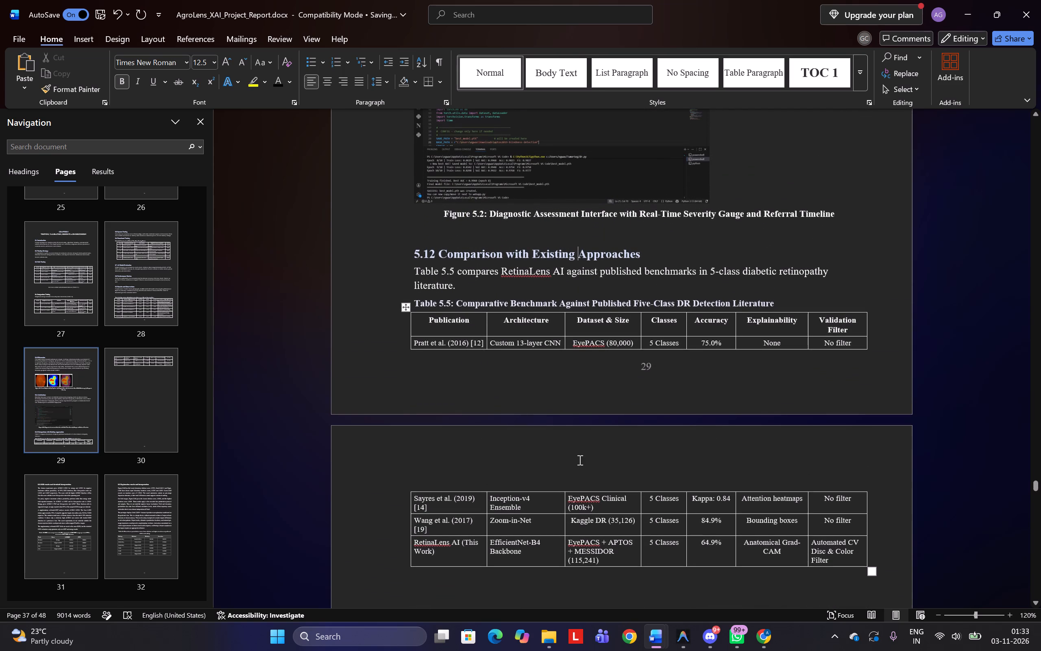
left_click(581, 234)
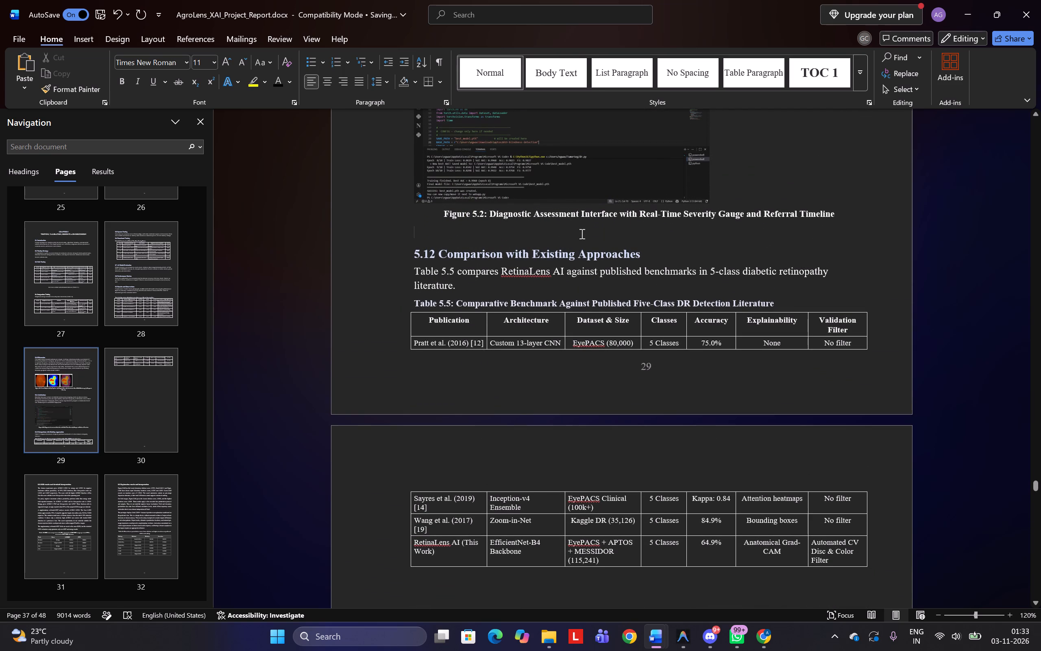
key("Return")
key("Return")
key("Return")
key("Return")
key("Return")
key("Return")
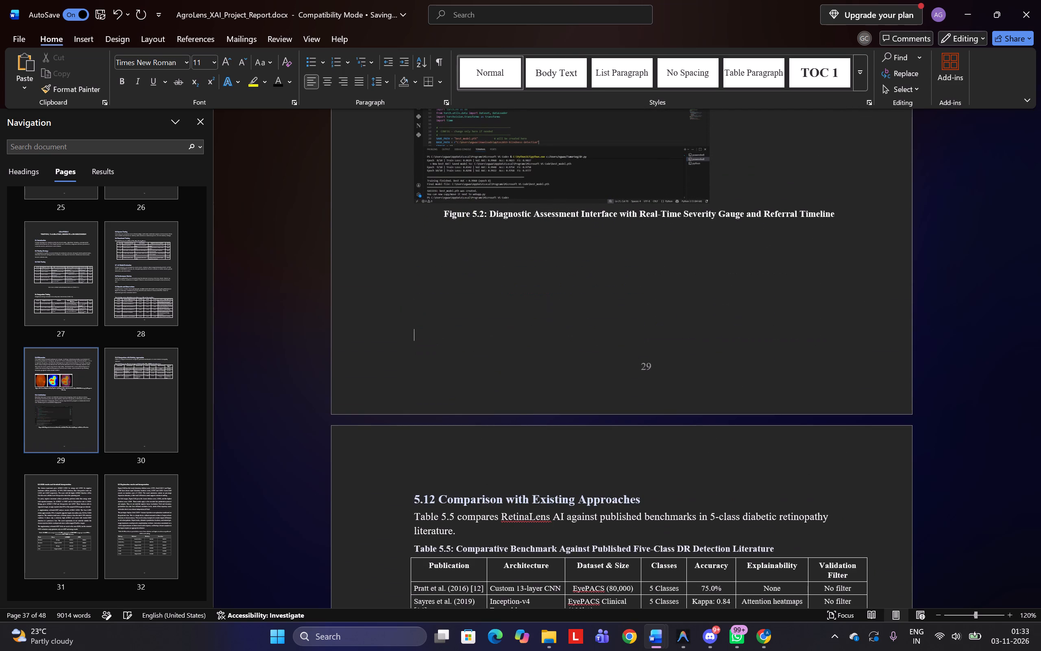
Delete the old section 5.8 OOD results and threshold interpretation, from its heading text through its paragraphs and into Table 13.
scroll(581, 234, "down", 6)
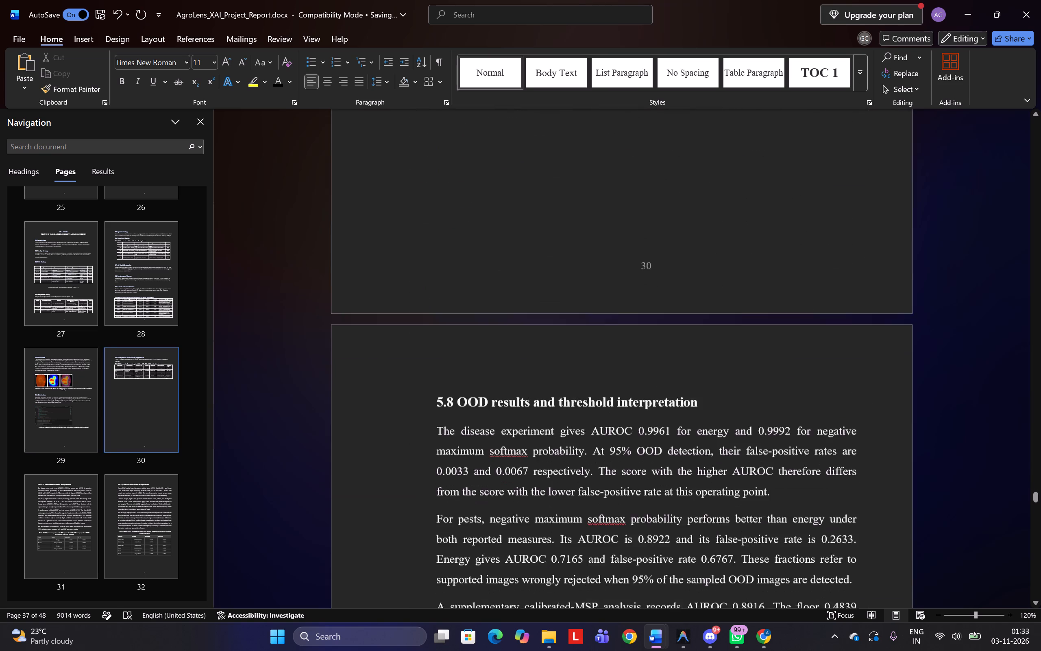
scroll(581, 234, "down", 3)
scroll(581, 234, "up", 1)
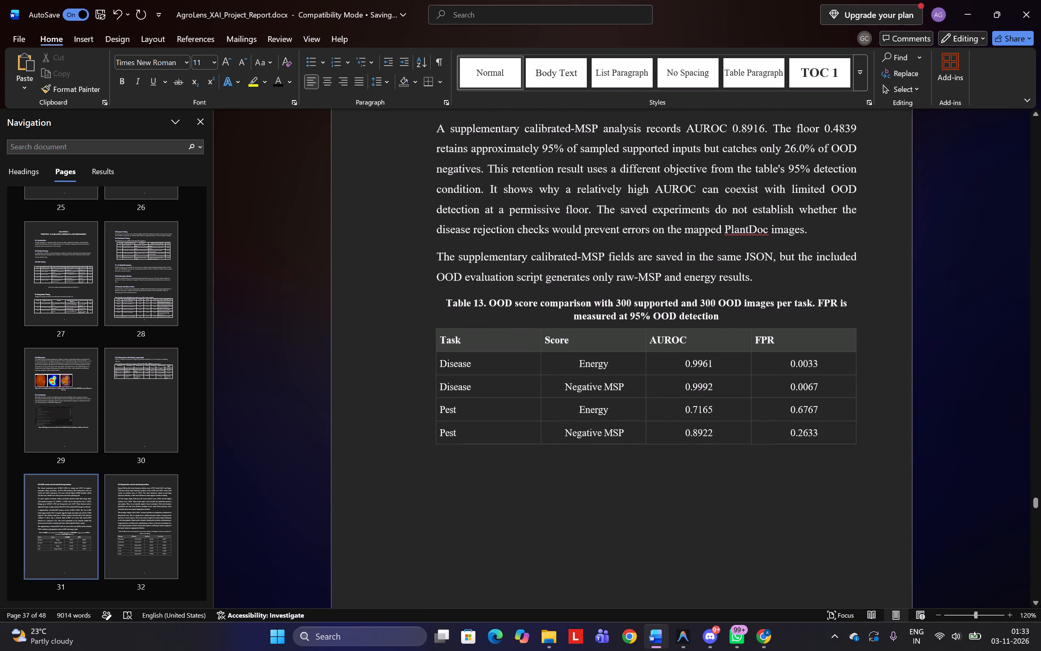
scroll(581, 234, "up", 1)
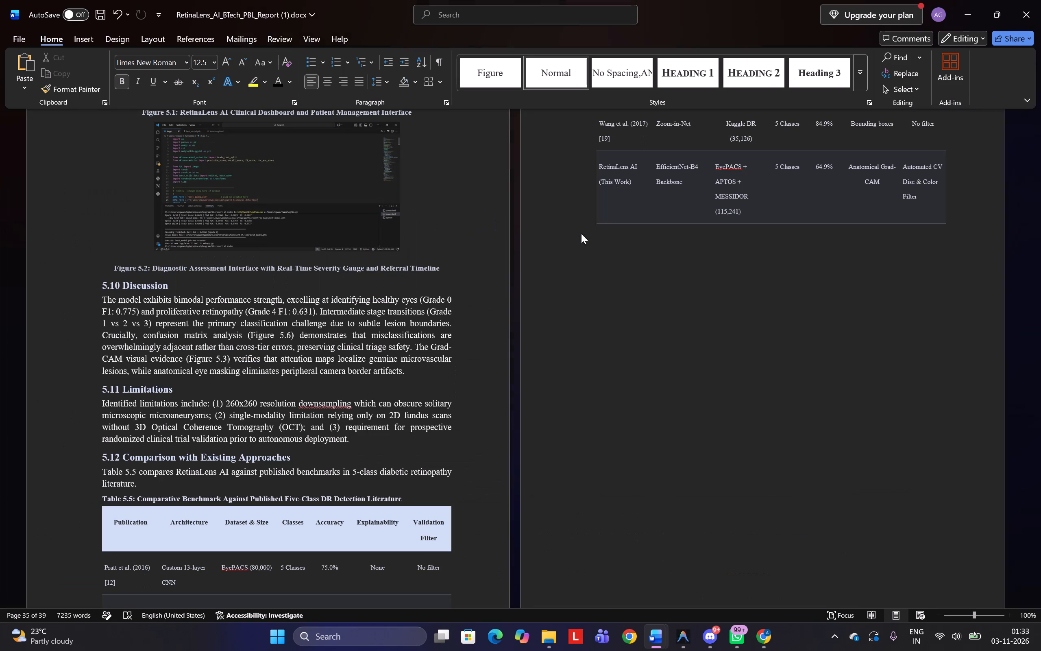
scroll(581, 234, "down", 7)
scroll(419, 376, "down", 3)
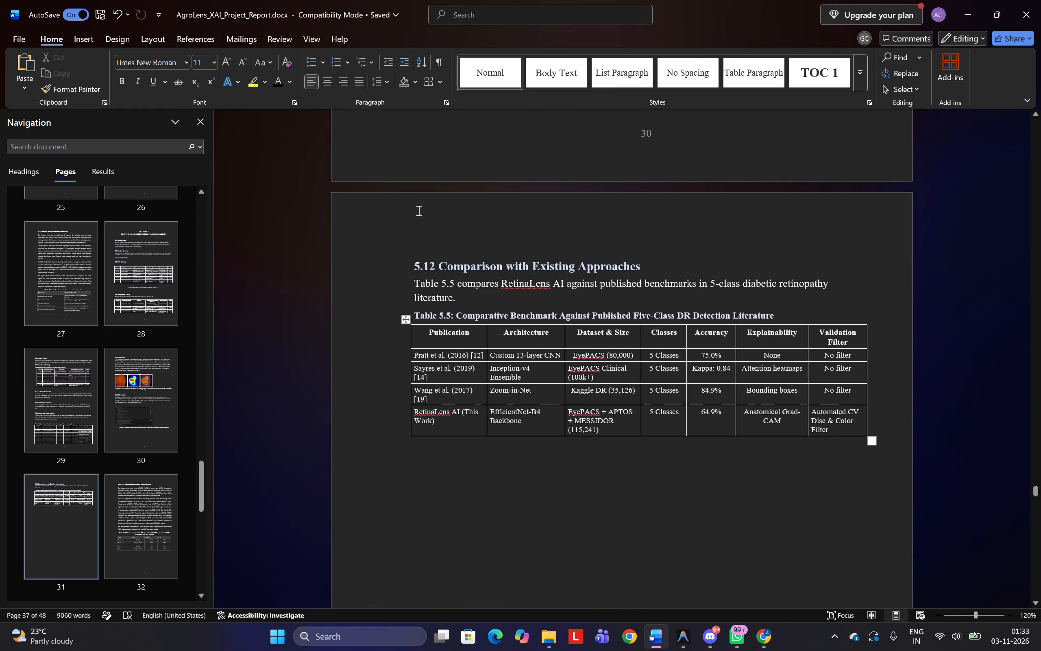
scroll(484, 376, "down", 5)
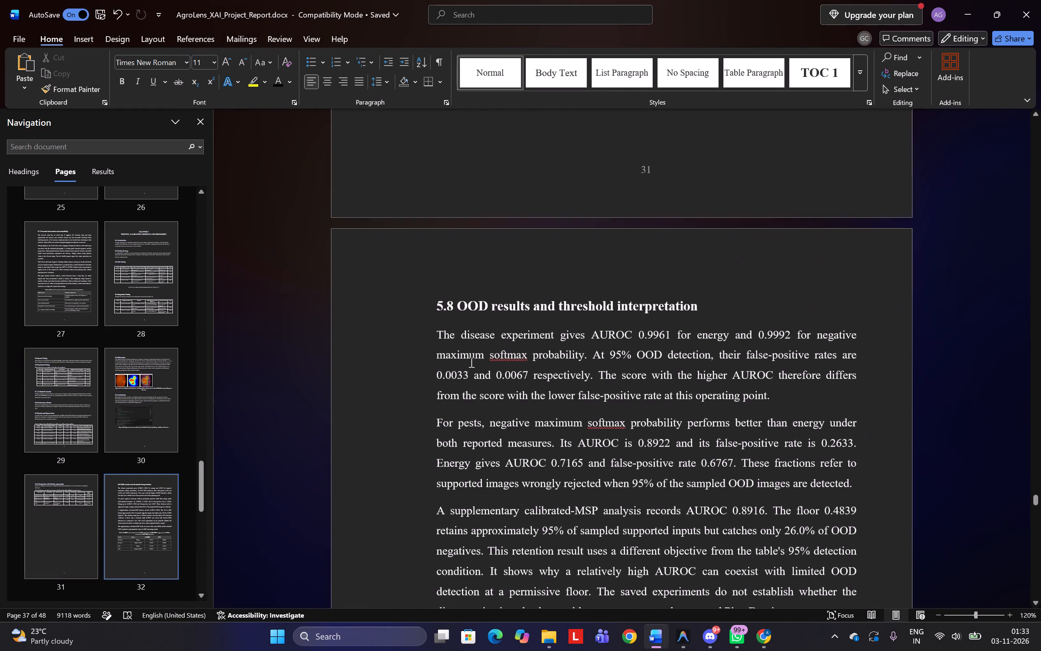
left_click(434, 307)
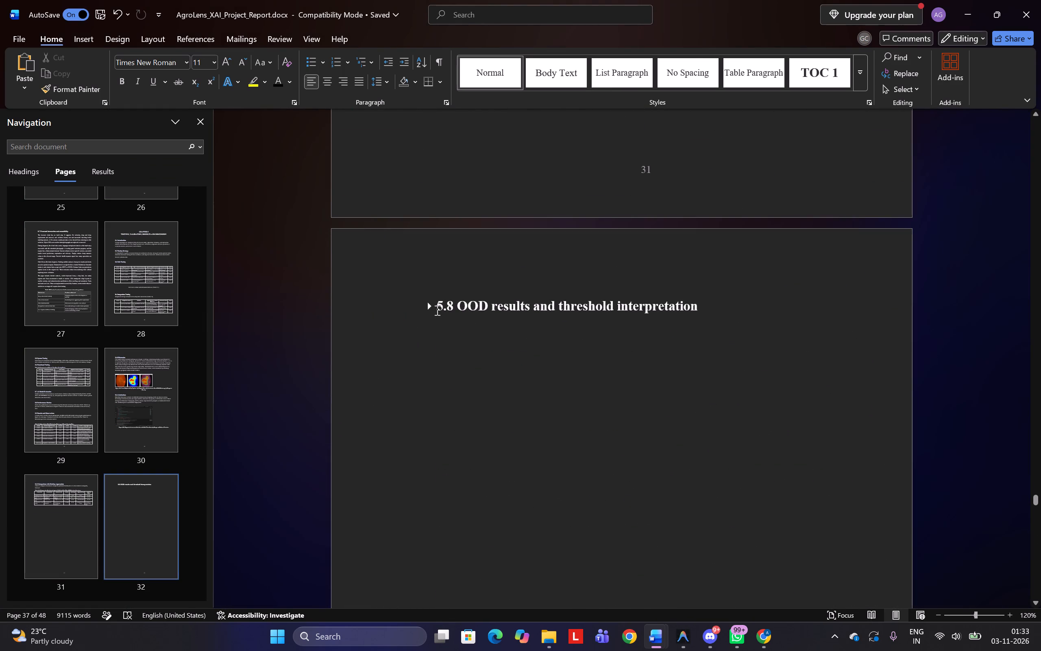
left_click(427, 307)
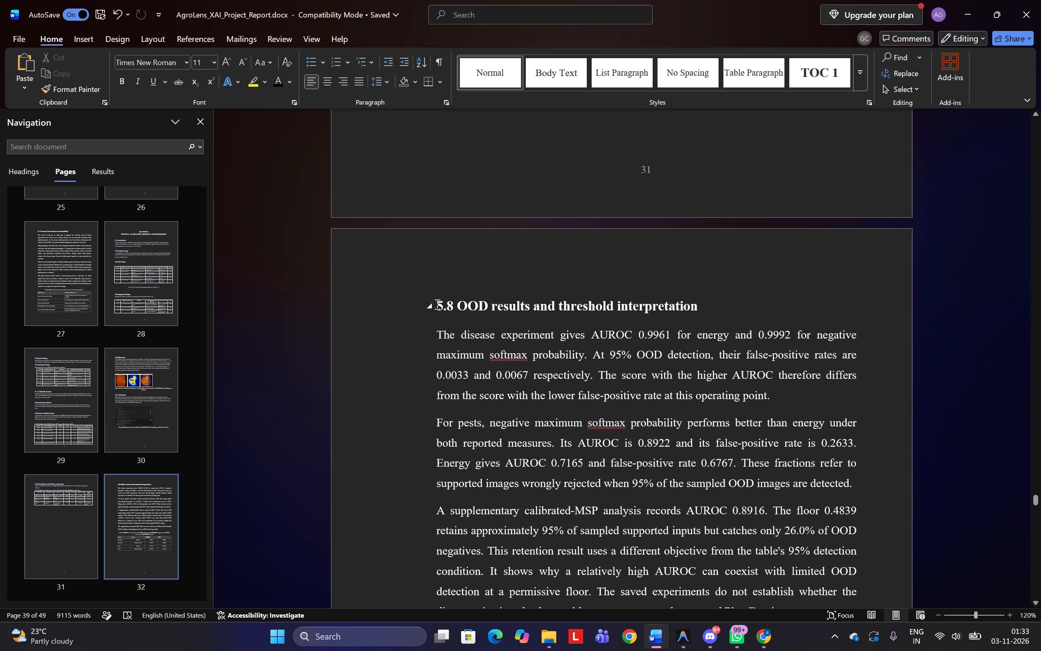
left_click_drag(437, 304, 429, 321)
left_click_drag(429, 321, 431, 319)
left_click_drag(459, 306, 642, 586)
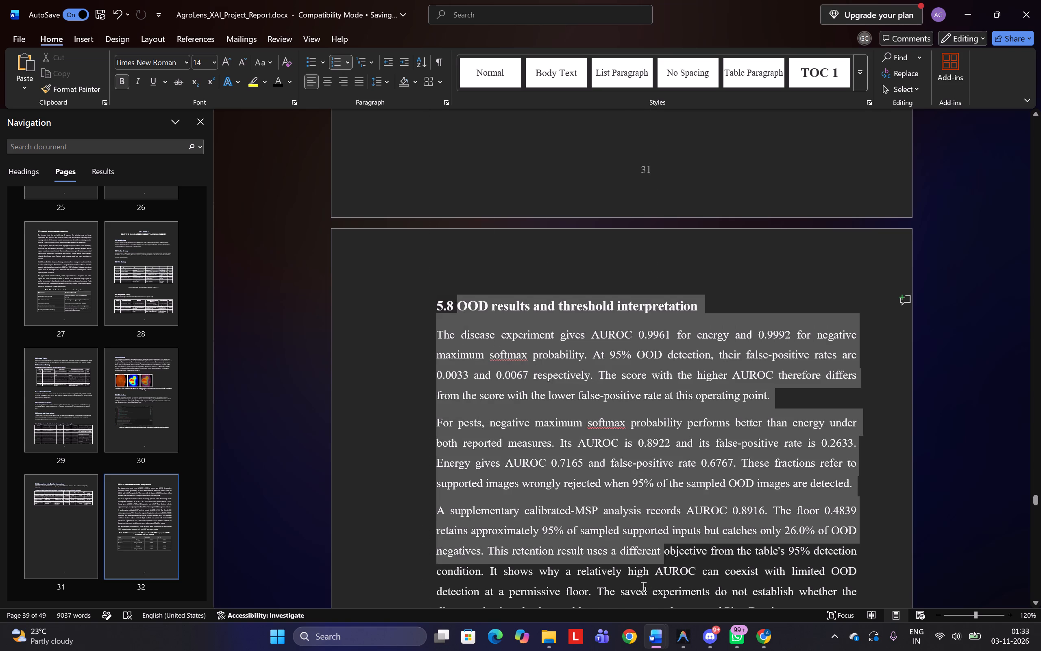
left_click_drag(642, 586, 653, 634)
key("BackSpace")
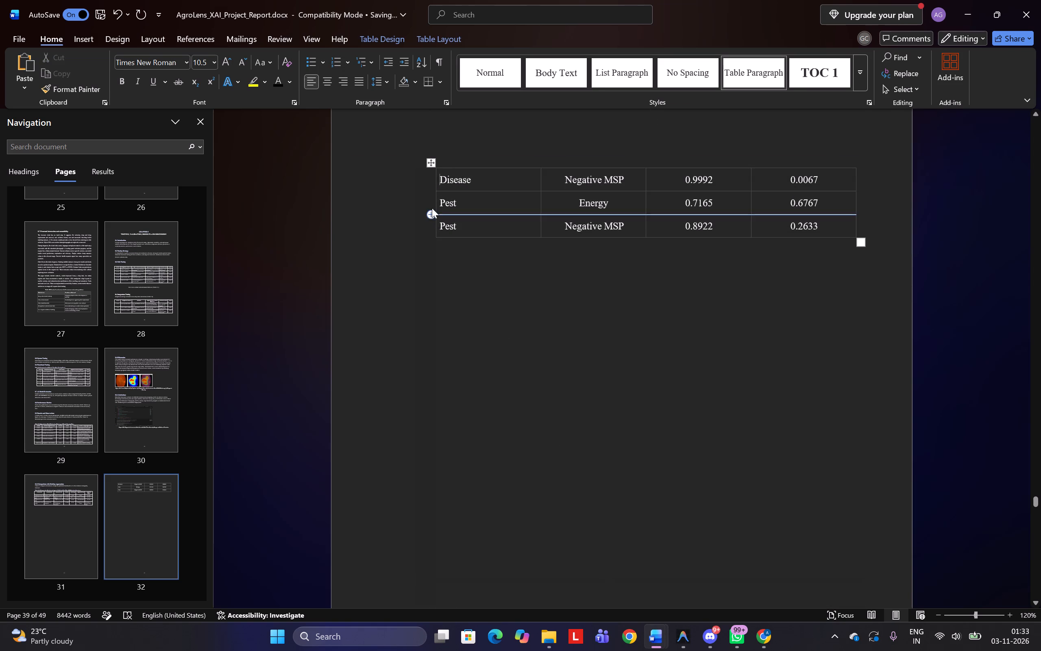
Delete the leftover table holding the remaining Disease and Pest rows of the OOD score comparison.
left_click(431, 165)
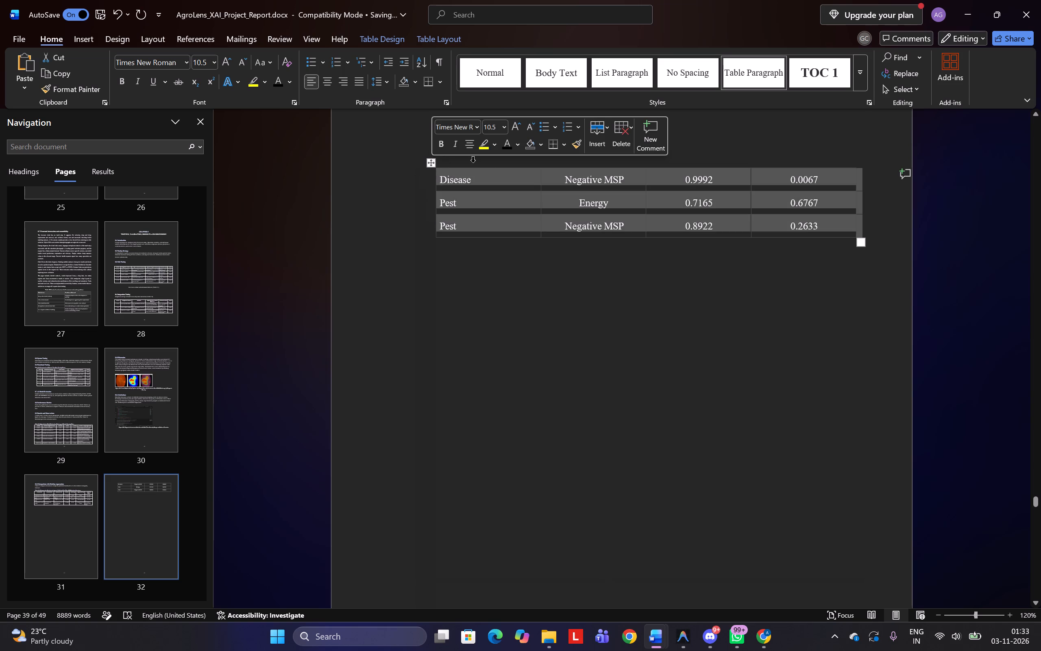
left_click(620, 138)
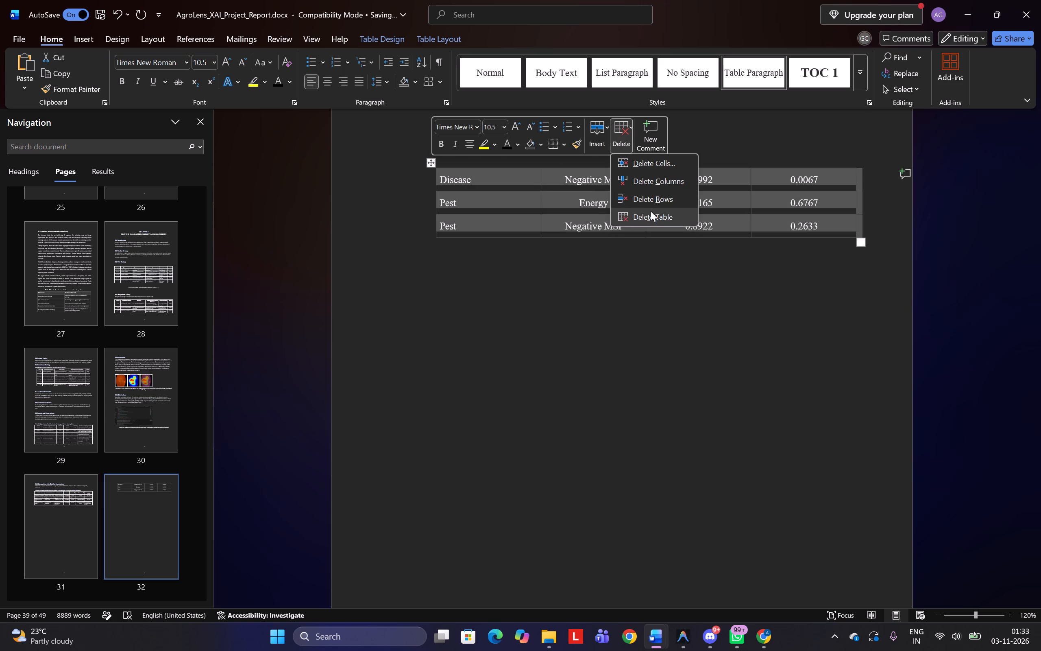
left_click(651, 211)
Delete the three body paragraphs and the heading of the old section 5.8 Explanation results and interpretation.
scroll(581, 369, "up", 5)
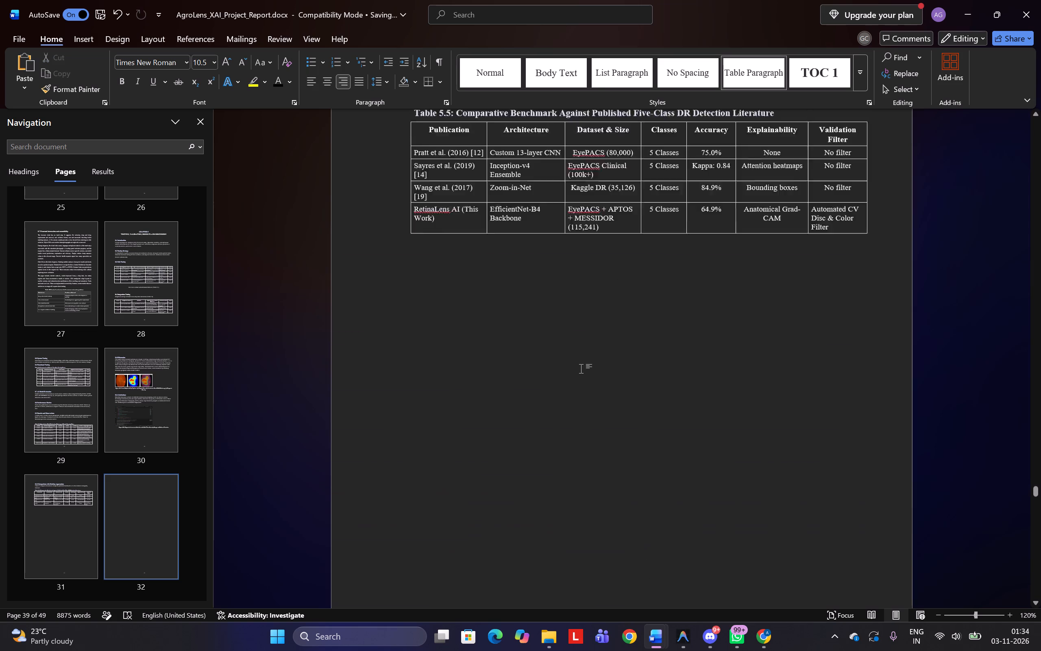
scroll(581, 369, "up", 1)
scroll(581, 369, "down", 11)
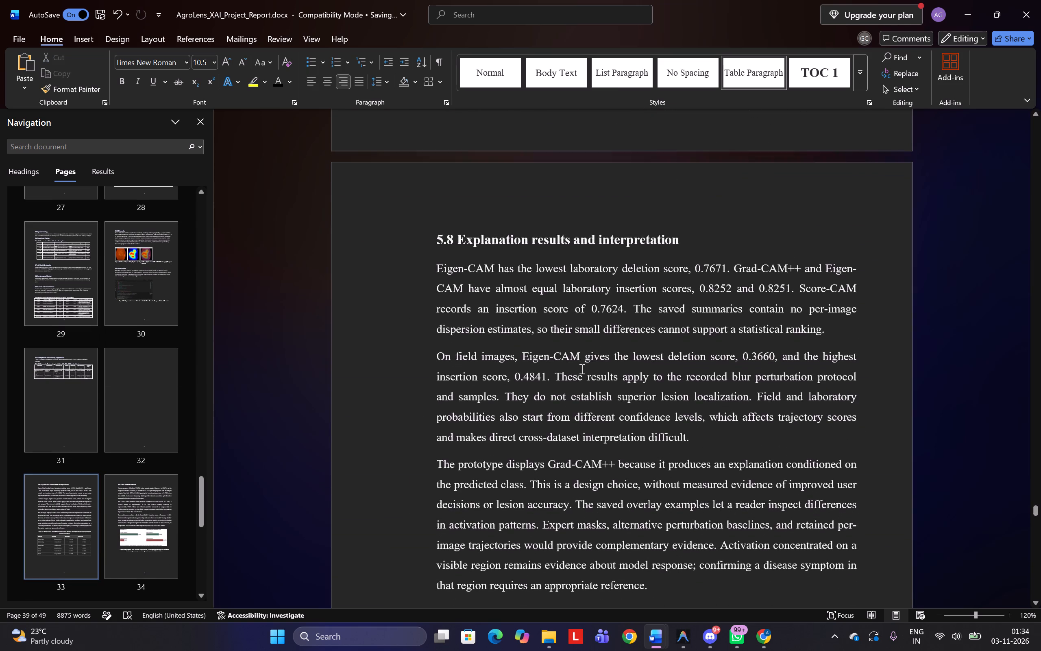
scroll(581, 369, "down", 1)
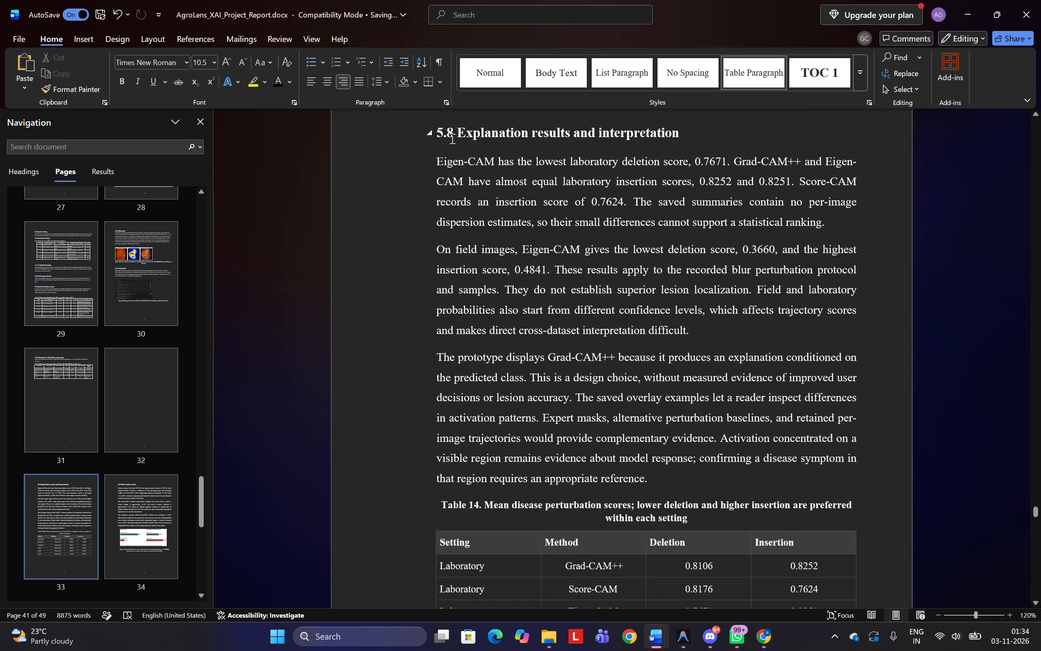
left_click_drag(443, 135, 609, 415)
triple_click(609, 415)
left_click(609, 415)
triple_click(609, 415)
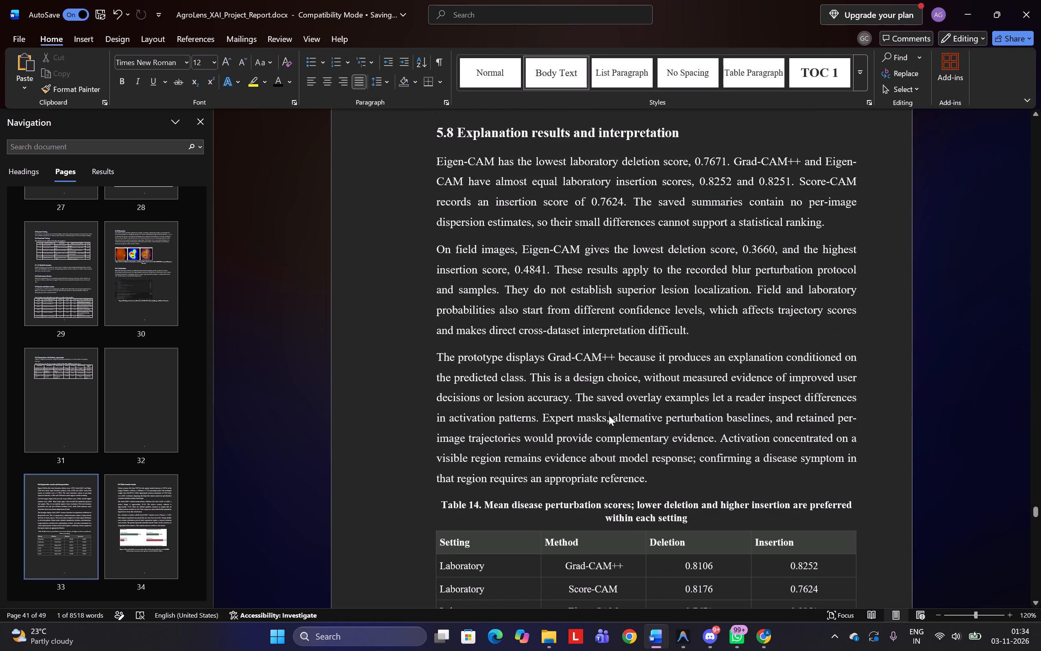
key("Delete")
triple_click(604, 286)
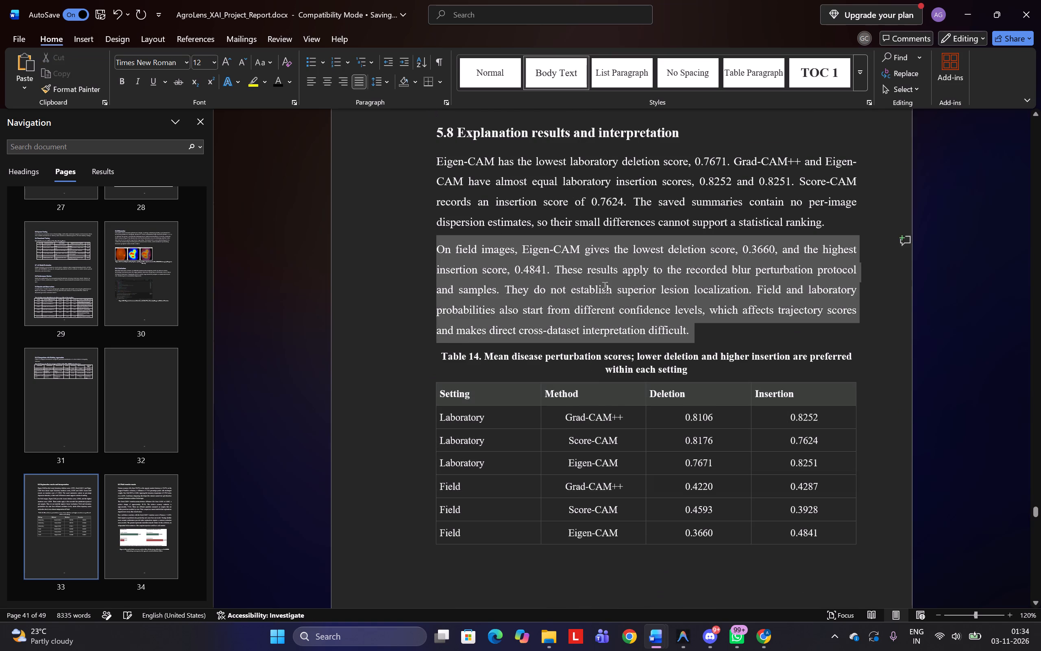
key("Delete")
triple_click(605, 192)
key("Delete")
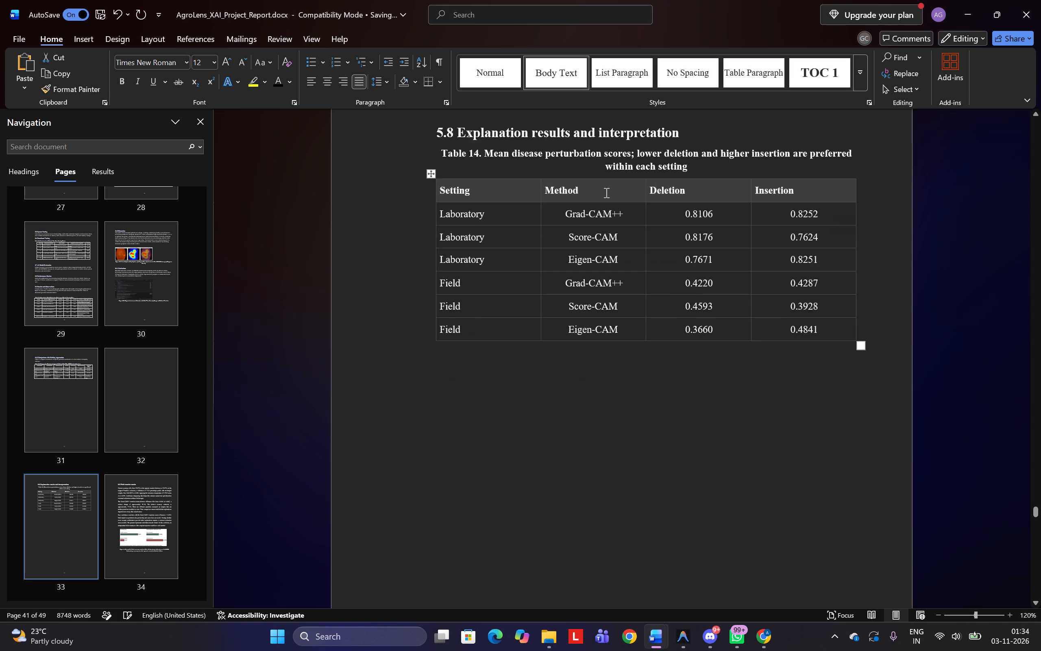
triple_click(582, 134)
key("Delete")
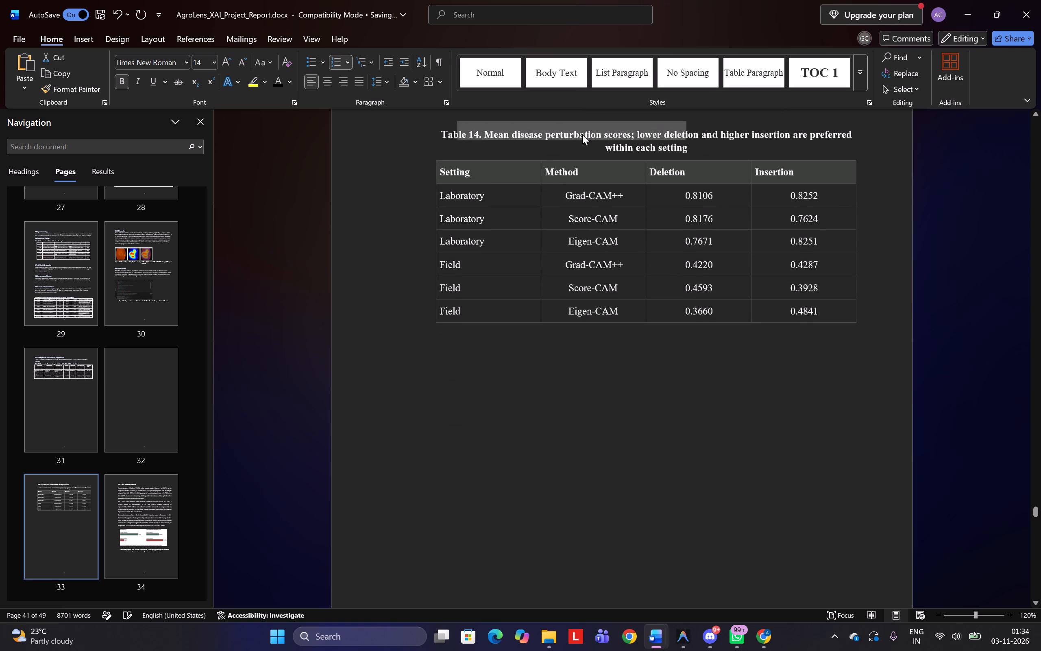
Delete the Table 14 caption on mean disease perturbation scores together with the laboratory and field scores table below it.
triple_click(486, 138)
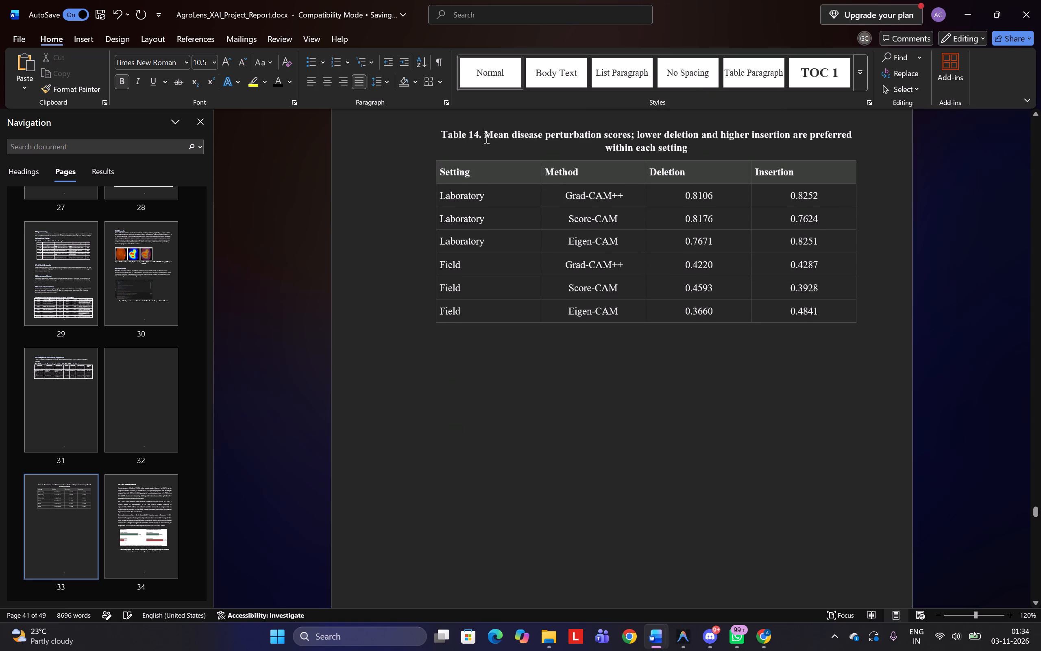
key("Delete")
left_click(431, 122)
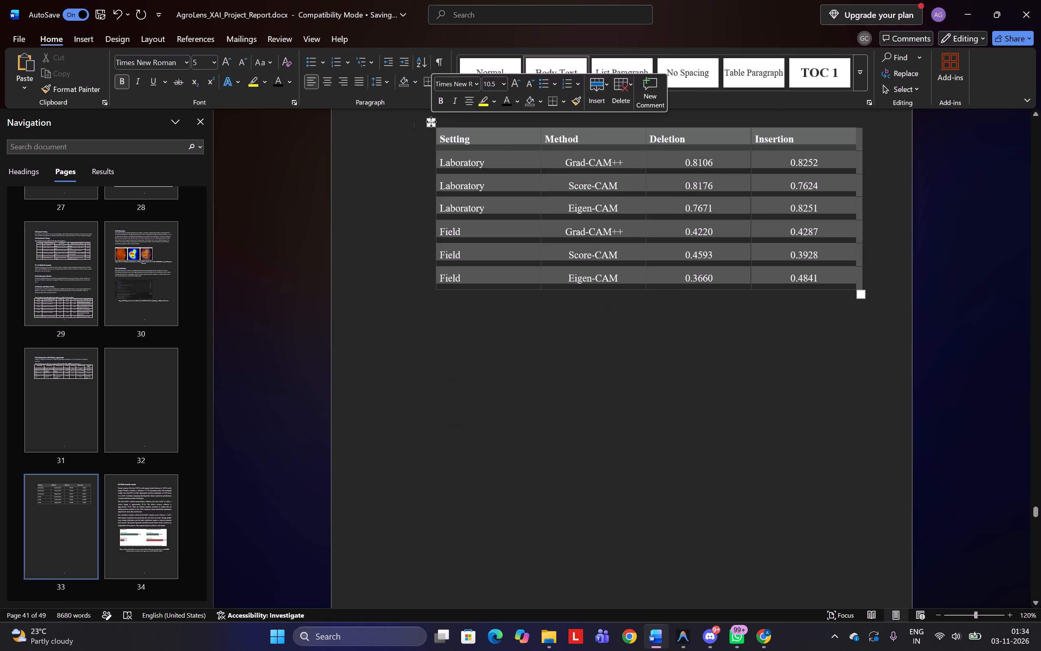
left_click(627, 95)
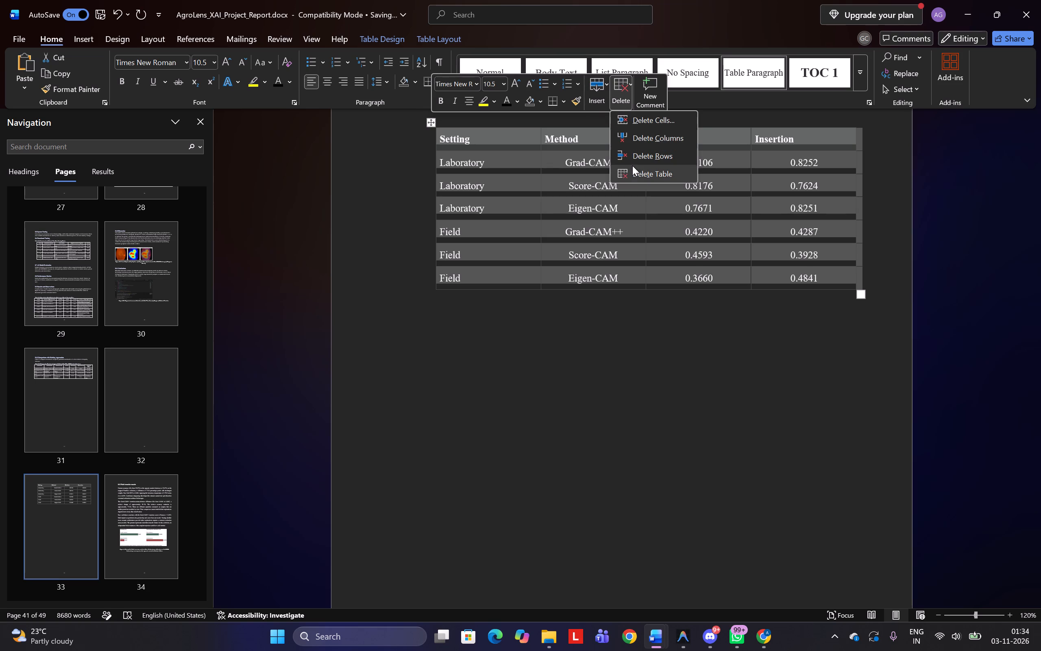
left_click(633, 170)
Delete the heading and all three body paragraphs of the old section 5.8 Field transfer results.
scroll(633, 170, "left", 1)
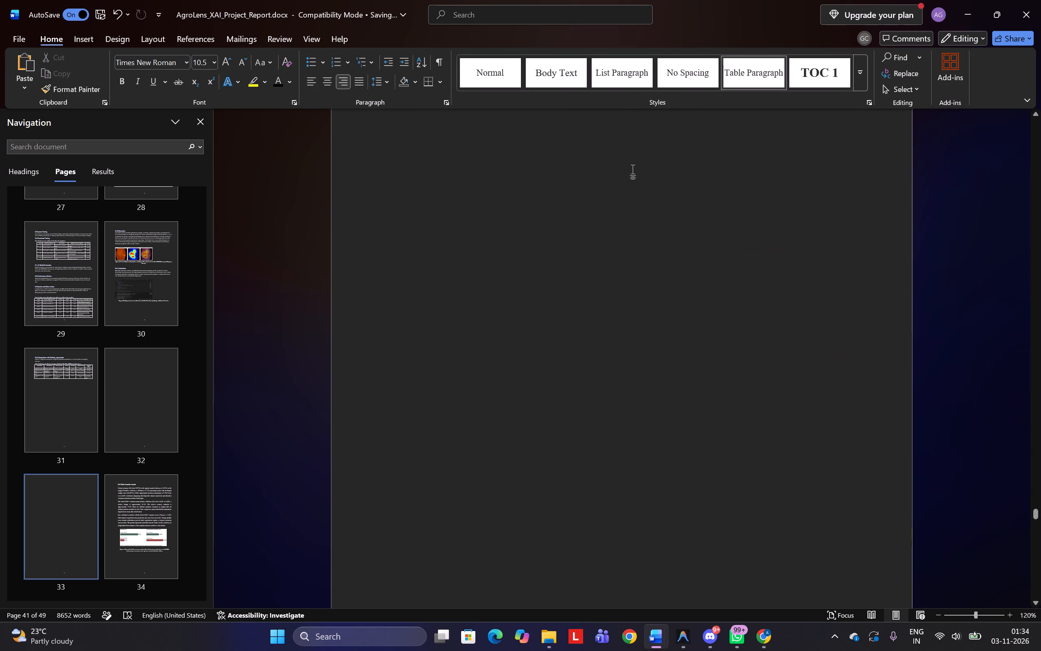
scroll(633, 170, "left", 1)
scroll(633, 170, "down", 5)
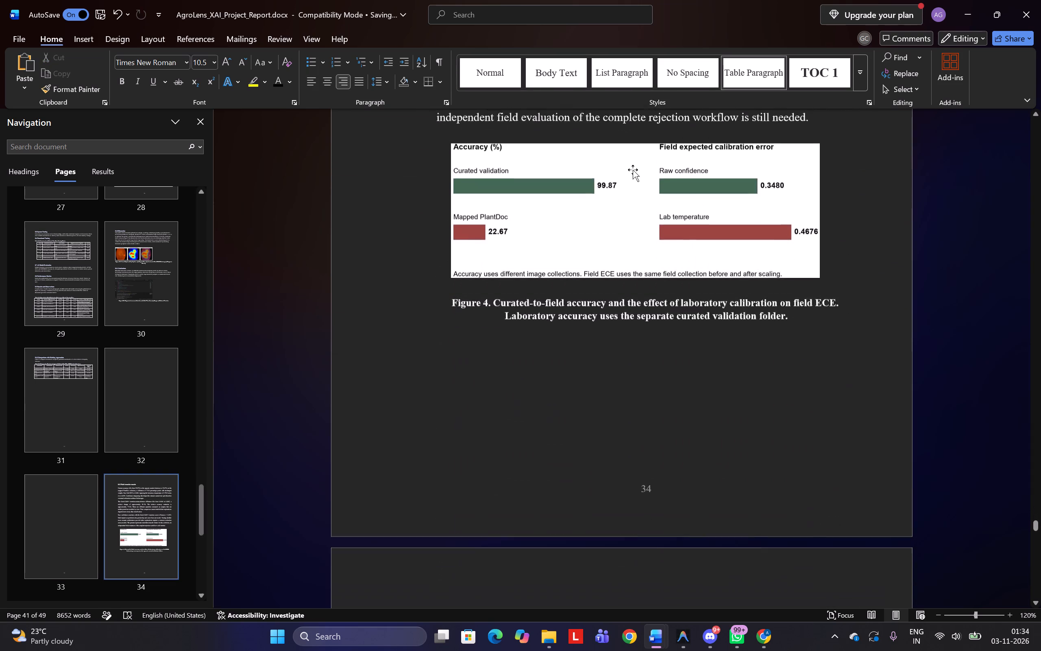
scroll(633, 170, "down", 2)
scroll(633, 170, "up", 3)
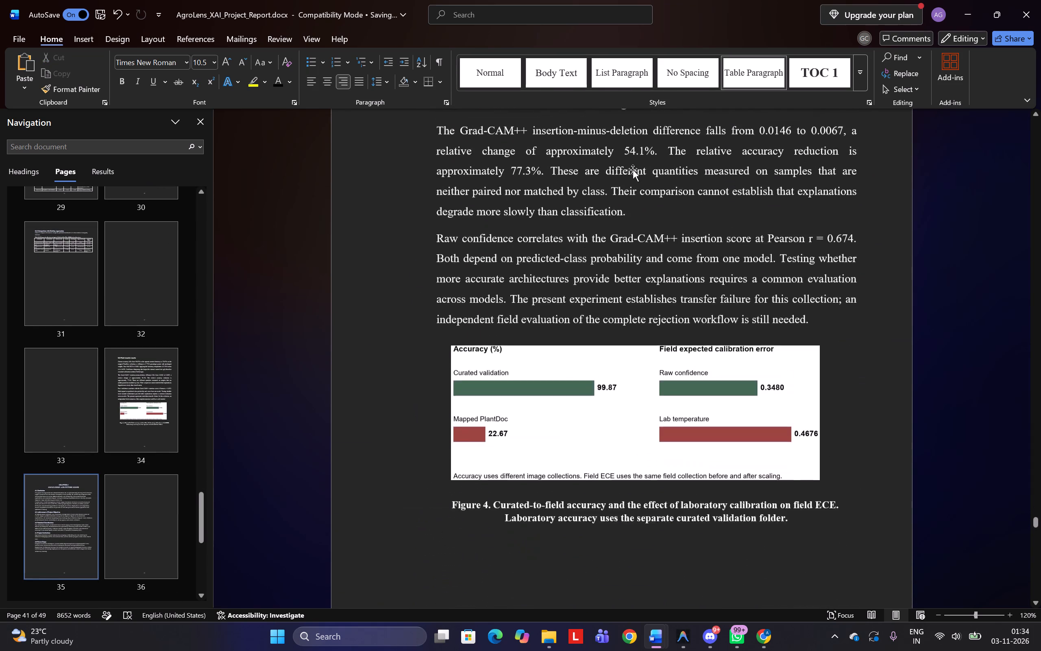
scroll(633, 170, "up", 2)
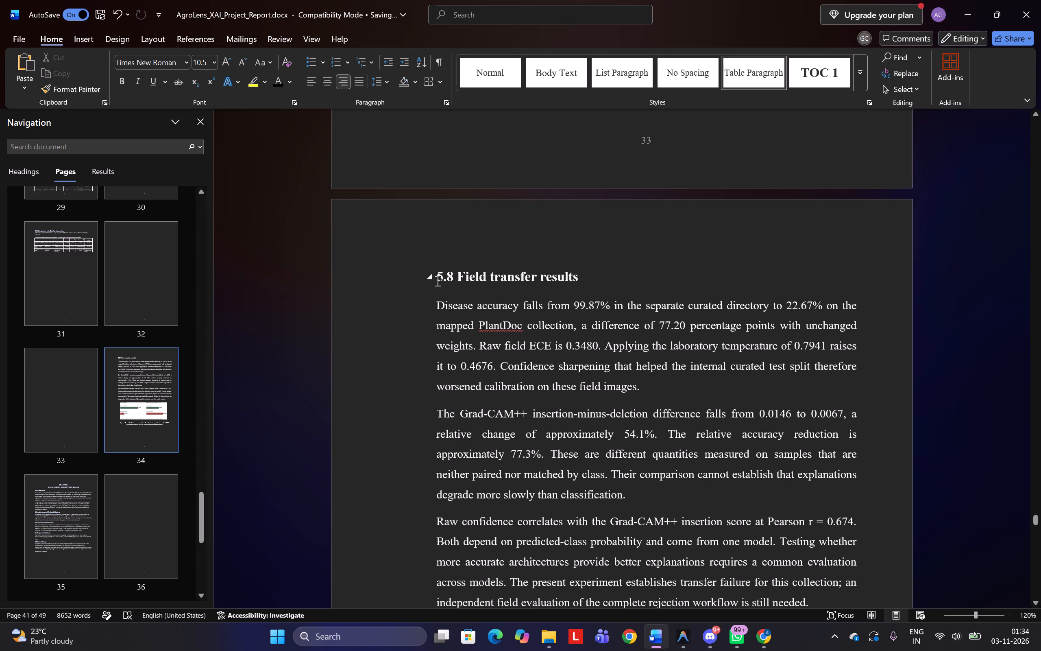
left_click_drag(437, 281, 655, 515)
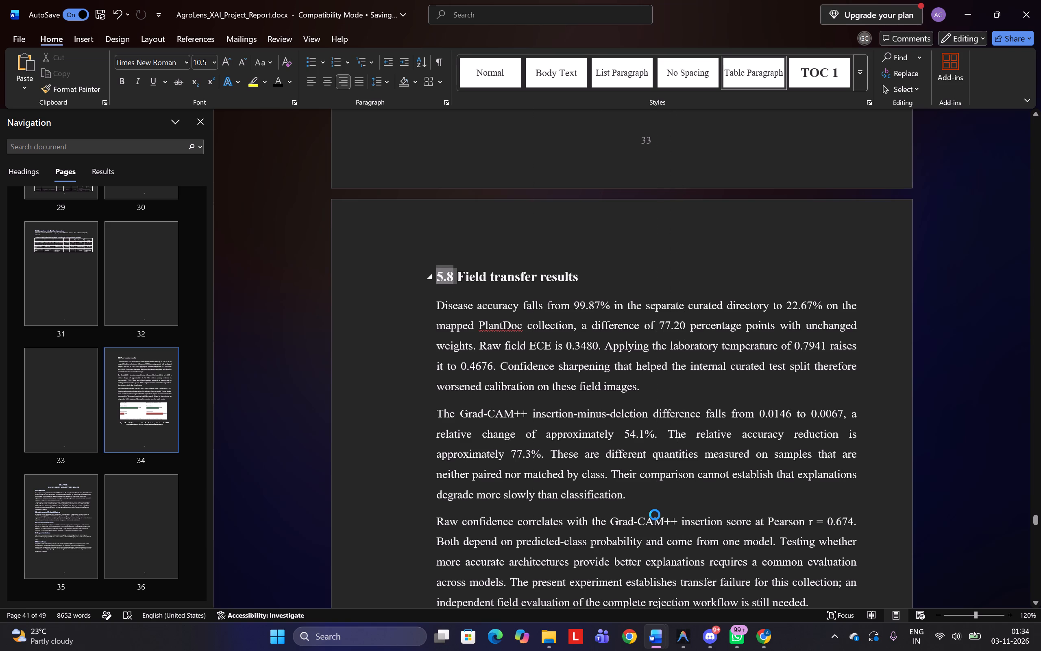
key("Delete")
triple_click(628, 347)
left_click(628, 347)
key("Delete")
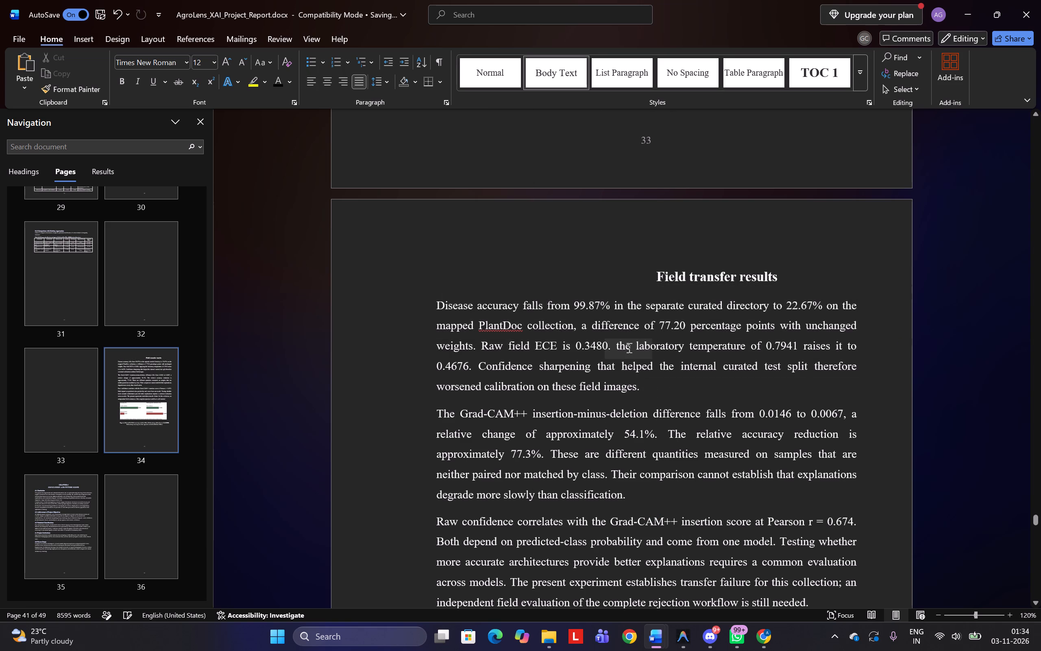
triple_click(686, 275)
key("Delete")
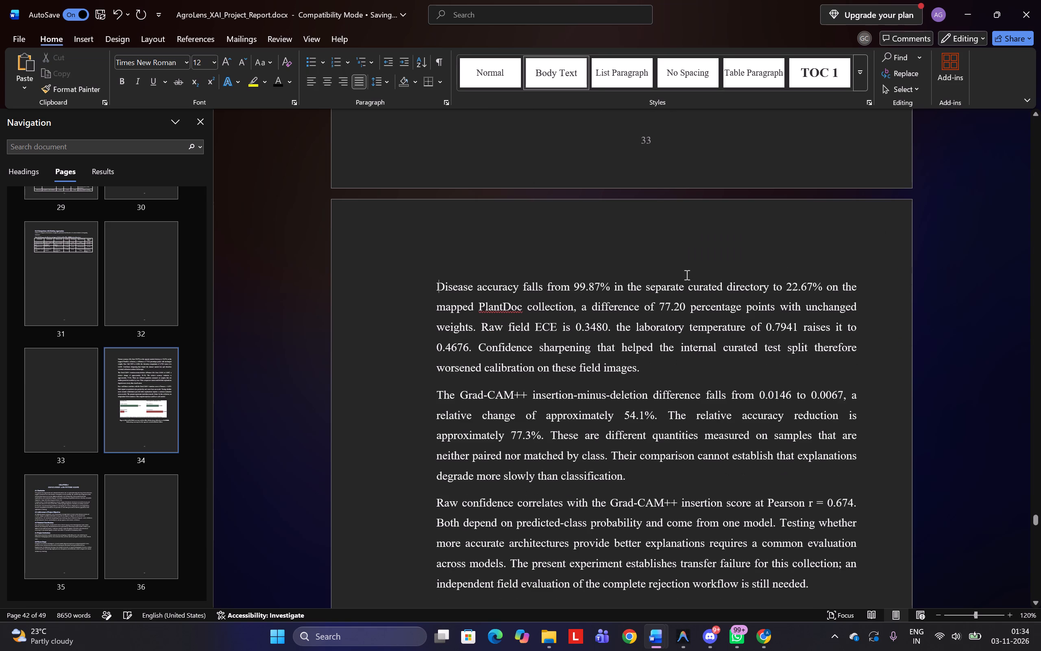
triple_click(632, 304)
left_click(632, 304)
key("Delete")
triple_click(633, 309)
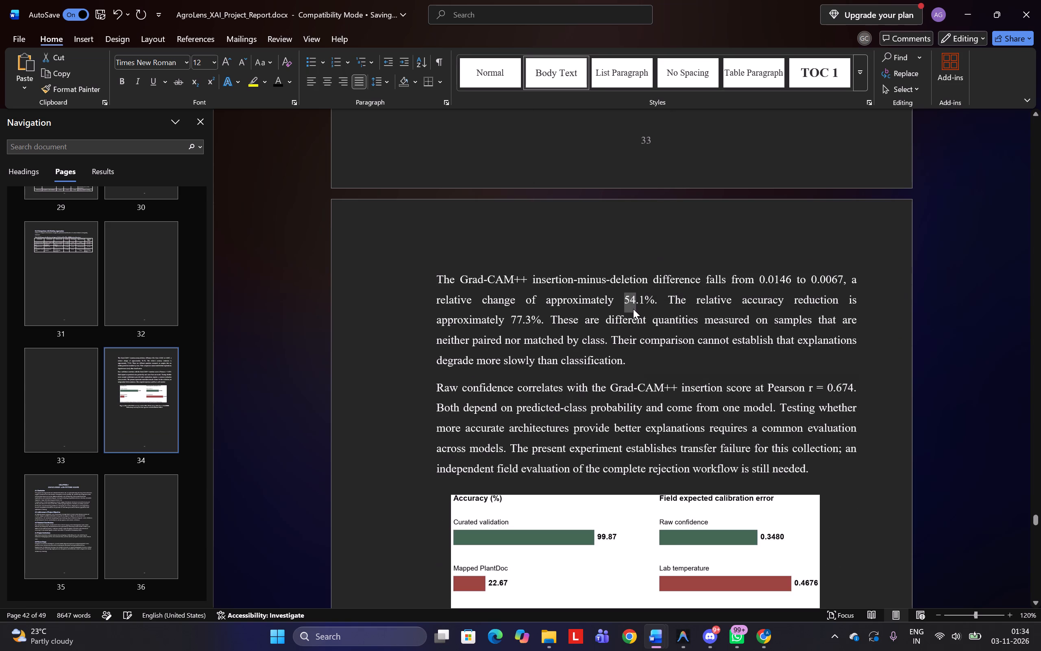
left_click(633, 309)
key("Delete")
triple_click(633, 309)
left_click(633, 309)
key("Delete")
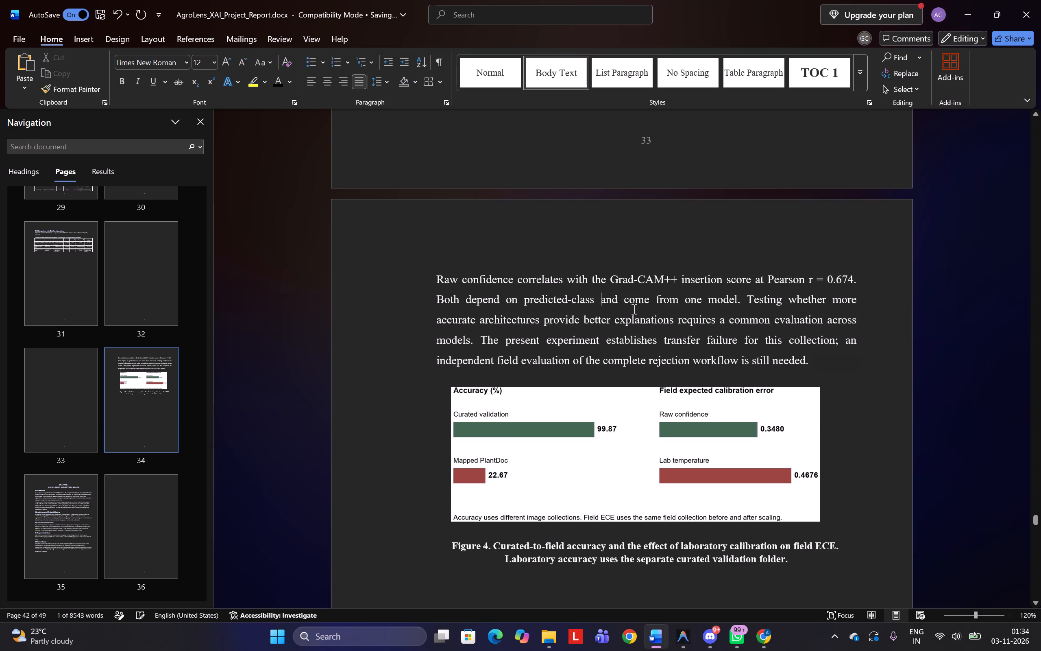
triple_click(622, 316)
key("Delete")
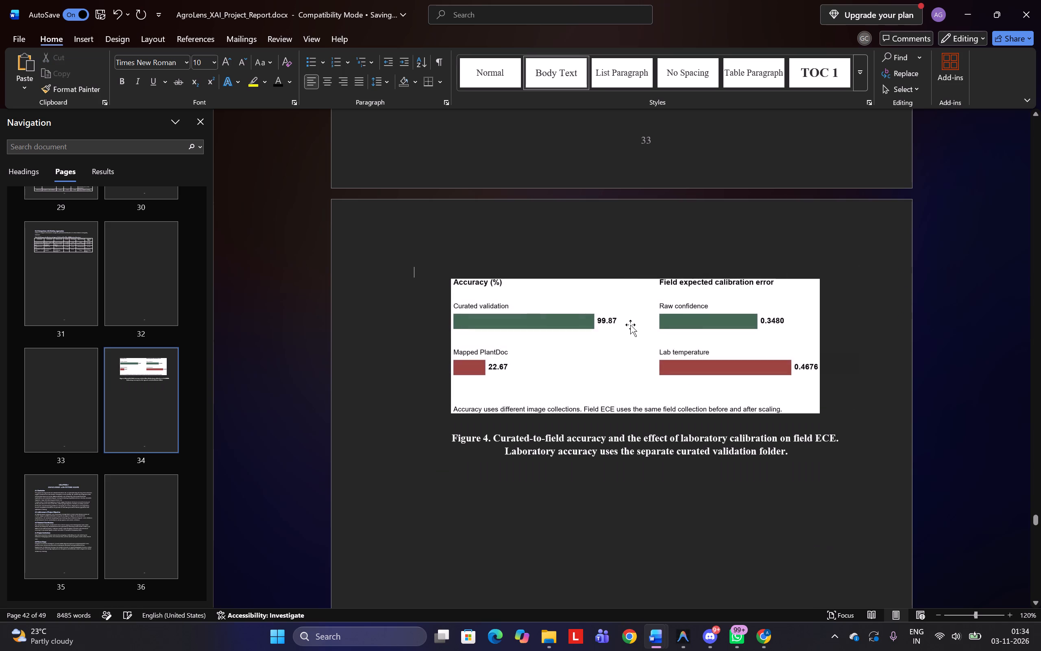
Delete the curated-to-field accuracy and calibration chart along with its Figure 4 caption.
left_click(631, 325)
key("Delete")
triple_click(628, 300)
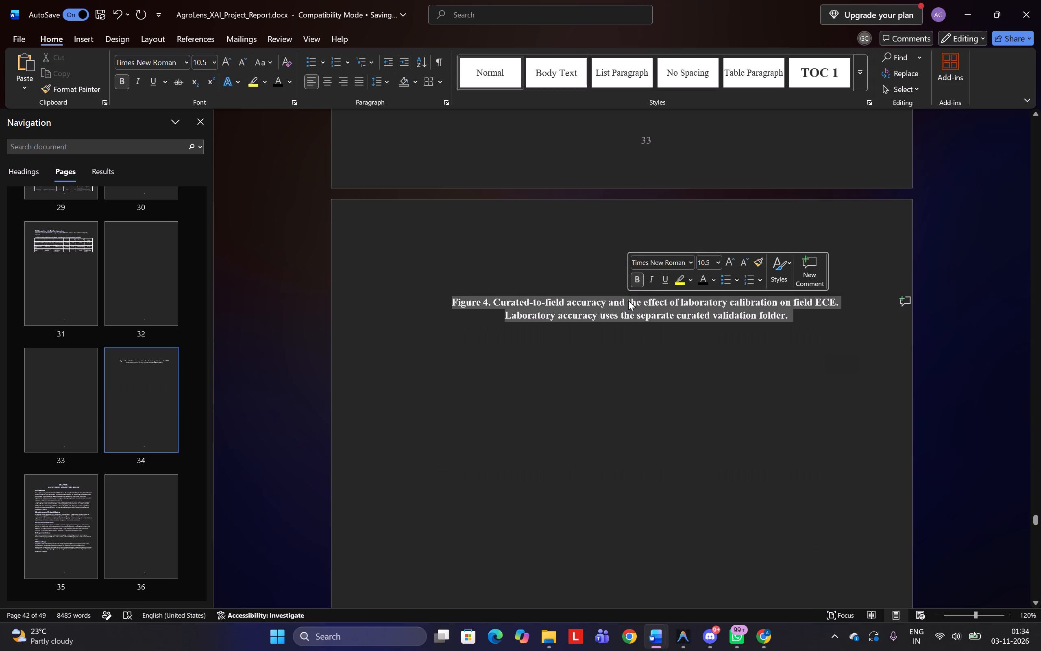
key("Delete")
Review the emptied pages before Chapter 6, then Chapter 5 from section 5.12 back to section 5.3, checking content and layout.
scroll(628, 300, "down", 5)
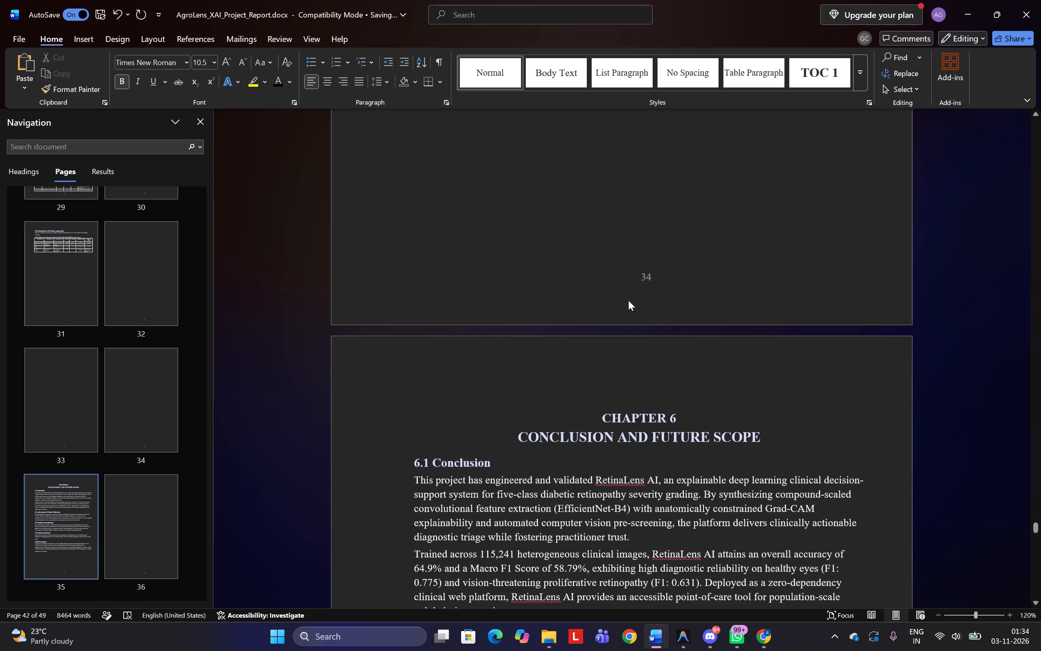
scroll(628, 300, "up", 9)
scroll(628, 300, "down", 1)
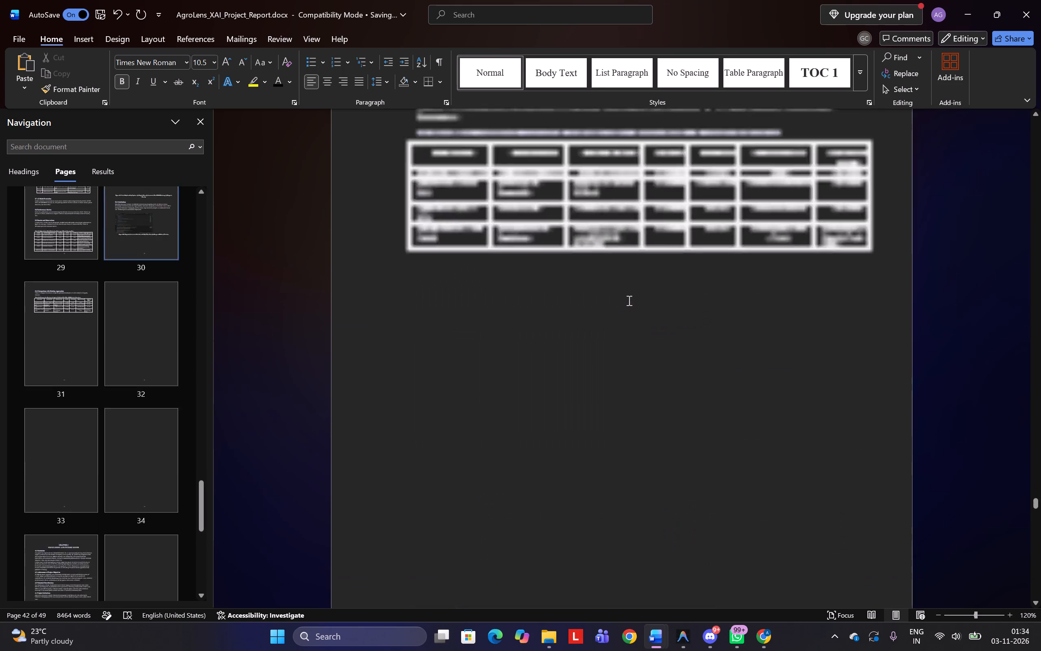
scroll(628, 300, "down", 7)
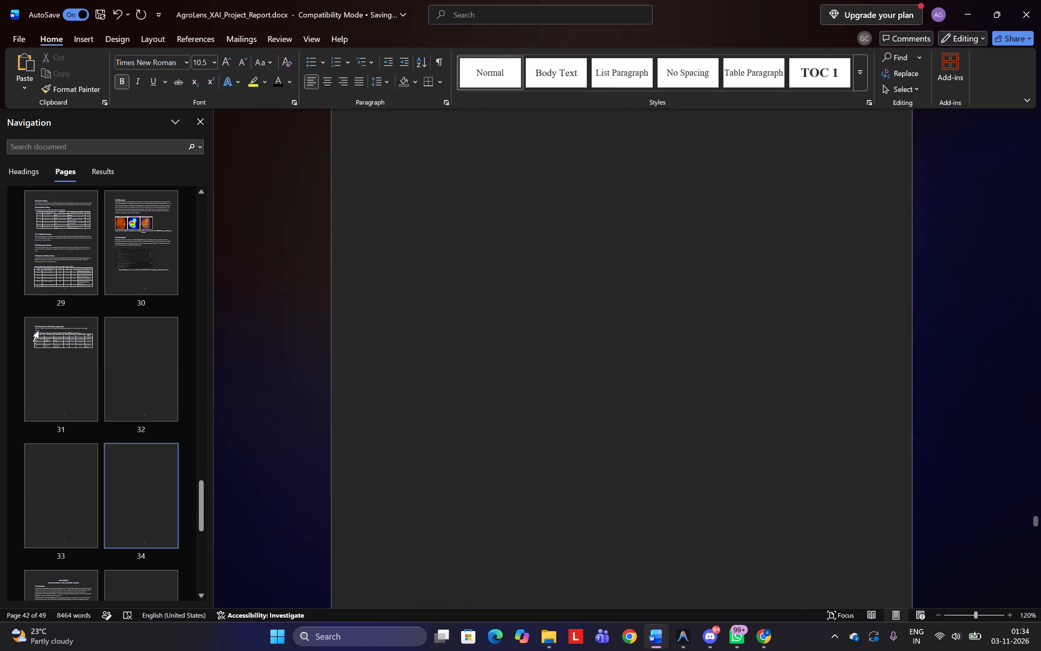
left_click(54, 373)
scroll(401, 369, "up", 4)
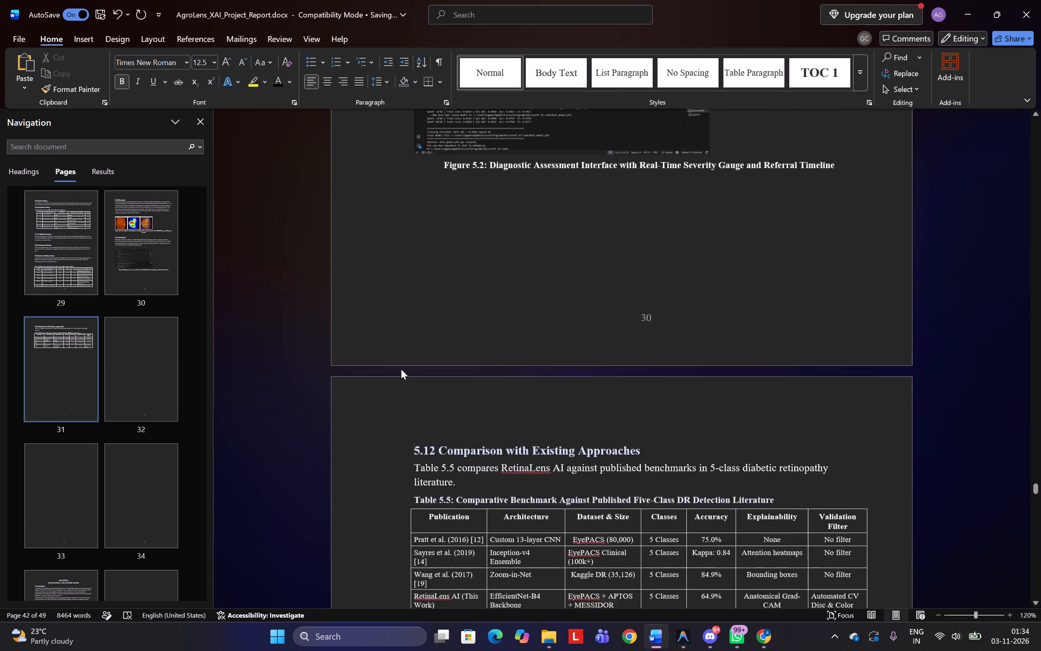
scroll(401, 369, "up", 5)
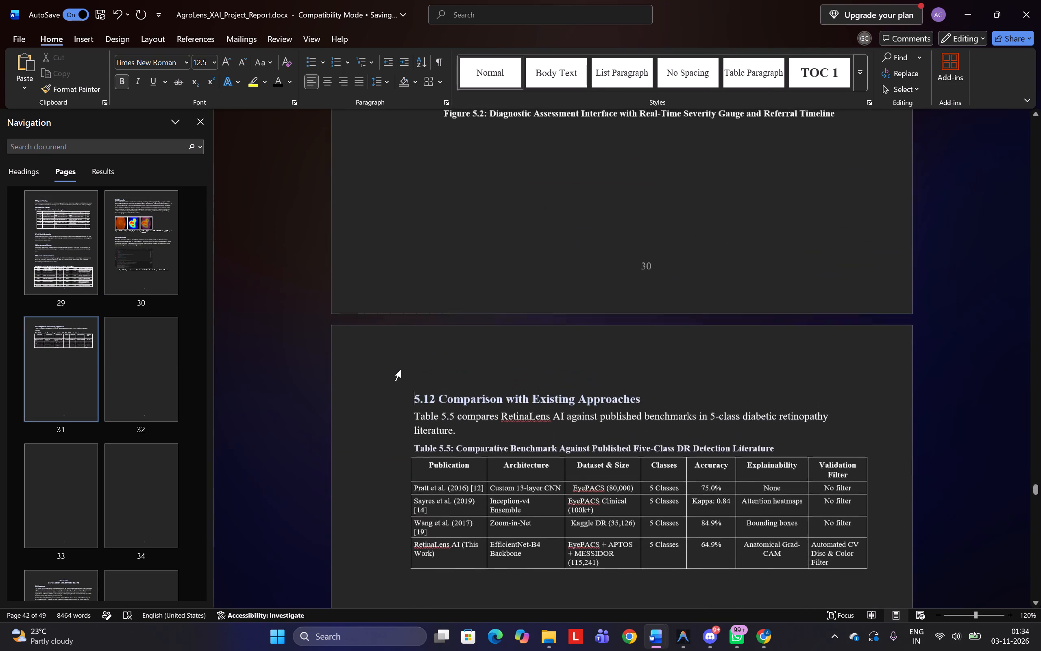
scroll(401, 369, "up", 4)
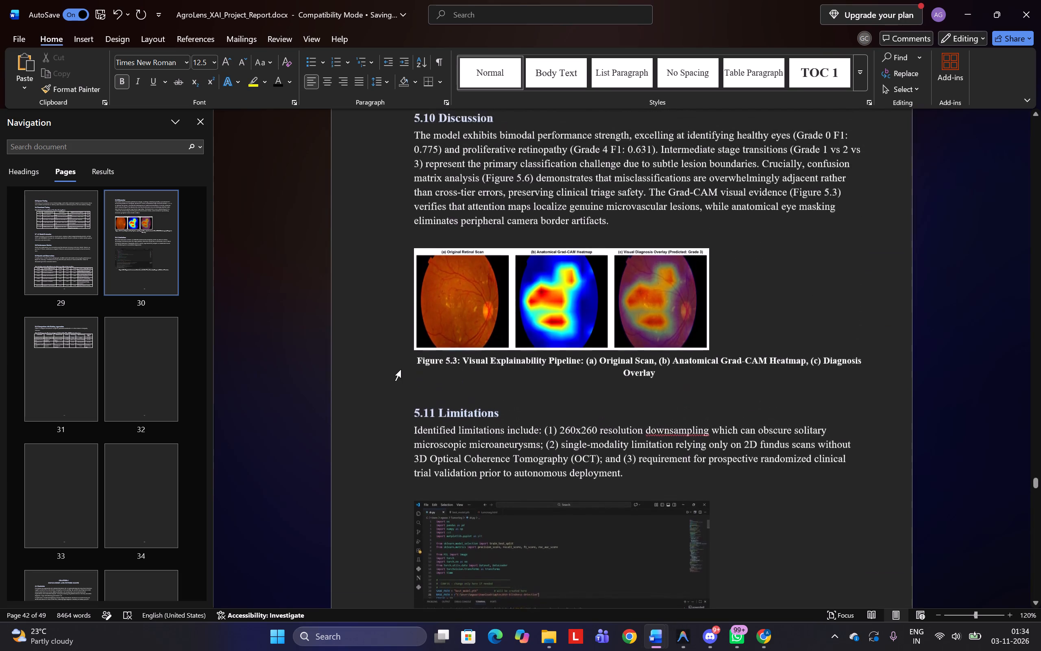
scroll(401, 369, "up", 3)
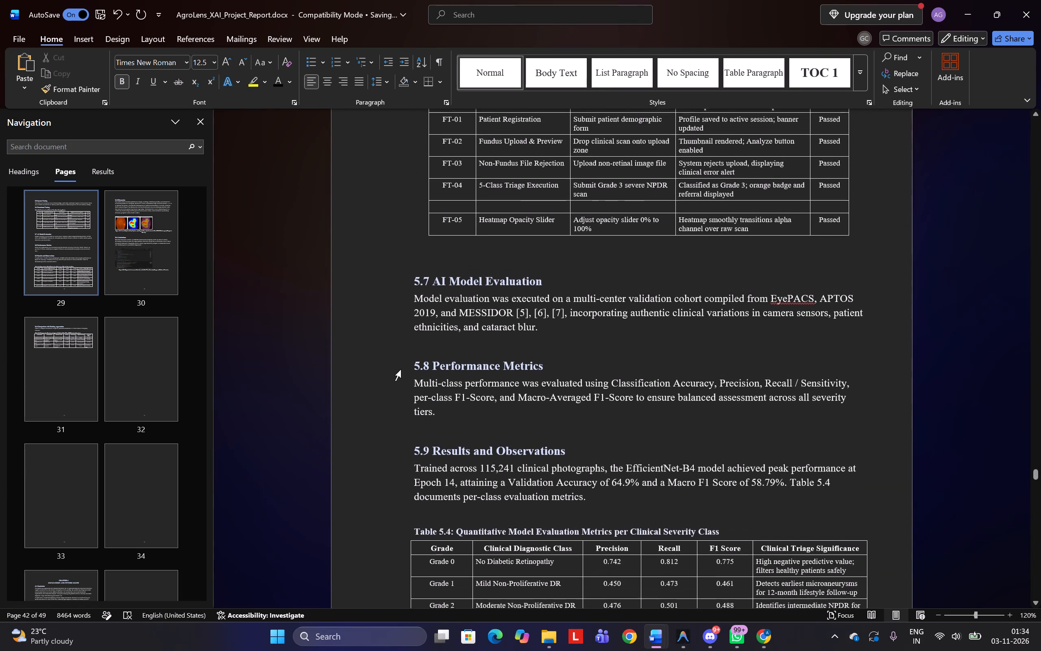
scroll(401, 369, "up", 1)
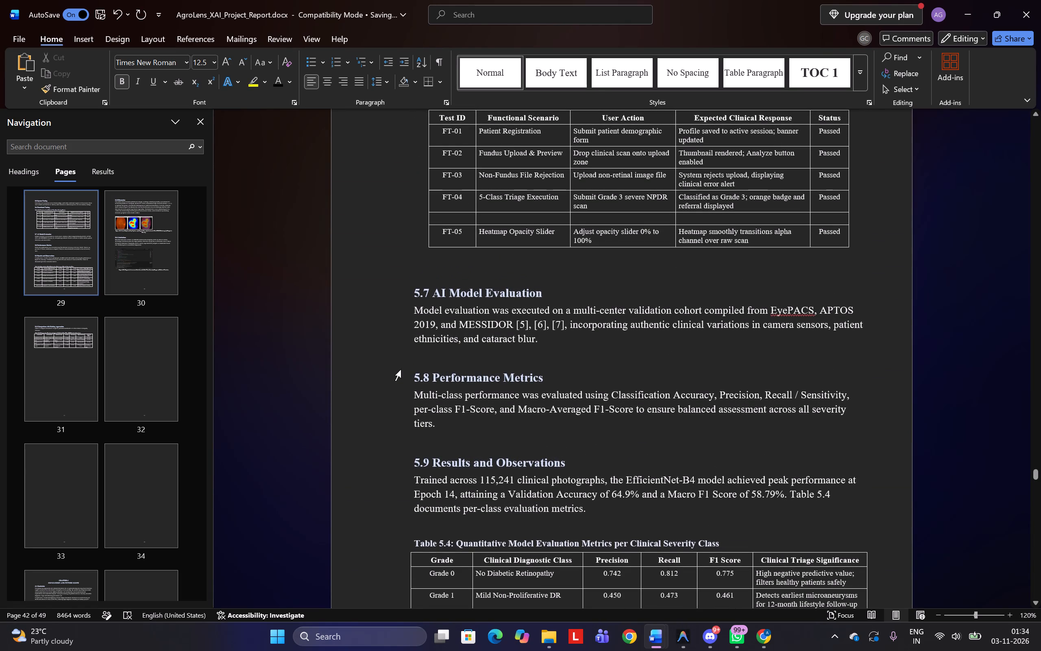
scroll(401, 369, "up", 2)
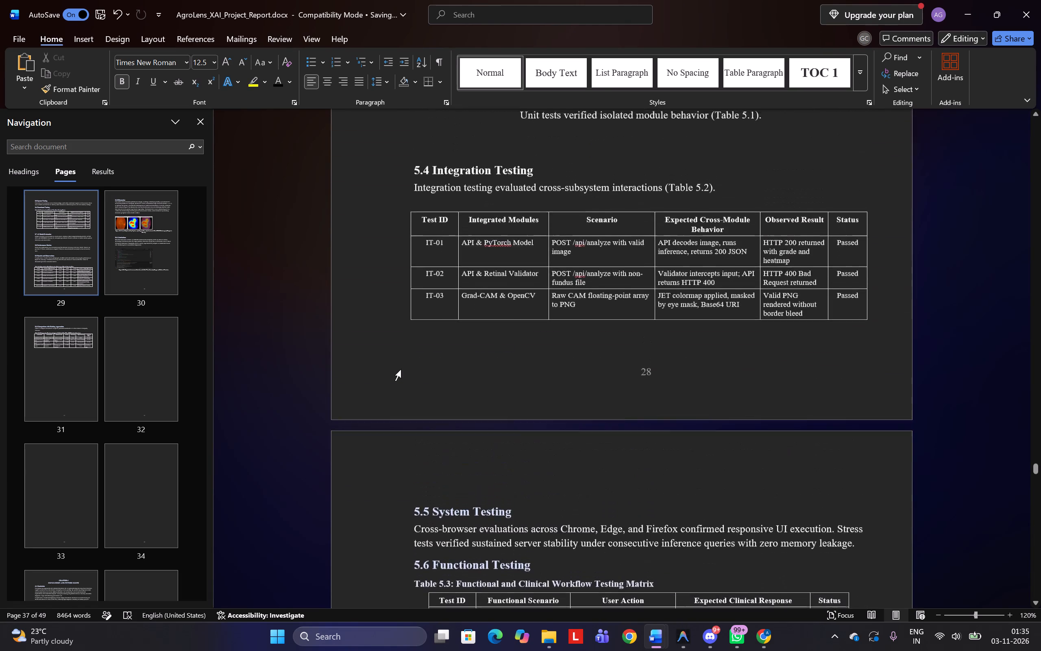
scroll(401, 369, "up", 2)
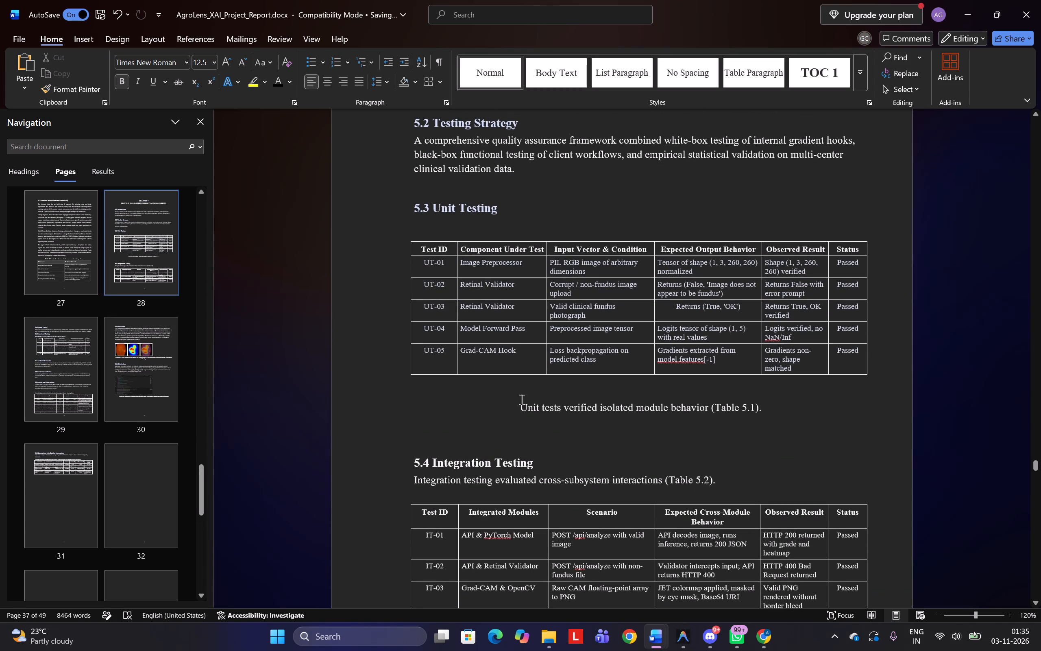
Remove the gap beneath the unit testing table and indent the sentence "Unit tests verified isolated module behavior (Table 5.1)." by two tab stops.
left_click(536, 392)
key("BackSpace")
key("Down")
key("BackSpace")
key("BackSpace")
key("BackSpace")
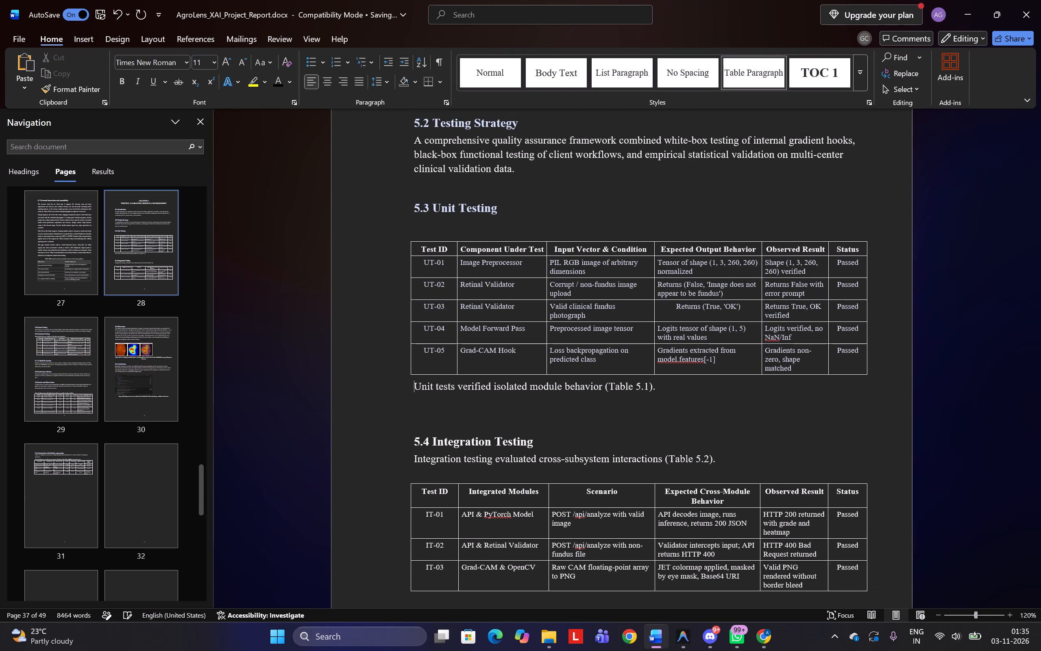
key("Tab")
key("Tab")
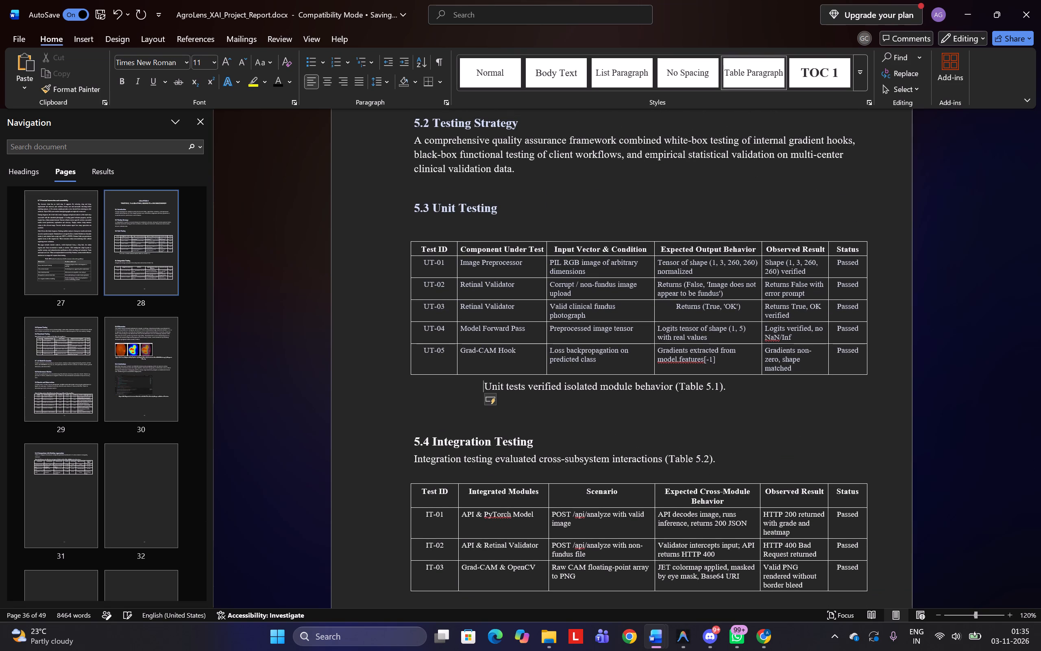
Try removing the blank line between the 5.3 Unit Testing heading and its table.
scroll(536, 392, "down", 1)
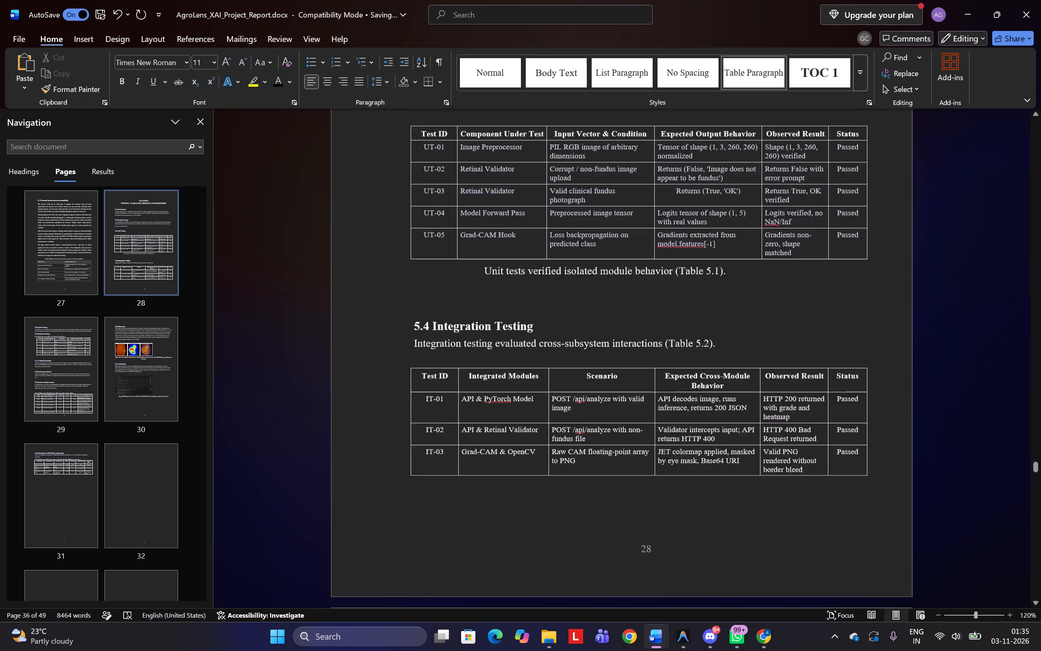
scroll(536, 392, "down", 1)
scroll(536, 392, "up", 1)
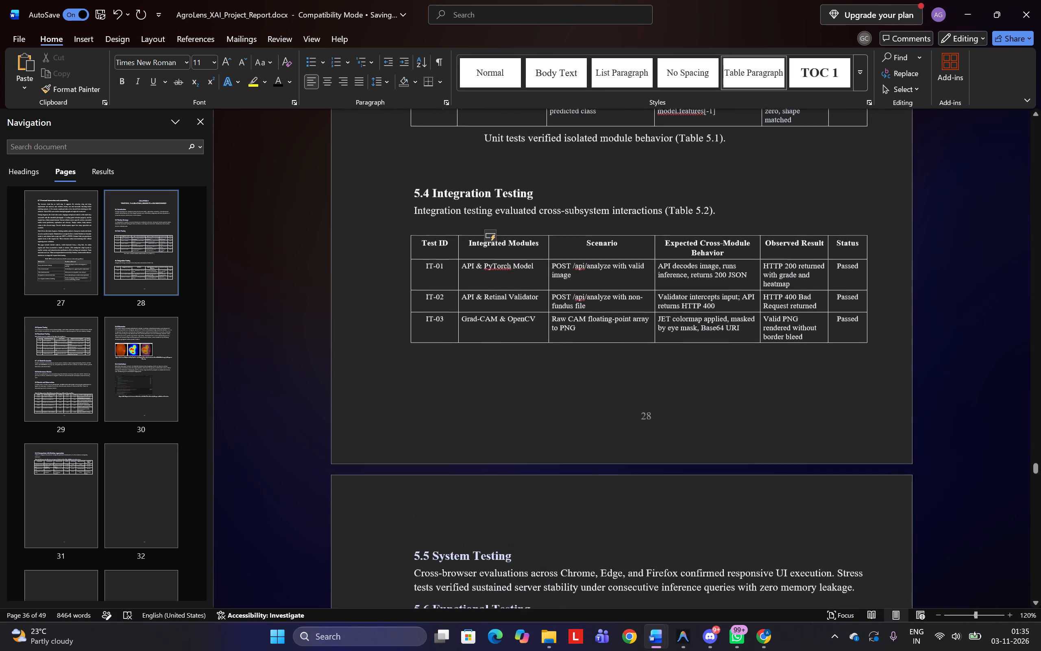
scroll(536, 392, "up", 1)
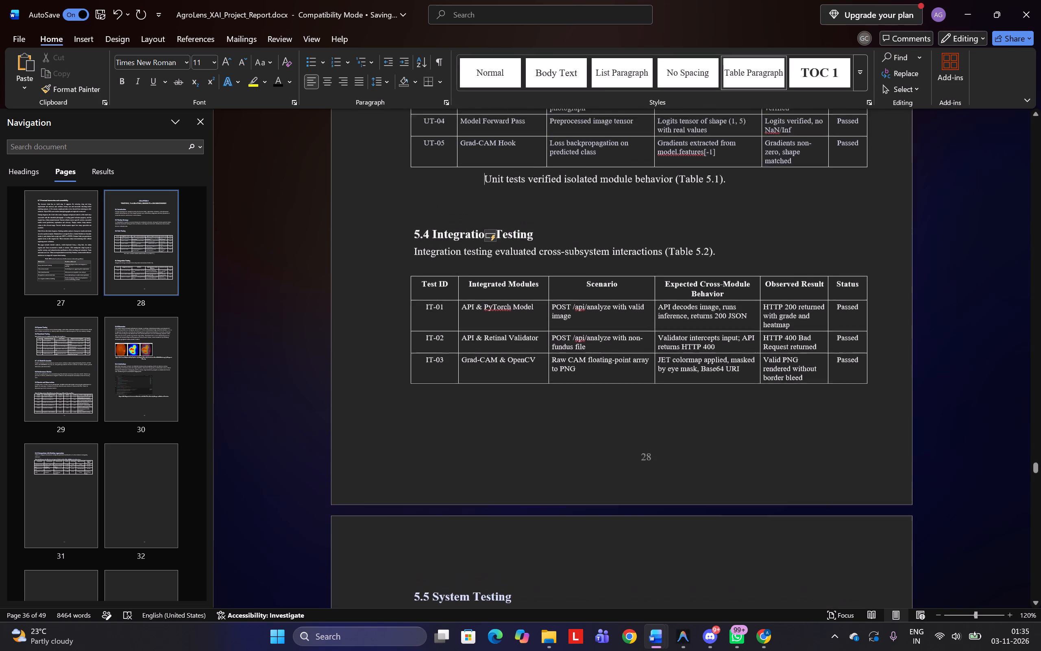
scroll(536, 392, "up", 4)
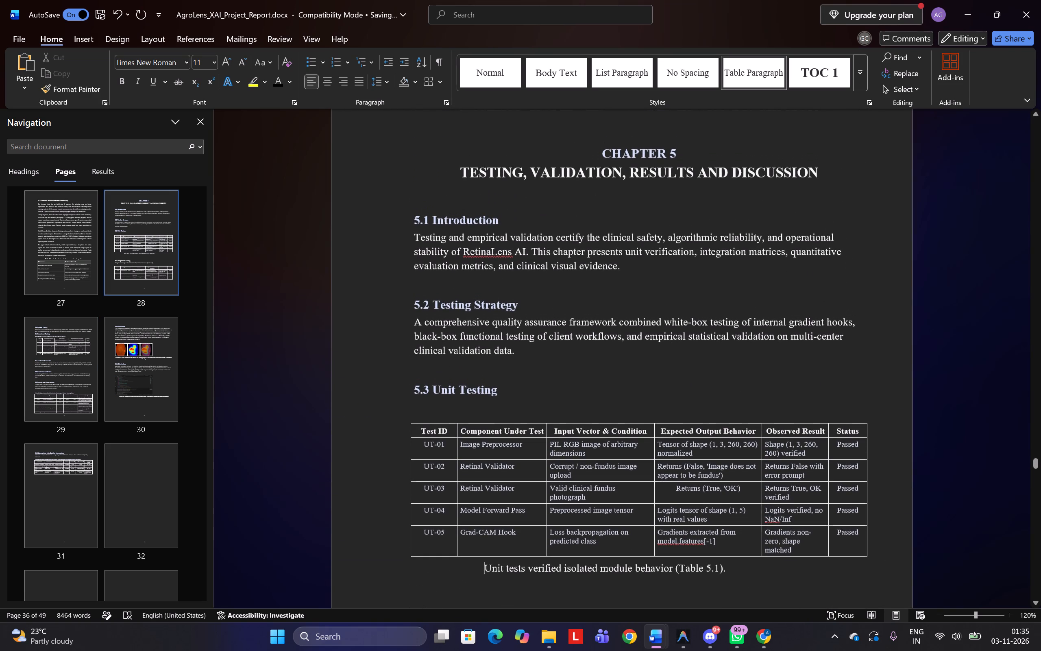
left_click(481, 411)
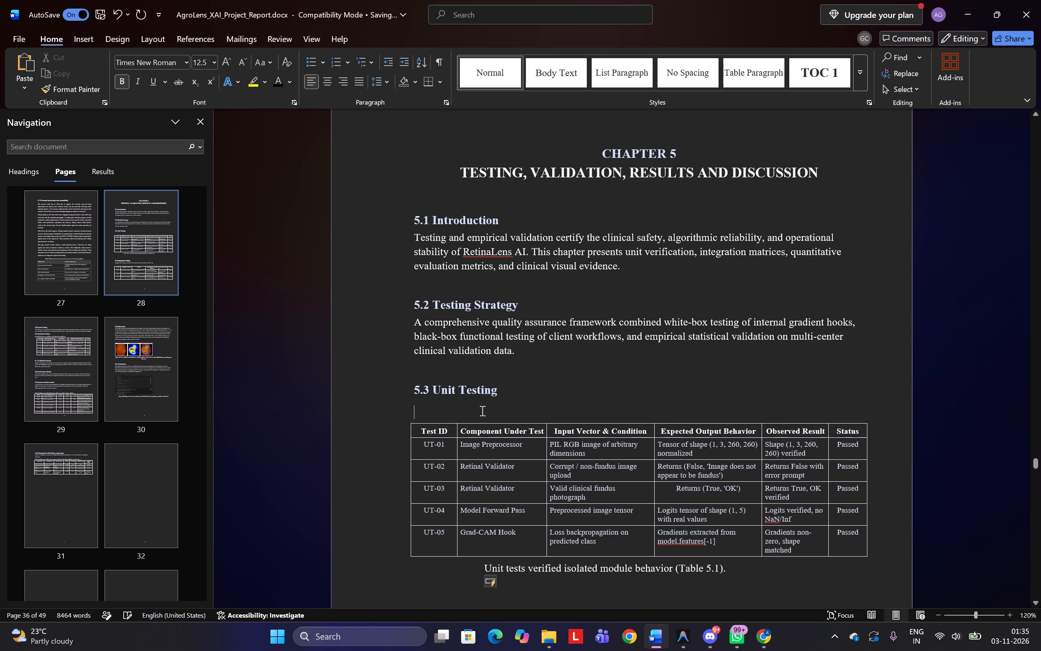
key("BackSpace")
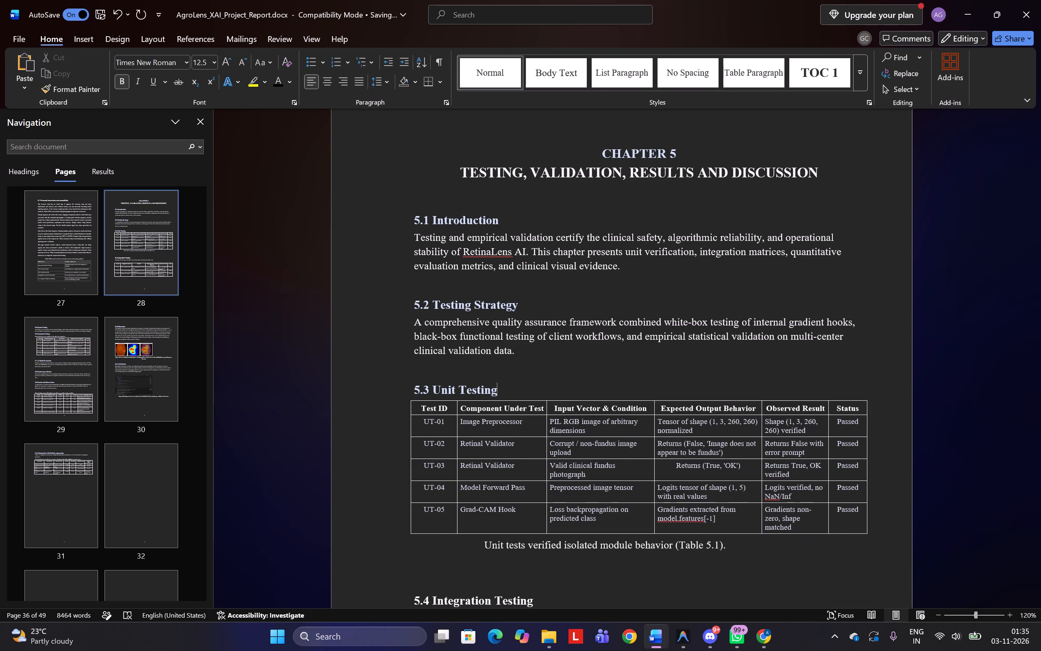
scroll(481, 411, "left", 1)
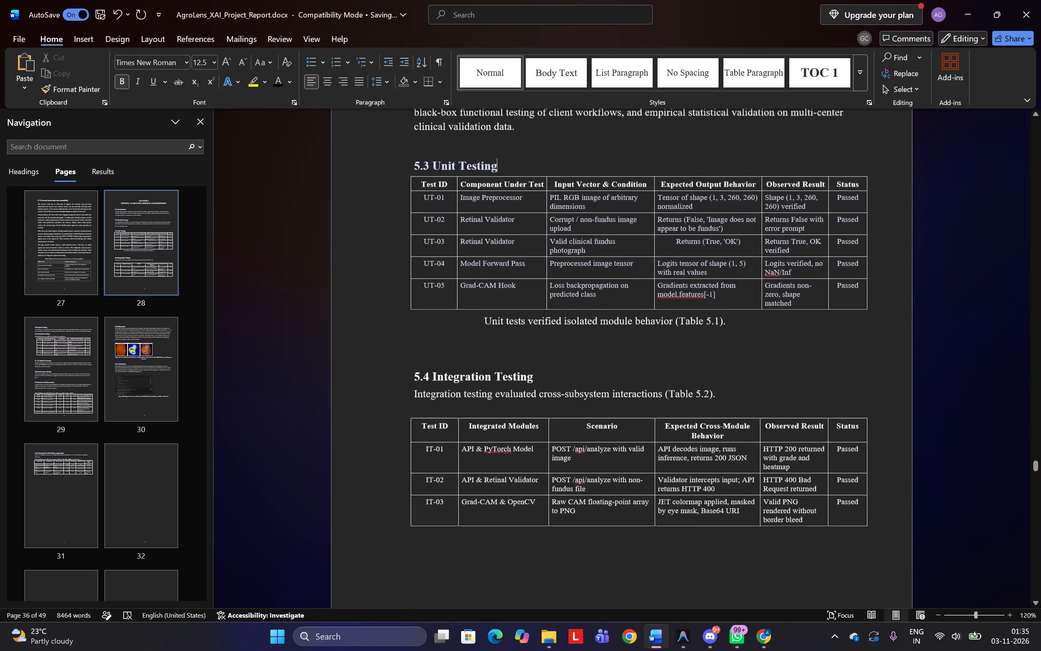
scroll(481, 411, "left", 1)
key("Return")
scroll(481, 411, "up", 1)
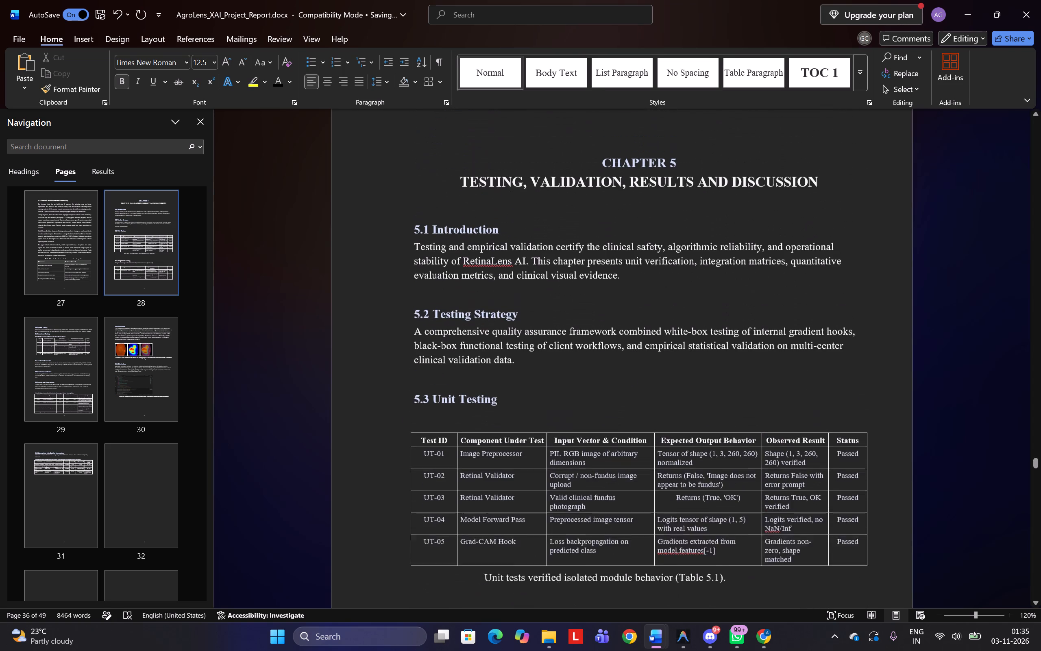
Insert a blank line between the "CHAPTER 5" heading and the title "TESTING, VALIDATION, RESULTS AND DISCUSSION".
scroll(481, 411, "up", 1)
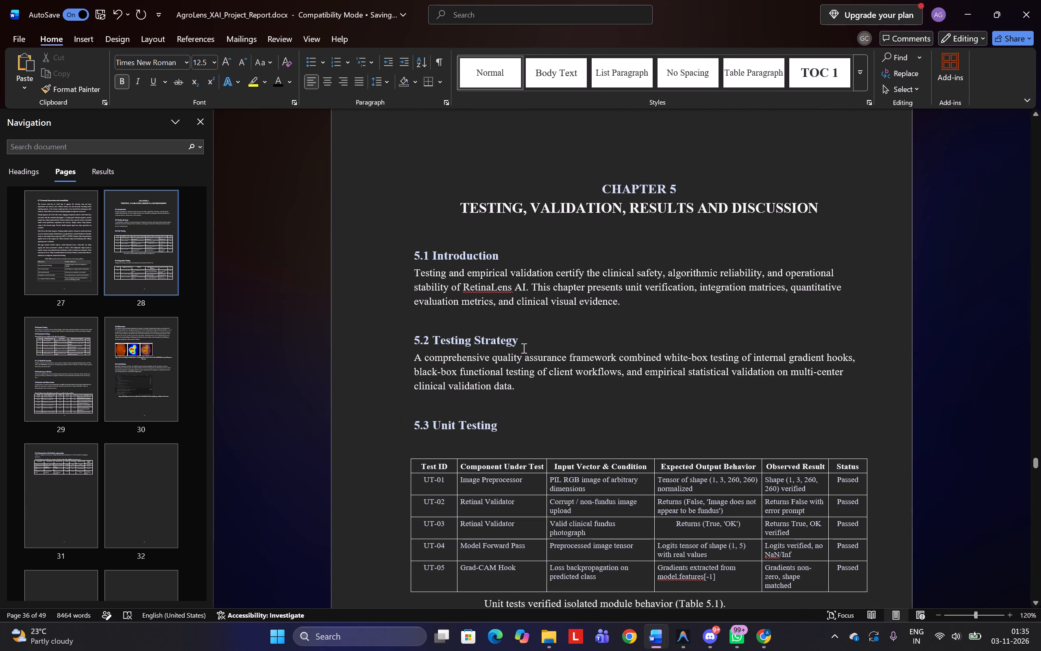
scroll(523, 348, "down", 7)
scroll(523, 348, "up", 1)
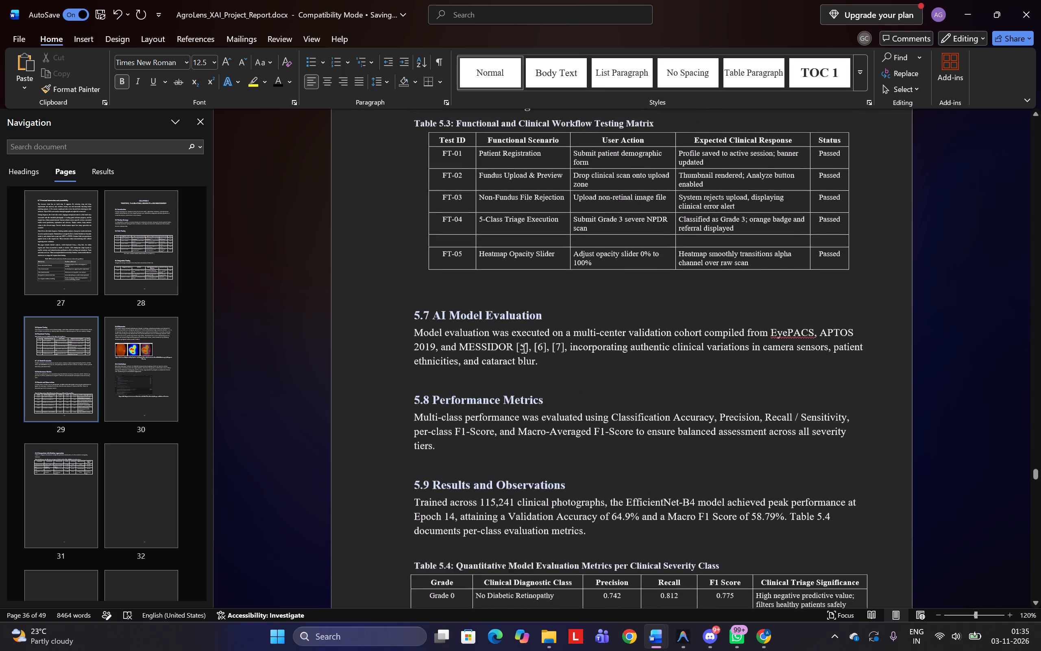
scroll(523, 348, "up", 5)
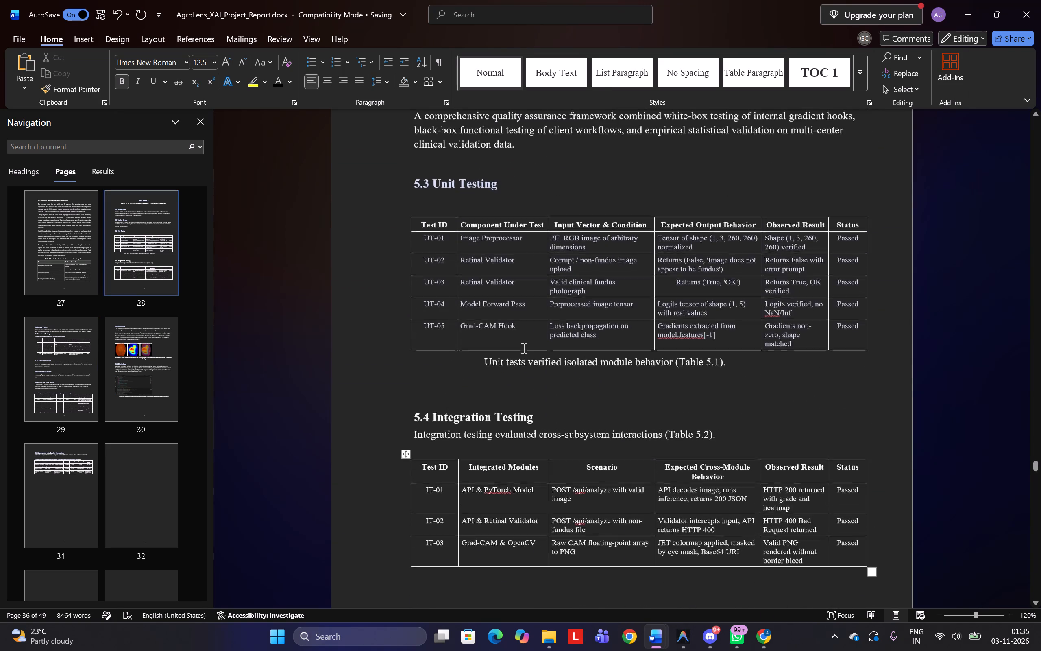
scroll(523, 348, "up", 4)
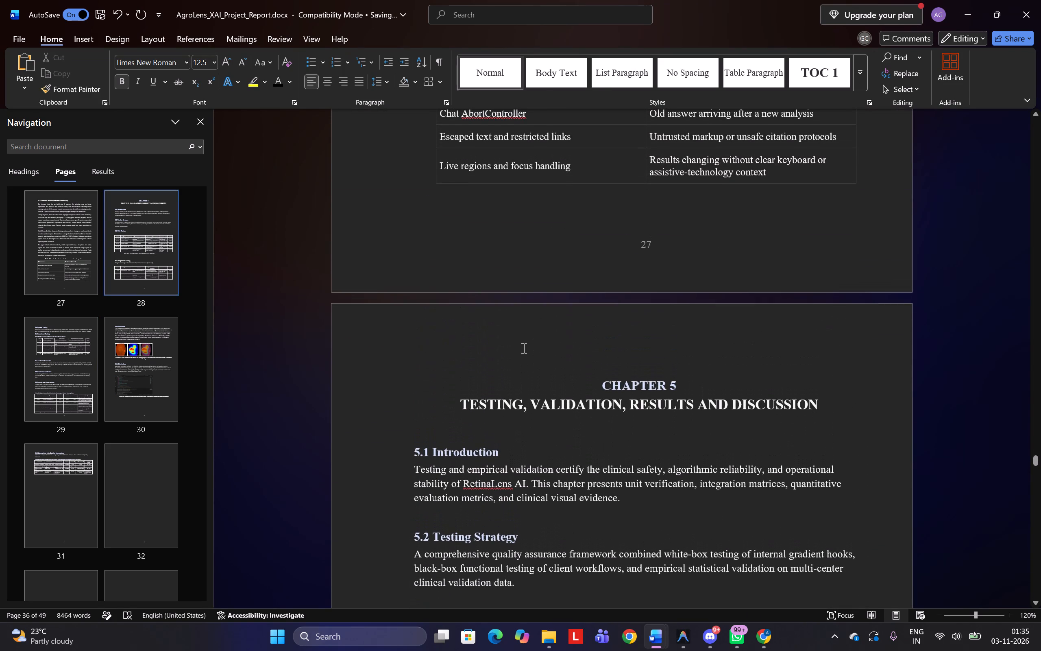
scroll(523, 348, "up", 1)
left_click(681, 386)
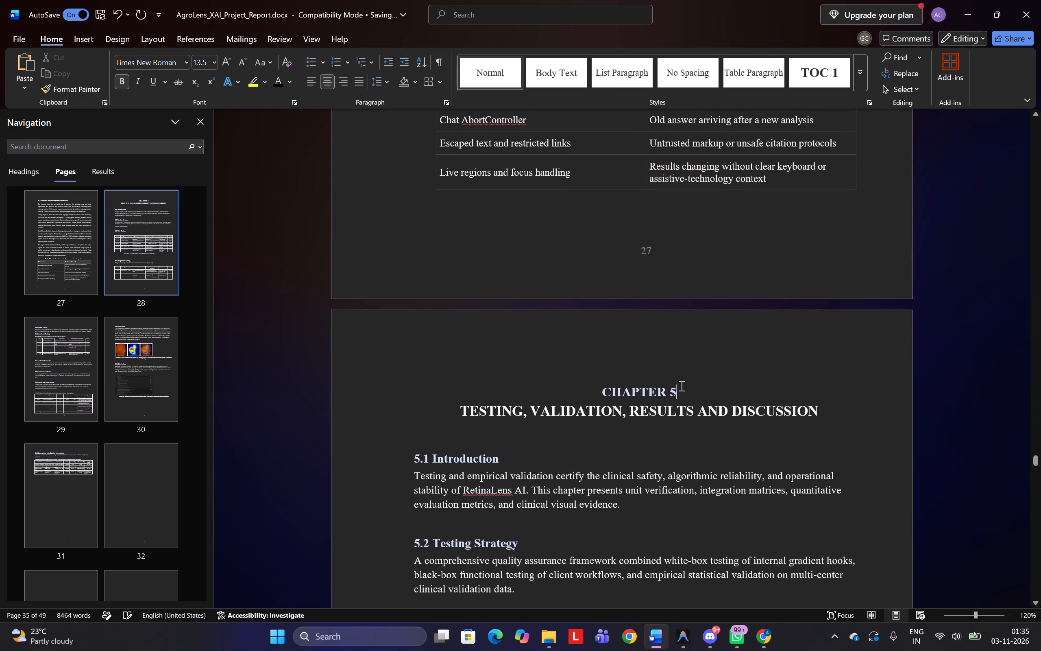
key("Up")
key("Down")
key("Return")
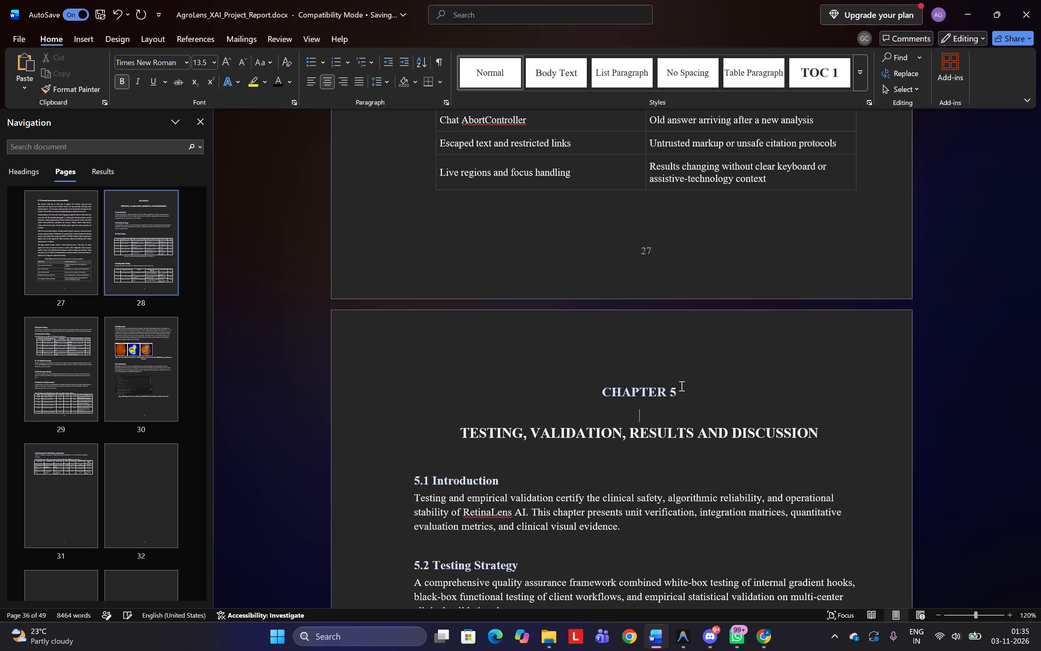
Review the leftover AgroLens sections before Chapter 5, from 5.7 Frontend interaction and accessibility back to the Table 7 trust checks.
scroll(681, 386, "left", 1)
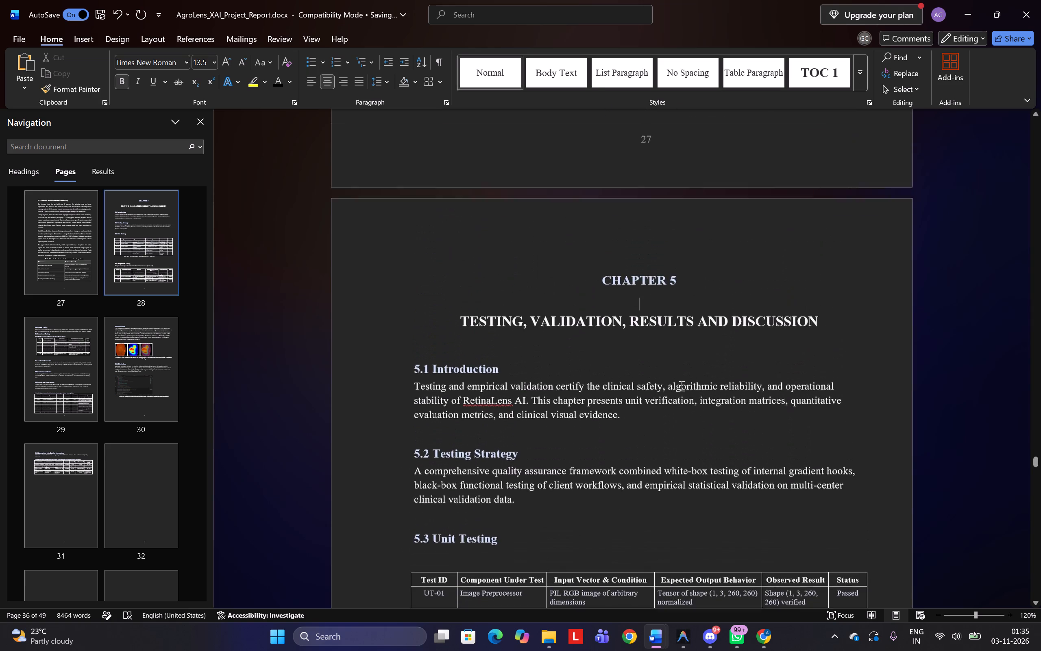
scroll(681, 386, "up", 5)
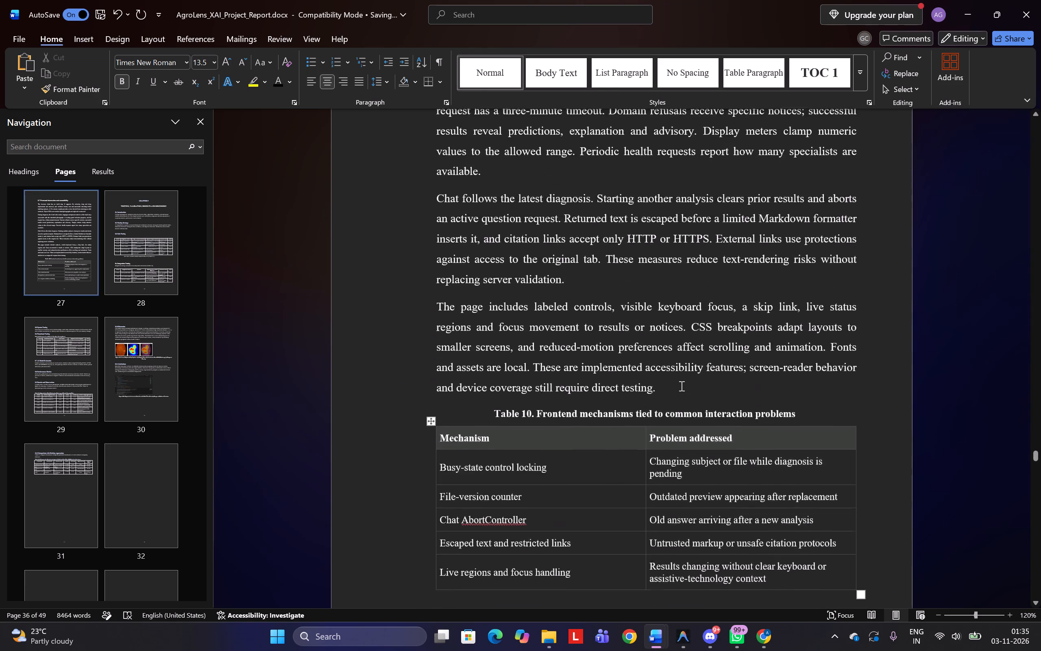
scroll(681, 386, "up", 6)
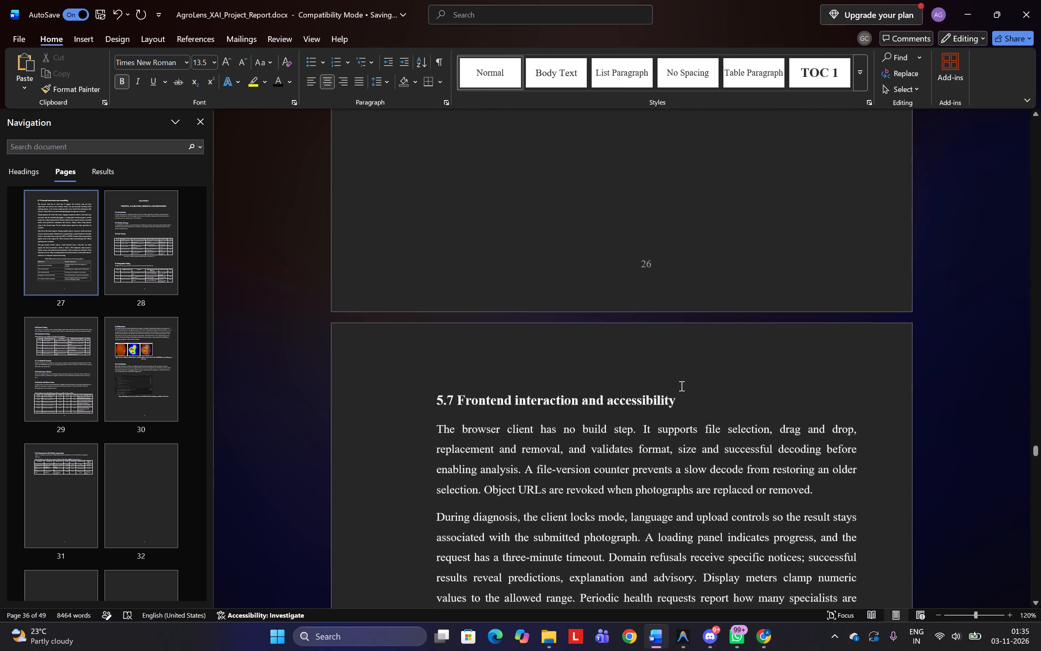
scroll(681, 386, "up", 5)
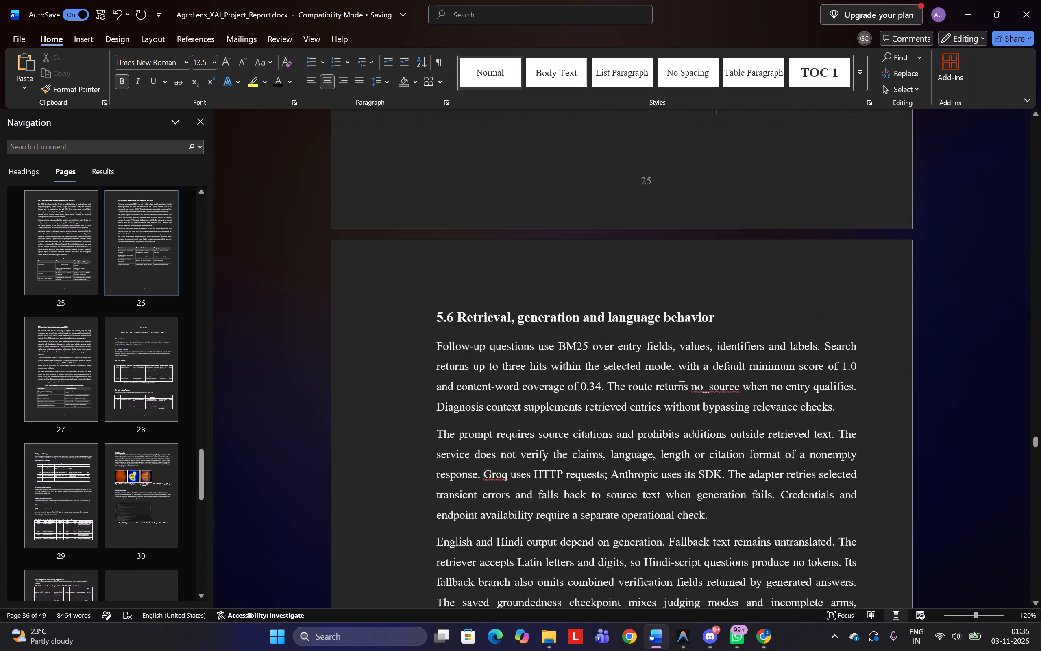
scroll(681, 386, "up", 5)
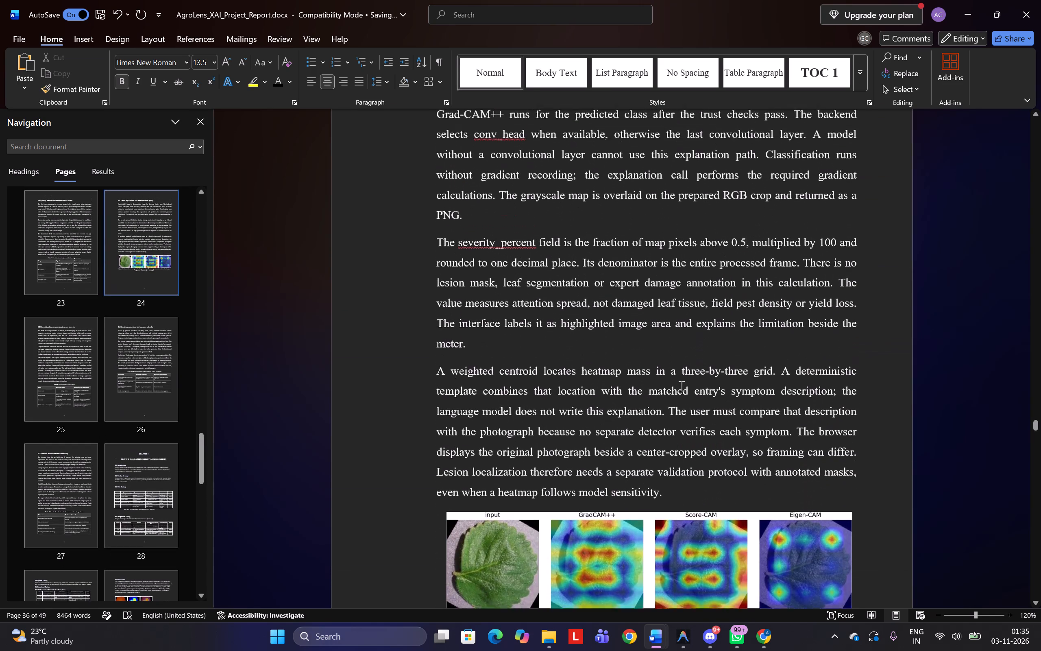
scroll(681, 386, "up", 4)
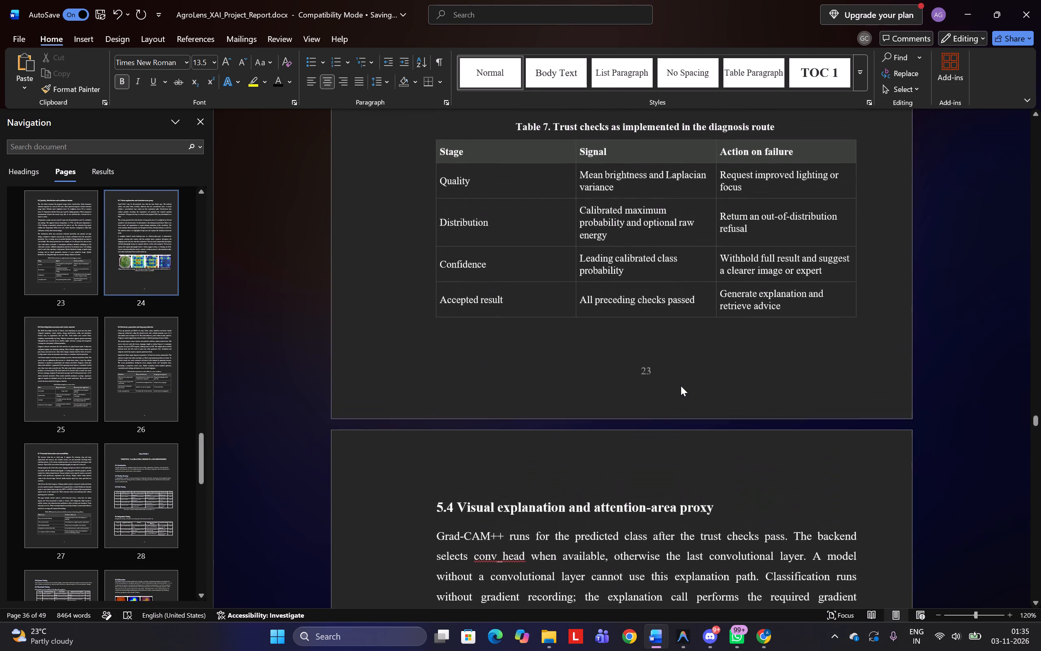
scroll(681, 386, "down", 3)
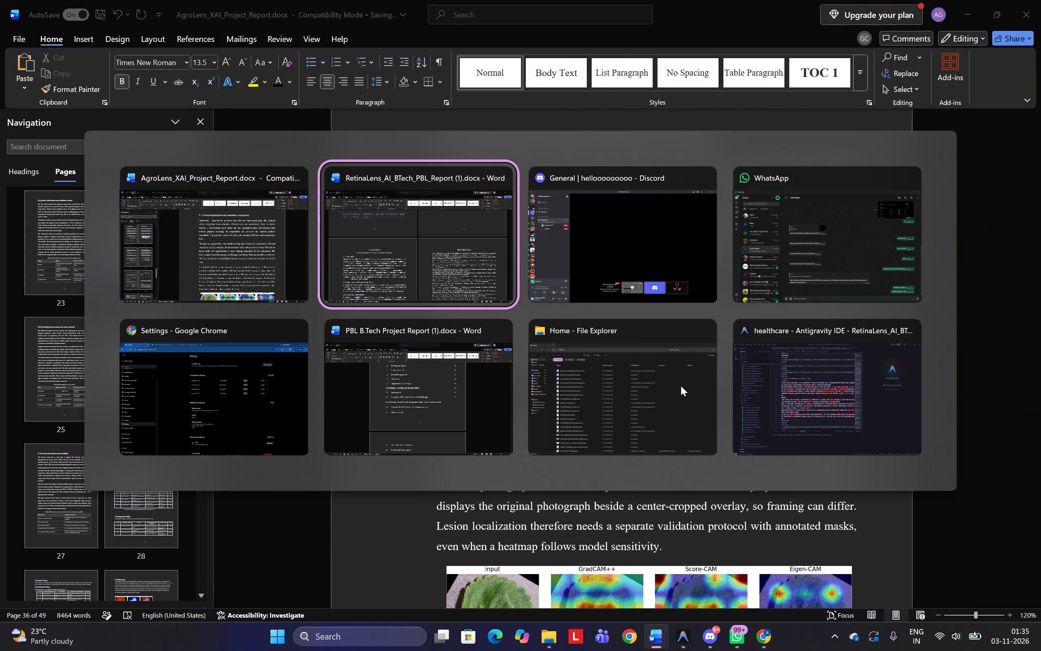
scroll(681, 386, "down", 1)
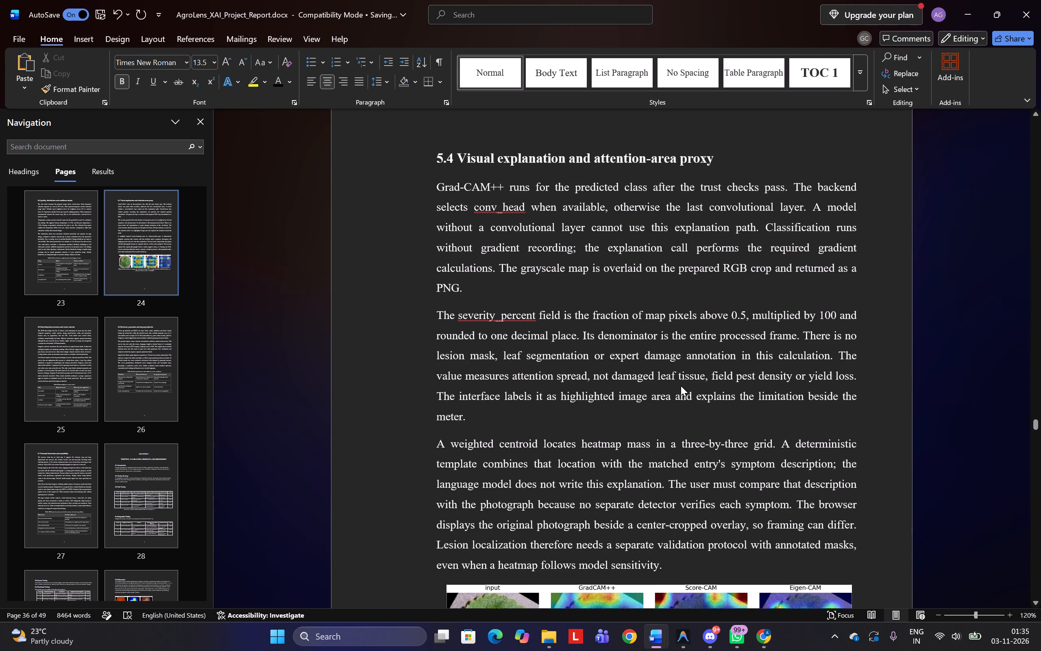
scroll(681, 386, "down", 3)
scroll(681, 386, "up", 1)
scroll(681, 386, "down", 1)
scroll(681, 386, "up", 1)
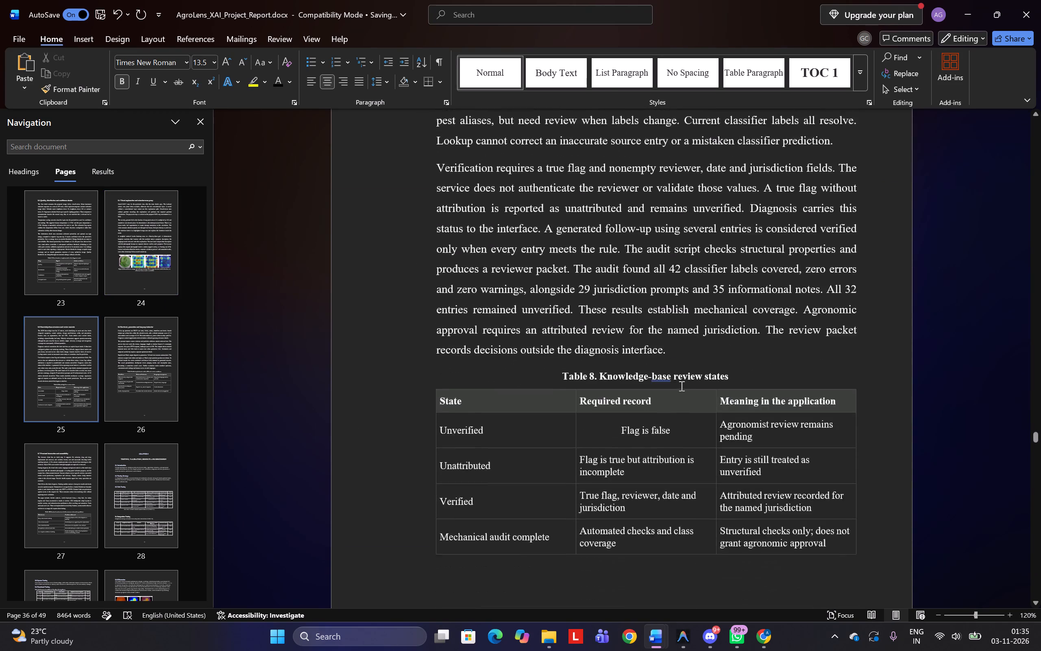
Delete AgroLens sections 5.3 Quality, distribution and confidence checks through 5.7 Frontend interaction and accessibility, including their tables and heatmap figure.
scroll(681, 386, "up", 4)
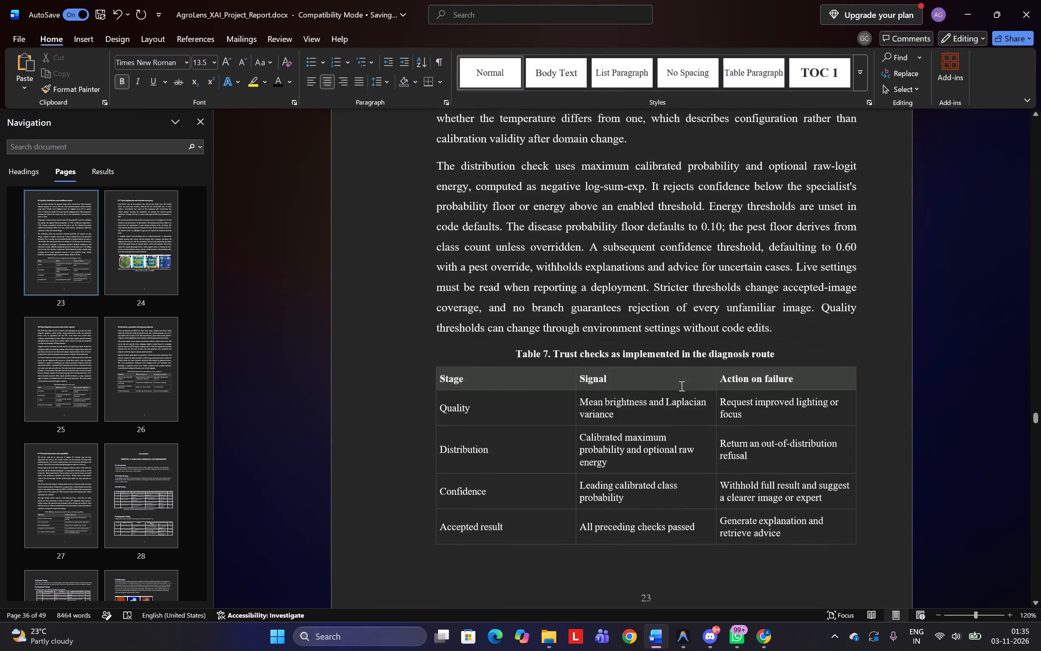
scroll(681, 386, "up", 4)
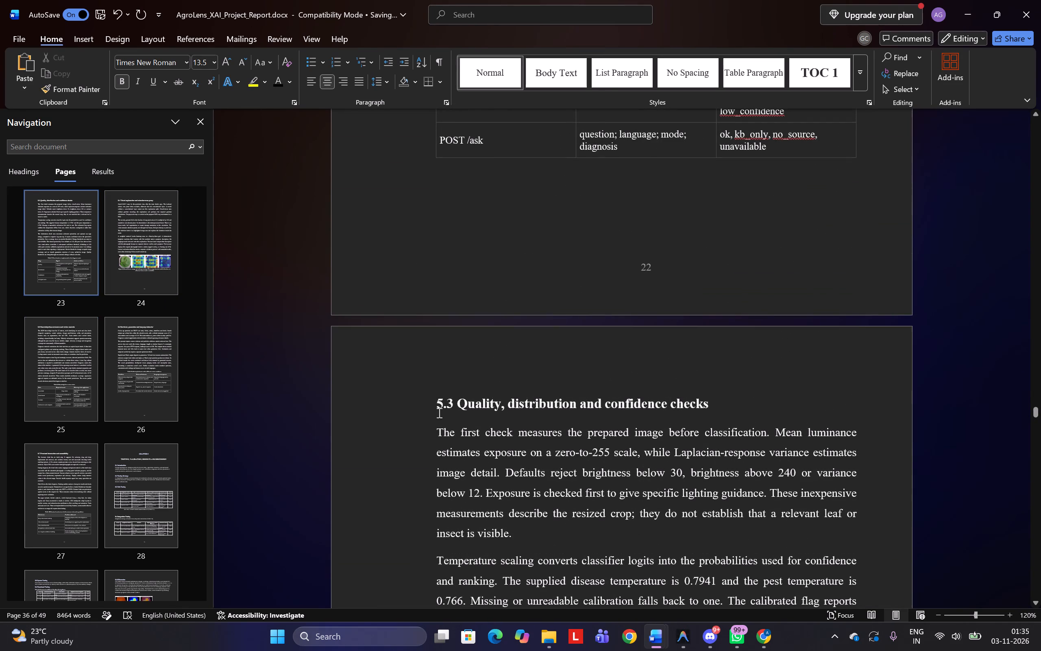
left_click_drag(435, 405, 712, 650)
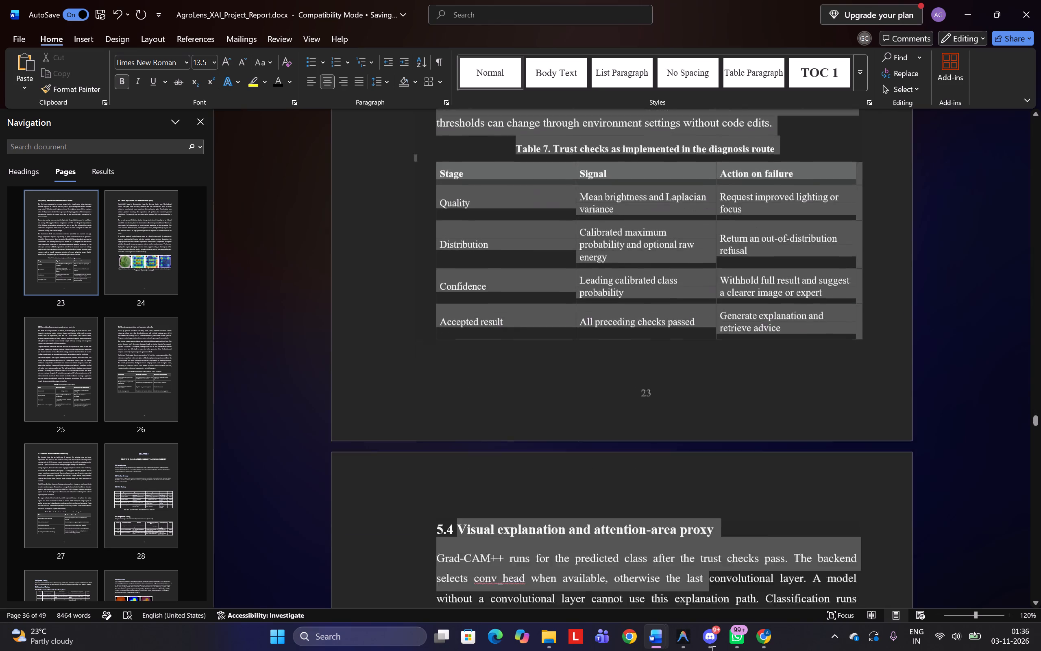
left_click_drag(712, 650, 697, 650)
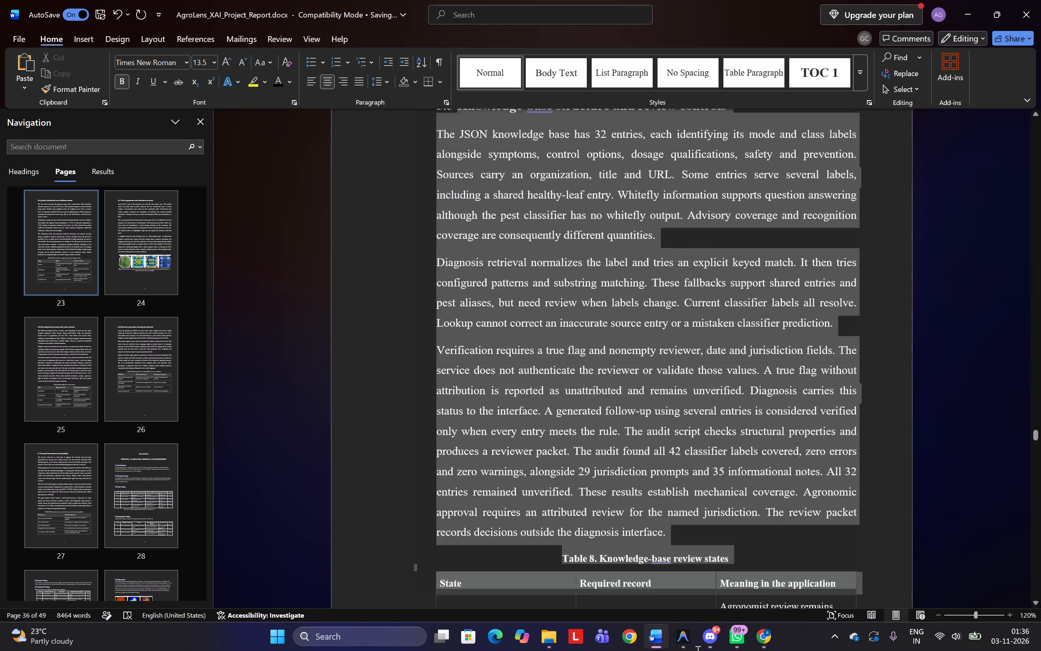
left_click_drag(697, 650, 701, 619)
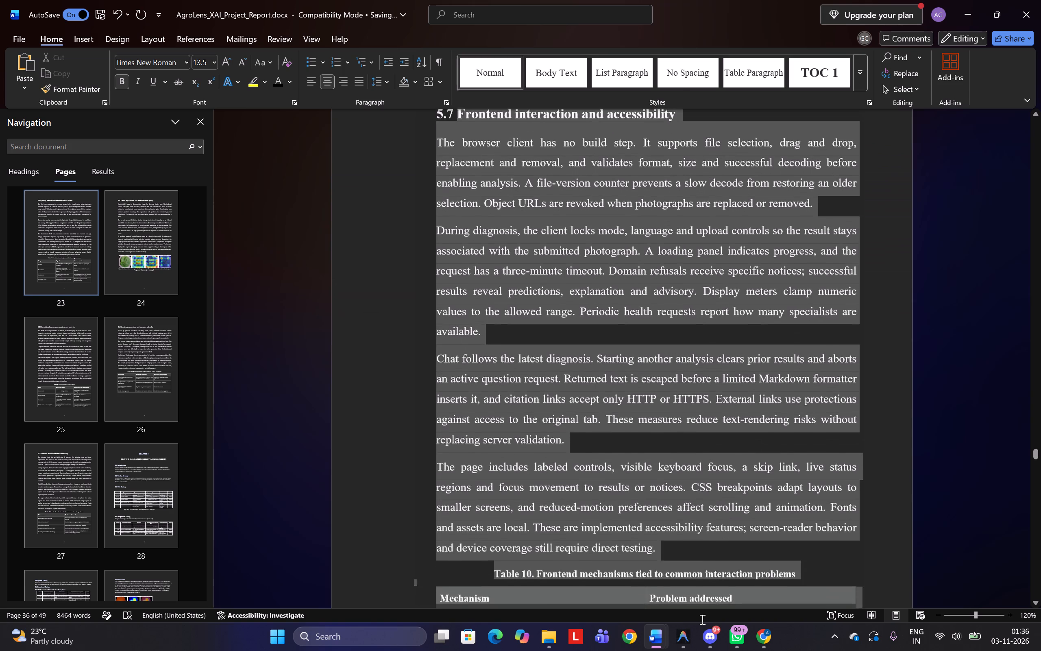
left_click_drag(701, 619, 526, 0)
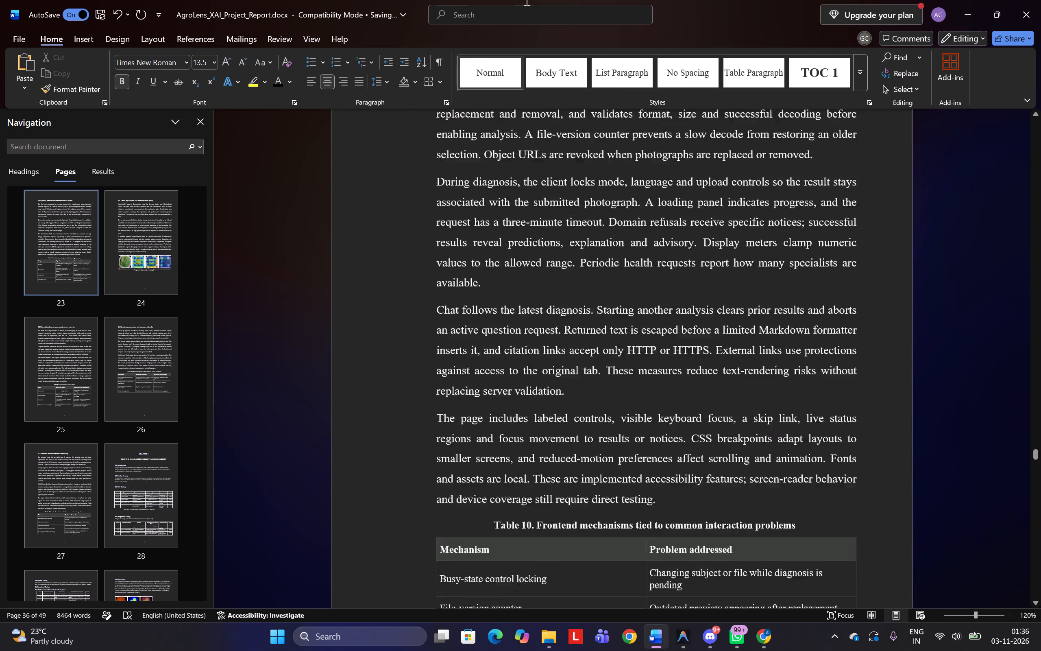
left_click_drag(526, 0, 588, 644)
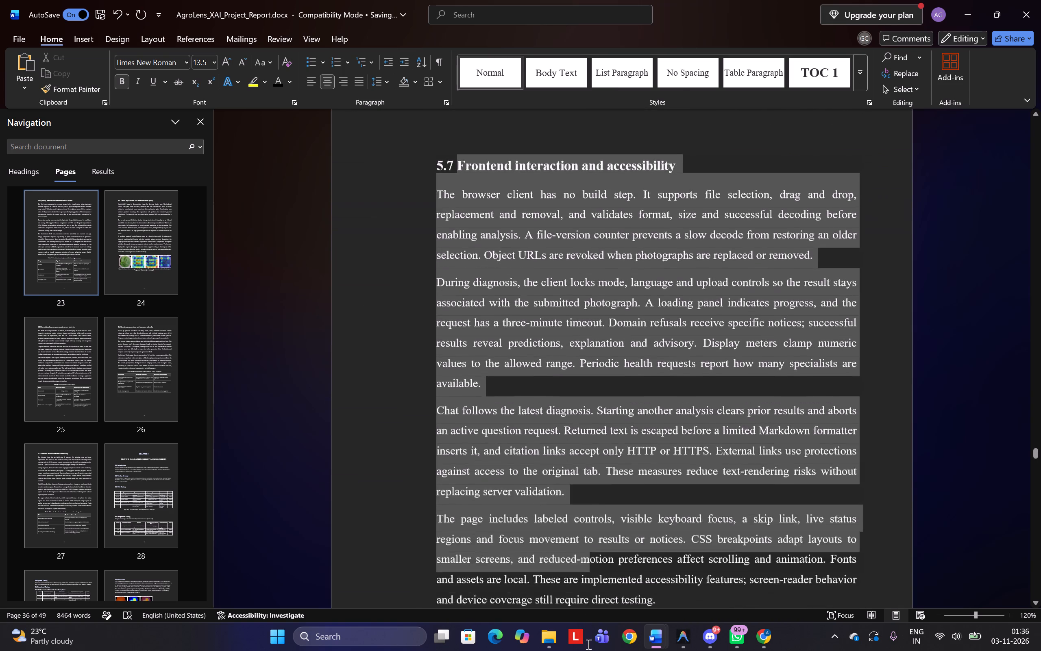
left_click_drag(588, 644, 767, 383)
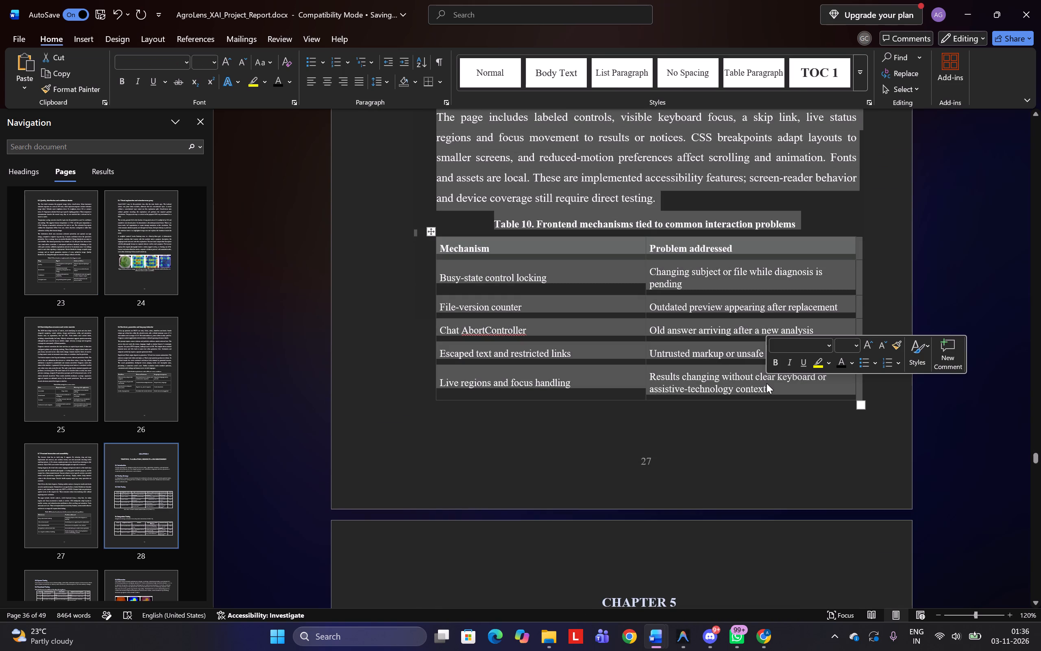
key("Delete")
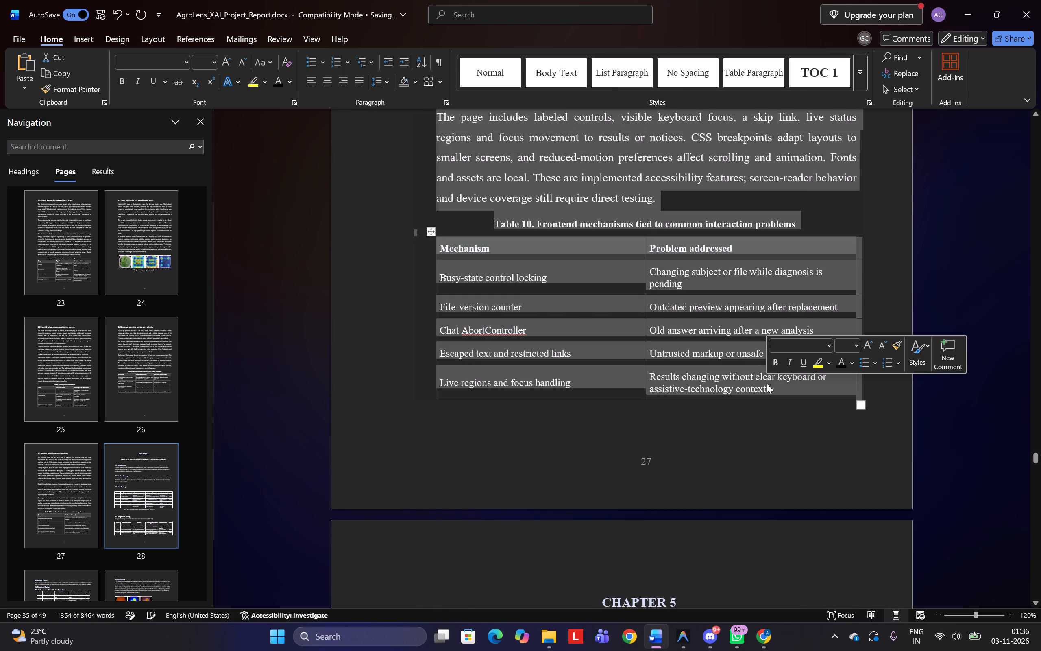
Delete the AgroLens section 5.2 API contract and image preparation together with Table 6.
scroll(767, 383, "down", 1)
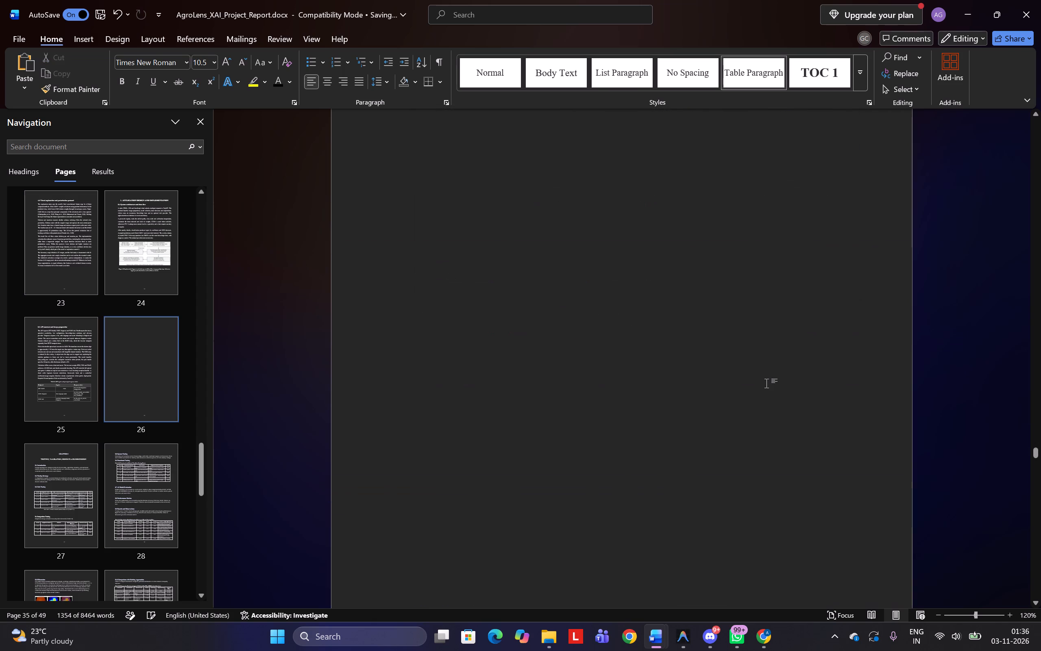
scroll(767, 383, "down", 1)
scroll(767, 383, "up", 3)
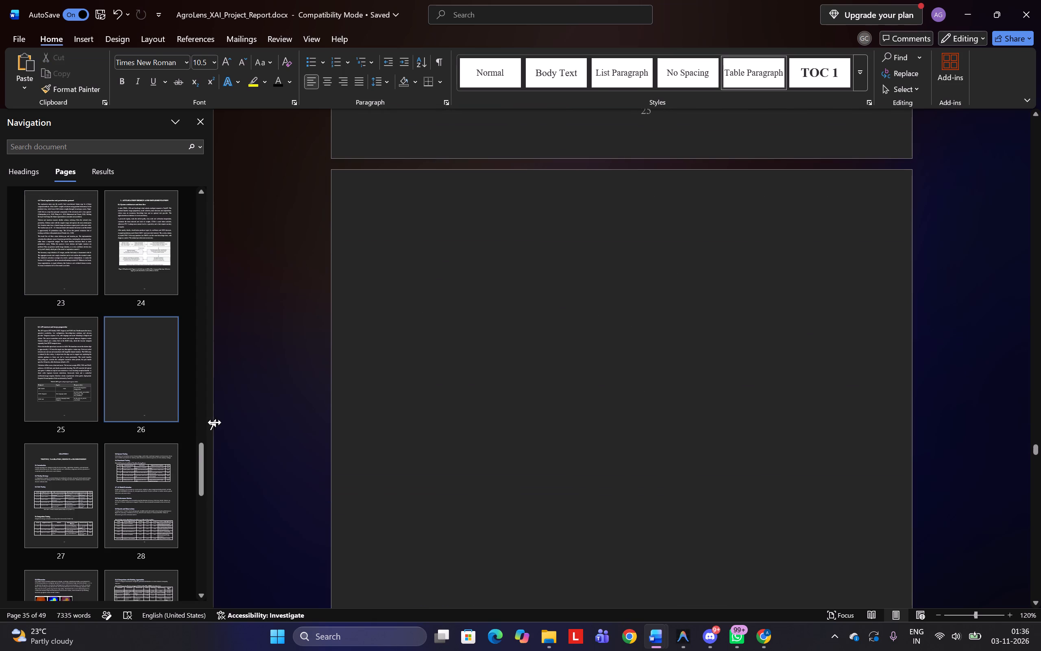
left_click(72, 457)
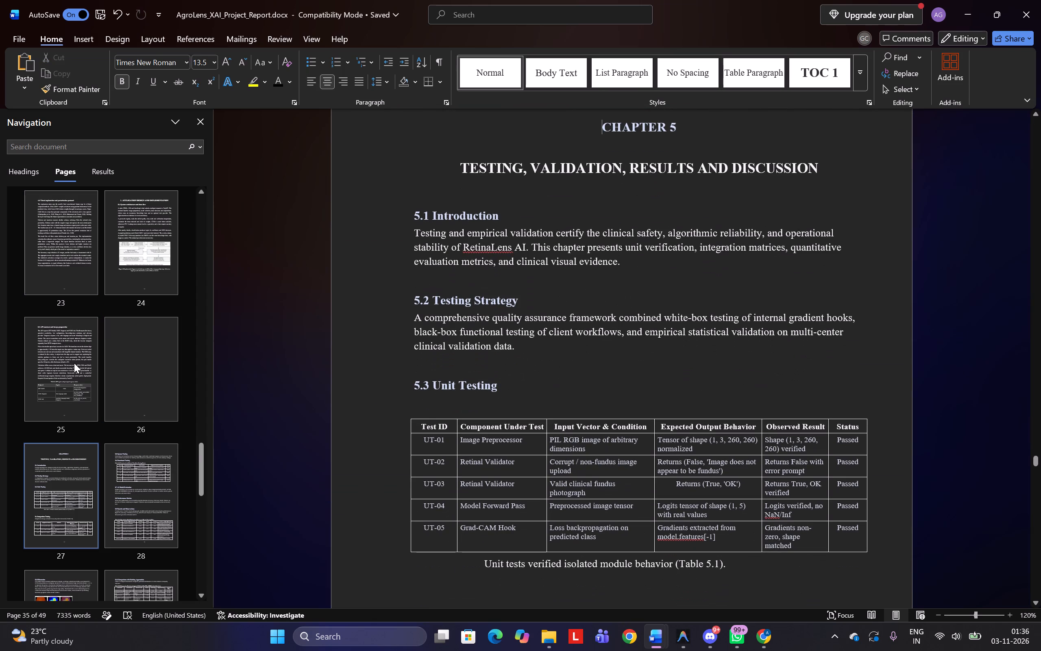
left_click(74, 362)
scroll(494, 450, "up", 1)
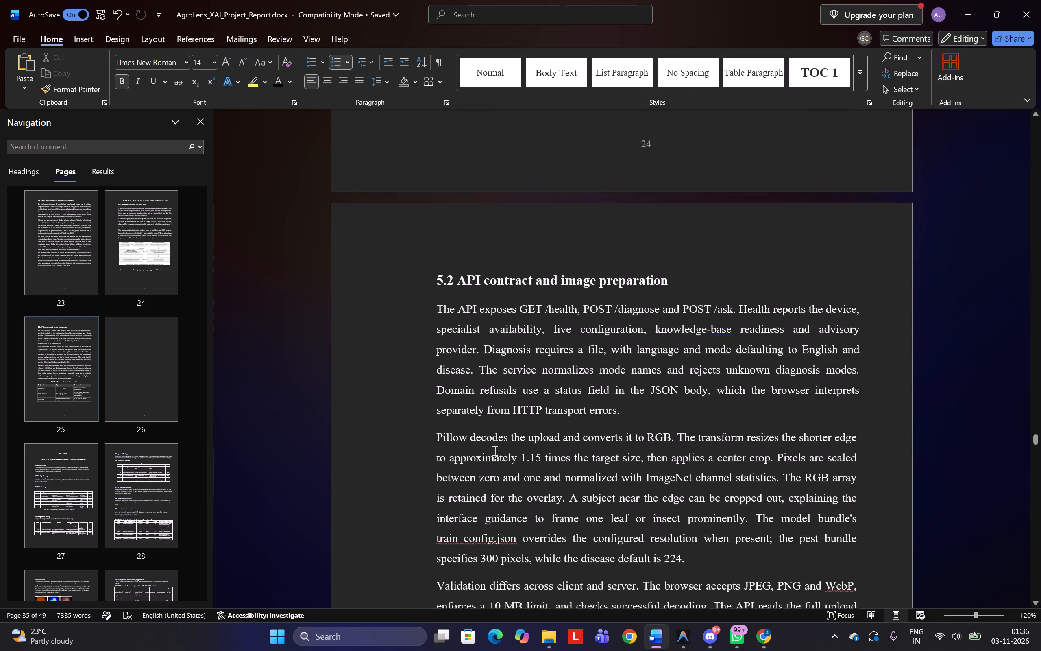
scroll(494, 450, "up", 1)
left_click_drag(438, 290, 759, 564)
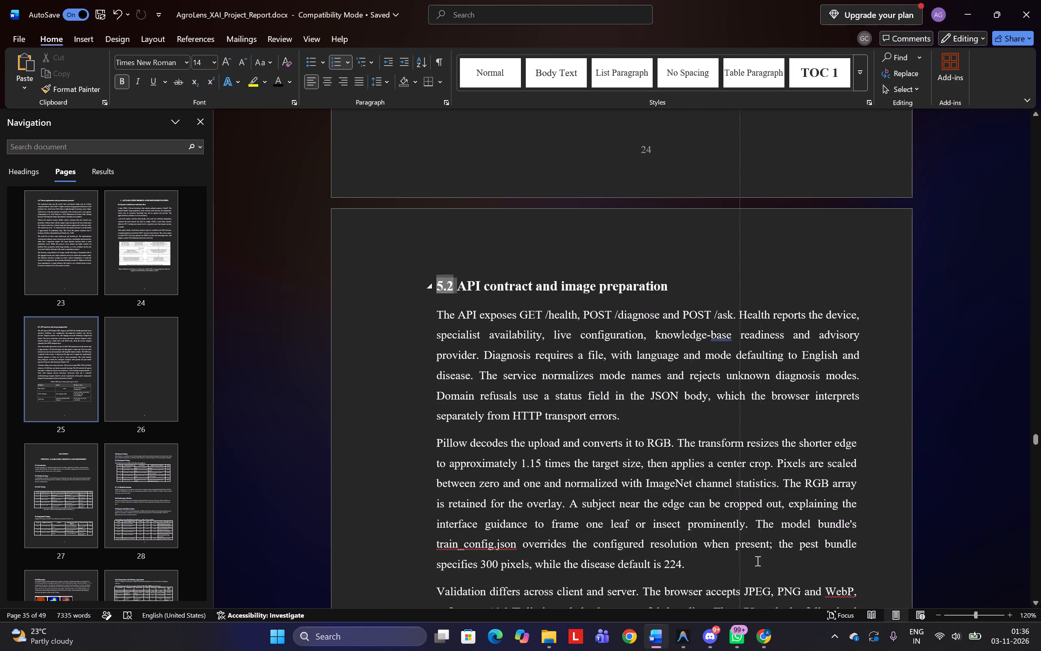
left_click_drag(759, 564, 470, 360)
left_click_drag(460, 286, 709, 599)
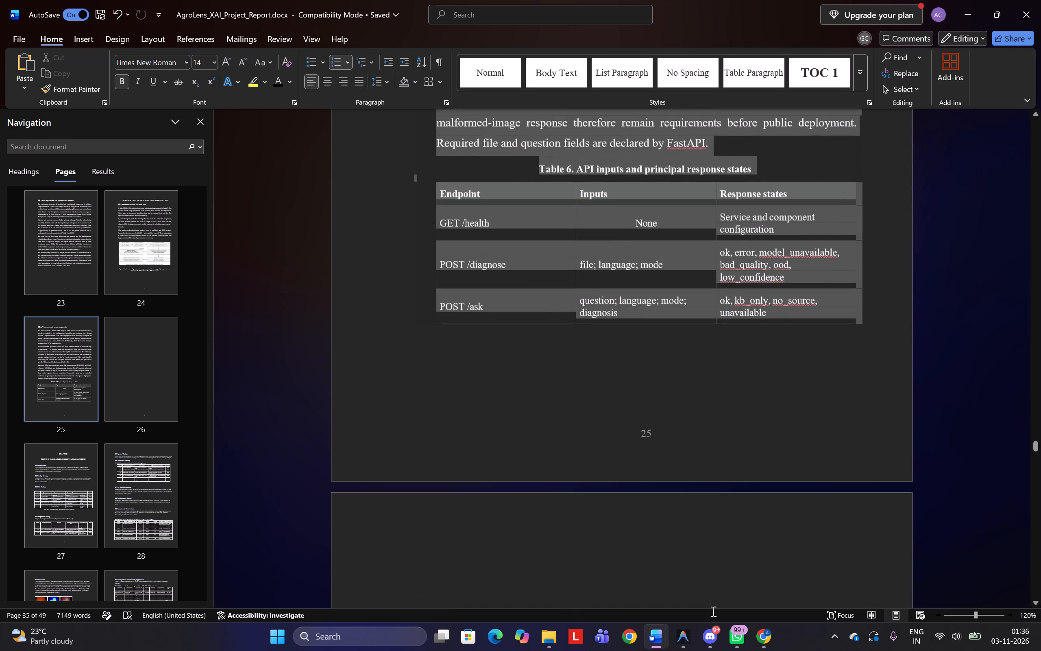
left_click_drag(709, 599, 700, 242)
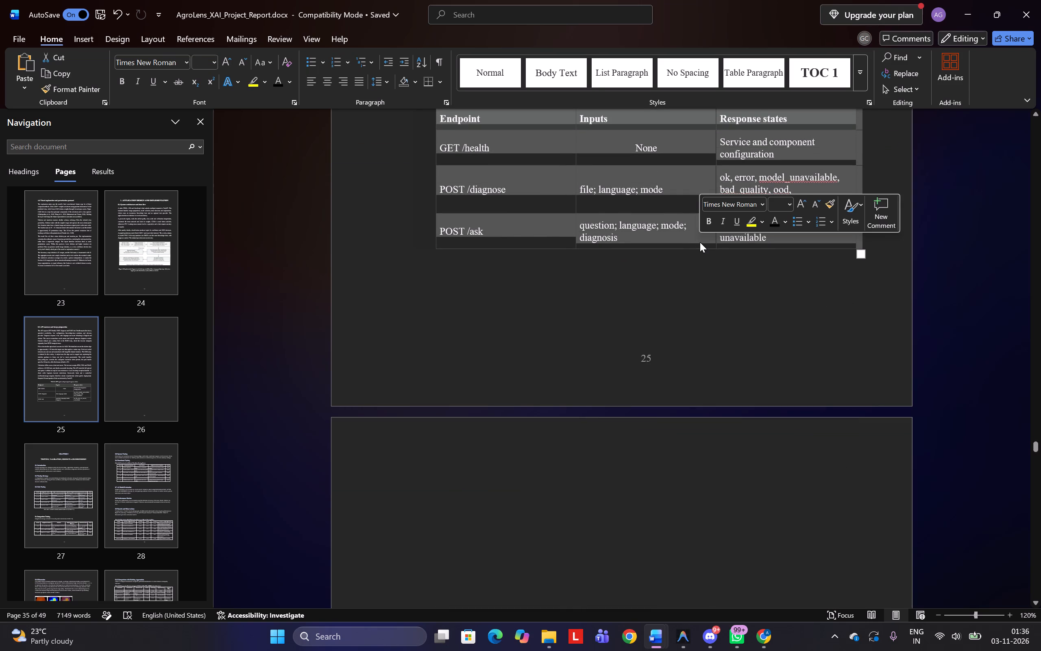
key("BackSpace")
Delete the AgroLens heading "5. APPLICATION DESIGN AND IMPLEMENTATION", most of the 5.1 System architecture and data flow text, and the Figure 2 workflow diagram.
scroll(700, 242, "up", 7)
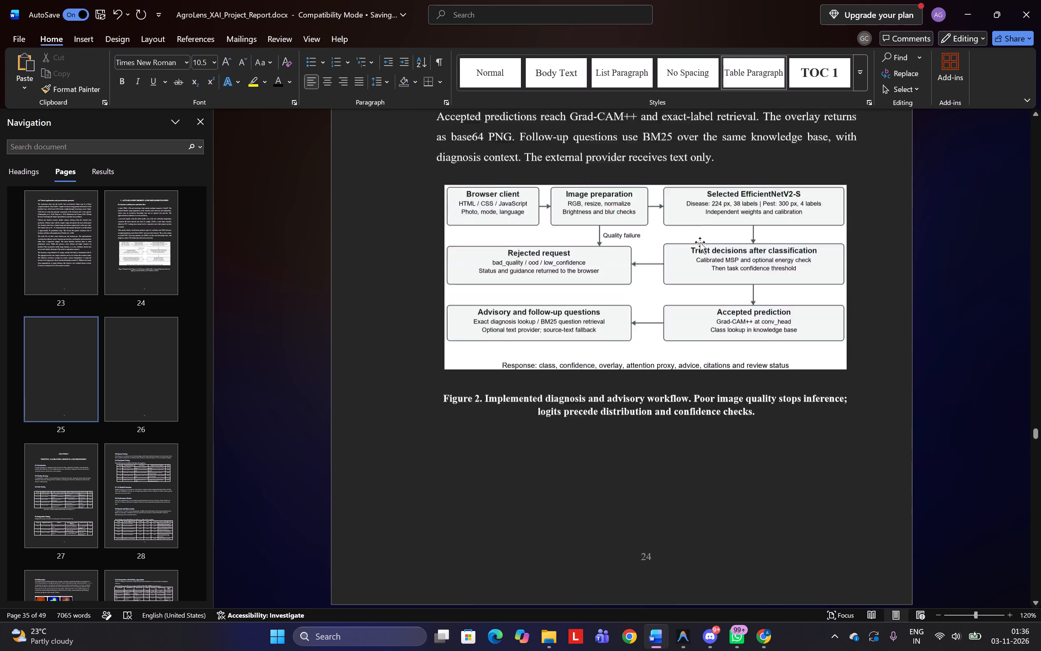
scroll(700, 242, "up", 1)
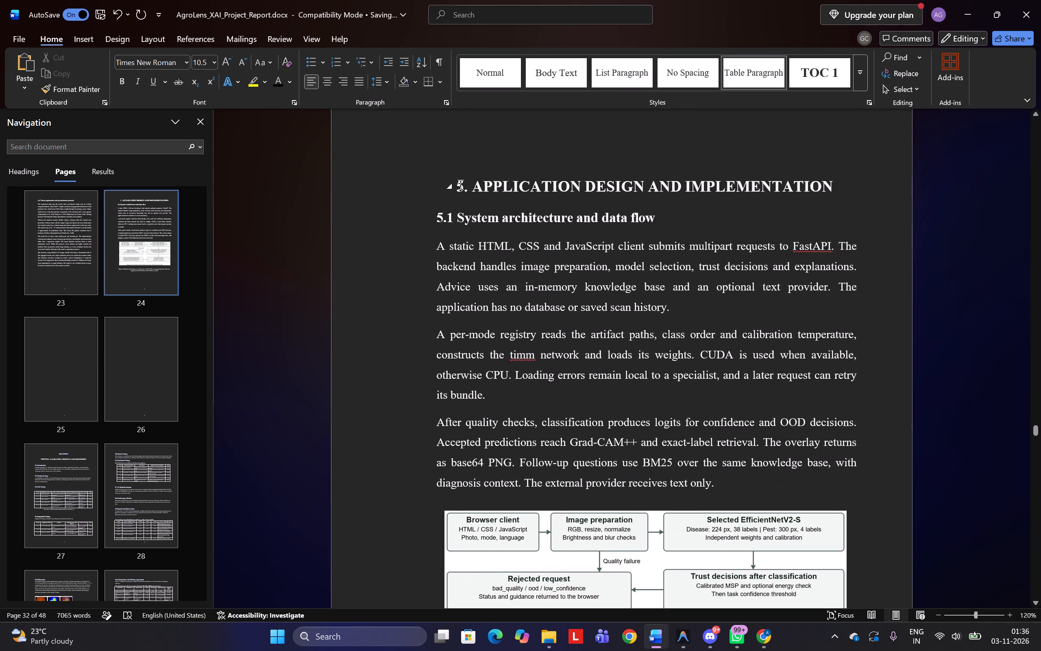
left_click_drag(460, 184, 469, 194)
left_click_drag(476, 184, 711, 474)
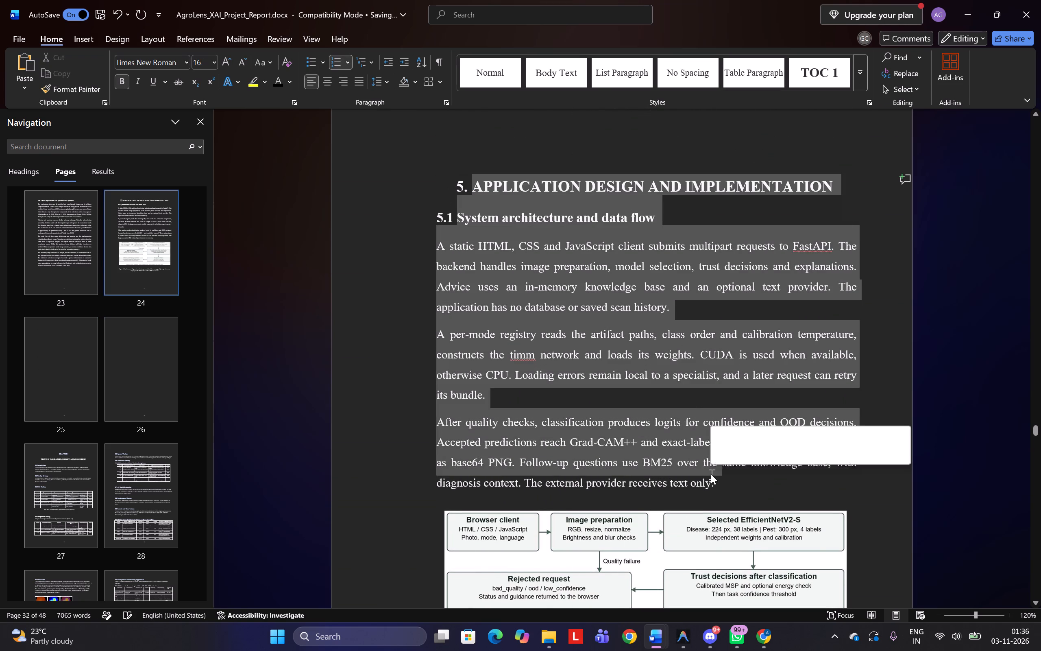
key("Delete")
left_click(574, 308)
key("Delete")
left_click(529, 282)
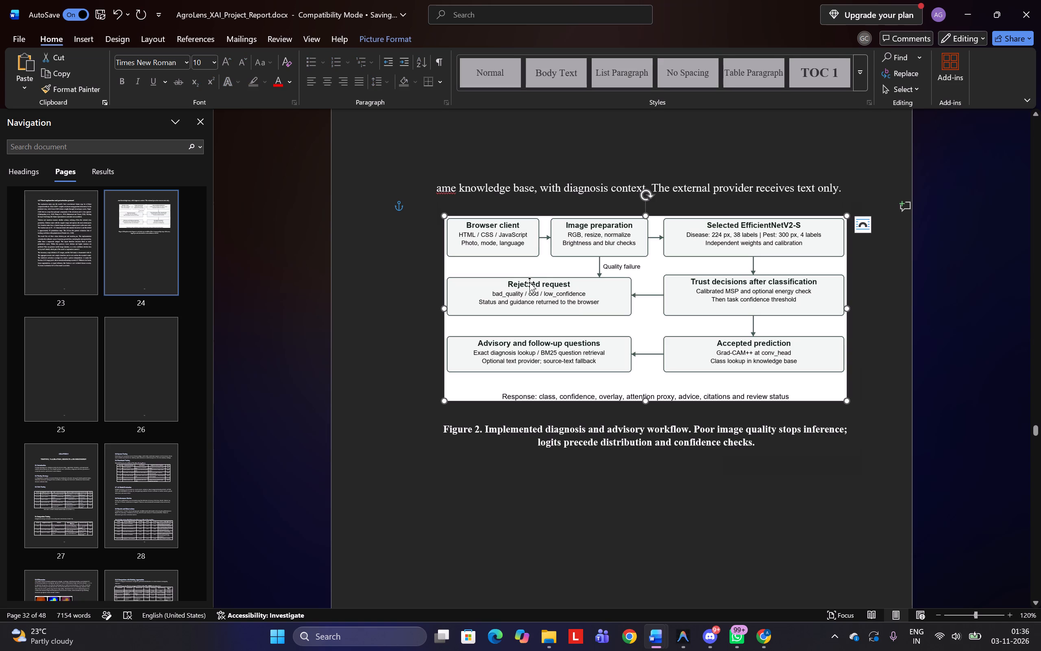
key("Delete")
Delete the remaining fragment of the 5.1 text and the Figure 2 caption, together with the leftover empty lines.
left_click_drag(438, 187, 521, 206)
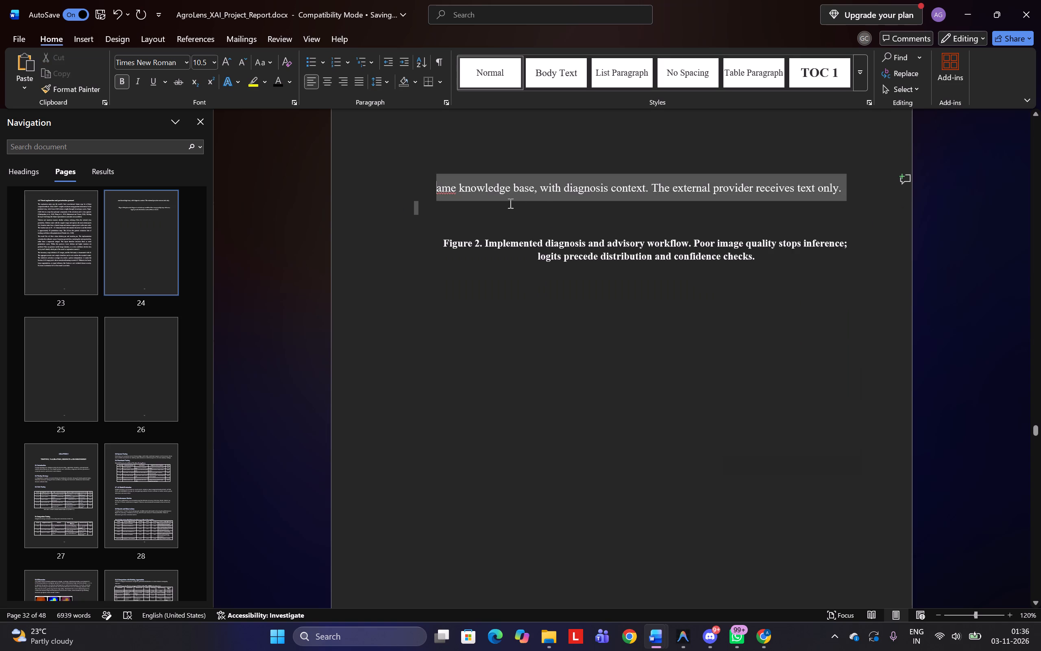
left_click_drag(521, 206, 750, 261)
key("Delete")
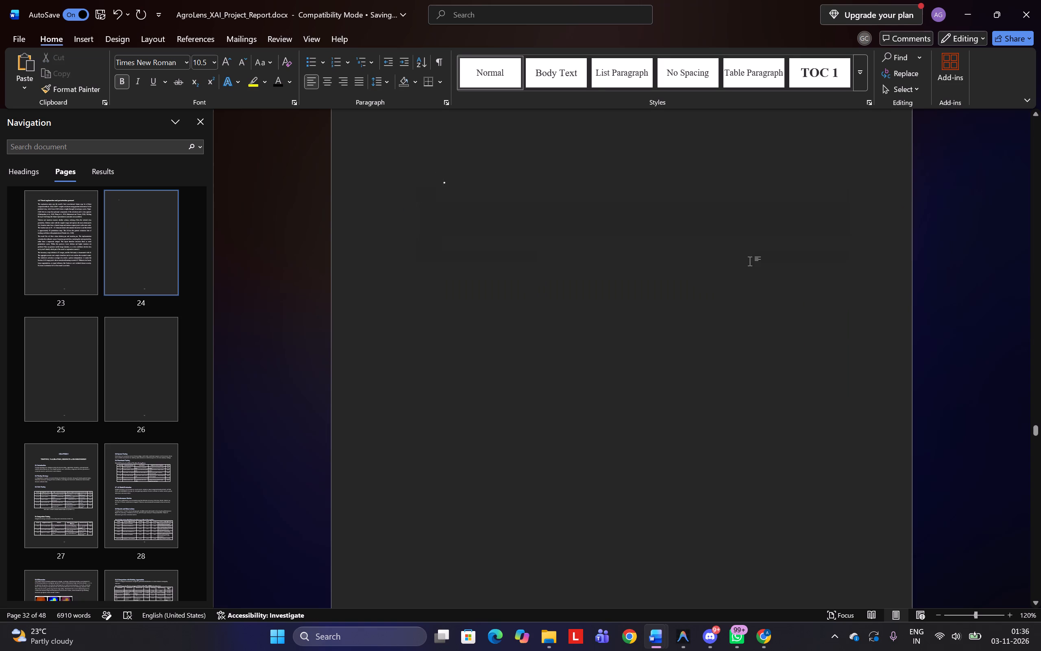
key("Right")
key("BackSpace")
key("BackSpace")
key("BackSpace")
key("BackSpace")
Review the leftover AgroLens Chapter 4 sections, from 4.6 Visual explanation and perturbation protocol back to 4.2 Preprocessing and recorded training procedure.
scroll(750, 261, "up", 2)
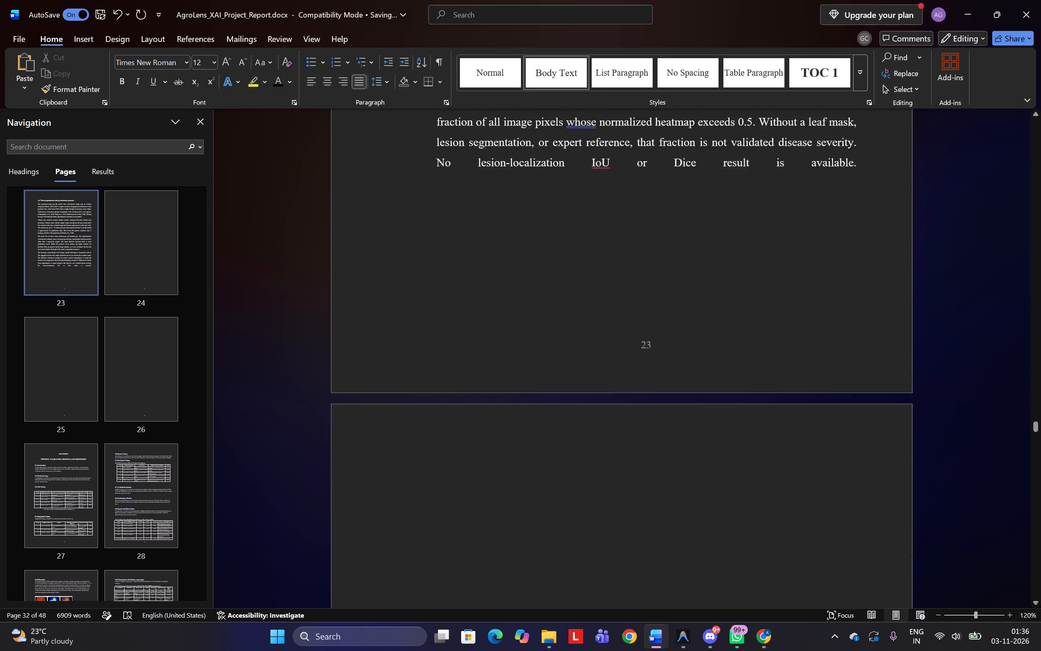
scroll(750, 261, "up", 5)
scroll(750, 261, "down", 1)
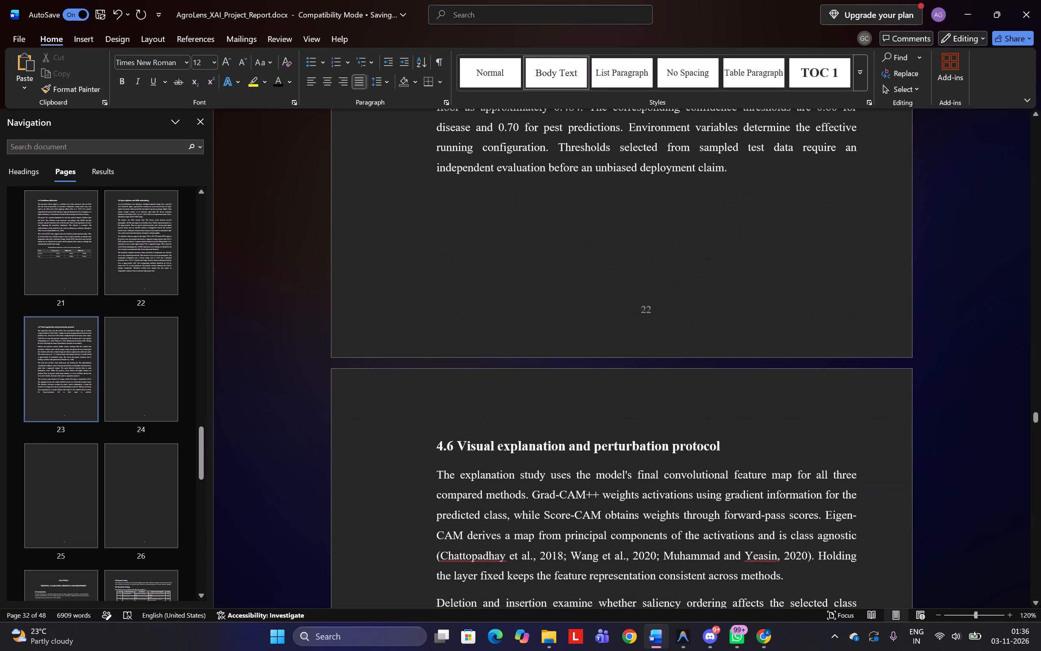
scroll(750, 261, "up", 6)
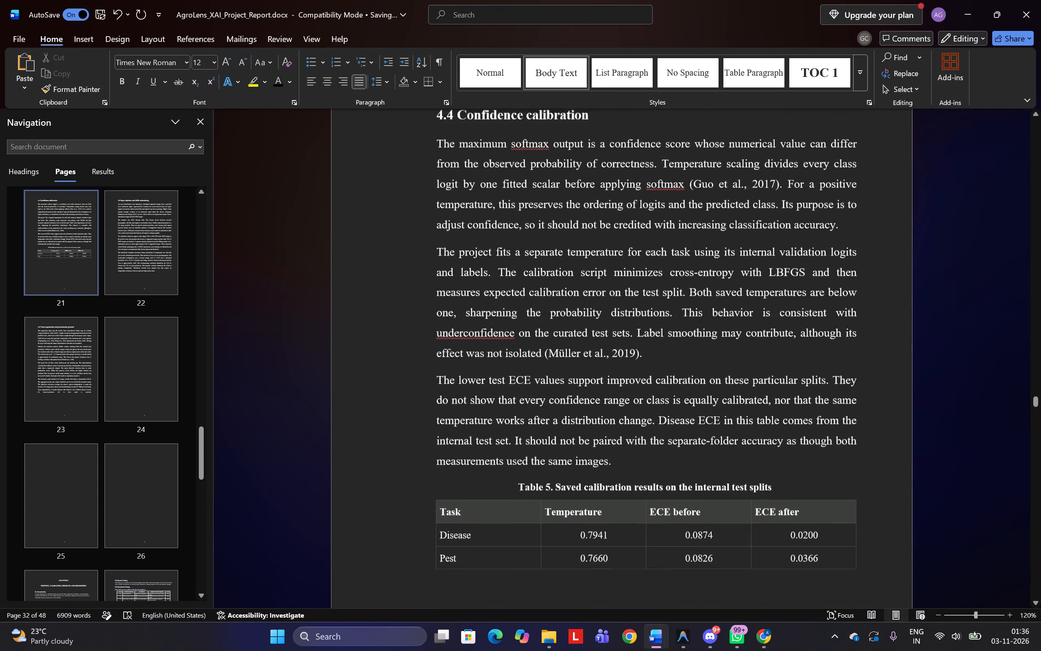
scroll(750, 261, "up", 6)
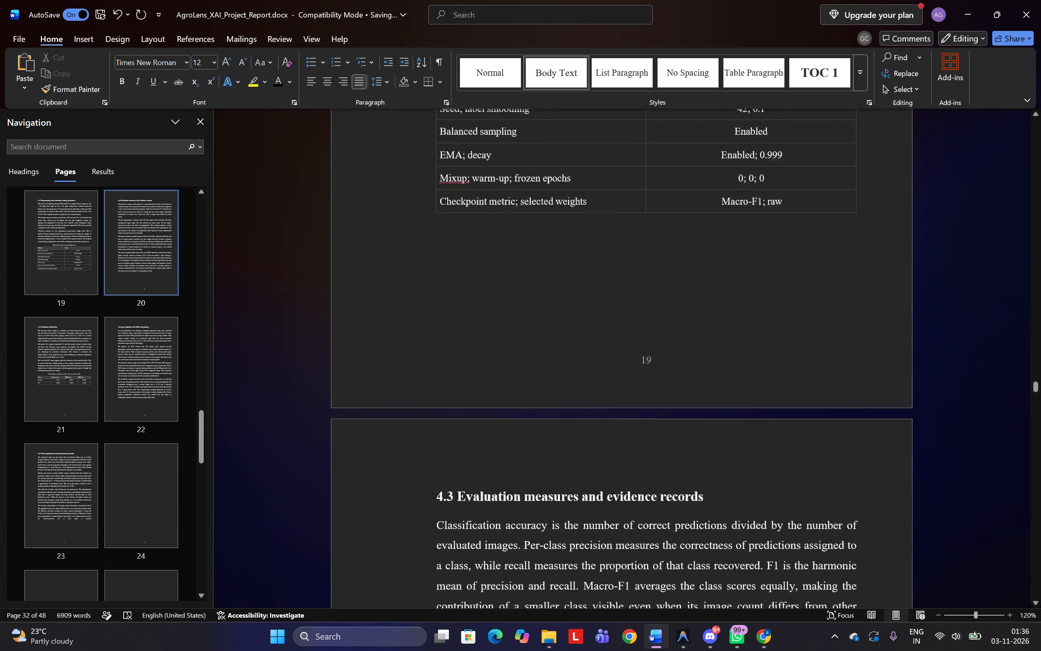
scroll(750, 261, "up", 4)
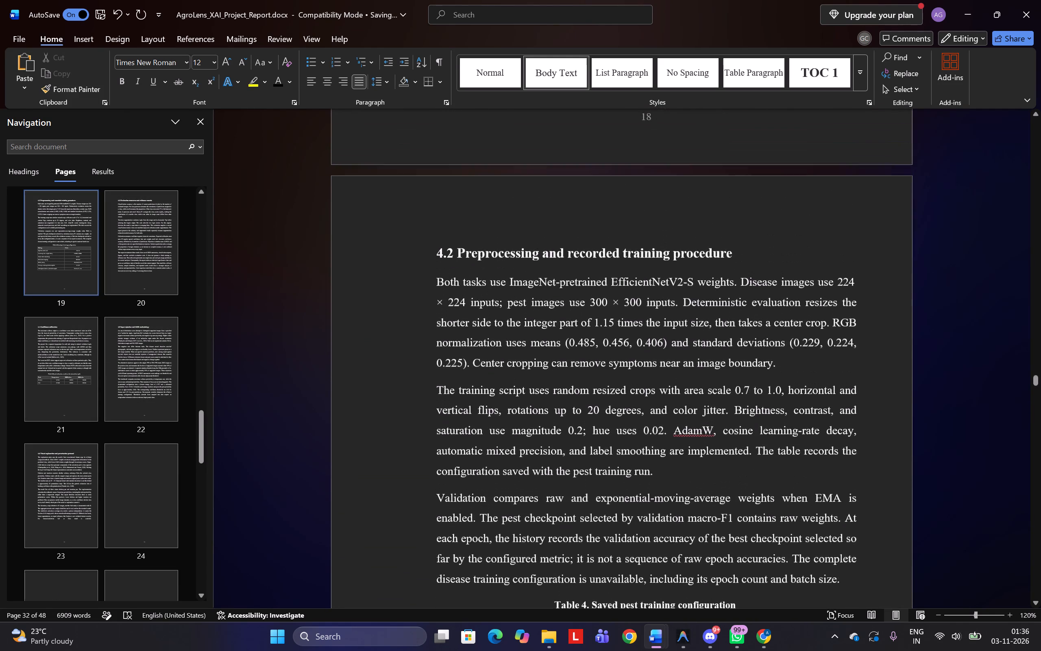
scroll(750, 261, "up", 6)
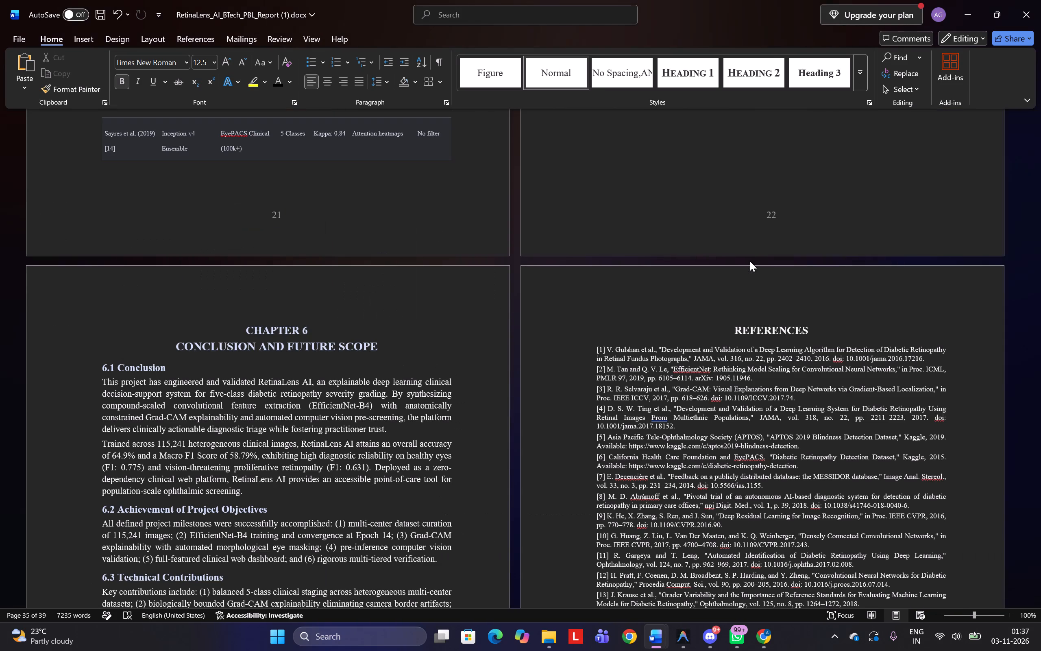
In the RetinaLens report, copy all of Chapter 4, from the "CHAPTER 4" heading through the end of 4.17 Implementation Details.
scroll(750, 261, "up", 13)
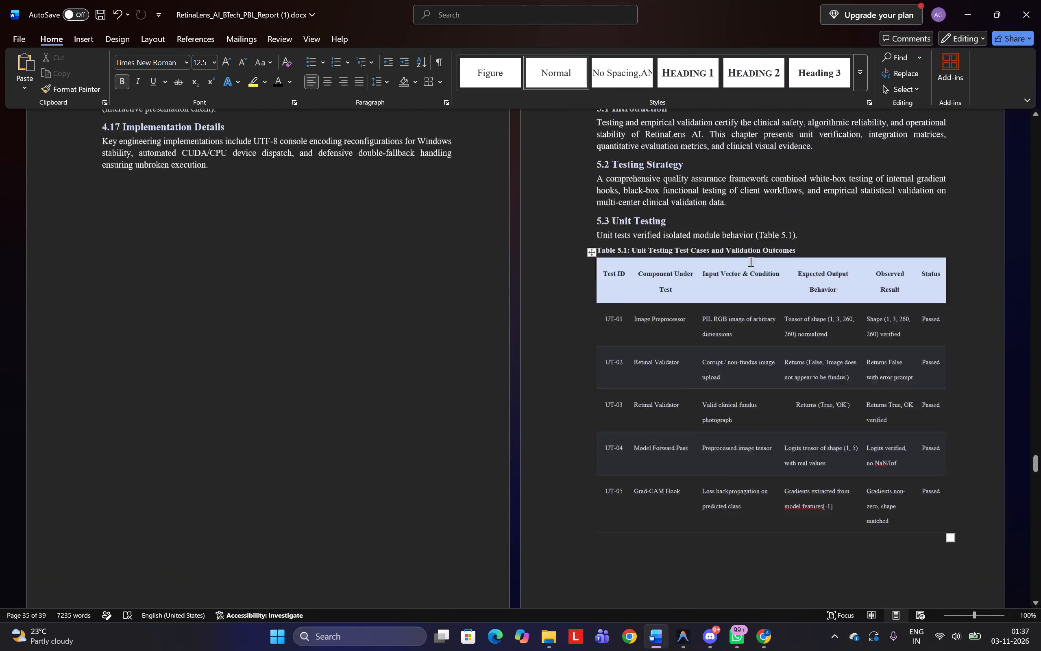
scroll(750, 261, "up", 12)
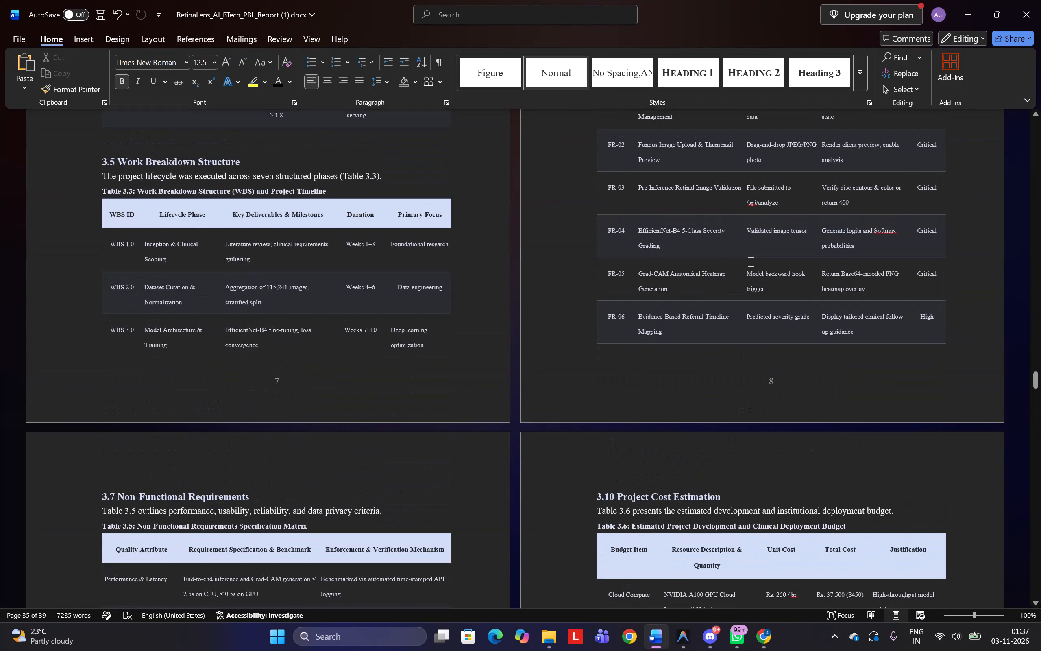
scroll(750, 261, "down", 3)
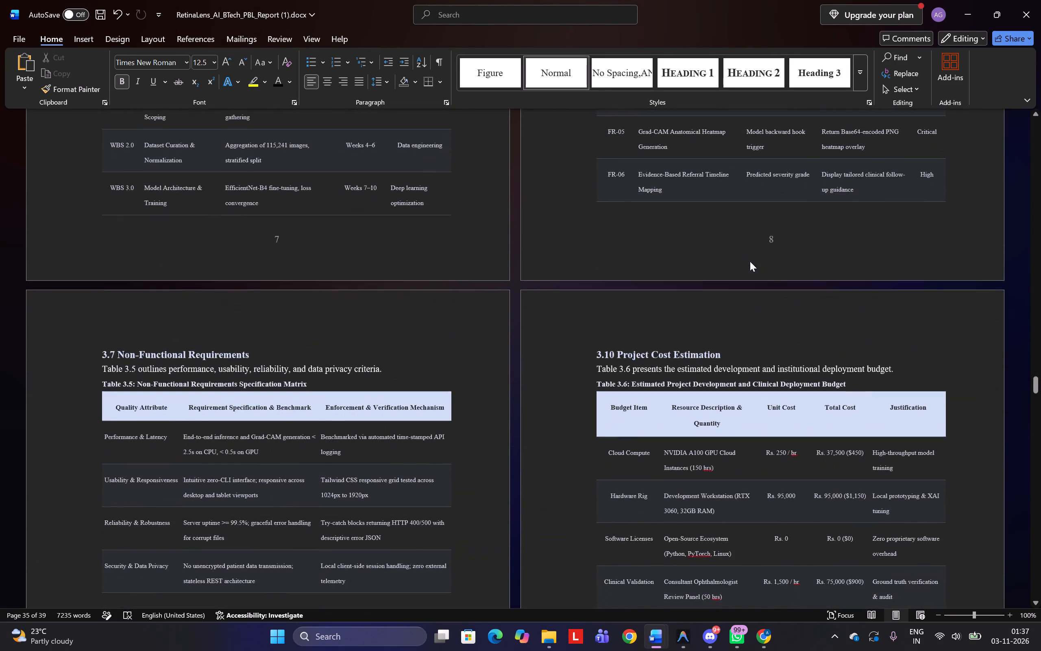
scroll(750, 261, "down", 3)
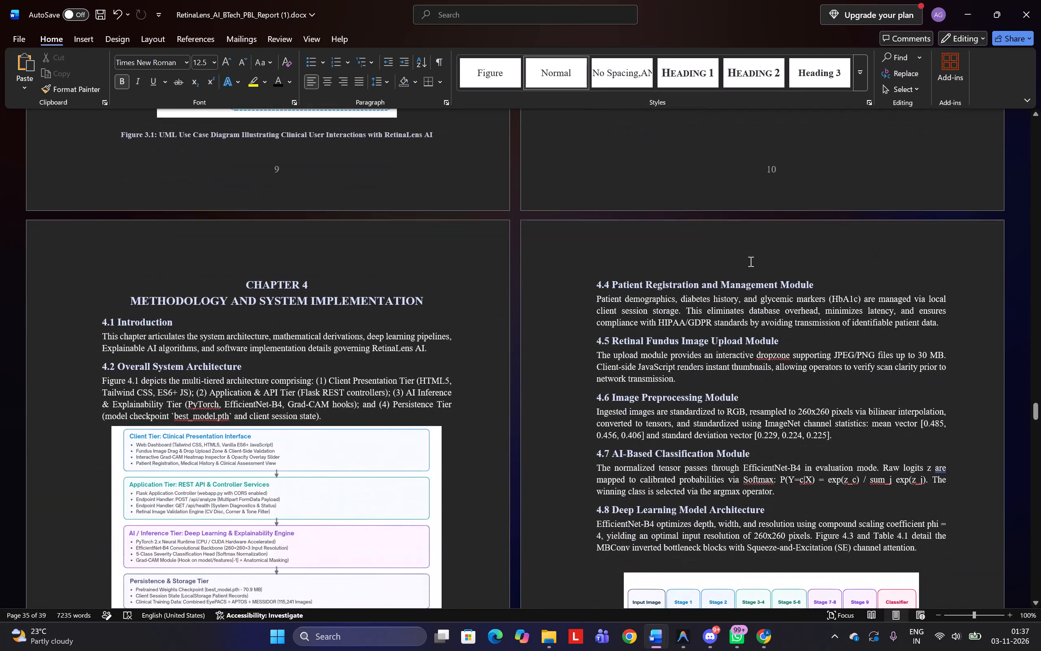
scroll(750, 261, "down", 1)
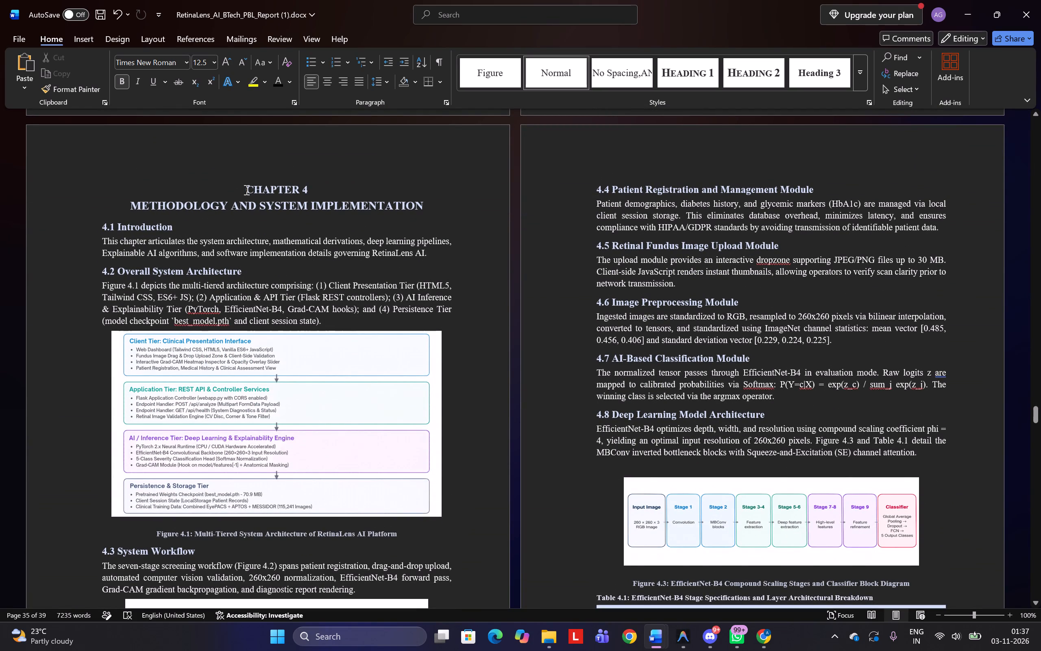
left_click_drag(246, 190, 588, 551)
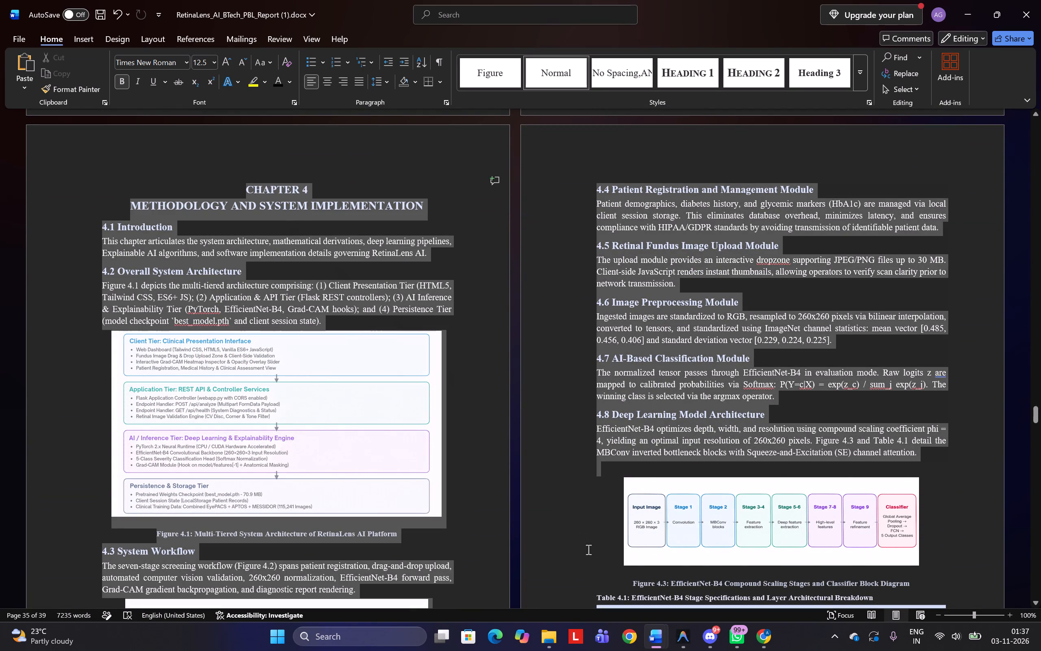
left_click_drag(588, 551, 539, 535)
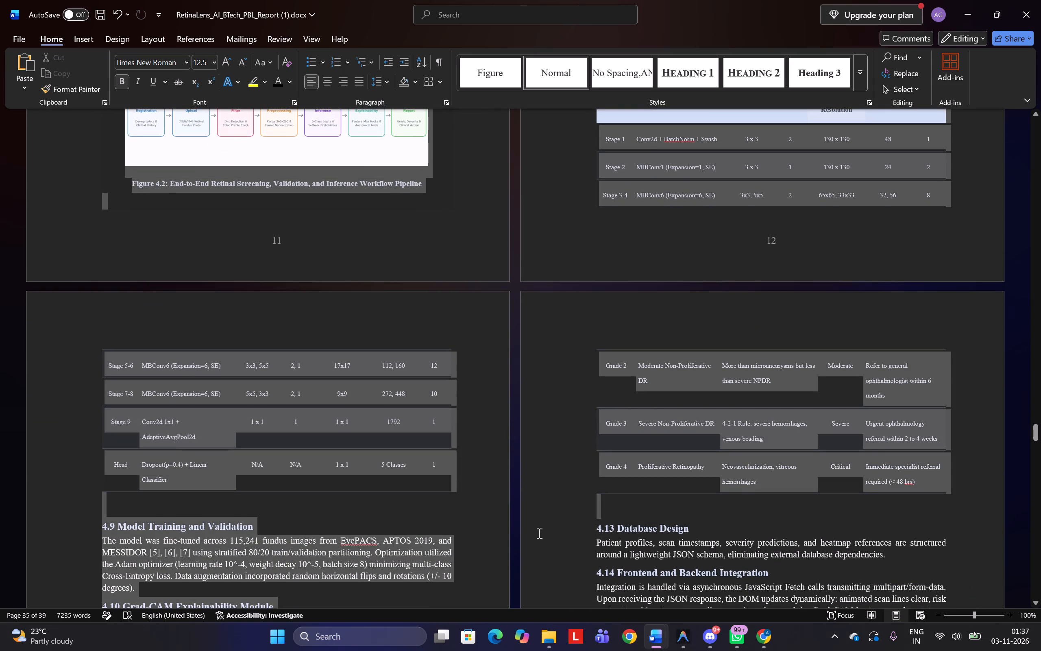
left_click_drag(539, 535, 591, 492)
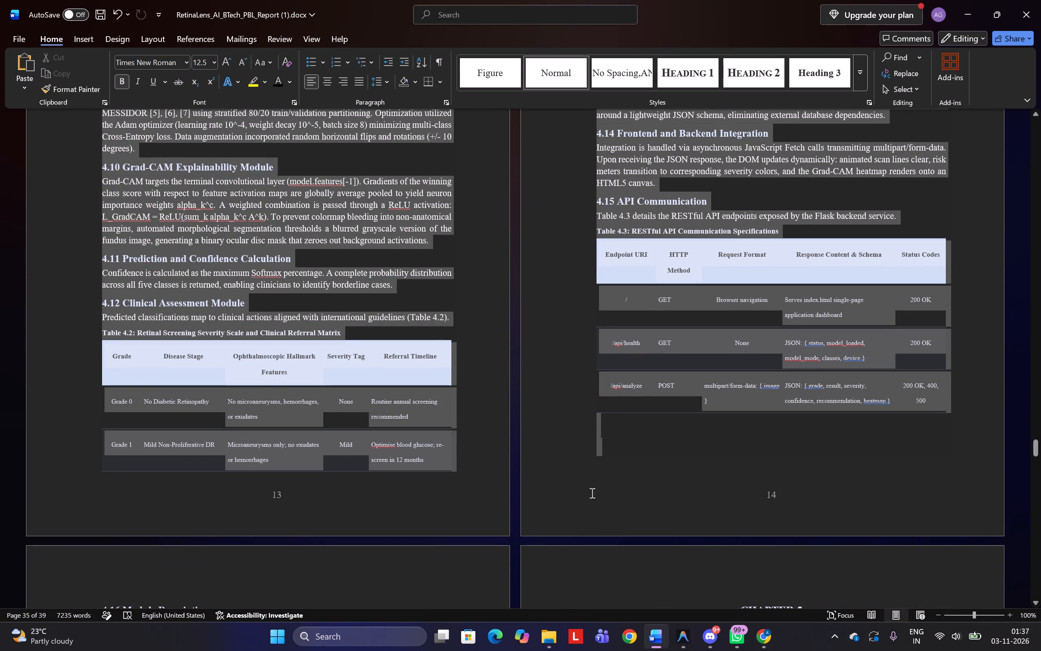
left_click_drag(591, 492, 482, 577)
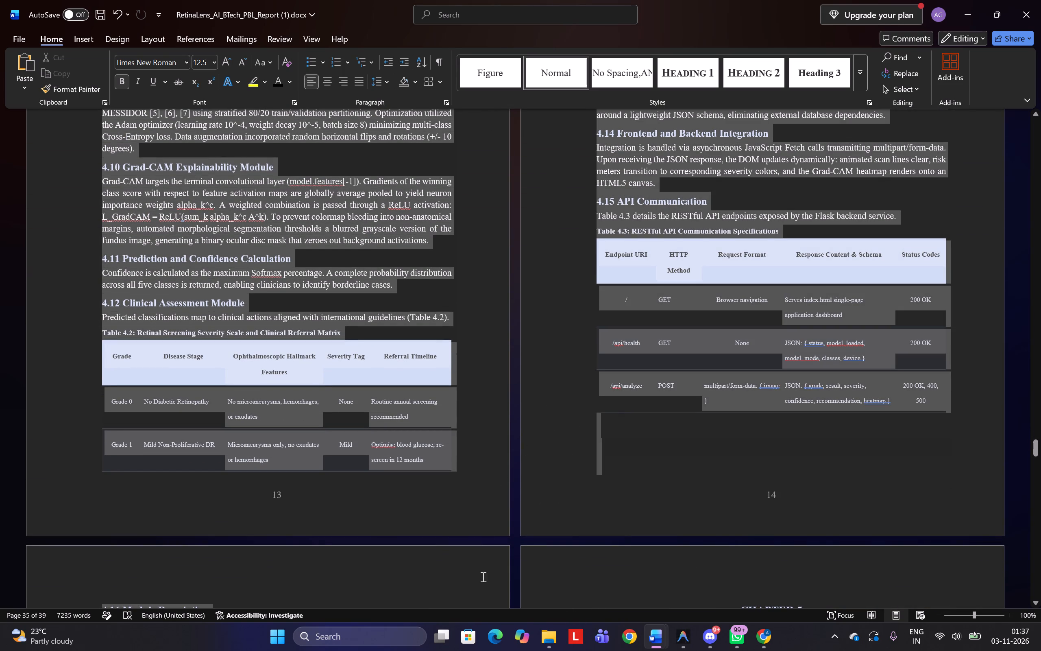
left_click_drag(482, 577, 441, 468)
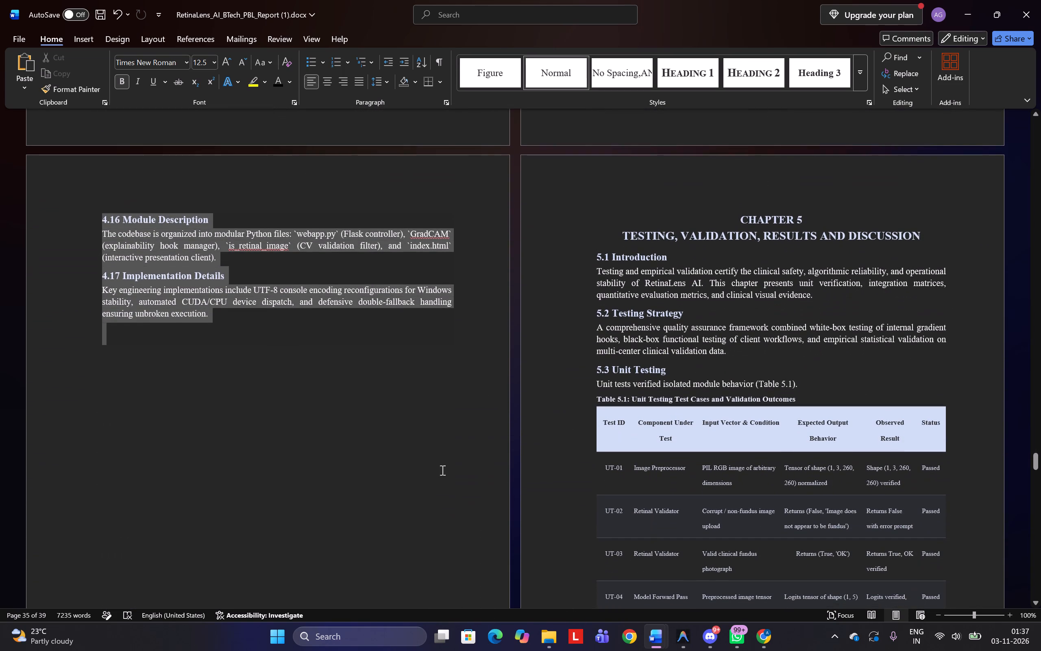
left_click_drag(441, 468, 211, 313)
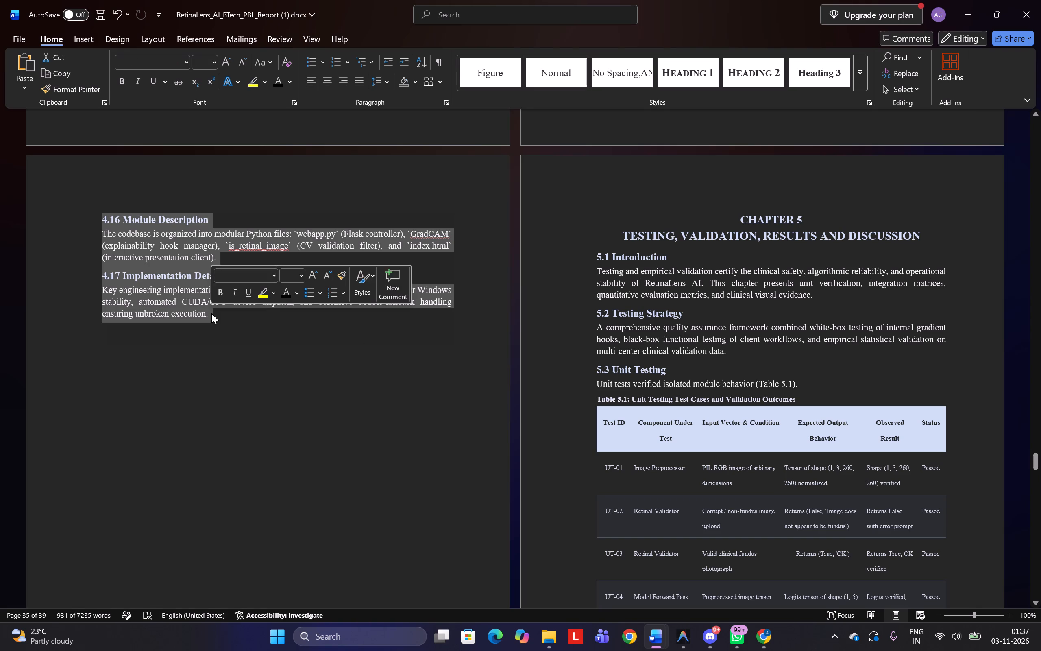
key("ctrl+c")
Paste the copied RetinaLens Chapter 4 into the AgroLens report on blank page 17, after the Work Breakdown Structure pages.
key("alt+Tab")
scroll(471, 308, "up", 1)
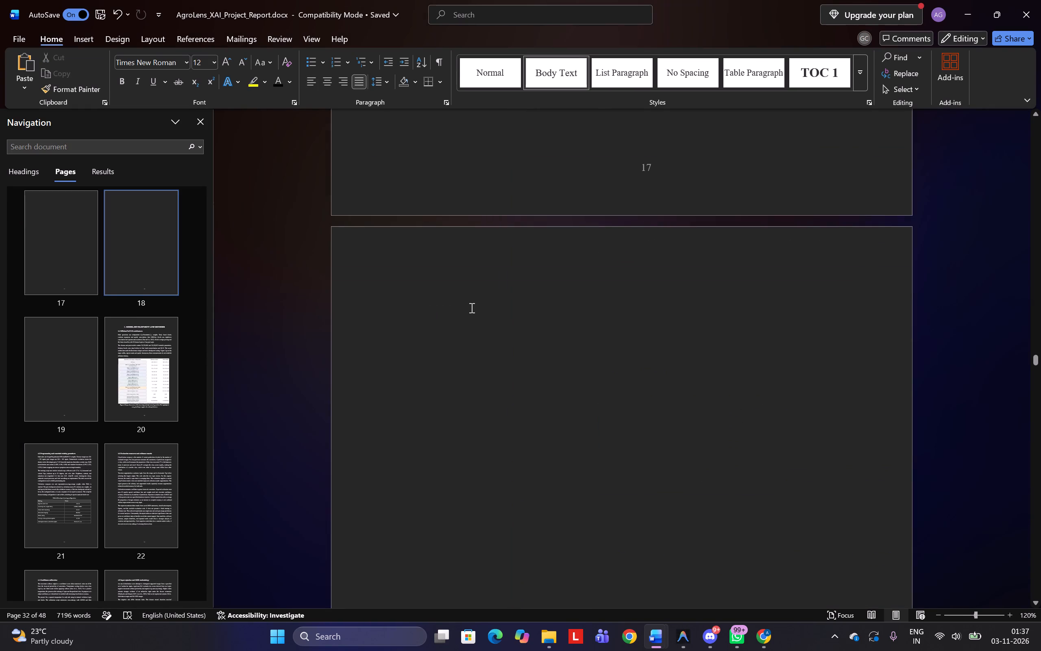
scroll(471, 308, "up", 11)
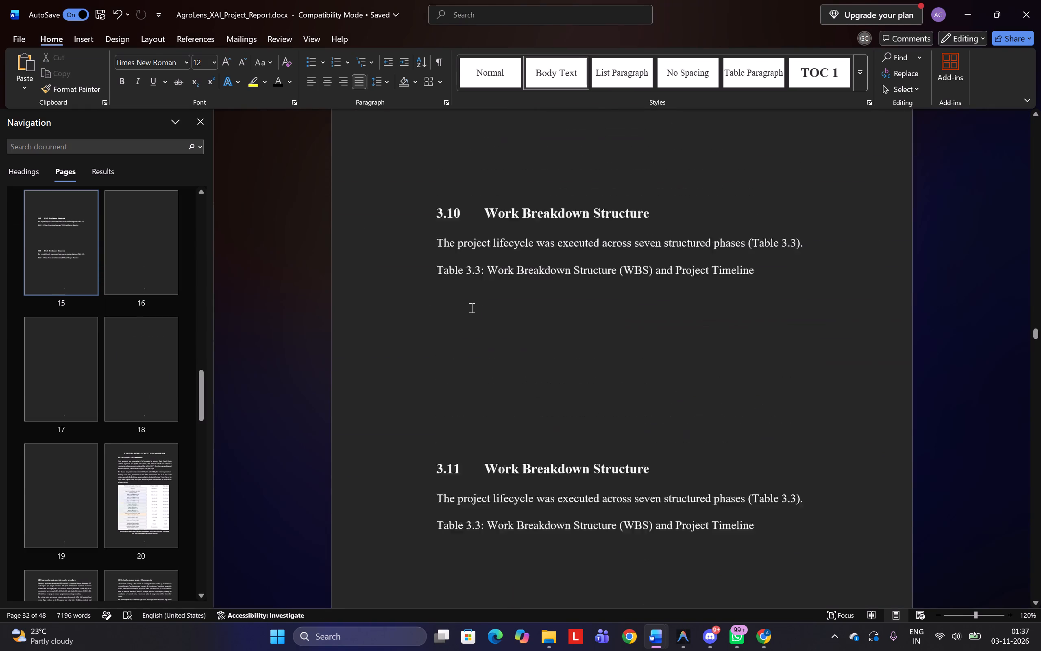
scroll(471, 308, "up", 2)
scroll(471, 308, "down", 3)
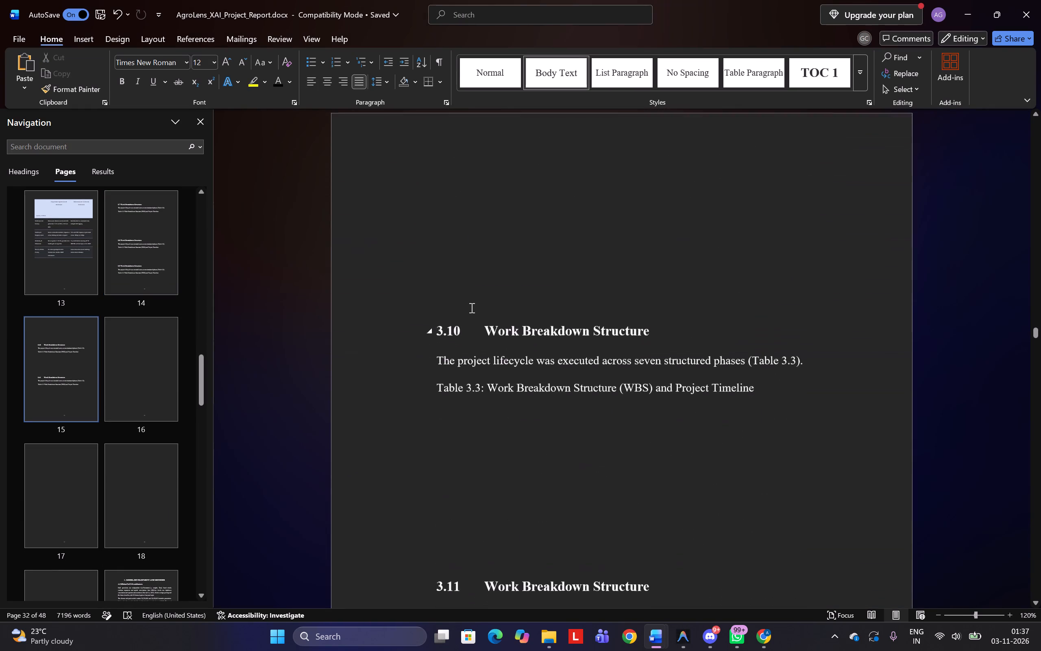
scroll(471, 308, "down", 6)
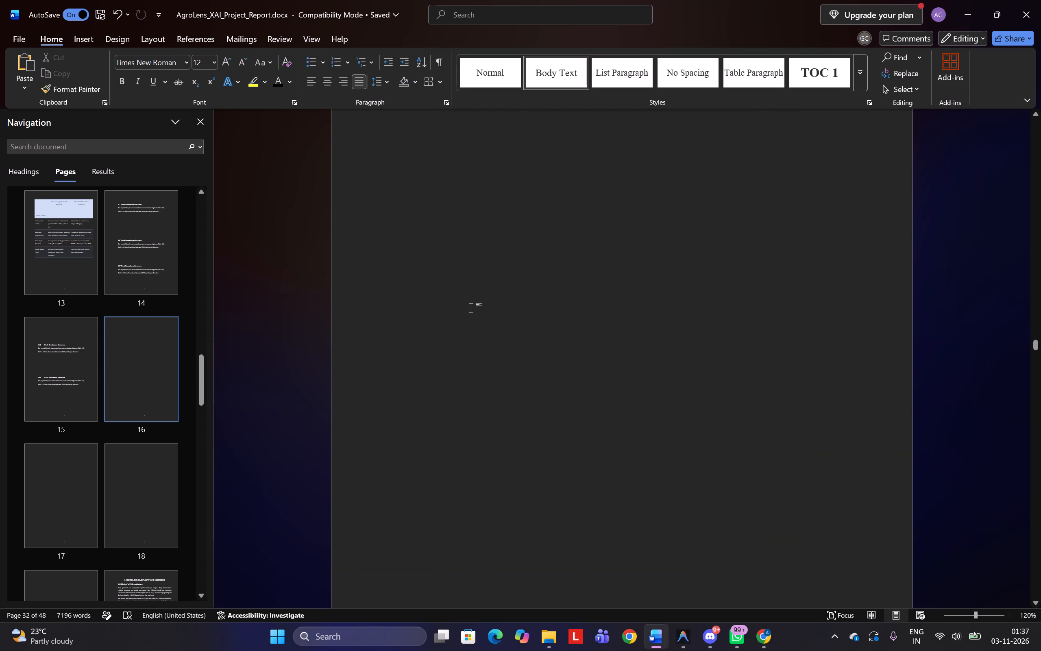
scroll(471, 308, "down", 4)
scroll(531, 205, "up", 1)
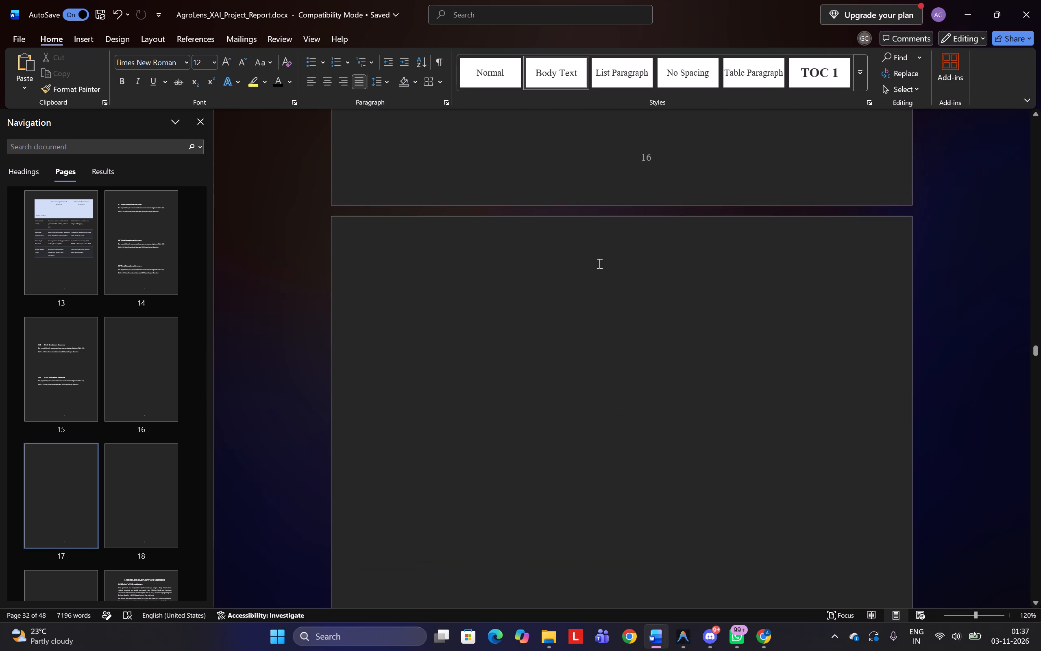
left_click(599, 263)
key("ctrl+v")
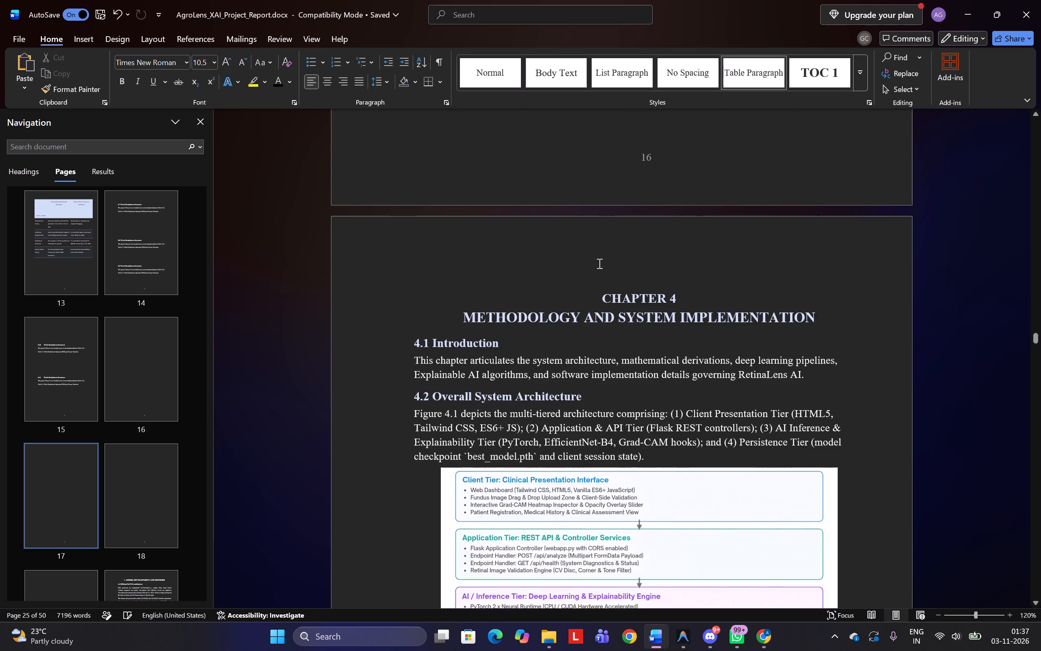
Insert blank lines after the "CHAPTER 4" heading, after the 4.1 Introduction paragraph, and between the 4.2 paragraph and the Figure 4.1 diagram.
scroll(599, 263, "up", 7)
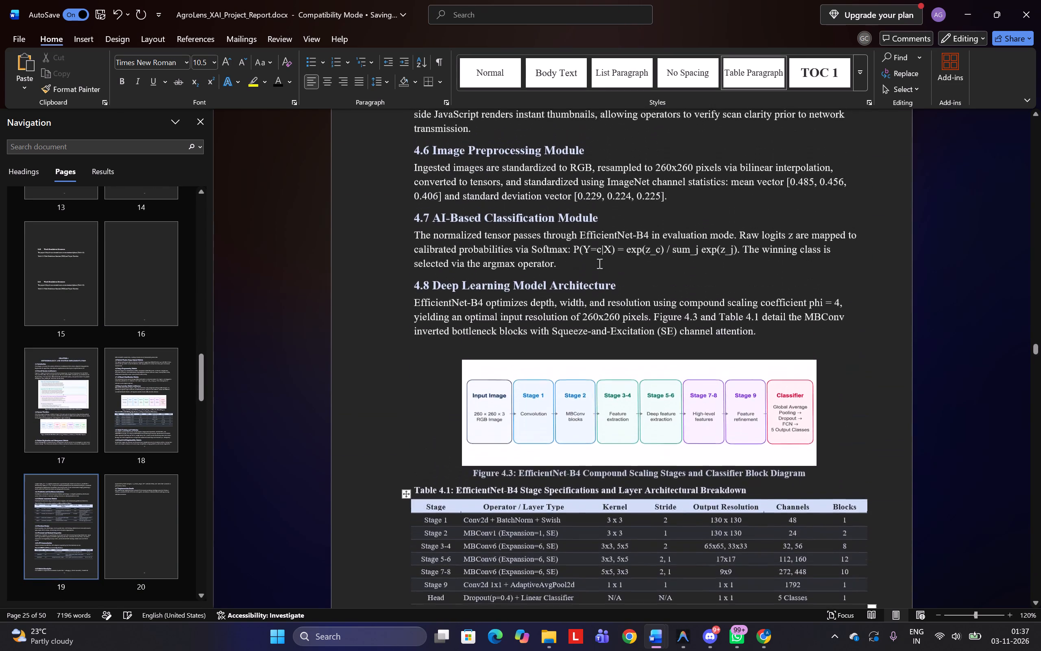
scroll(599, 263, "up", 4)
scroll(599, 263, "down", 1)
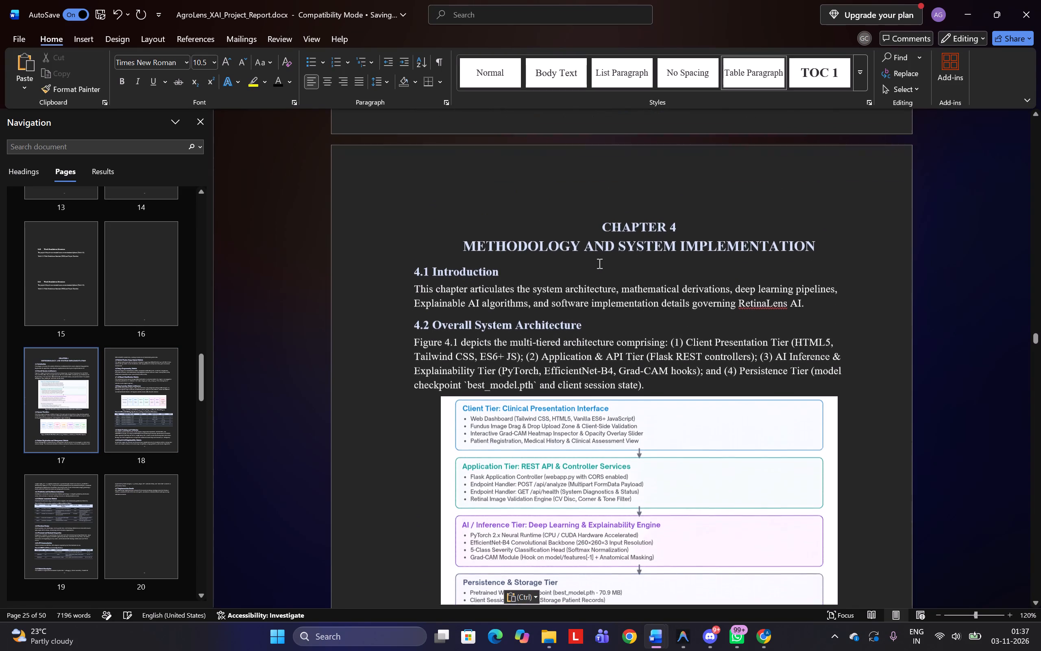
scroll(599, 263, "down", 1)
left_click(691, 205)
key("Return")
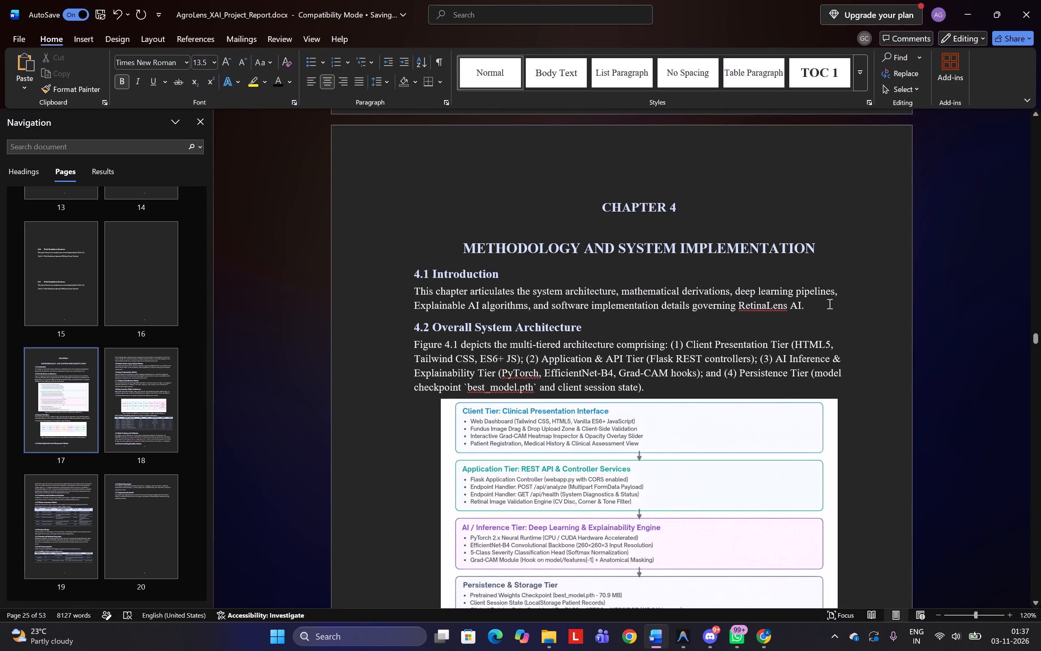
left_click(828, 304)
key("Return")
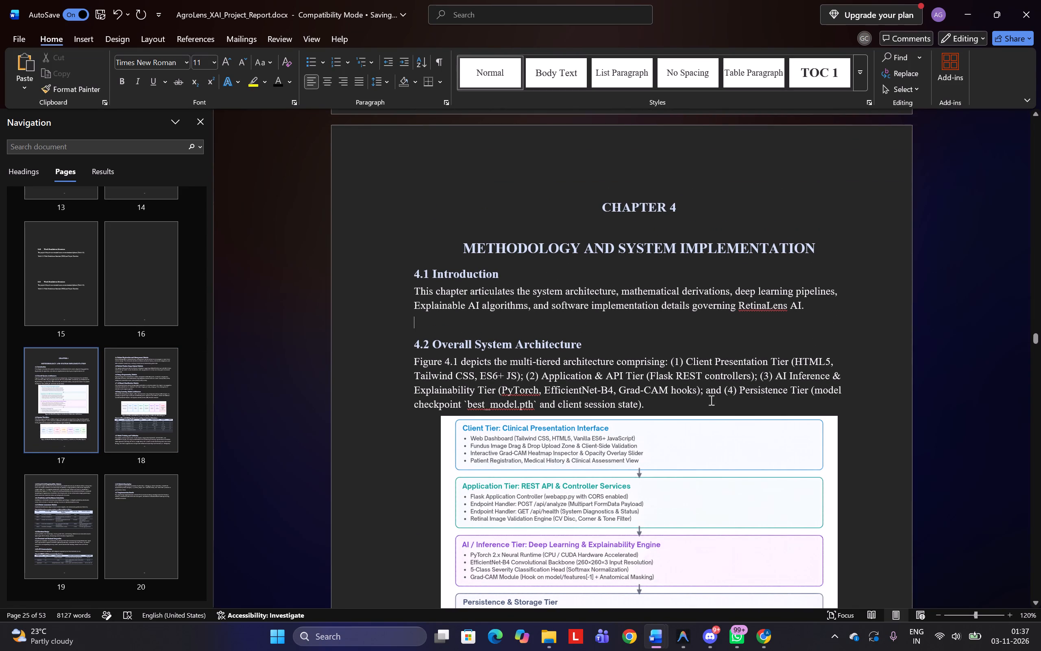
left_click(693, 405)
key("Return")
scroll(693, 405, "down", 3)
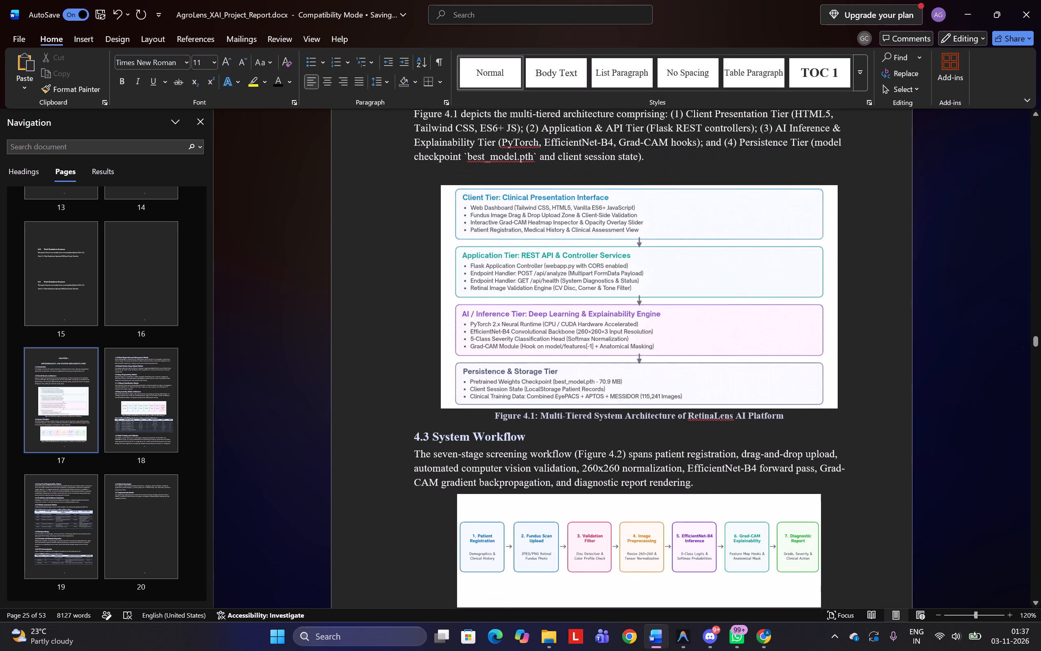
Insert a blank line between the Figure 4.1 caption and the 4.3 System Workflow heading.
scroll(662, 481, "down", 1)
left_click(816, 371)
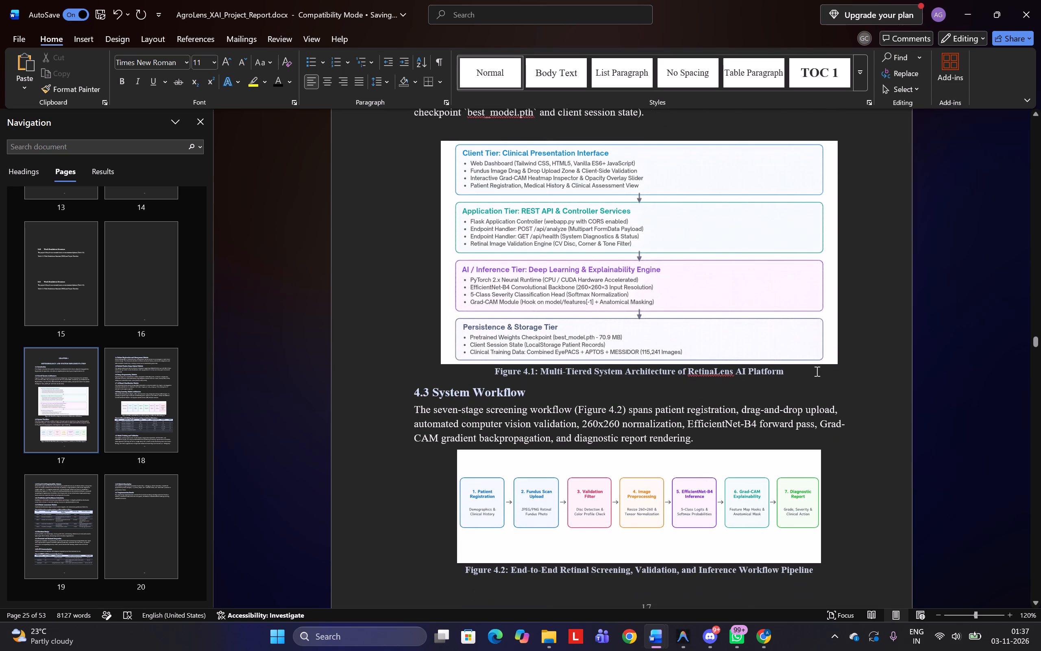
key("Return")
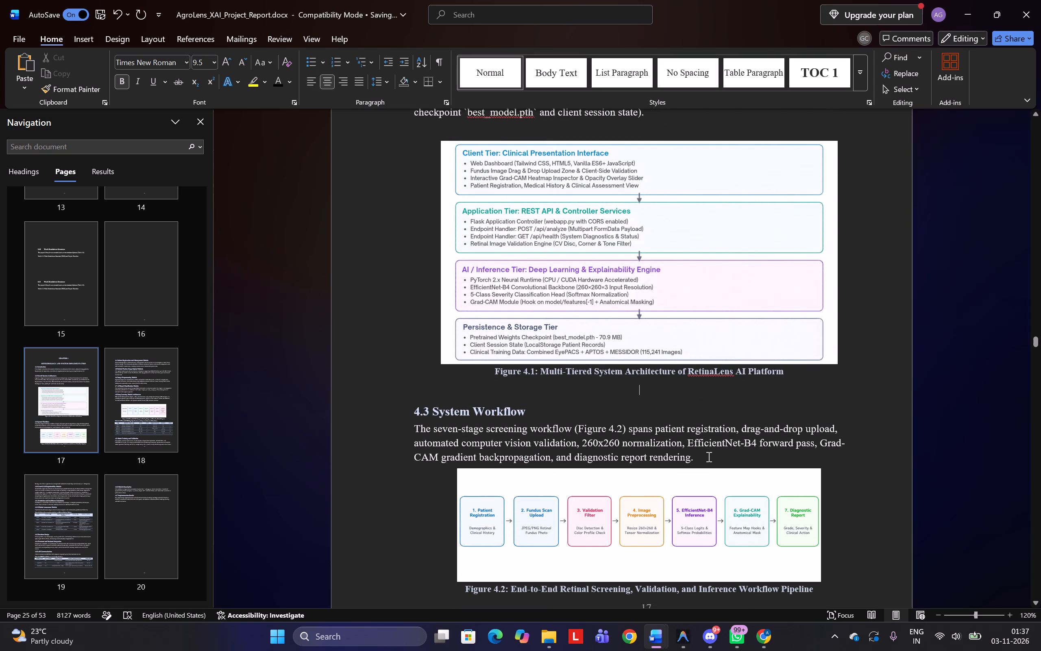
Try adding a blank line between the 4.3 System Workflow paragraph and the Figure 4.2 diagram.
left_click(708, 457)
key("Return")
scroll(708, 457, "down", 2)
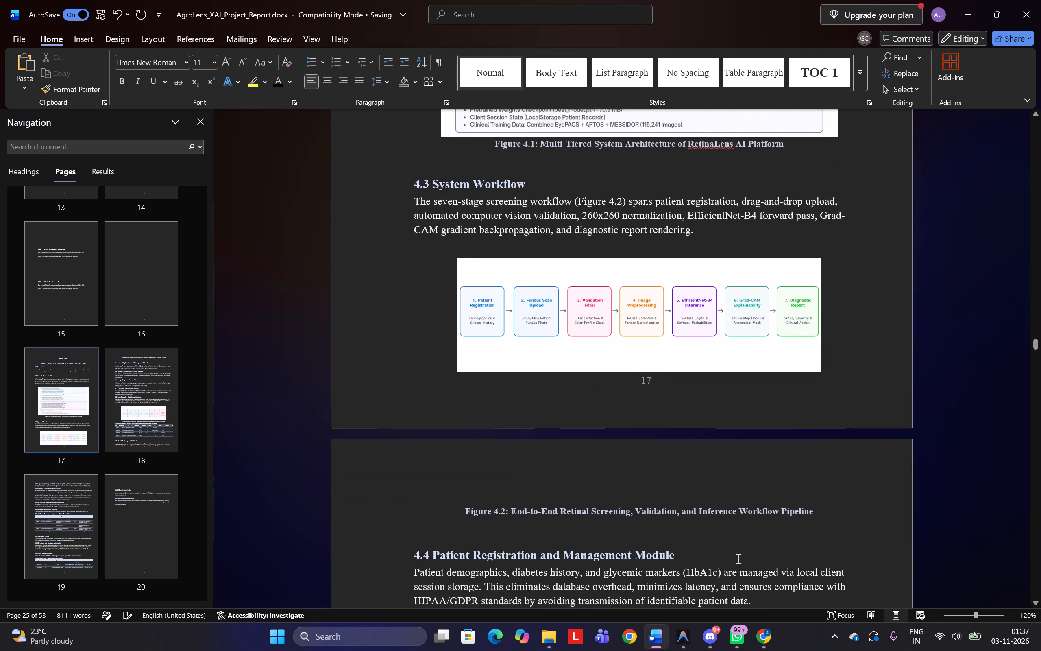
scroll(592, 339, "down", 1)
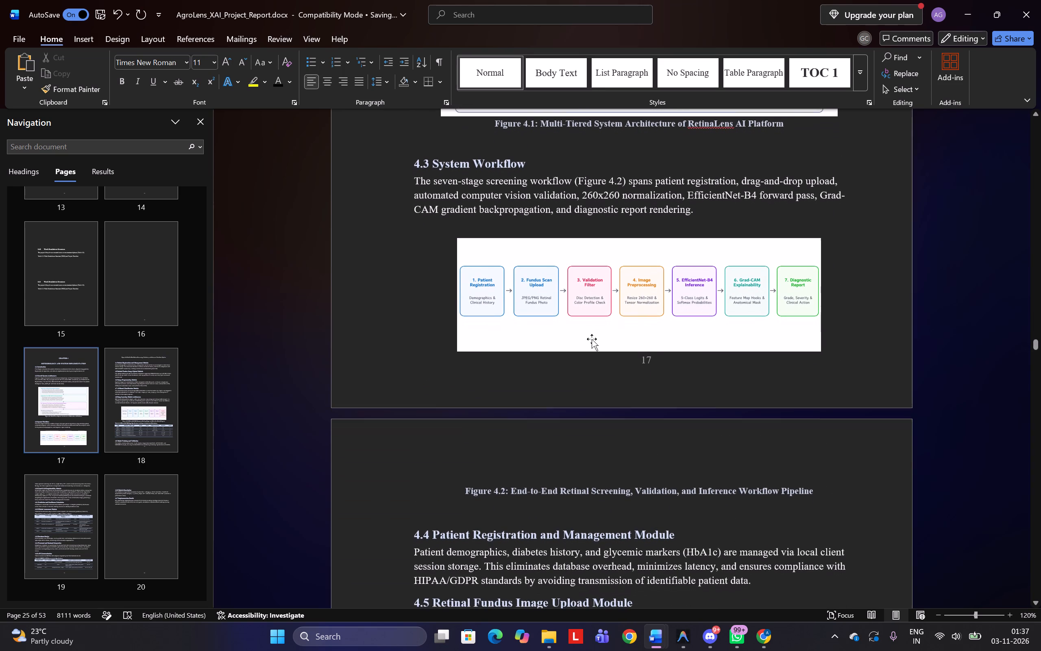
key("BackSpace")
Insert a blank line after each of the 4.4 Patient Registration, 4.5 Image Upload and 4.6 Image Preprocessing paragraphs.
scroll(592, 339, "down", 1)
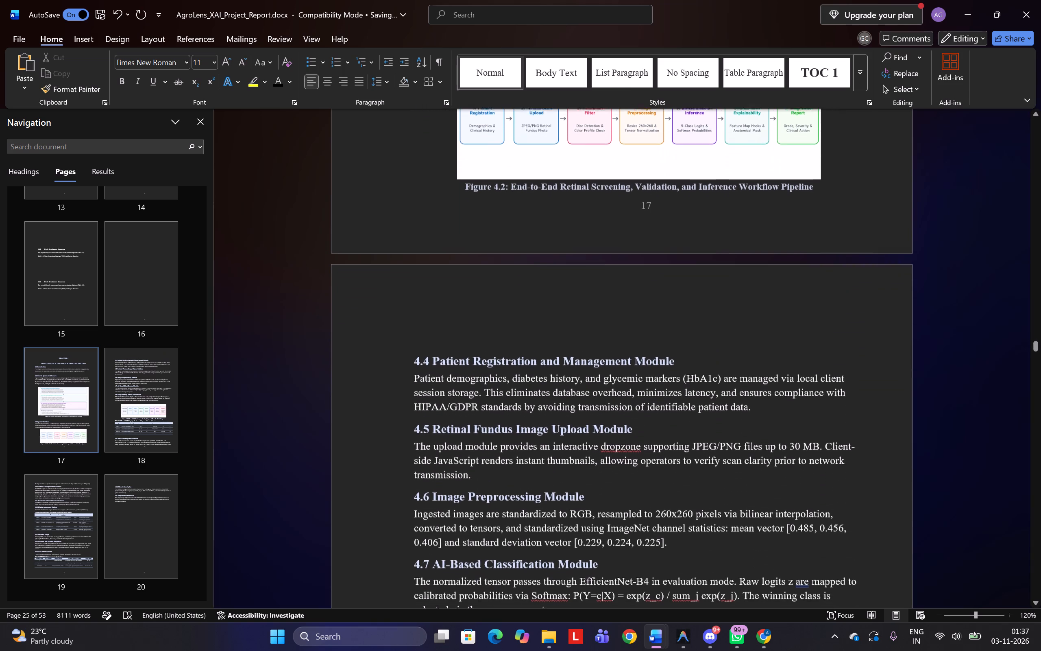
scroll(592, 339, "down", 1)
left_click(754, 398)
scroll(754, 398, "down", 1)
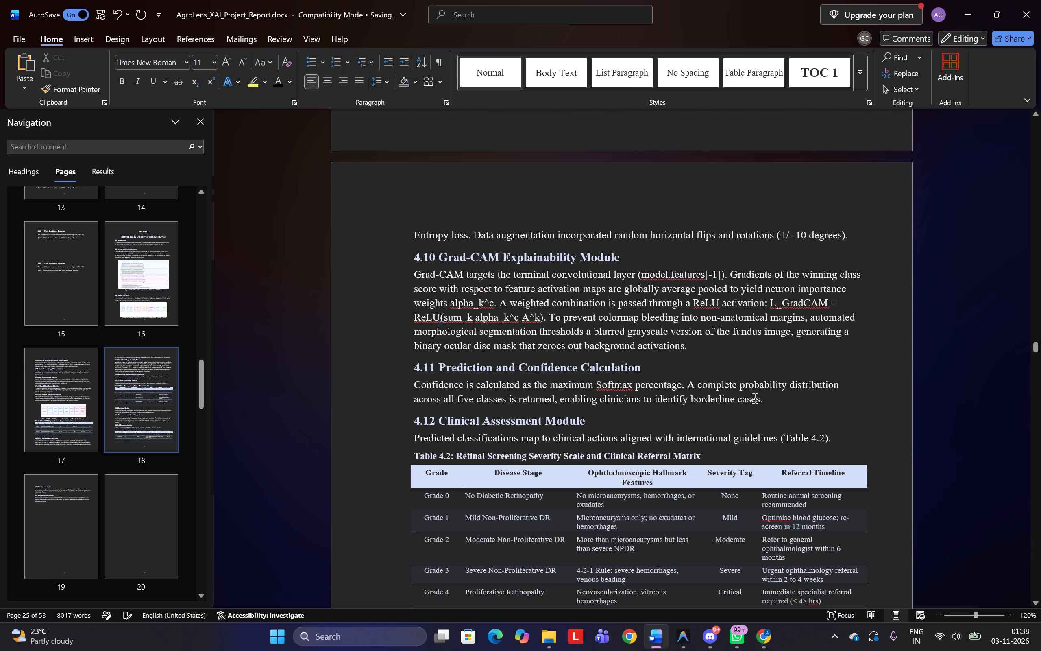
scroll(754, 398, "up", 3)
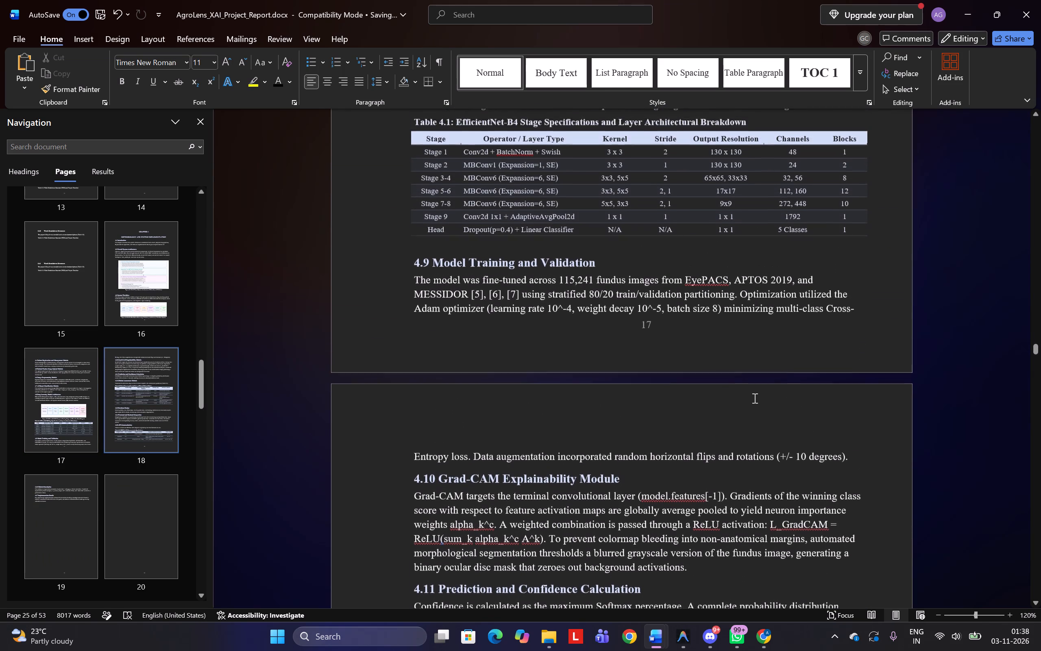
scroll(754, 398, "up", 3)
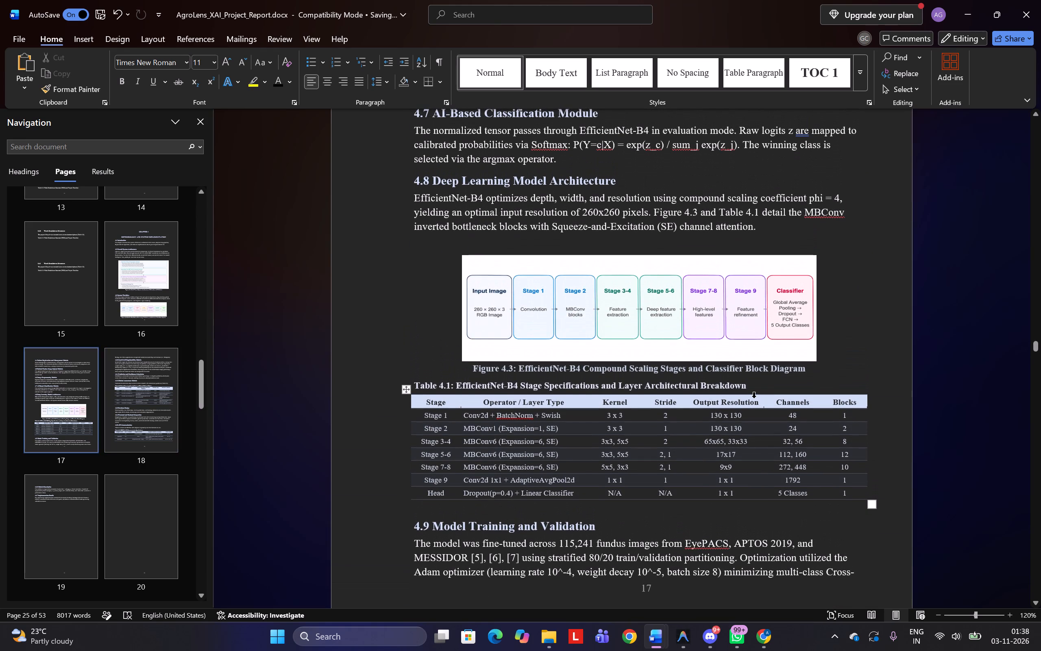
scroll(754, 398, "up", 2)
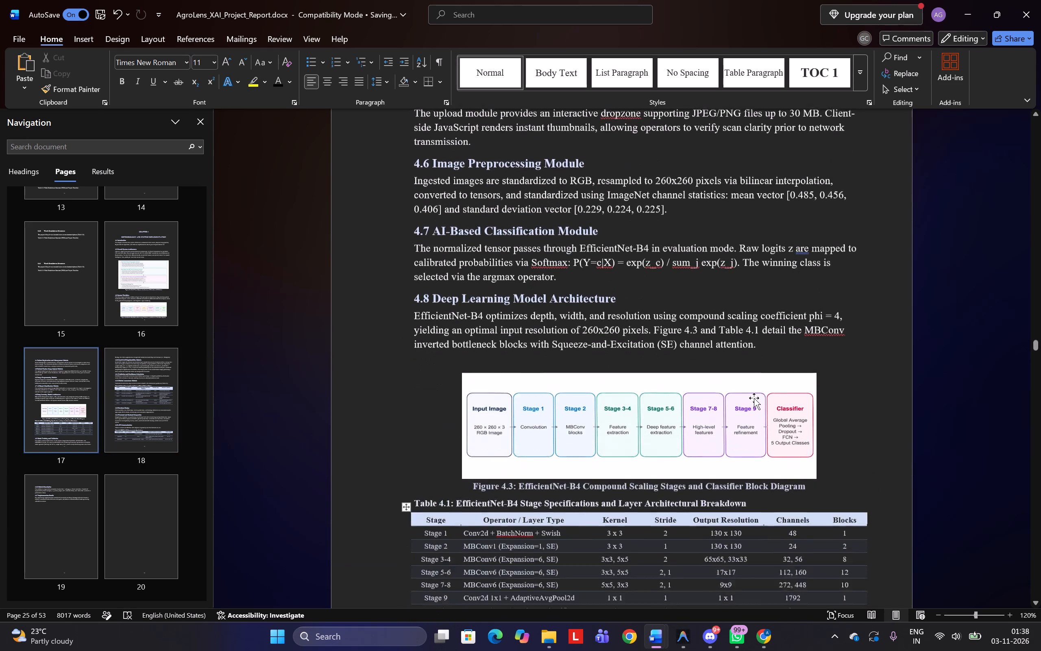
scroll(754, 398, "up", 2)
scroll(754, 398, "left", 1)
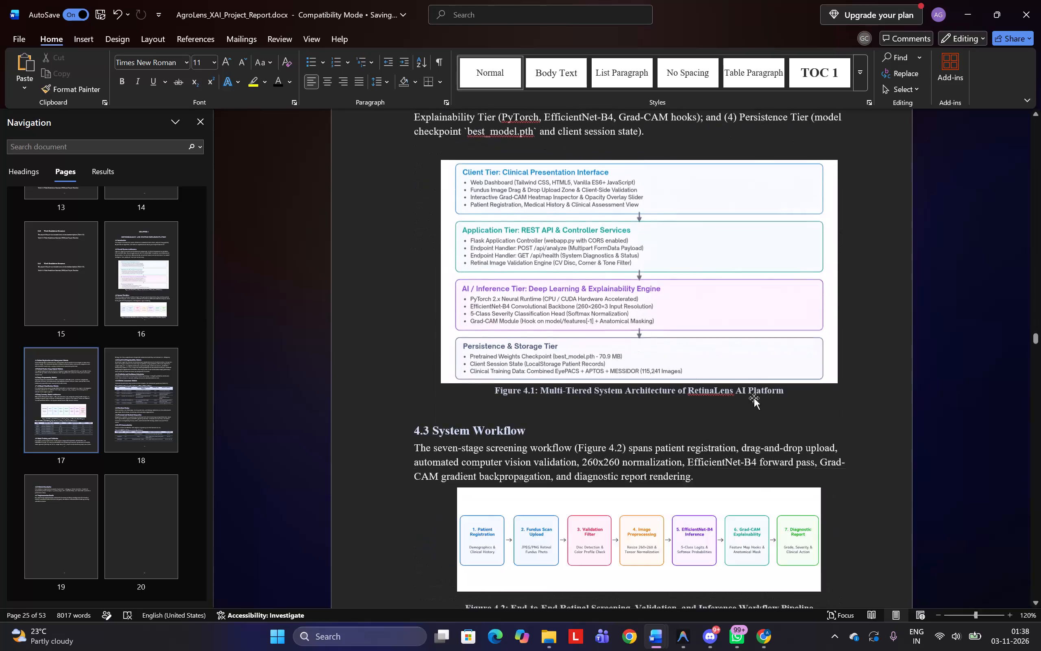
scroll(754, 398, "left", 1)
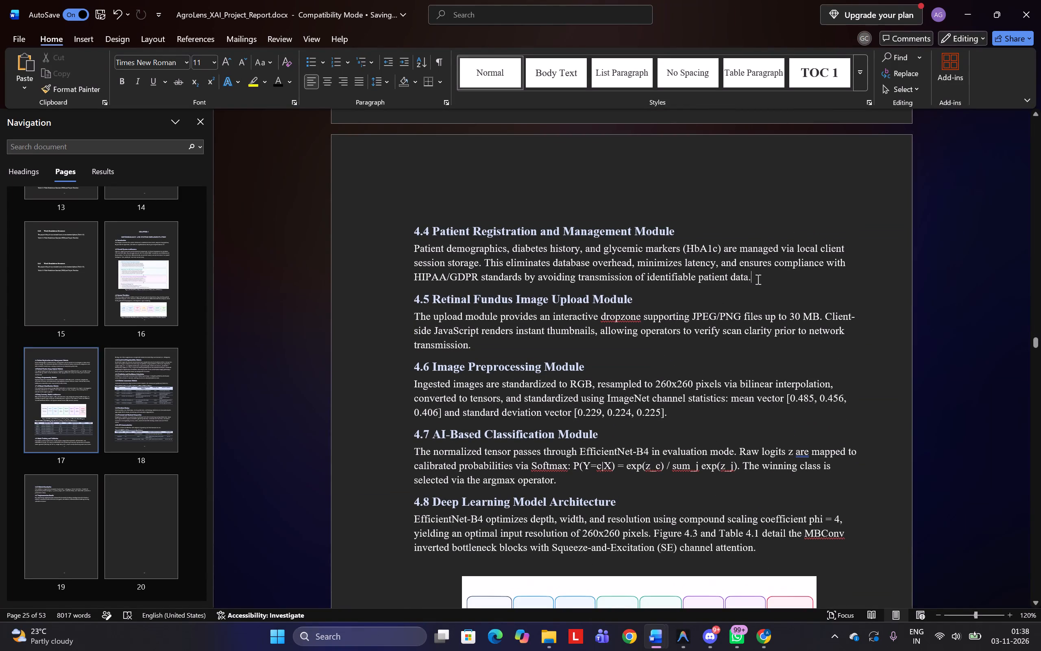
key("Return")
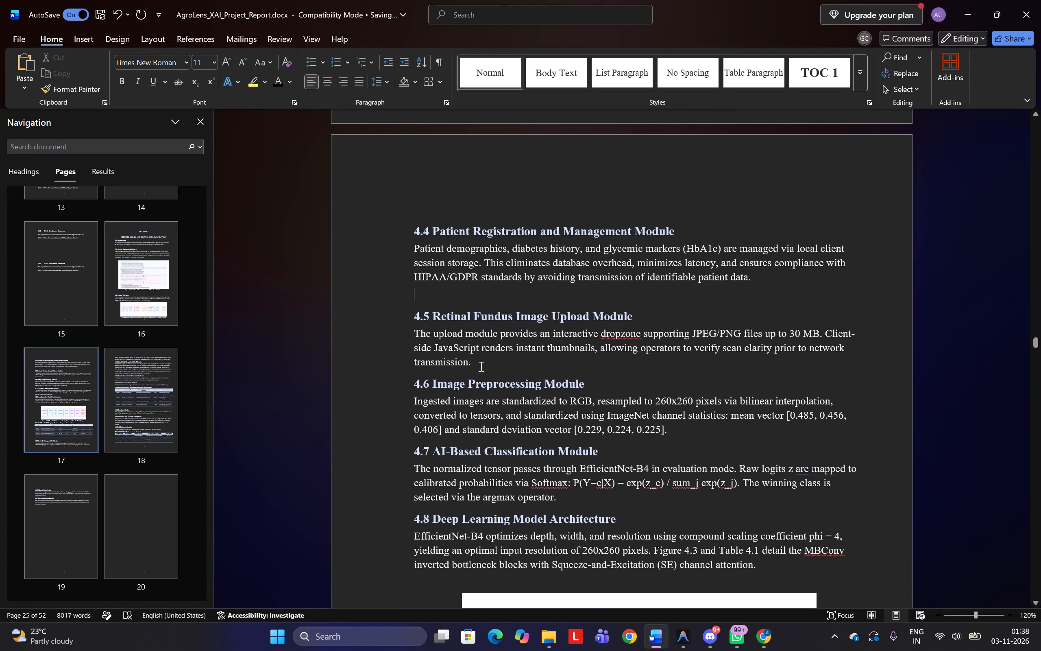
left_click(480, 366)
key("Return")
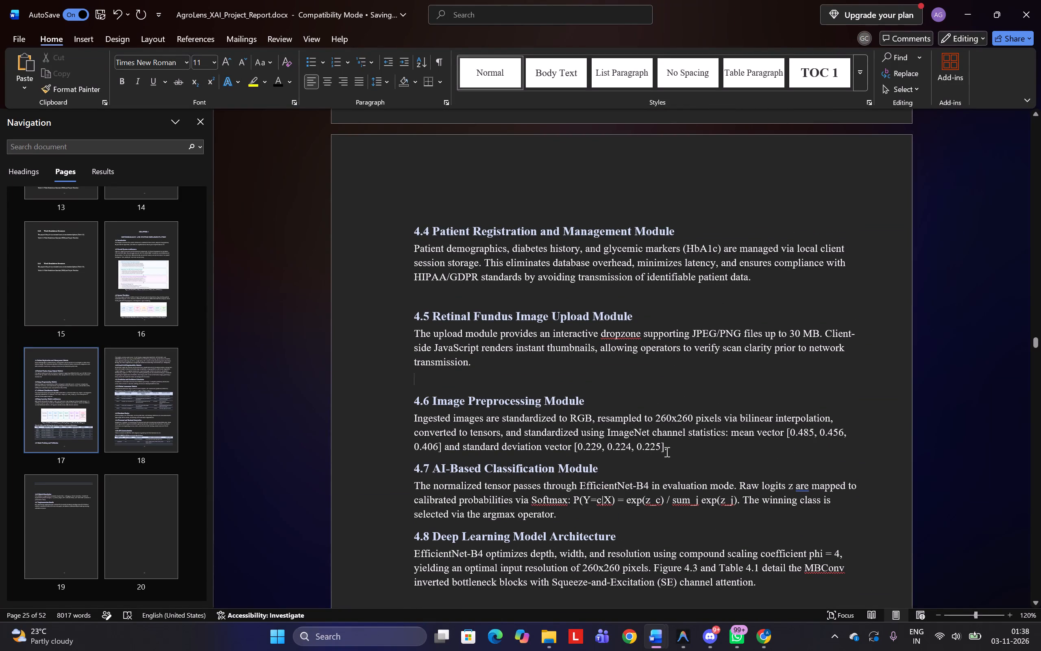
left_click(672, 450)
key("Return")
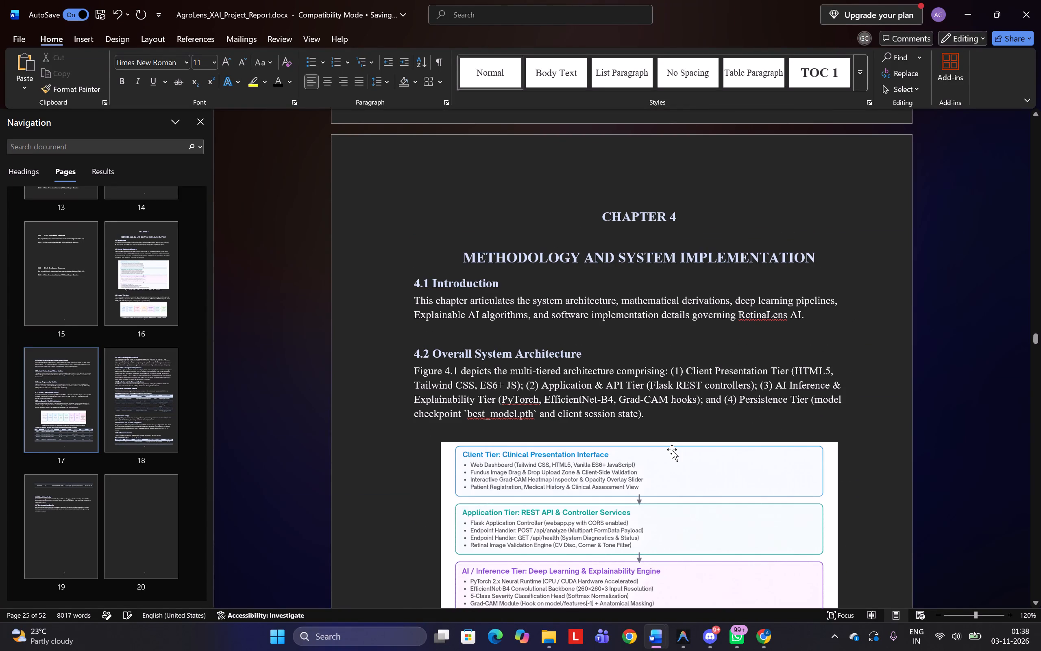
Insert a blank line between the 4.7 AI-Based Classification Module paragraph and the 4.8 heading.
scroll(672, 450, "down", 1)
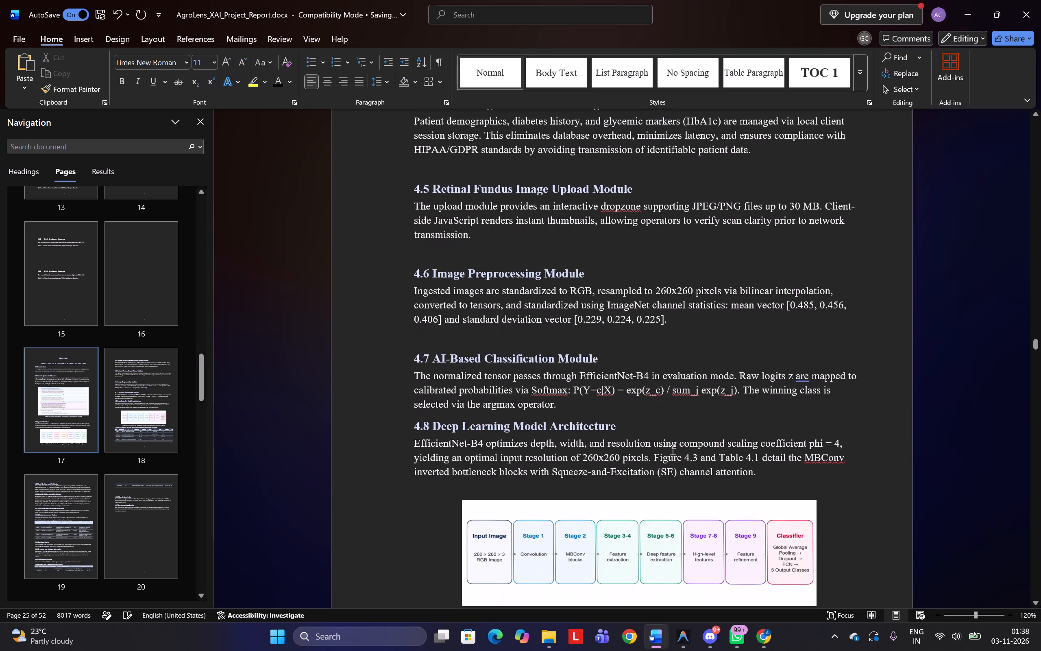
scroll(672, 450, "up", 2)
scroll(672, 450, "down", 1)
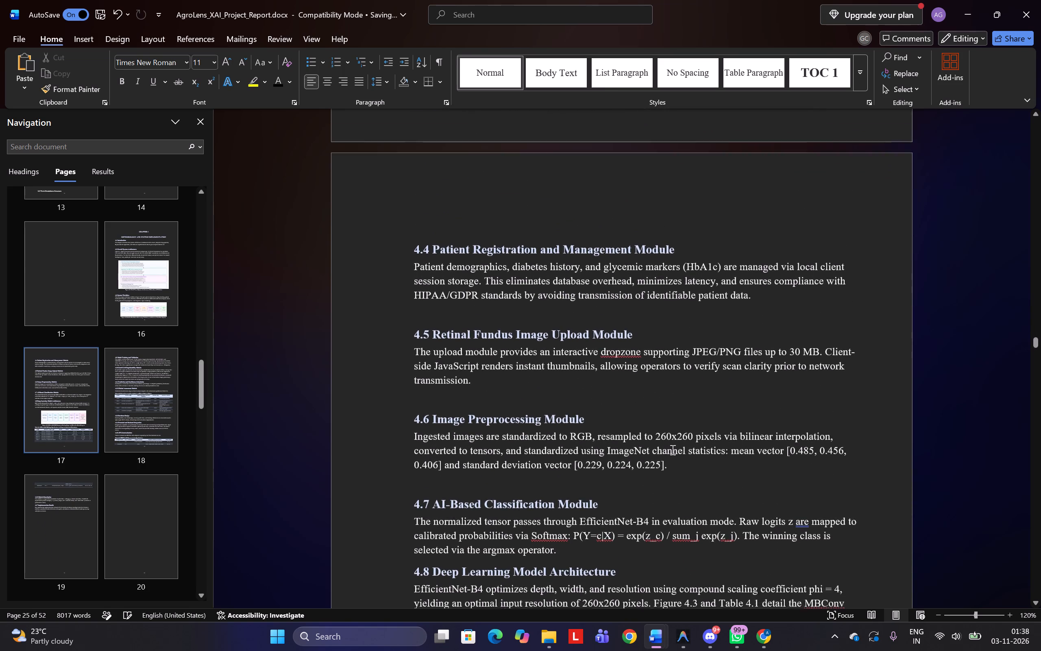
scroll(672, 450, "down", 1)
scroll(549, 452, "down", 1)
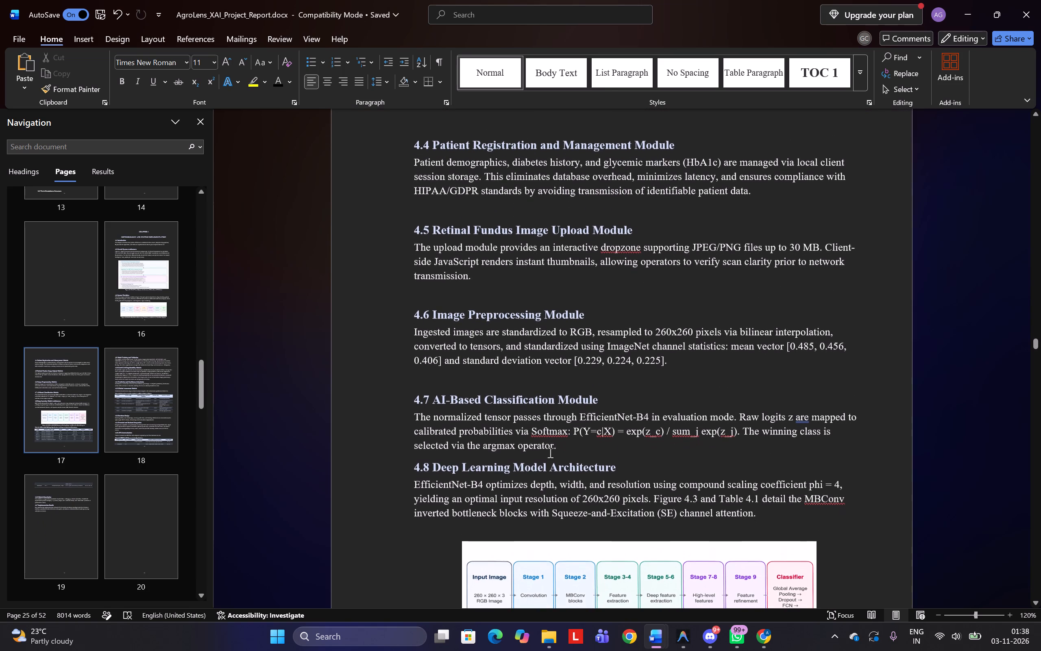
left_click(566, 445)
key("Return")
Apply all borders to Table 4.1, clear its header shading and recolour its text with the default font colour.
scroll(566, 445, "down", 1)
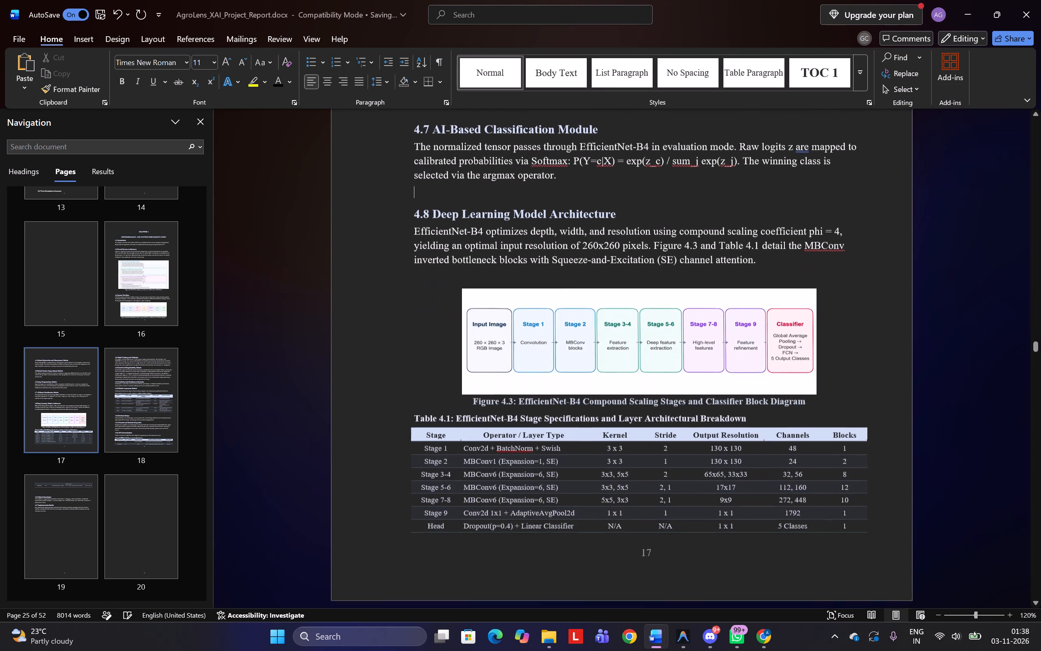
scroll(566, 445, "down", 1)
scroll(600, 386, "down", 1)
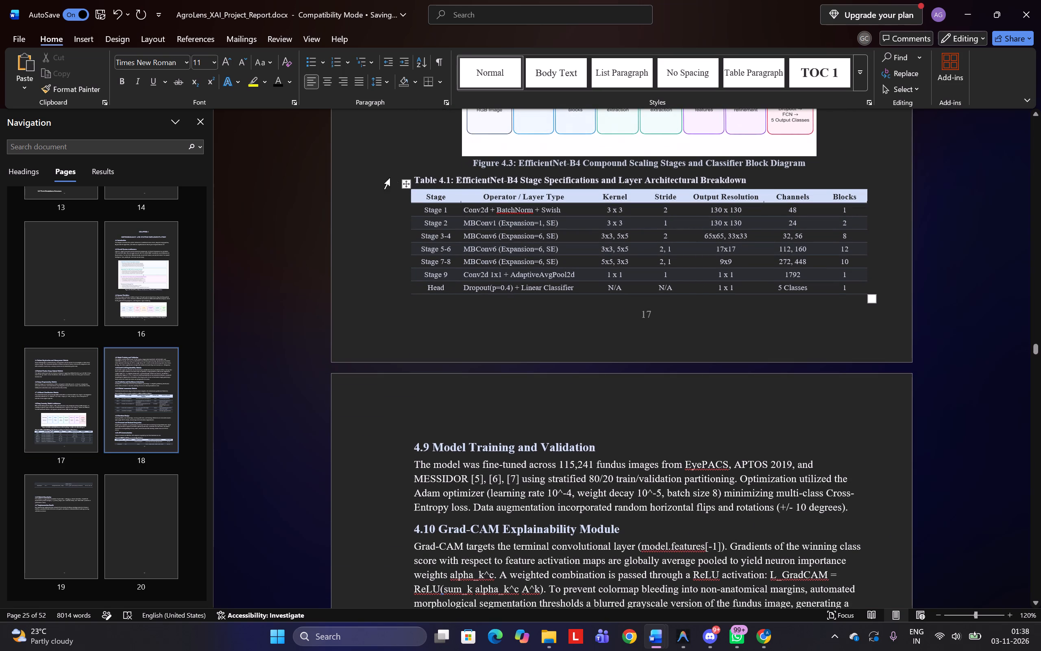
left_click(405, 182)
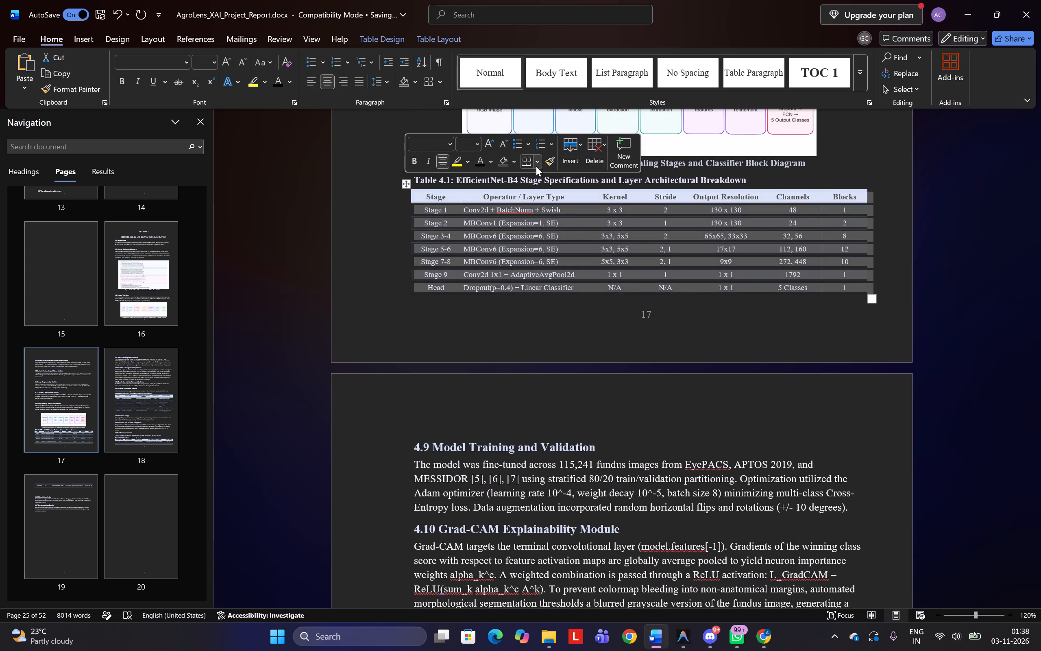
left_click(537, 163)
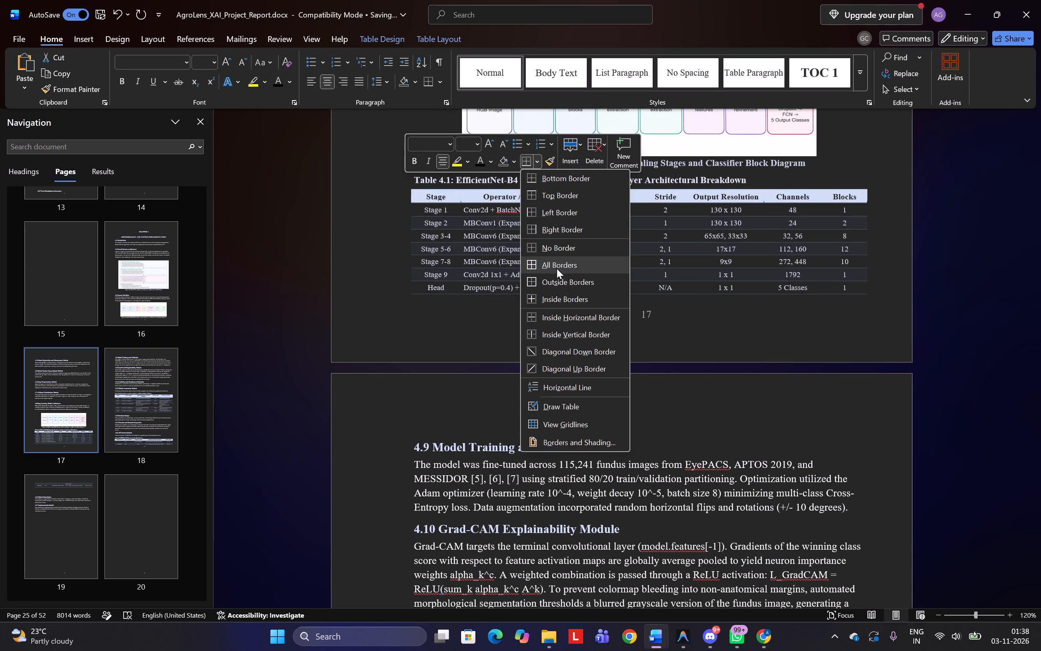
left_click(557, 269)
left_click(505, 160)
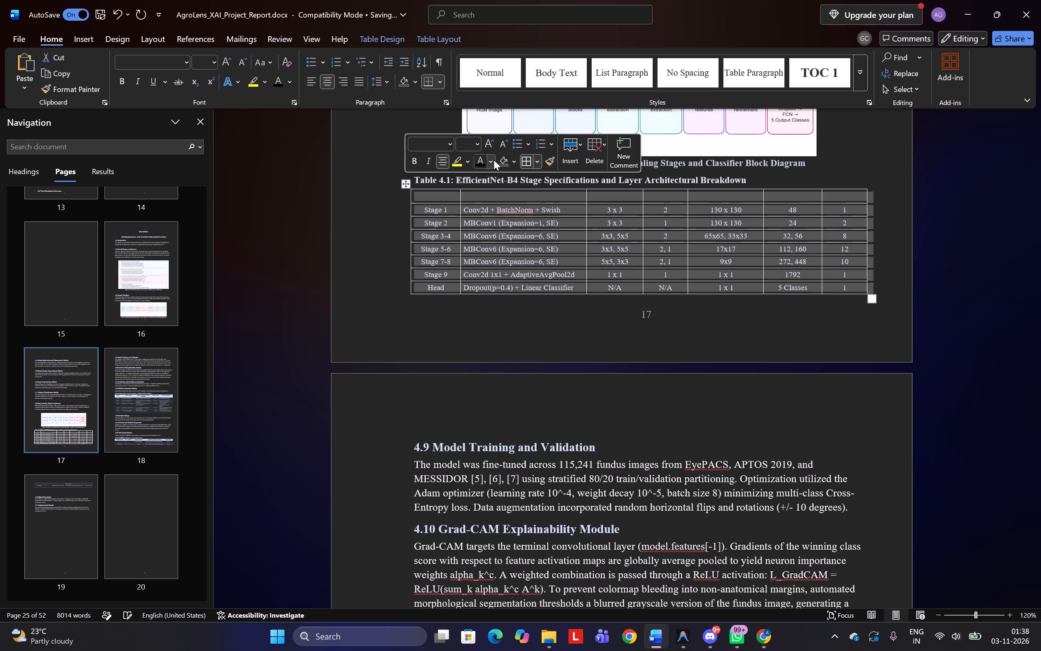
left_click(480, 161)
left_click(462, 238)
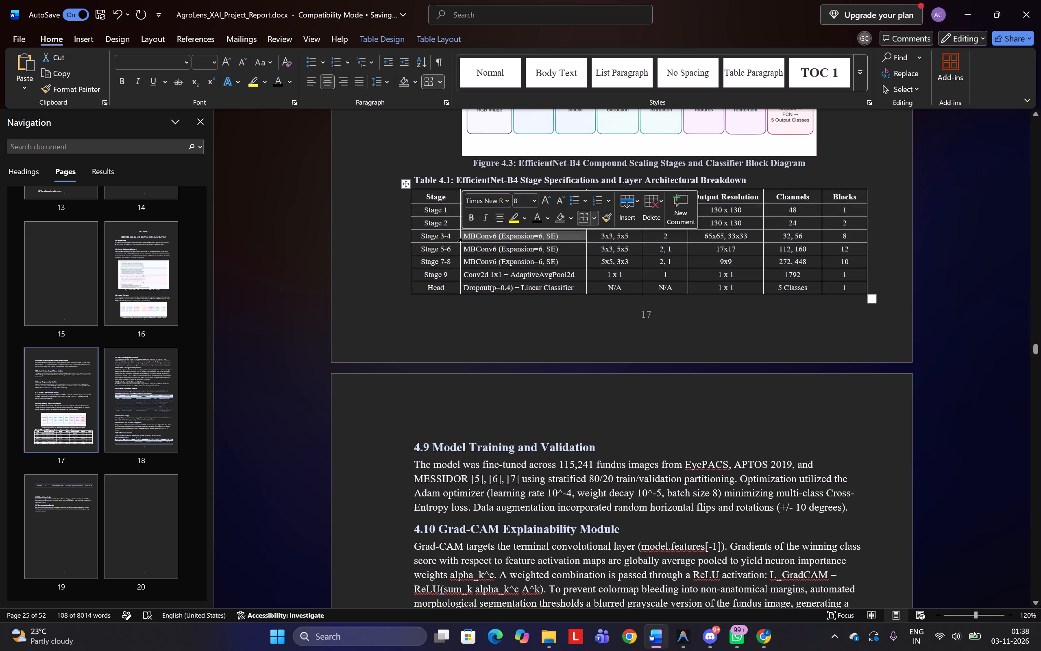
left_click(427, 152)
Insert a blank line after each of the 4.9 Model Training, 4.10 Grad-CAM and 4.11 Prediction and Confidence paragraphs.
scroll(427, 152, "down", 1)
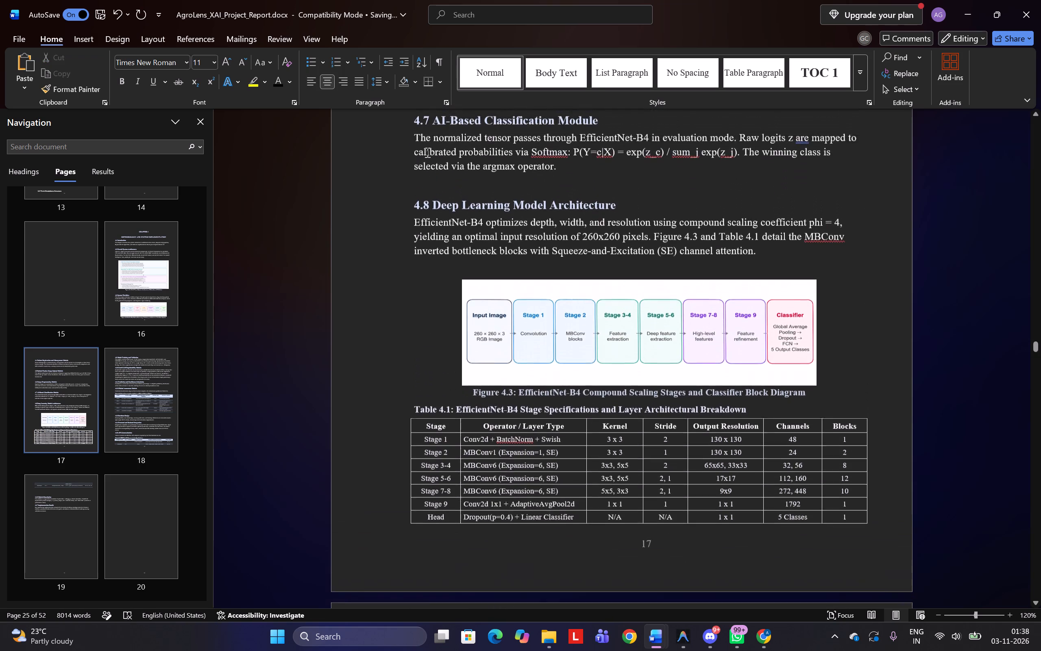
scroll(427, 152, "down", 2)
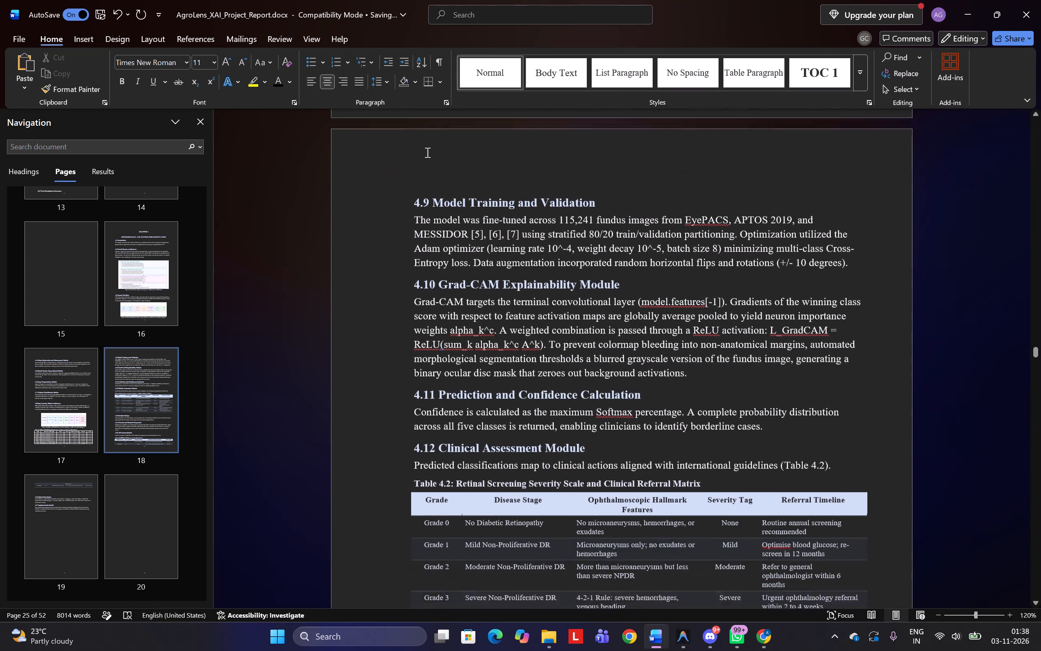
scroll(427, 152, "down", 1)
left_click(859, 233)
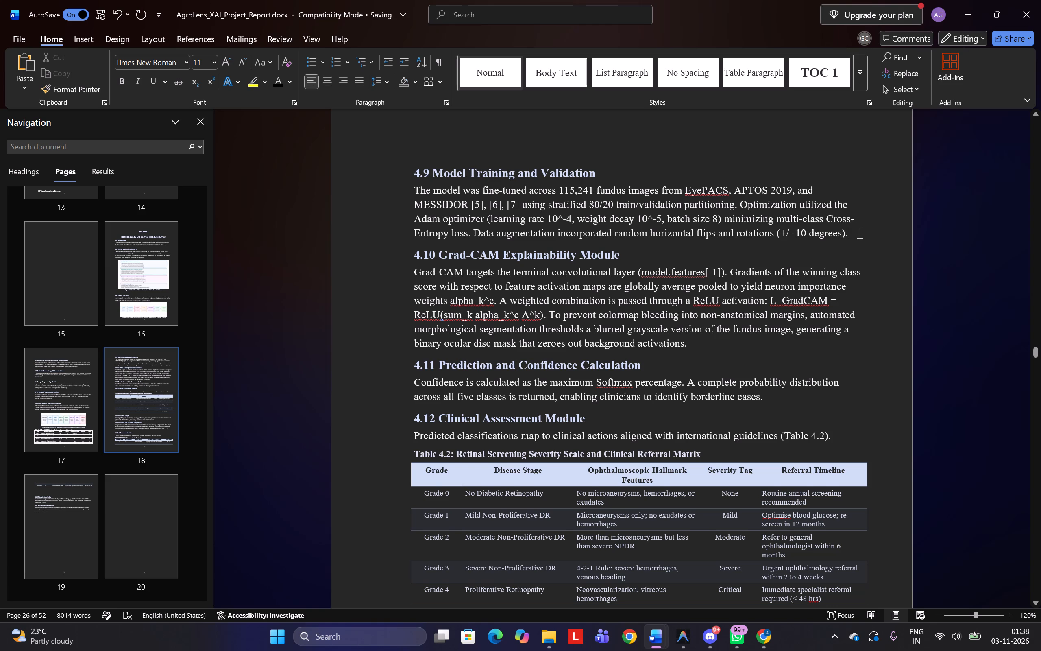
key("Return")
left_click(699, 365)
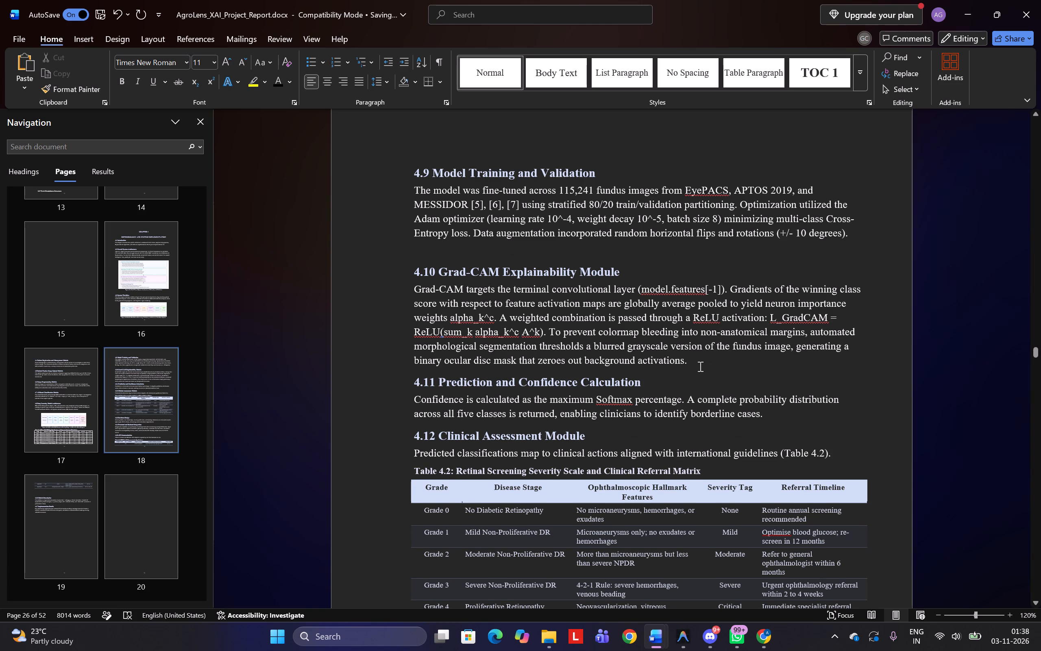
key("Return")
scroll(699, 365, "down", 1)
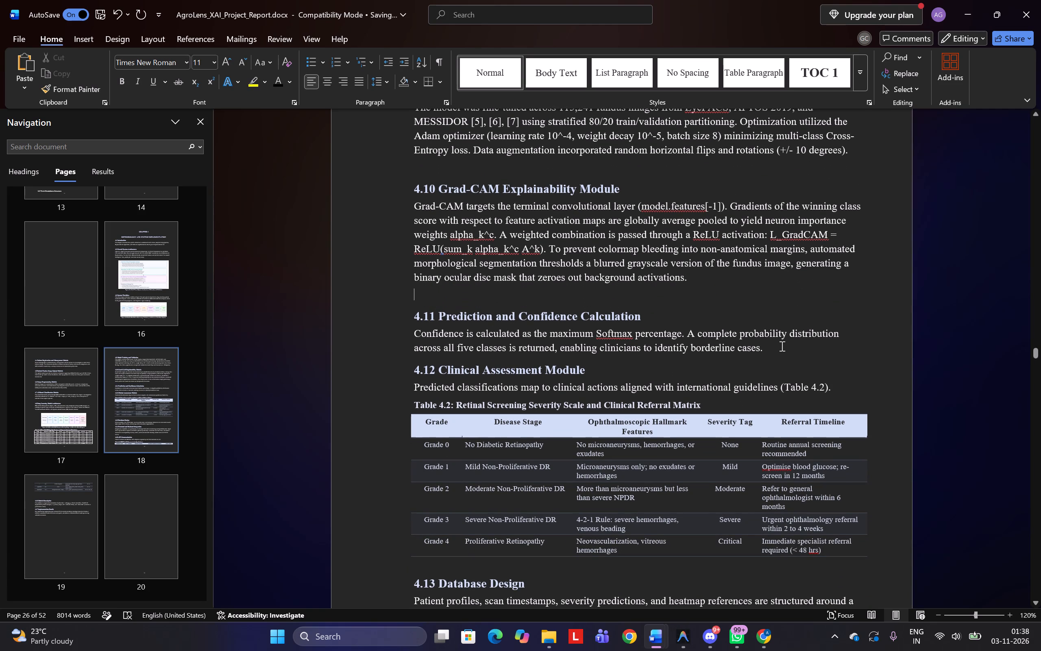
left_click(781, 346)
key("Return")
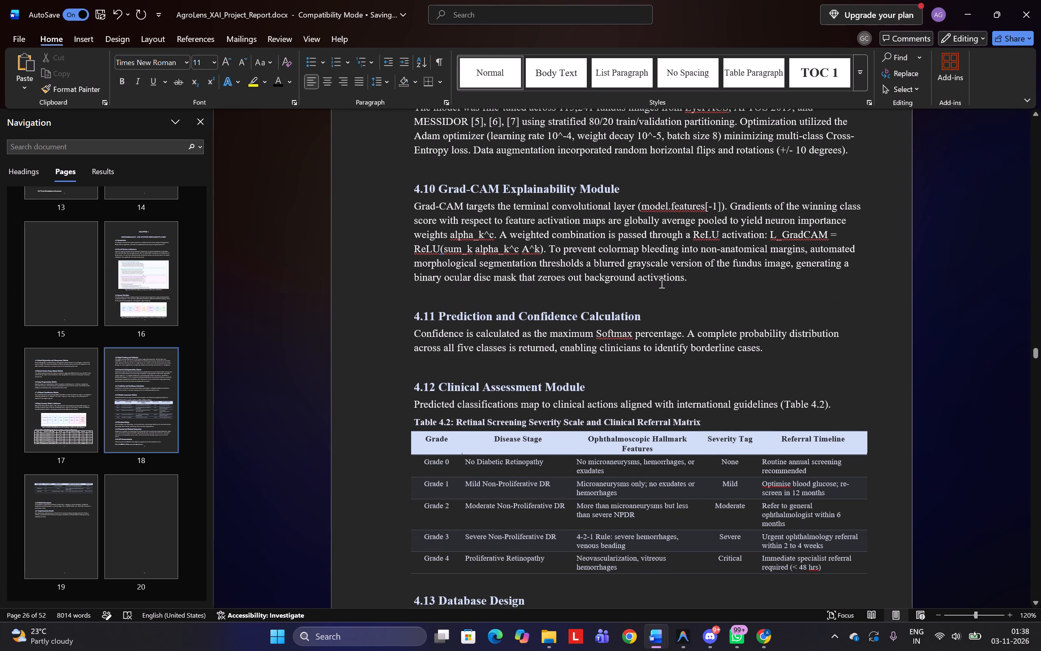
Justify the body paragraph of 4.10 Grad-CAM Explainability Module.
left_click_drag(689, 276, 418, 196)
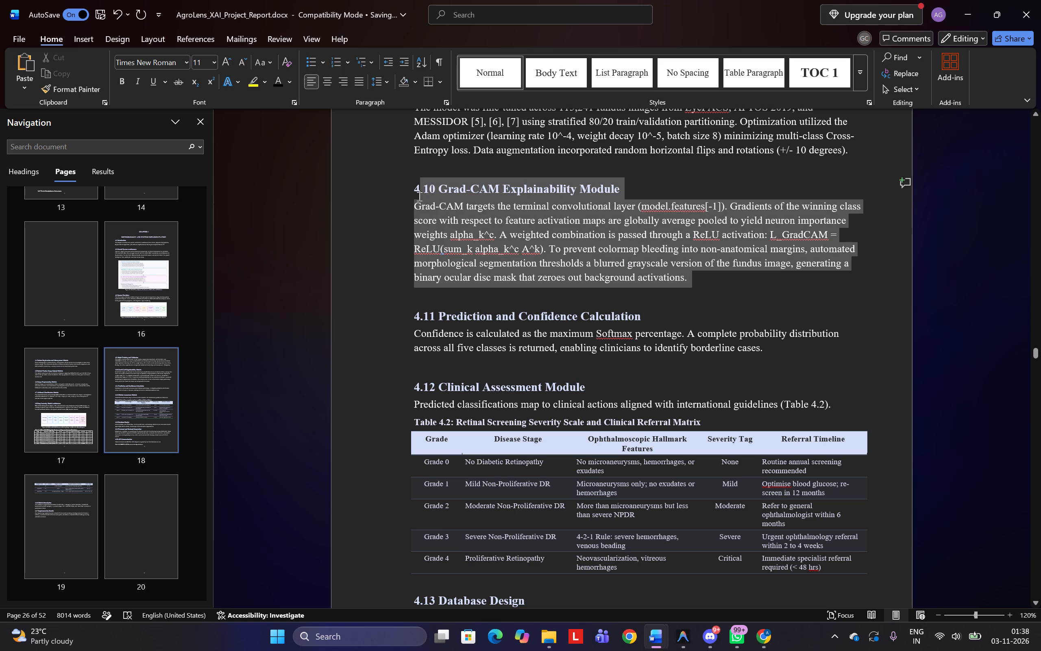
left_click_drag(418, 196, 415, 206)
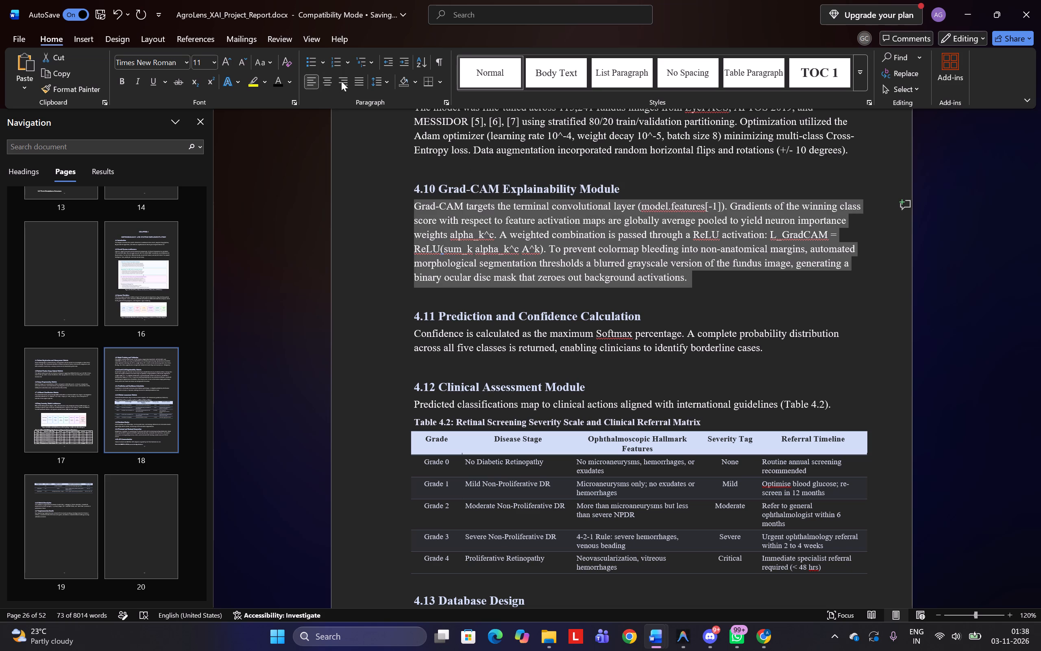
left_click(356, 83)
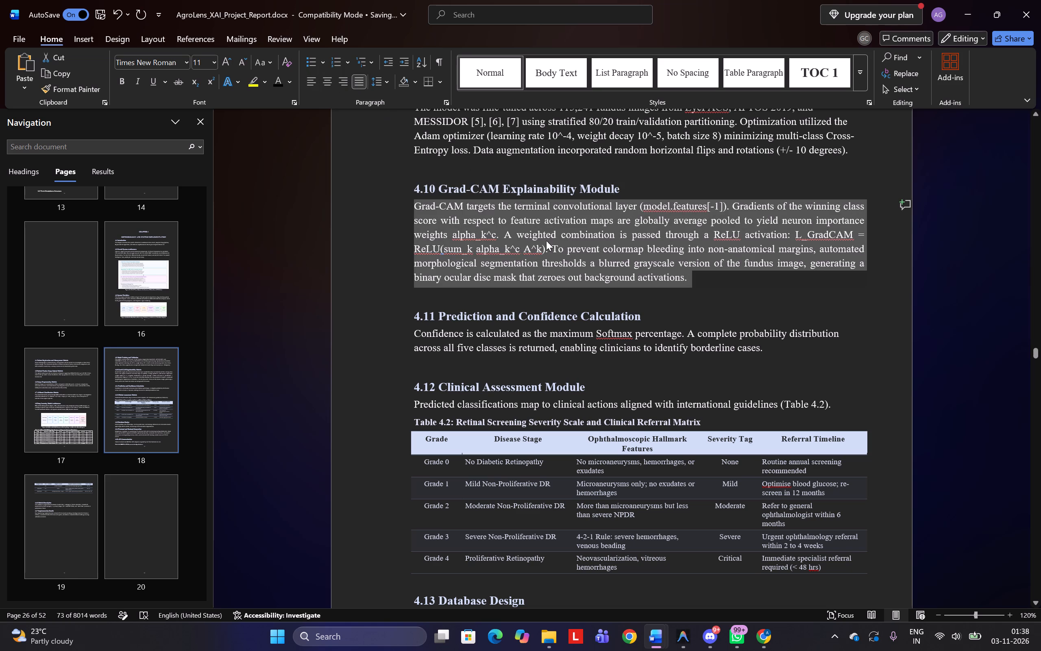
left_click(571, 256)
Justify the body paragraph of 4.9 Model Training and Validation.
scroll(571, 256, "up", 2)
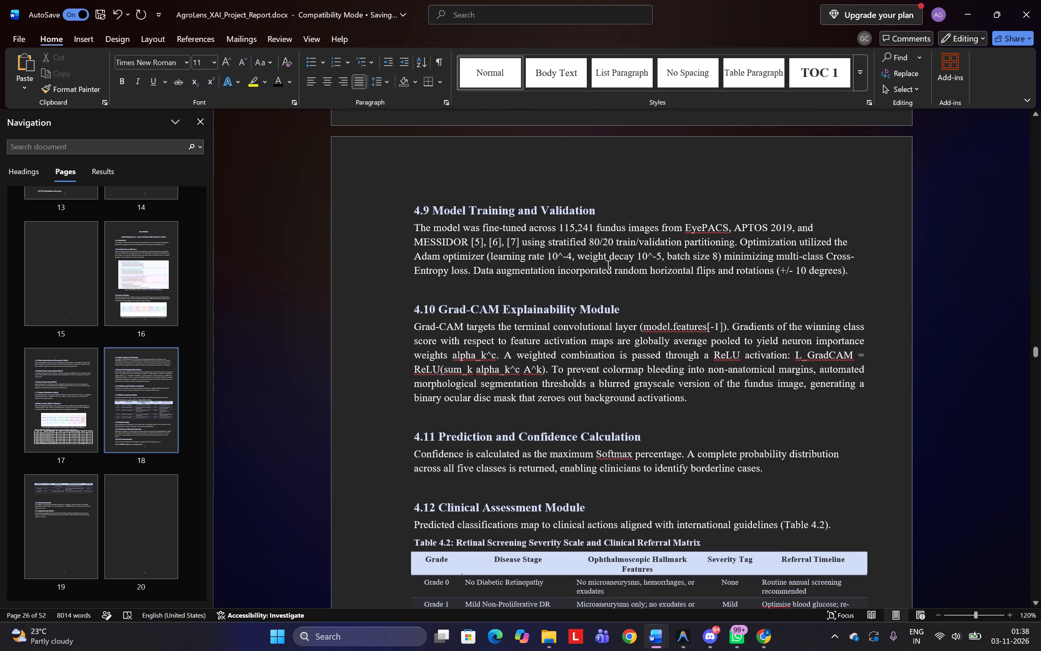
triple_click(748, 262)
left_click(748, 262)
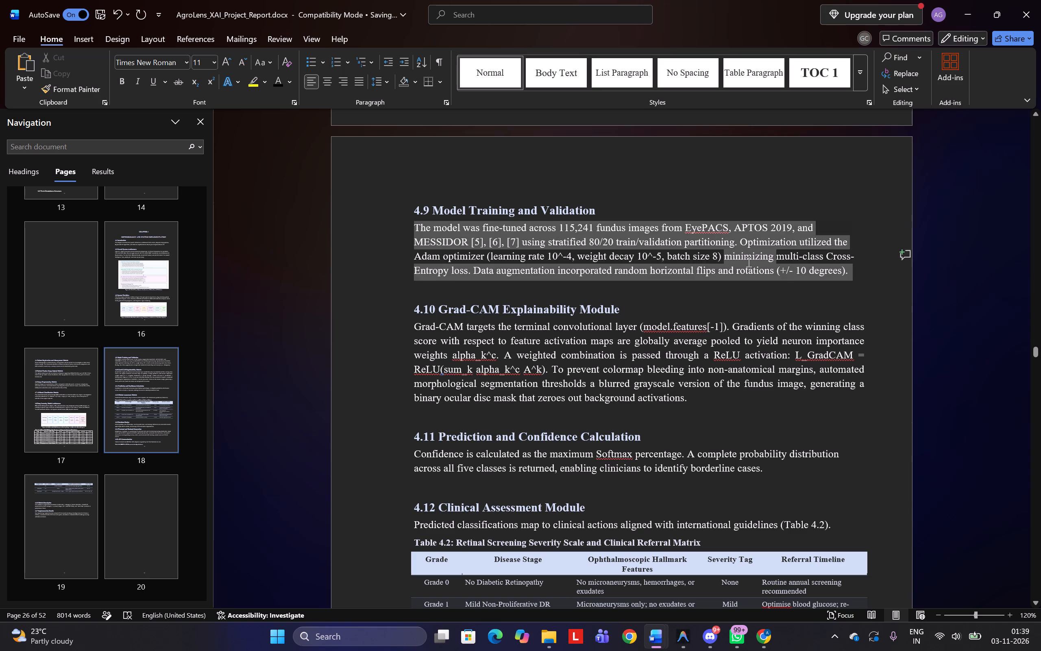
triple_click(748, 262)
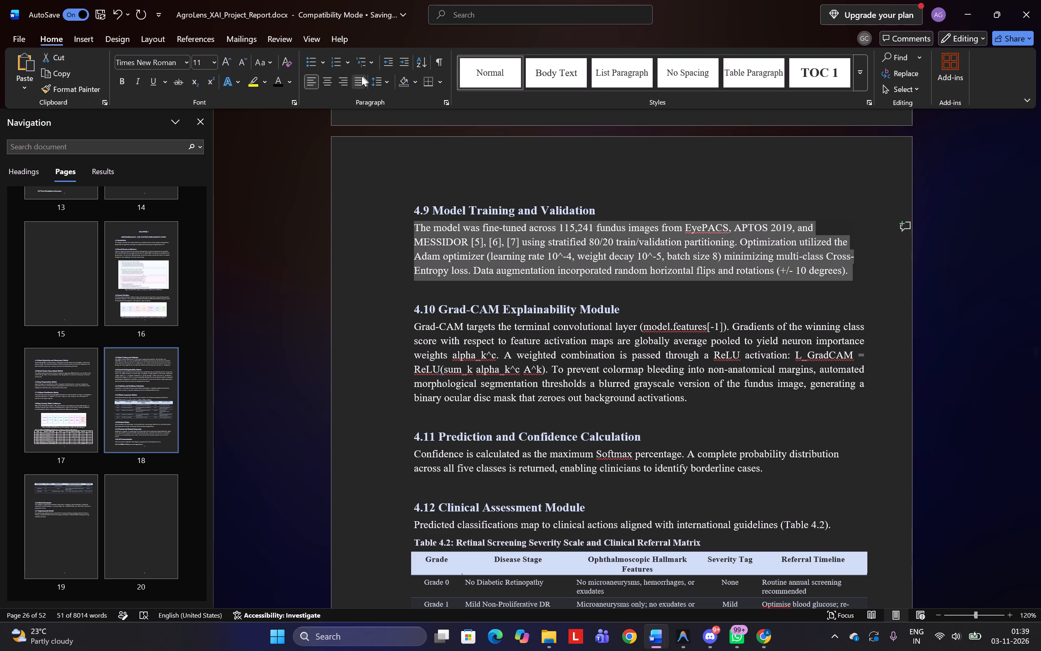
left_click(356, 80)
Justify the body paragraph of 4.11 Prediction and Confidence Calculation.
scroll(490, 229, "down", 1)
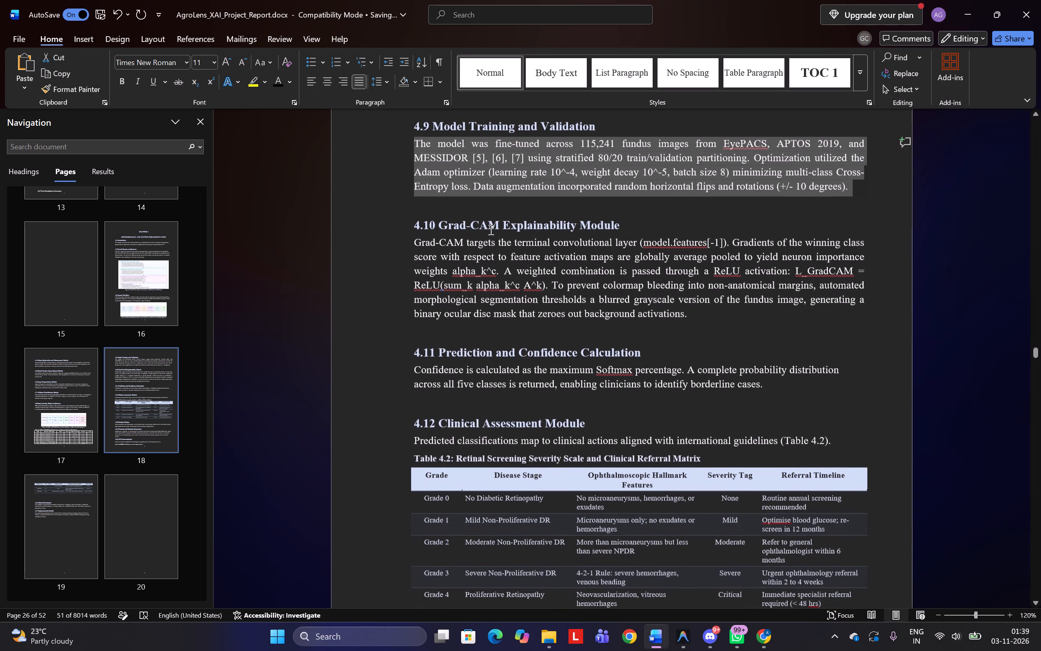
triple_click(558, 389)
left_click(558, 389)
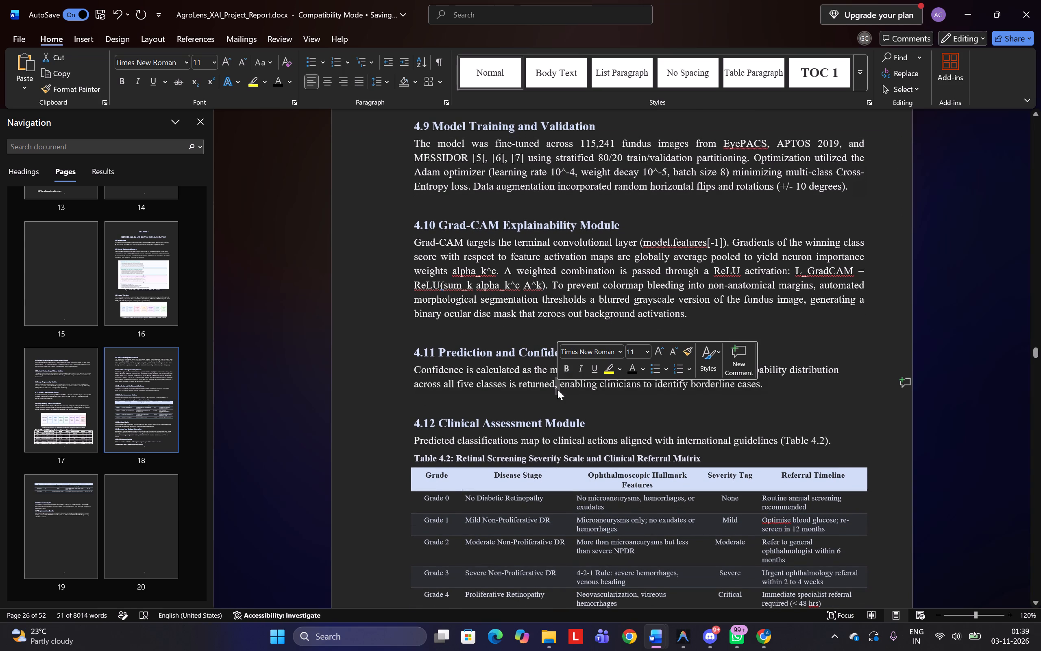
left_click(358, 78)
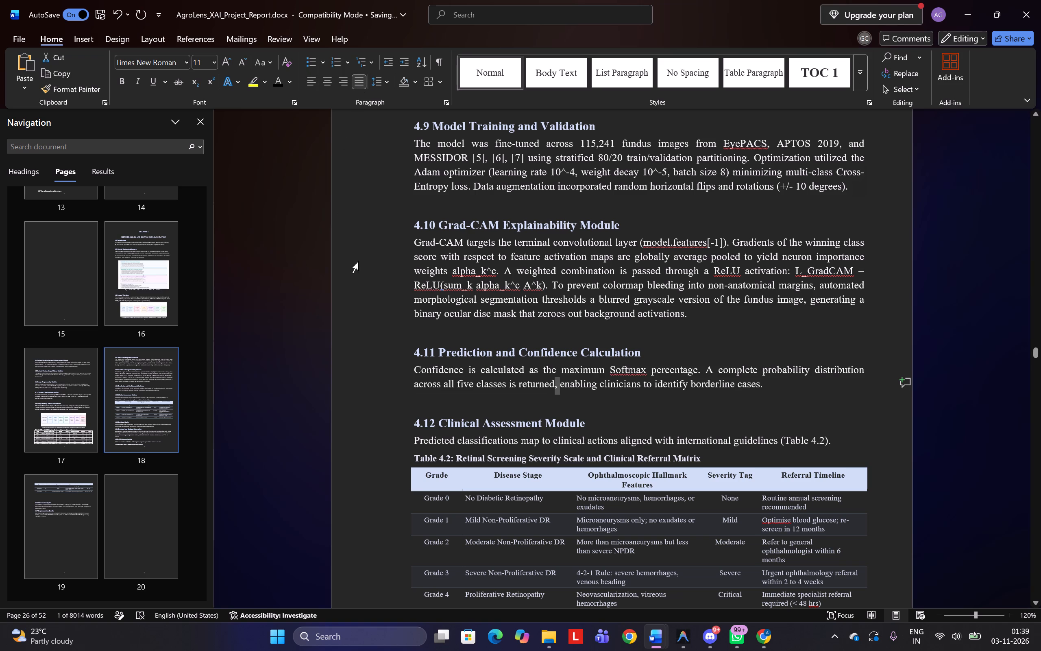
key("ctrl+z")
triple_click(592, 389)
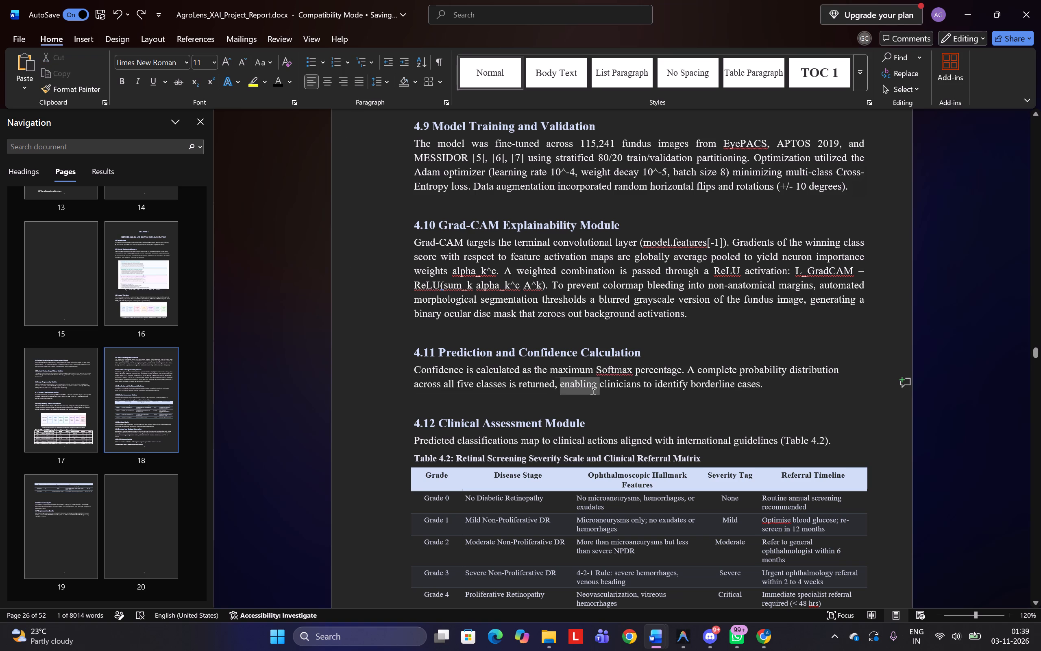
left_click(592, 389)
triple_click(592, 389)
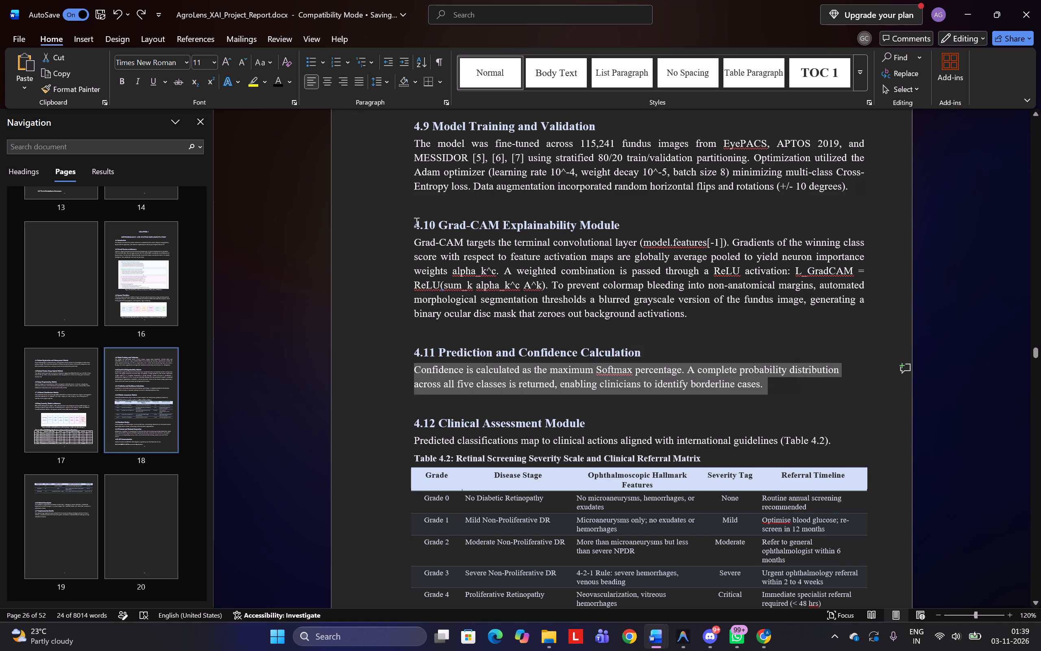
left_click(357, 80)
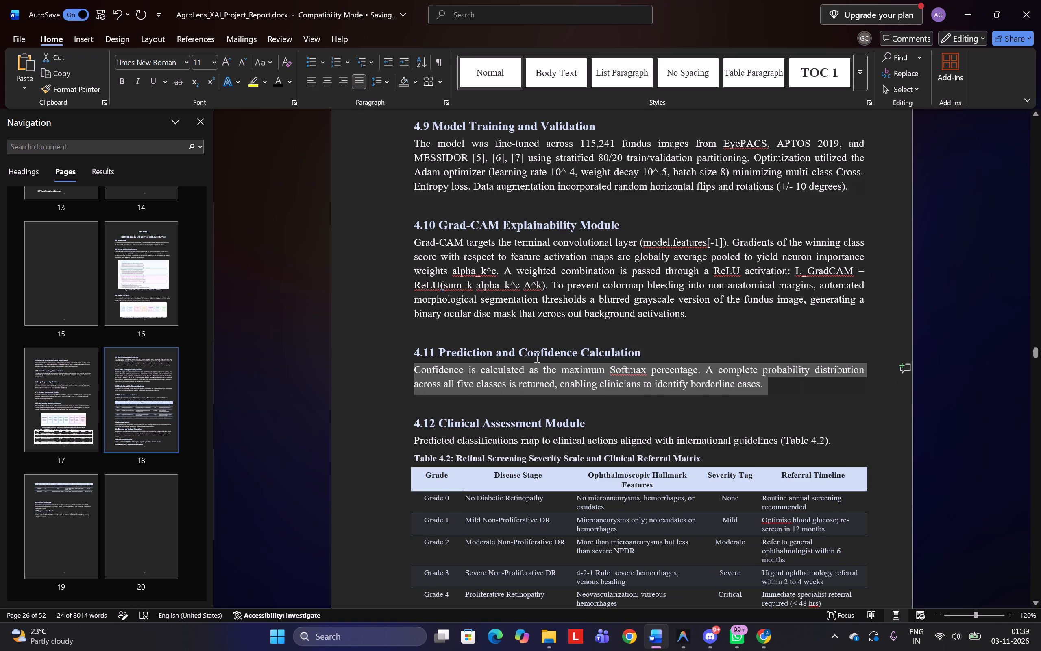
left_click(562, 407)
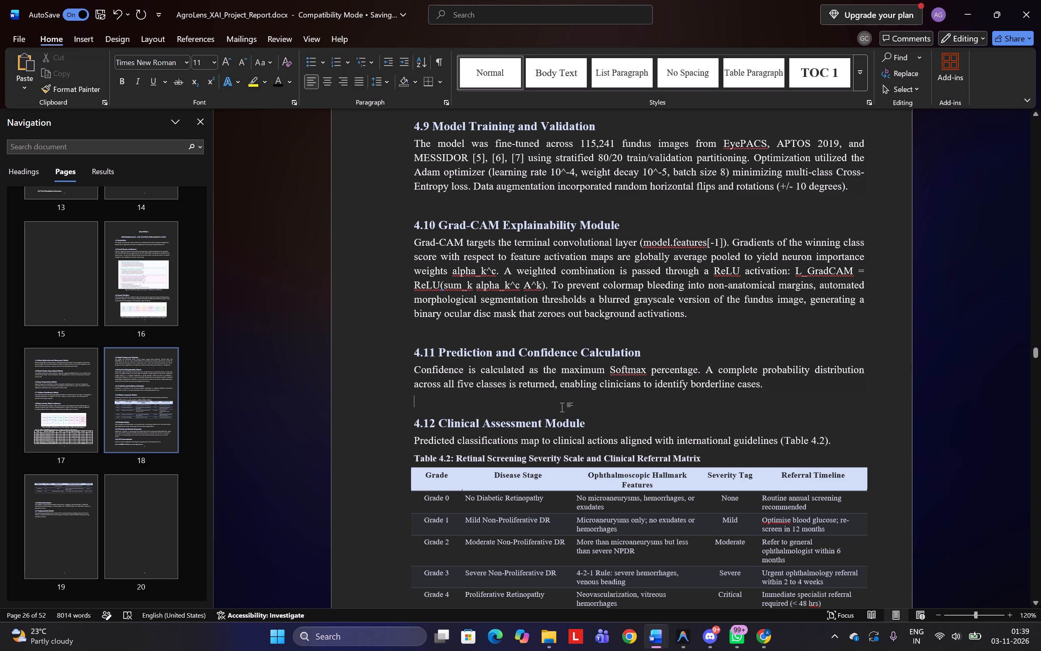
Justify the body paragraphs of 4.14 Frontend and Backend Integration and 4.13 Database Design.
scroll(562, 407, "down", 2)
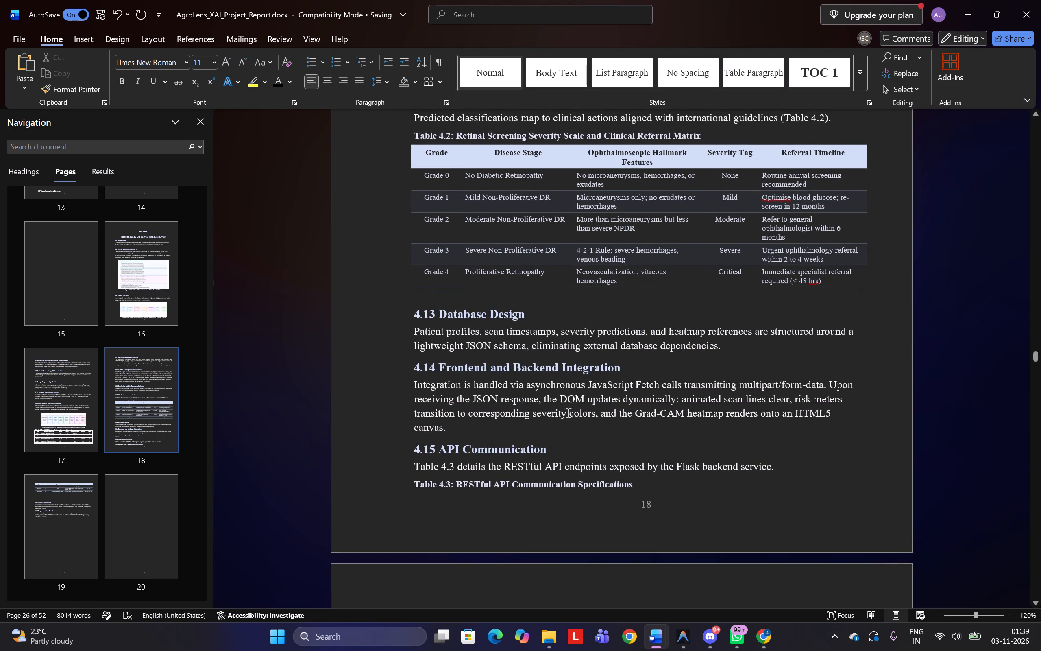
triple_click(573, 417)
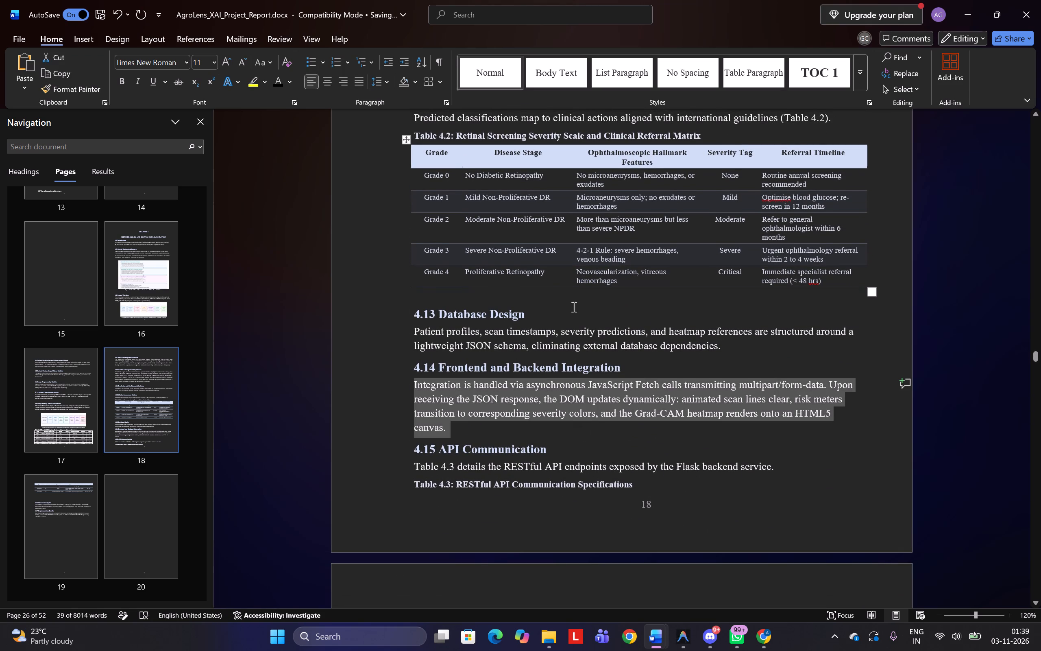
left_click(357, 80)
triple_click(460, 341)
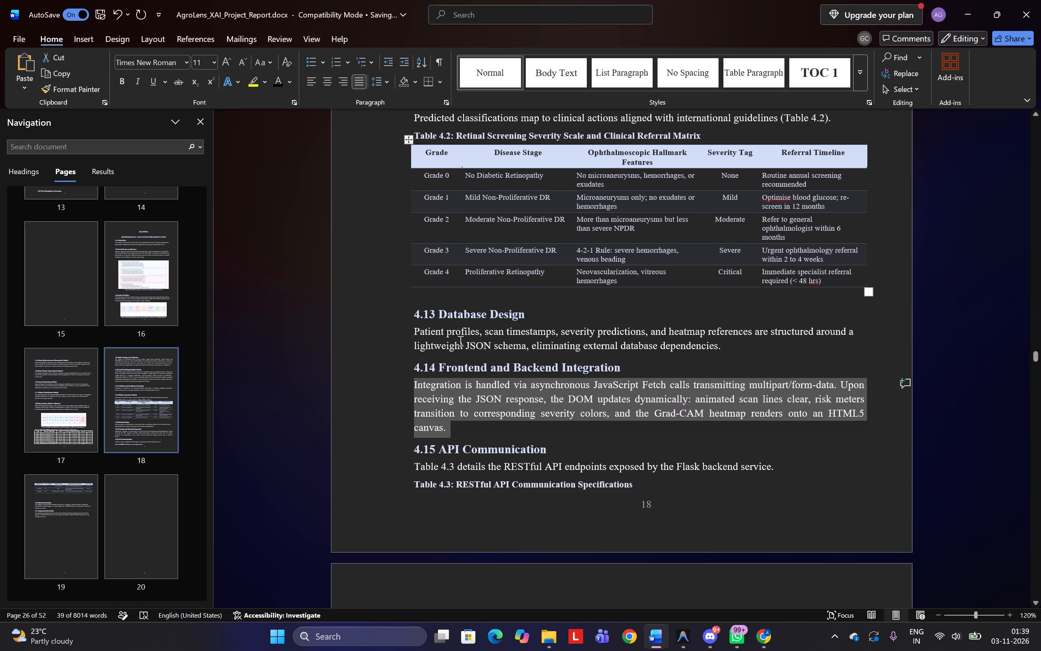
left_click(358, 79)
left_click(541, 378)
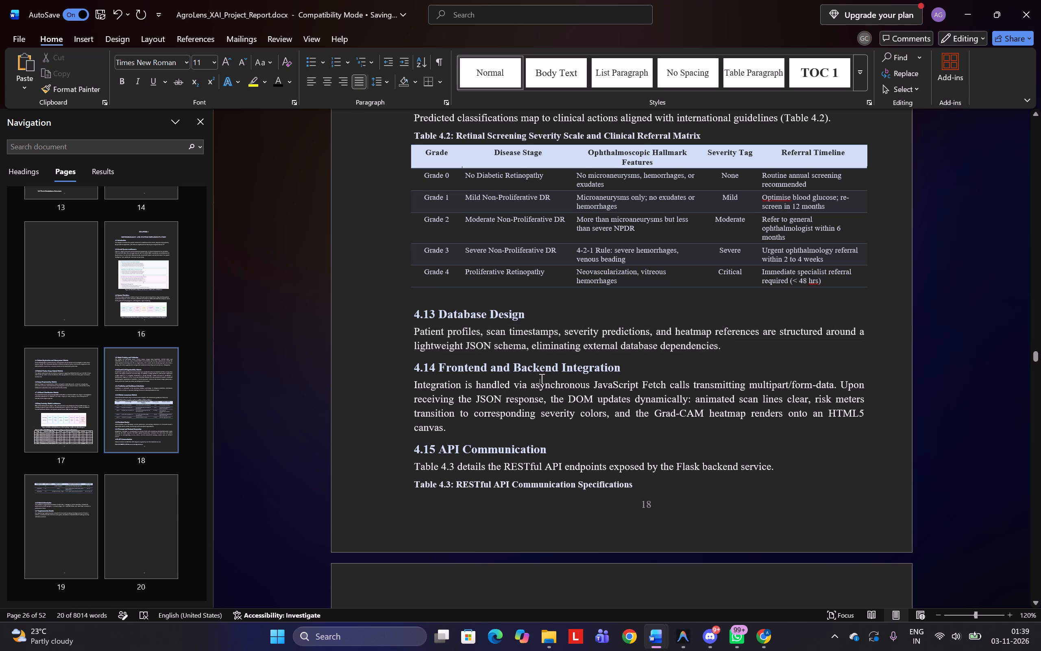
Justify the text from the 4.4 Patient Registration paragraph through the 4.8 Deep Learning Model Architecture paragraph.
scroll(541, 378, "up", 7)
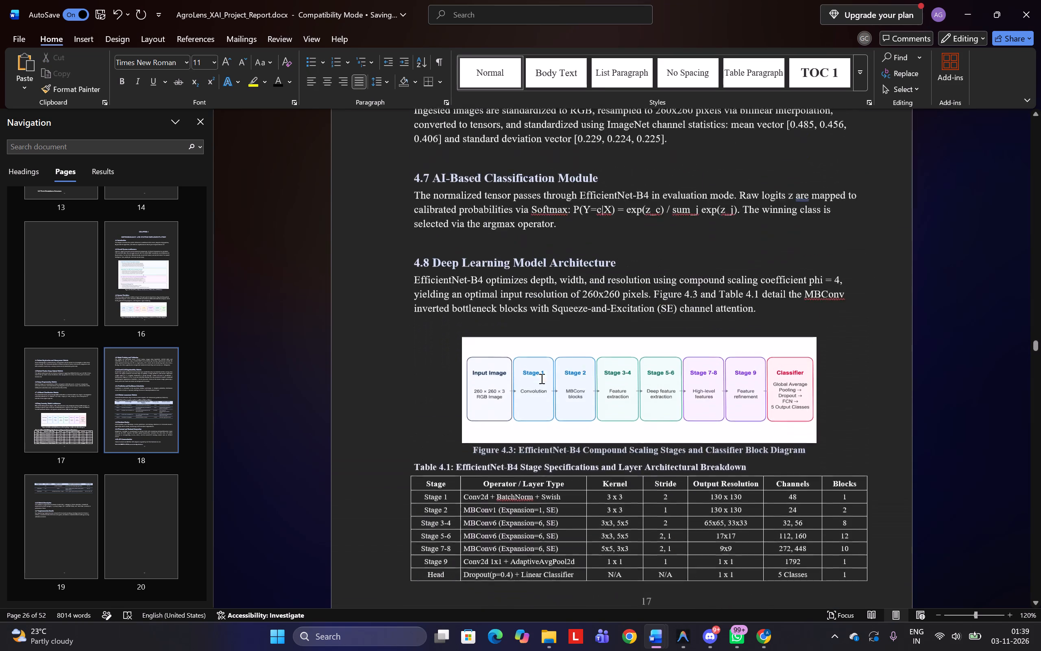
scroll(541, 378, "up", 1)
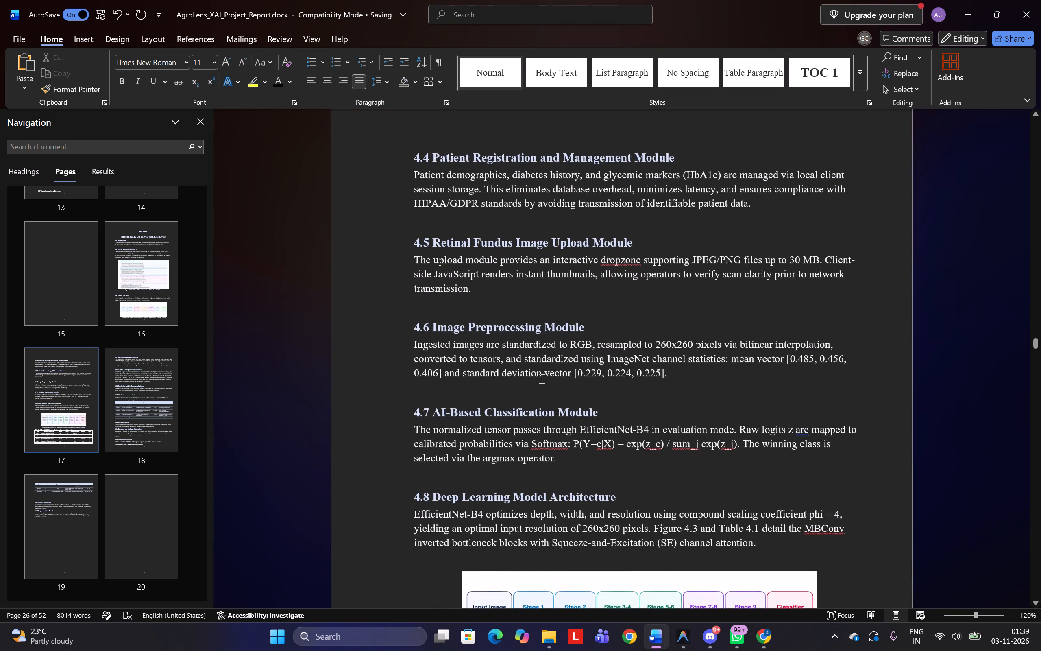
left_click_drag(414, 173, 664, 470)
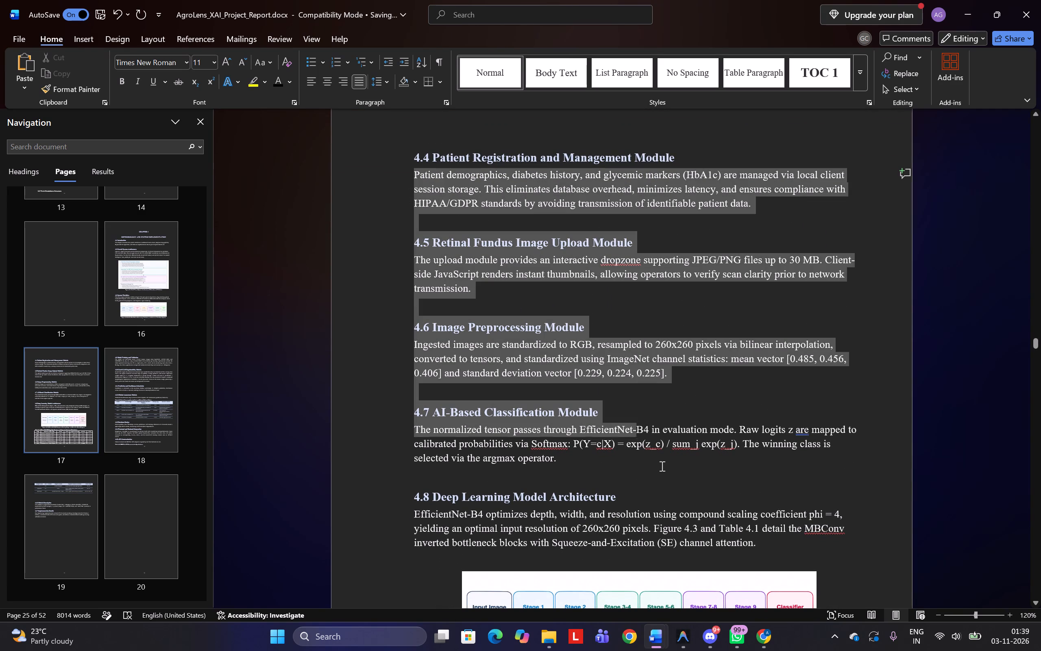
left_click_drag(664, 470, 756, 542)
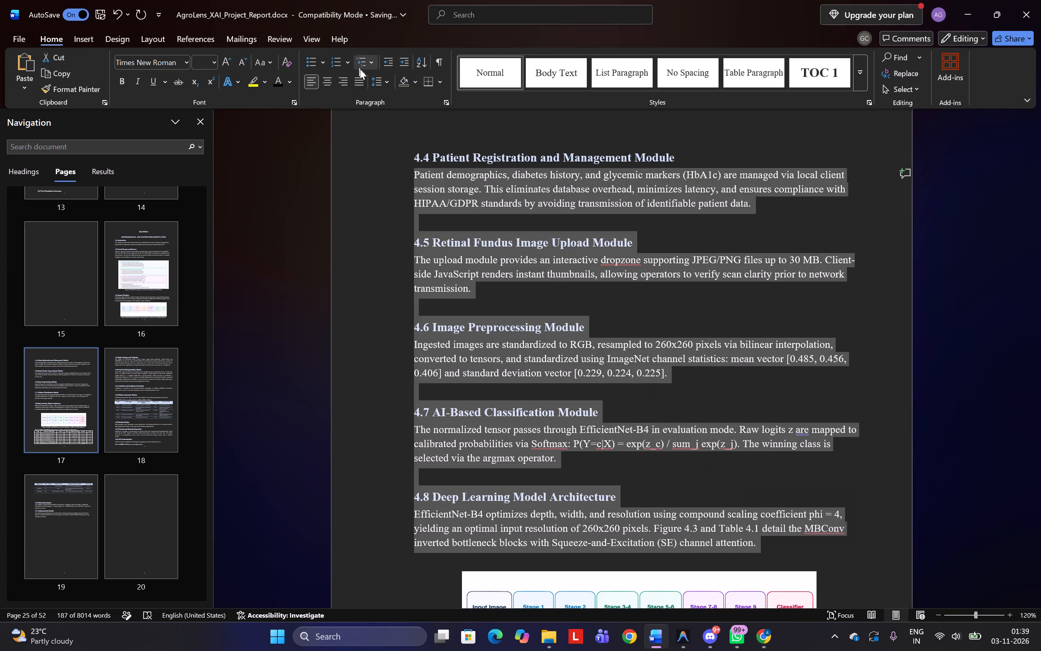
left_click(360, 78)
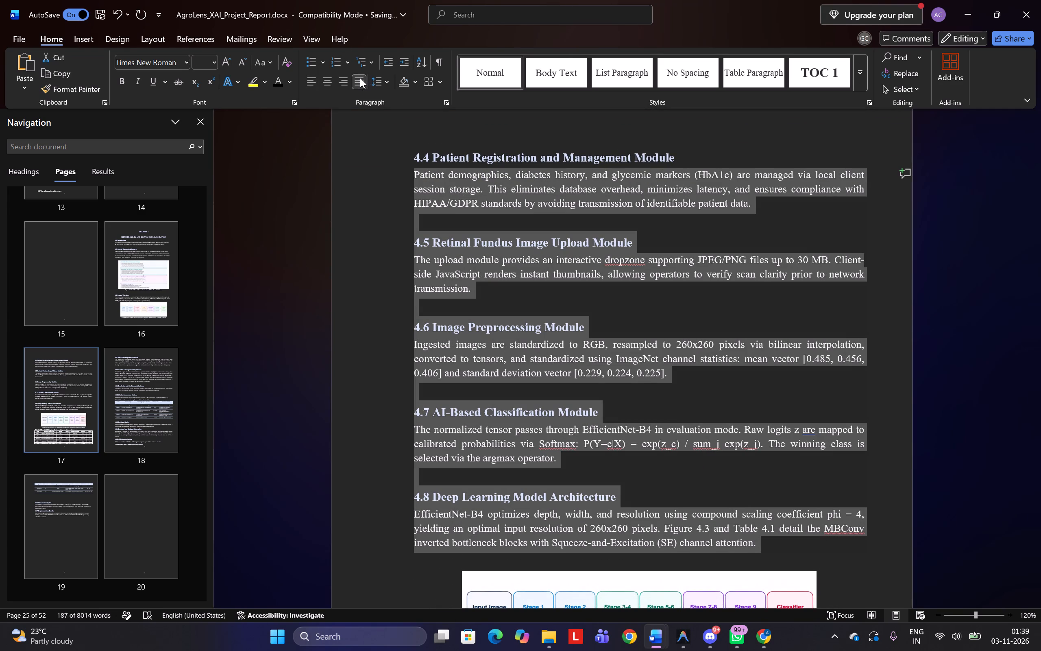
left_click(502, 270)
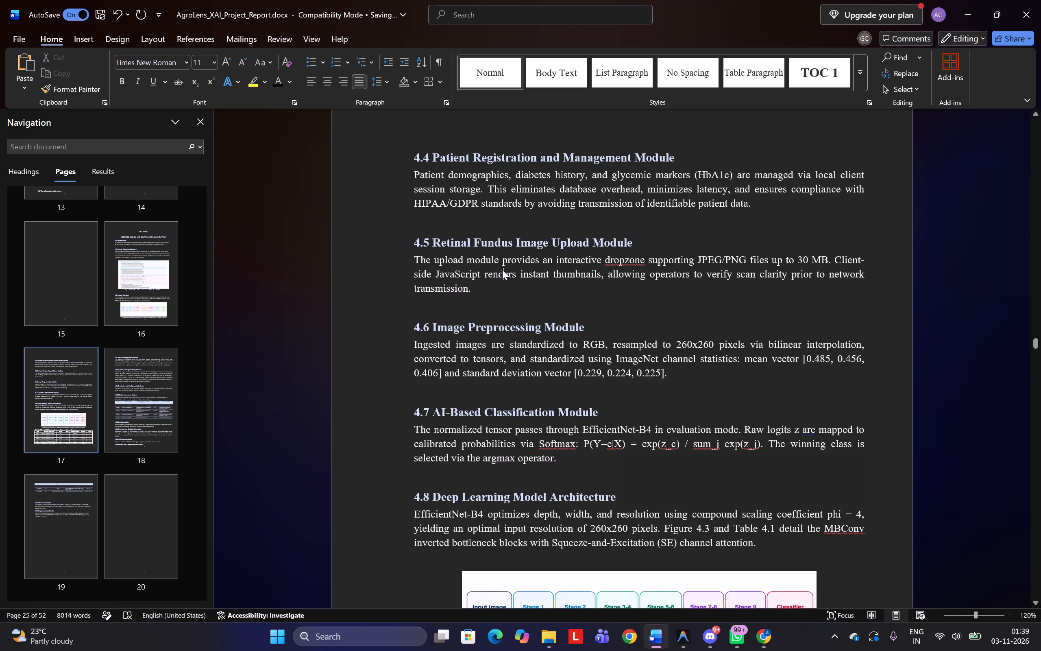
Justify all text from the 4.16 Module Description heading through the end of the 6.5 Future Scope paragraph.
scroll(502, 270, "down", 5)
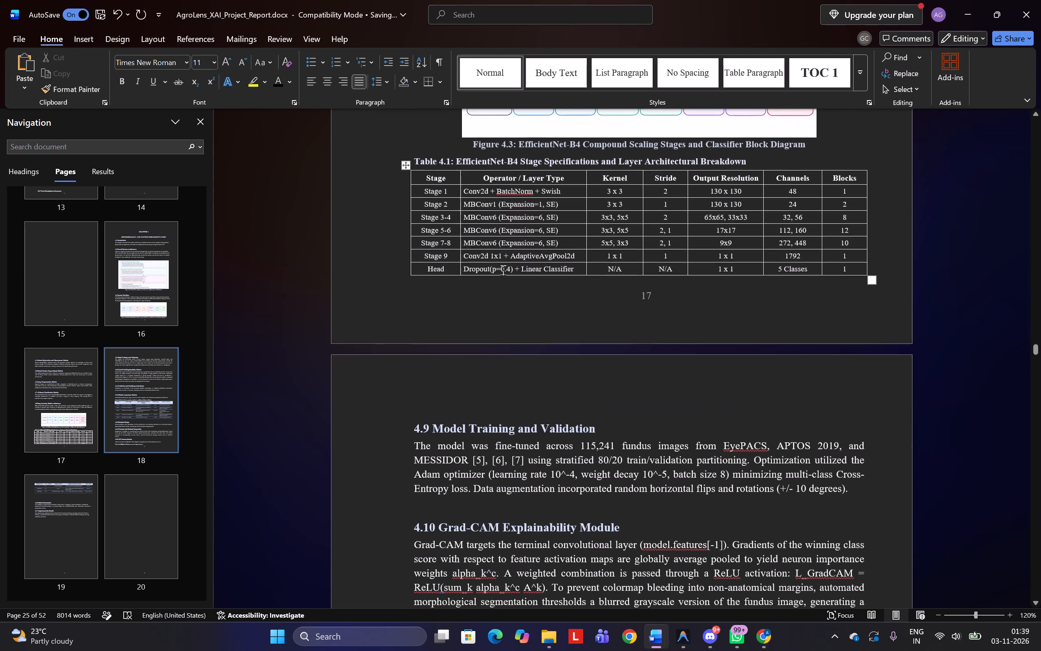
scroll(502, 270, "down", 1)
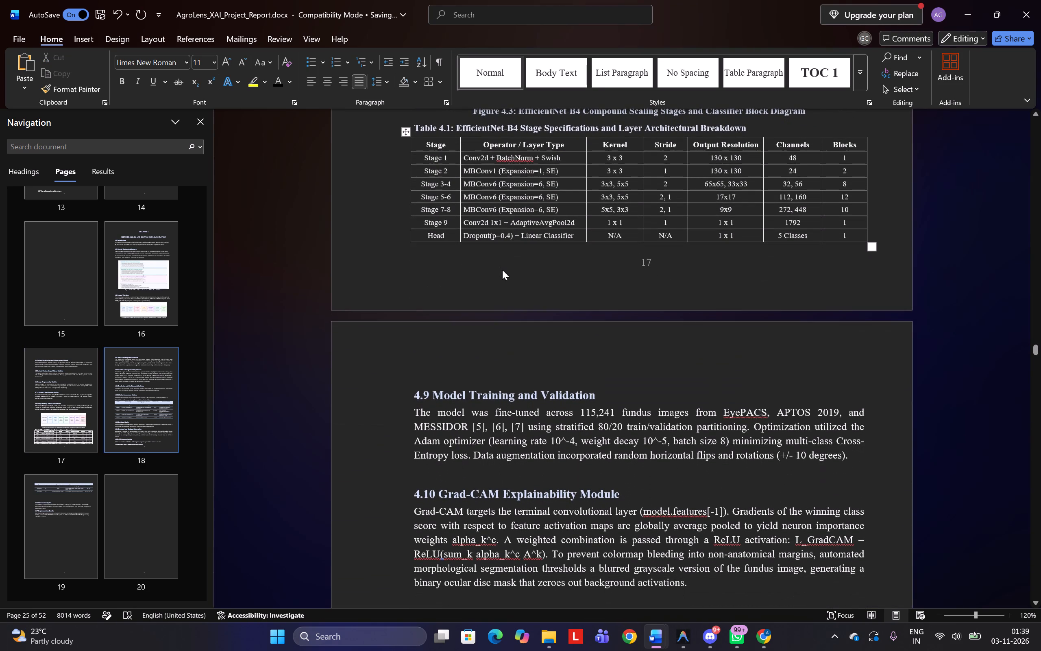
left_click(536, 221)
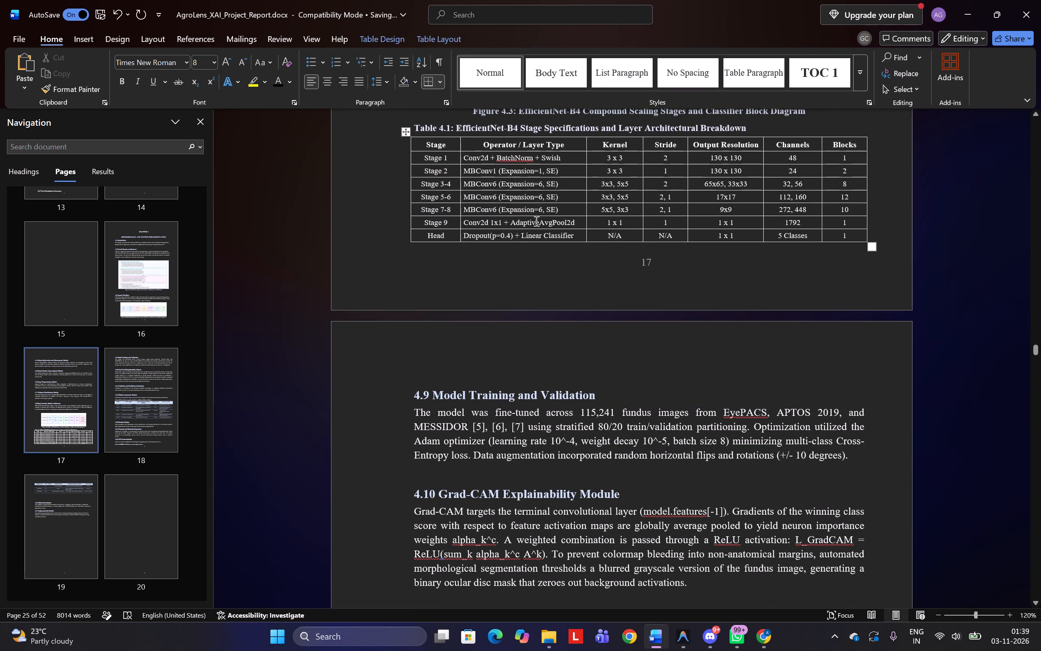
scroll(536, 221, "down", 4)
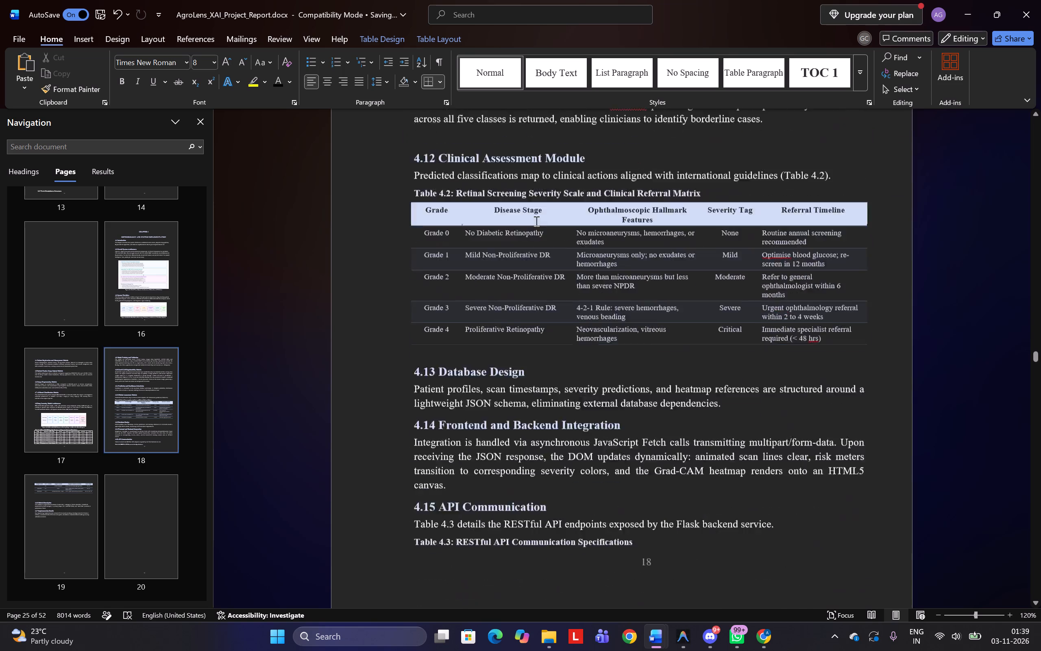
scroll(536, 221, "down", 3)
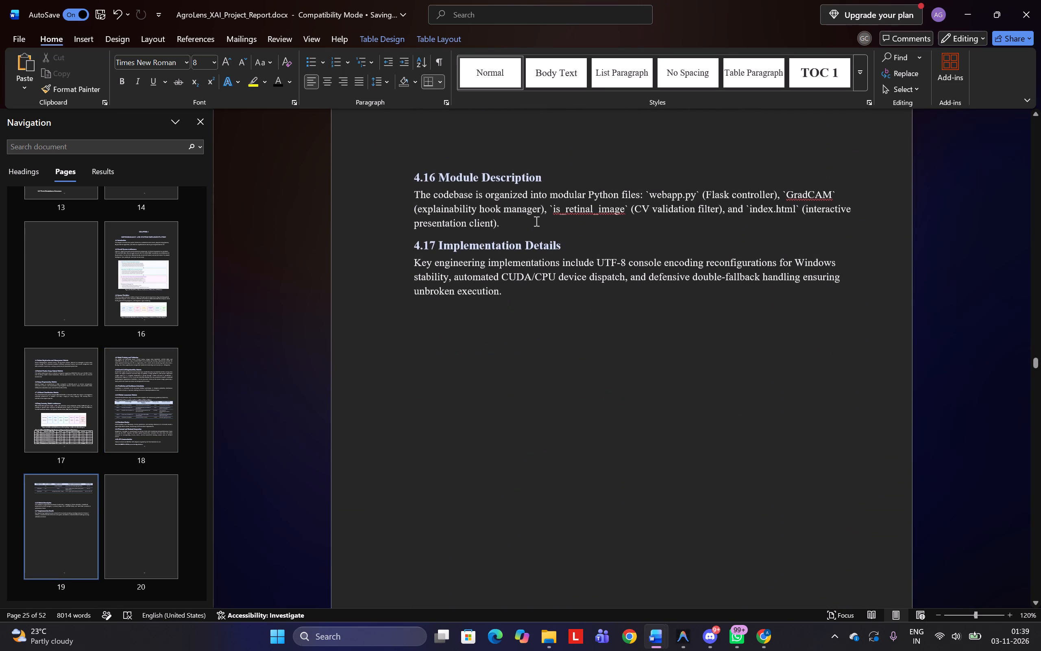
left_click_drag(416, 178, 670, 449)
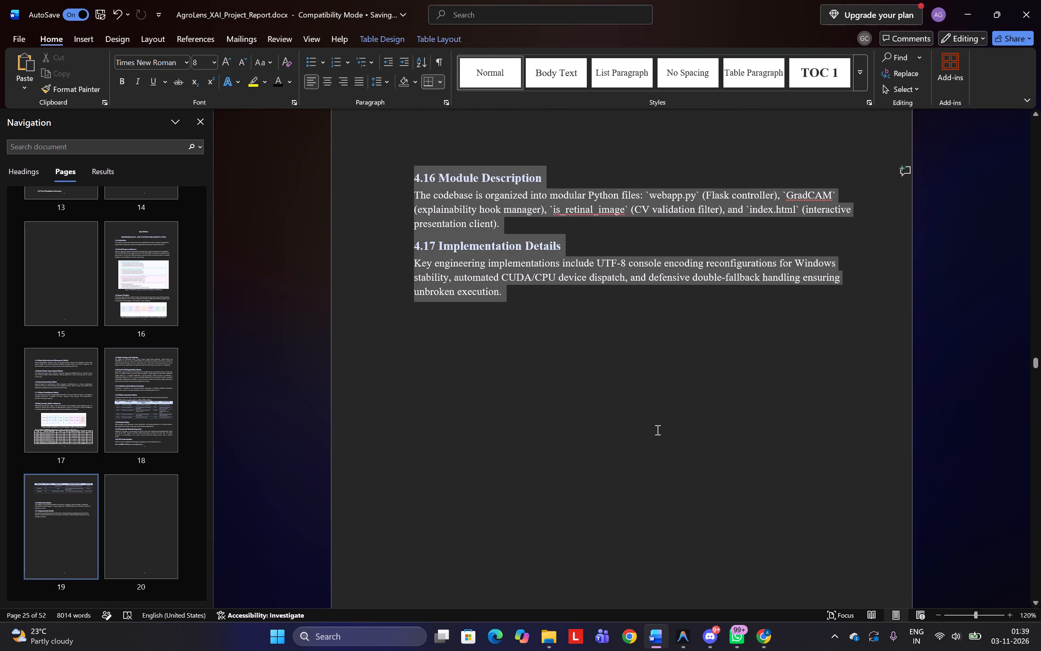
left_click_drag(670, 449, 798, 649)
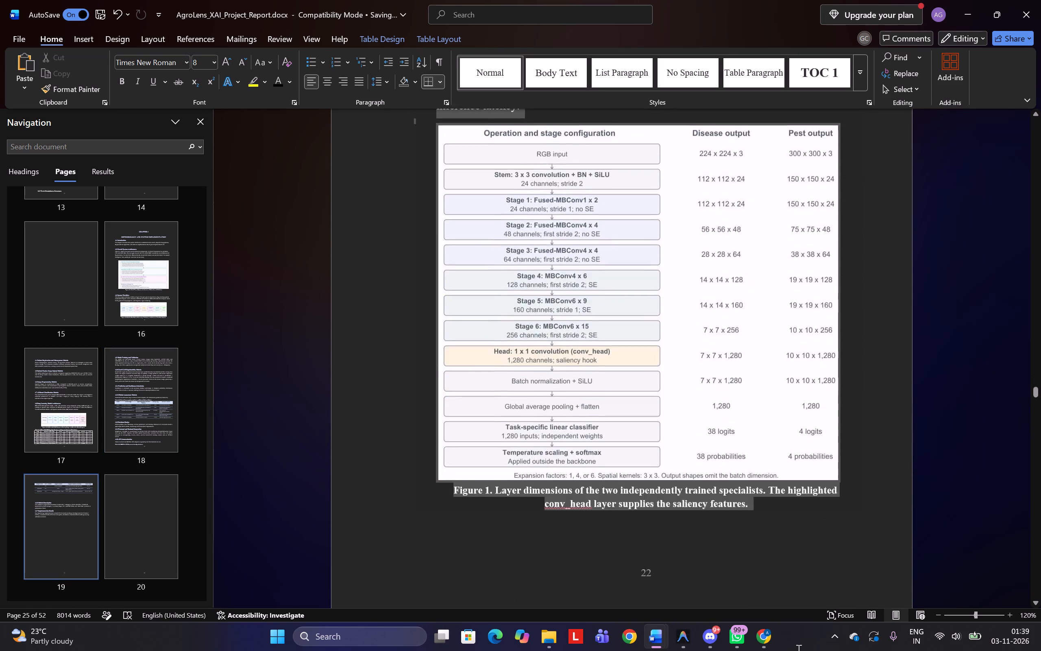
left_click_drag(798, 649, 781, 637)
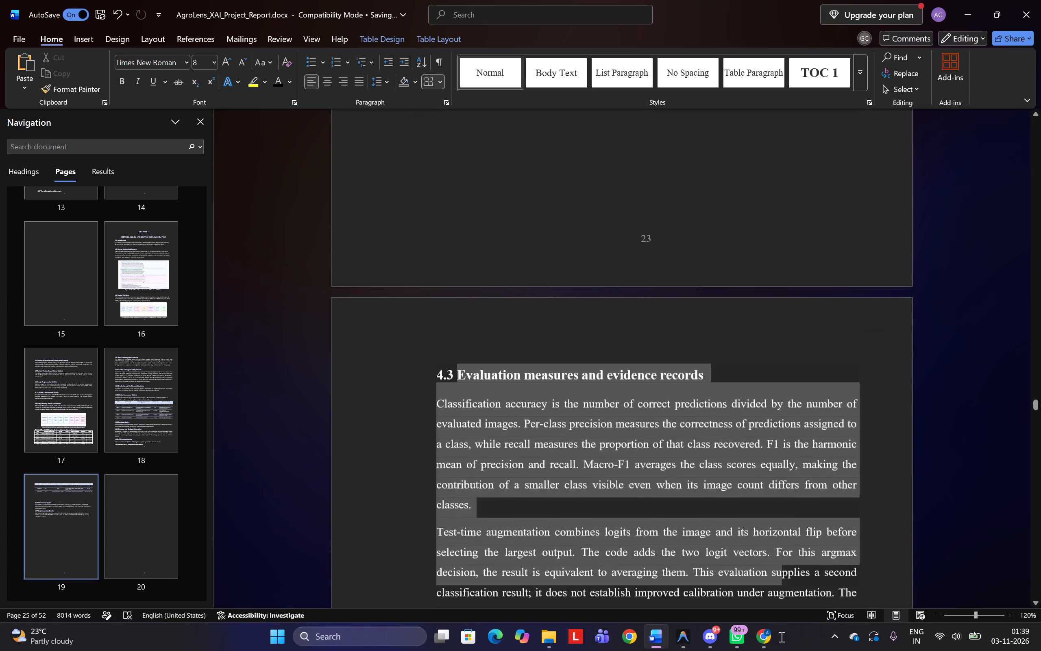
left_click_drag(781, 637, 761, 596)
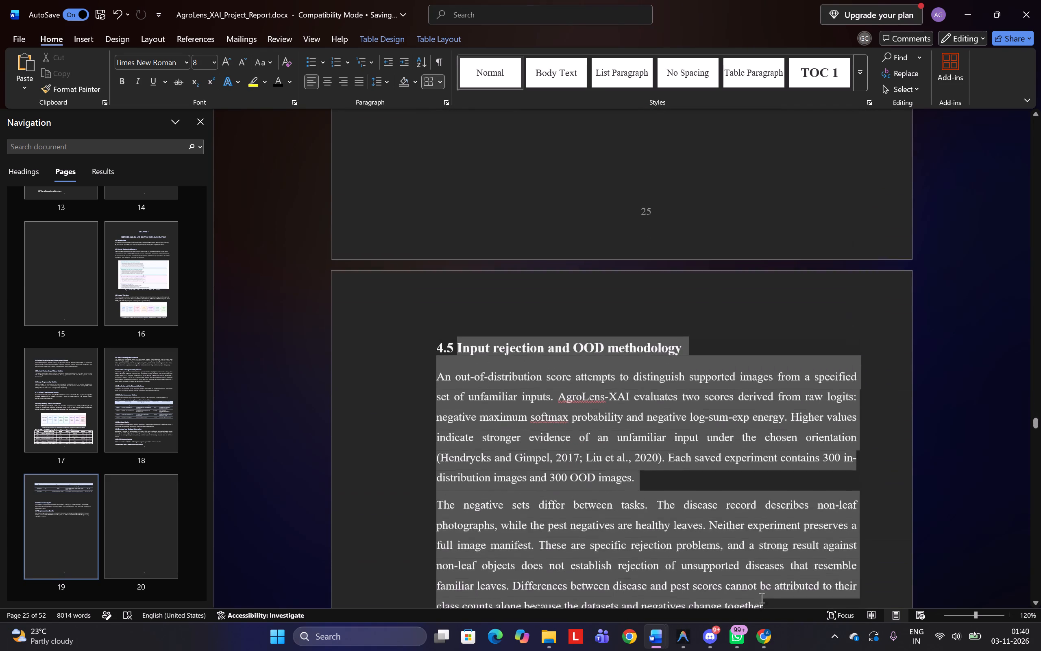
left_click_drag(761, 596, 782, 650)
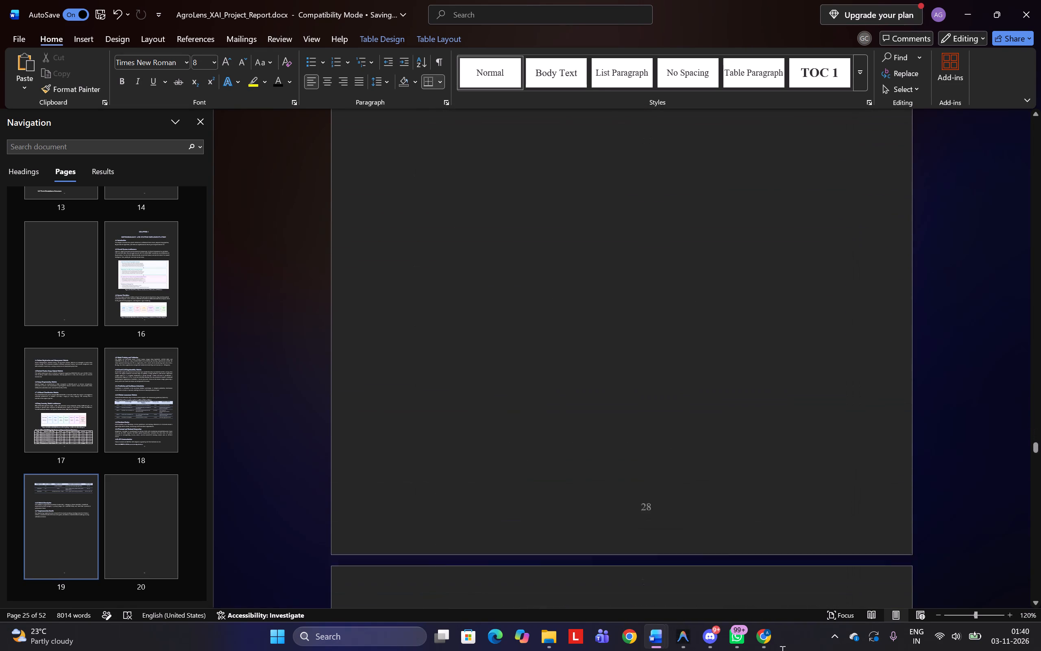
left_click_drag(782, 650, 711, 579)
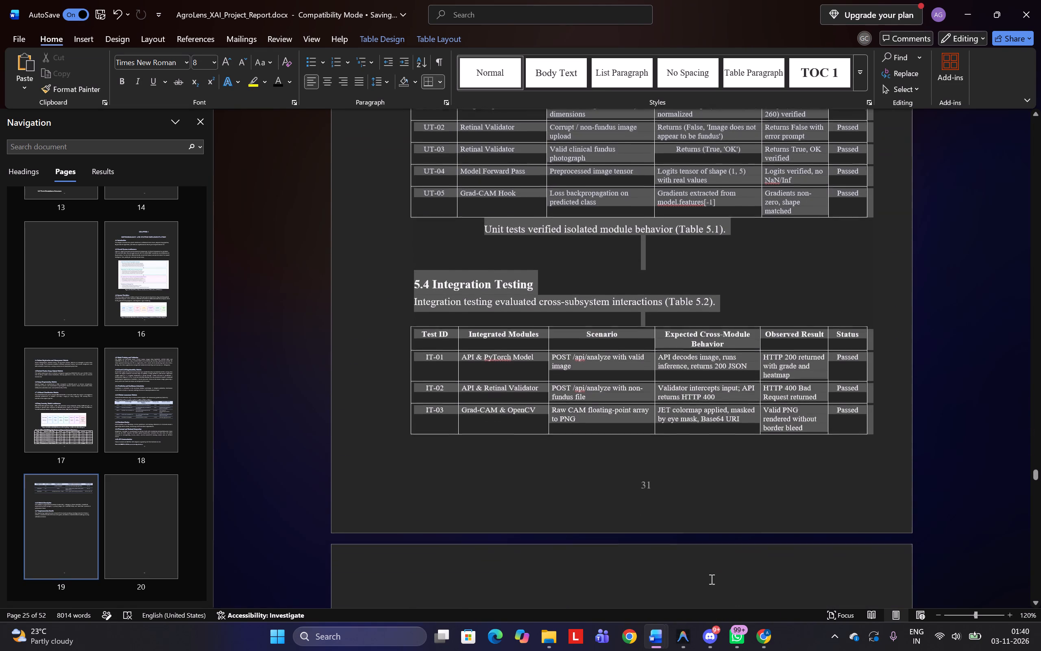
left_click_drag(711, 579, 762, 546)
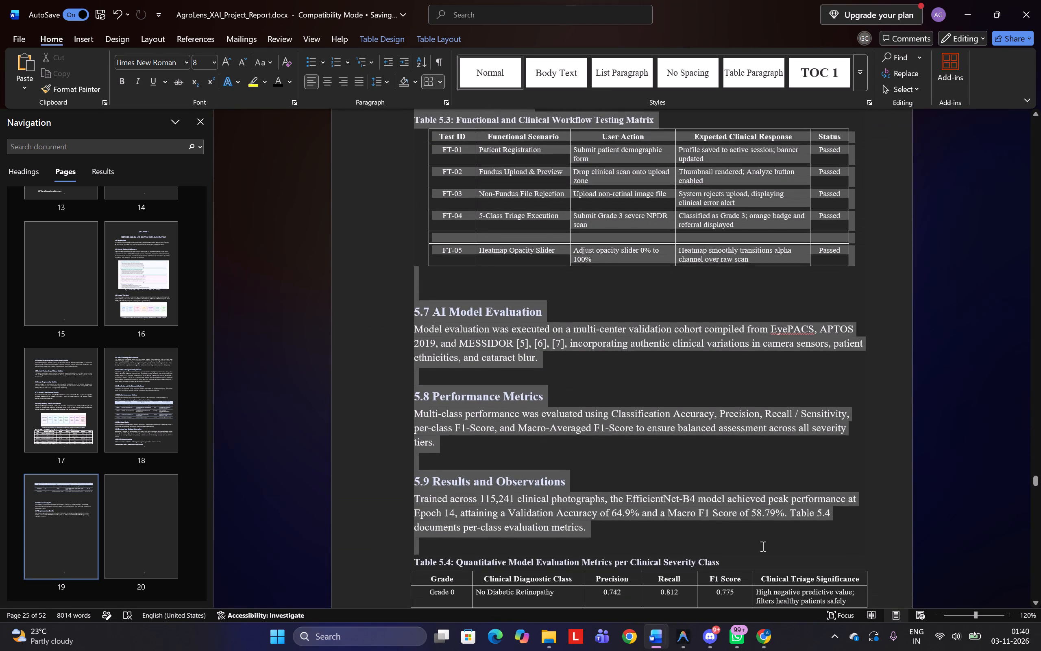
left_click_drag(762, 546, 818, 574)
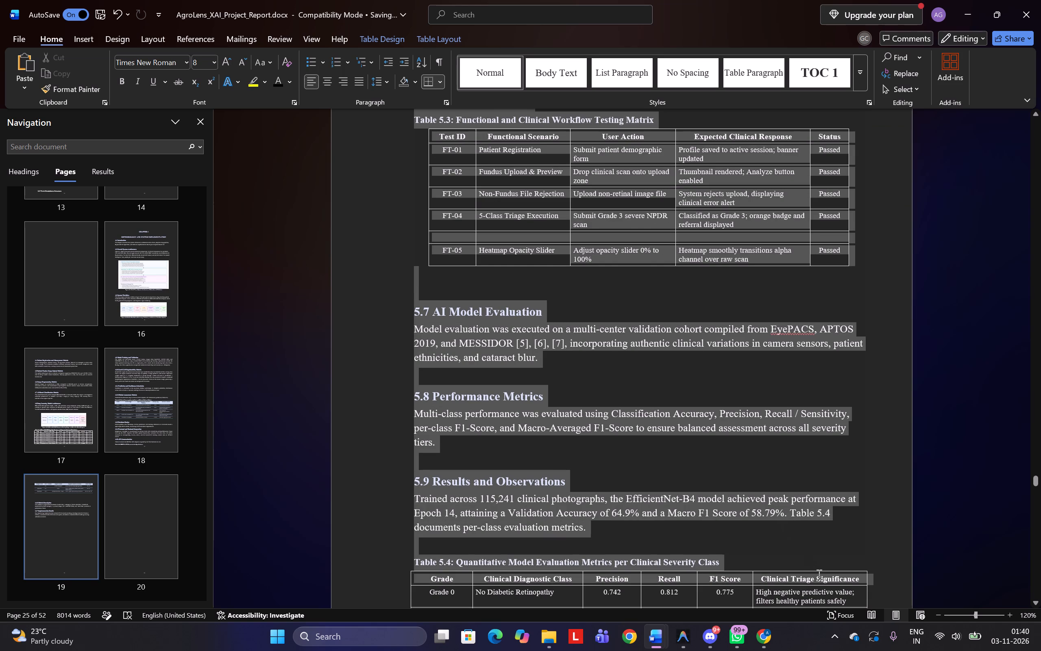
left_click_drag(818, 574, 793, 574)
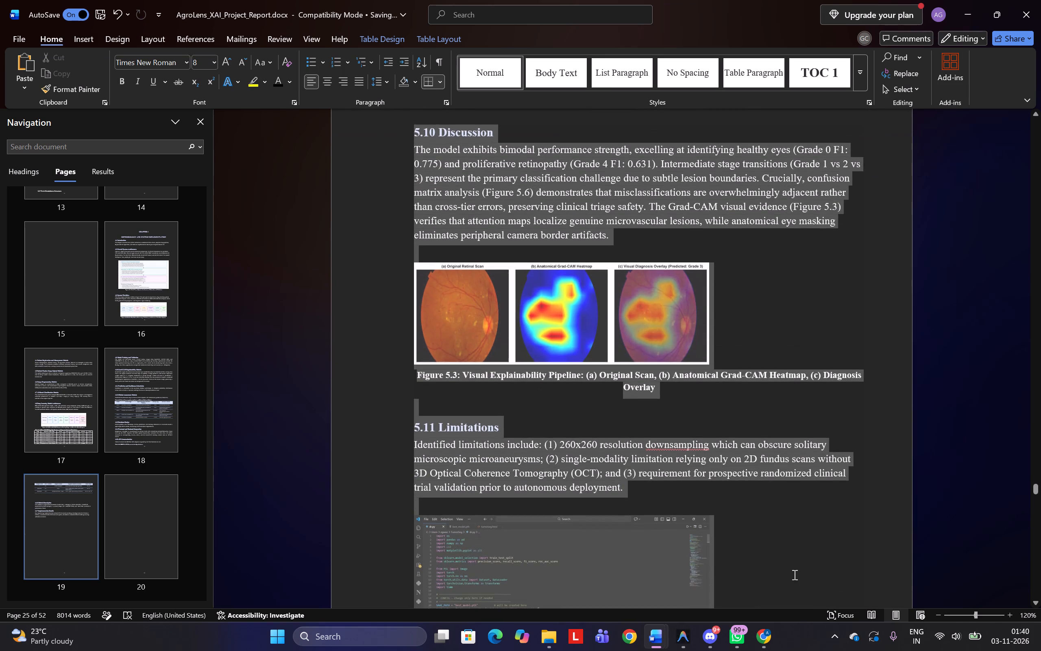
left_click_drag(793, 574, 852, 630)
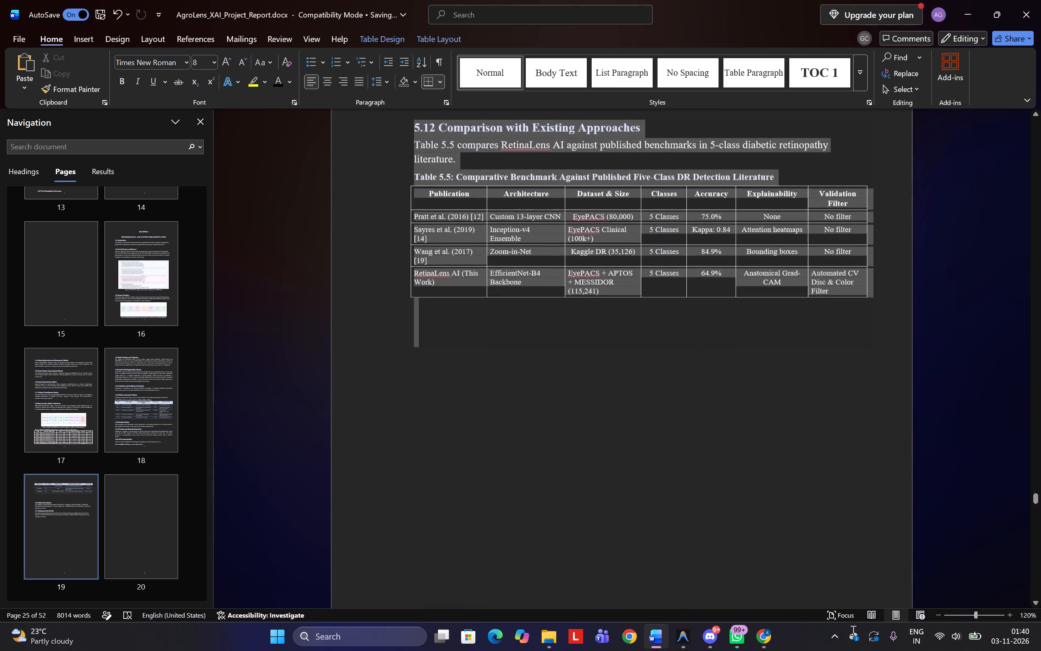
left_click_drag(852, 630, 823, 602)
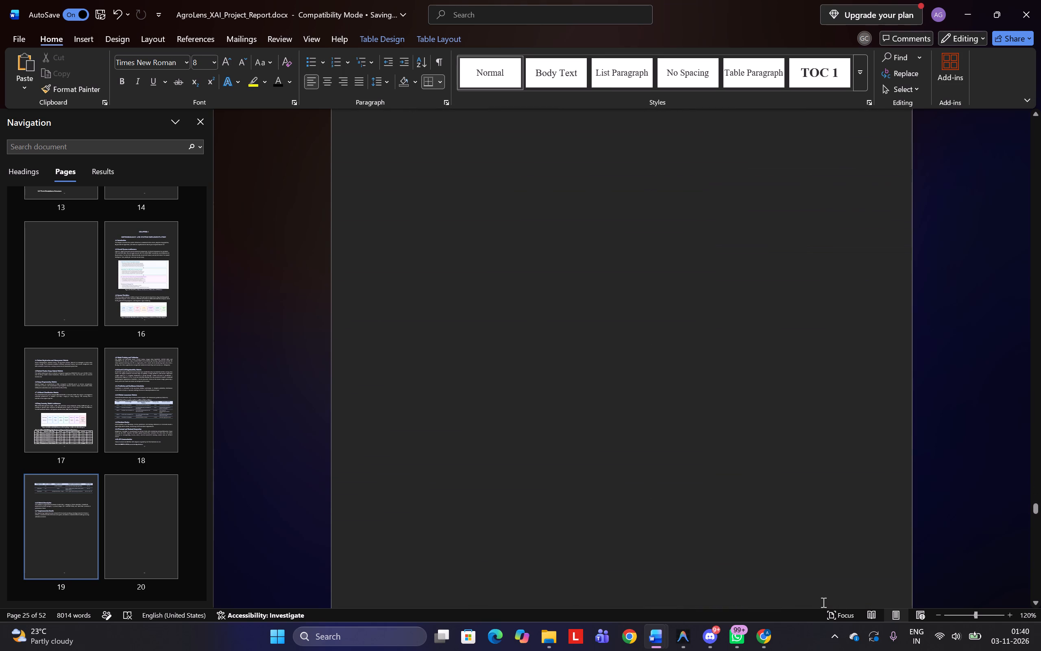
left_click_drag(823, 602, 840, 615)
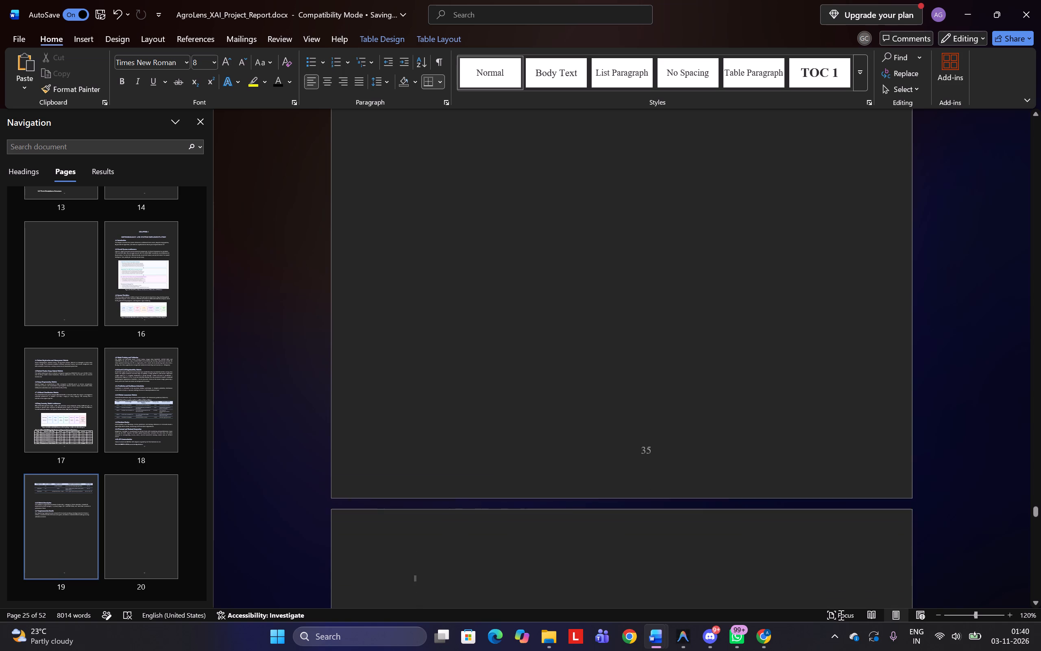
left_click_drag(840, 615, 845, 650)
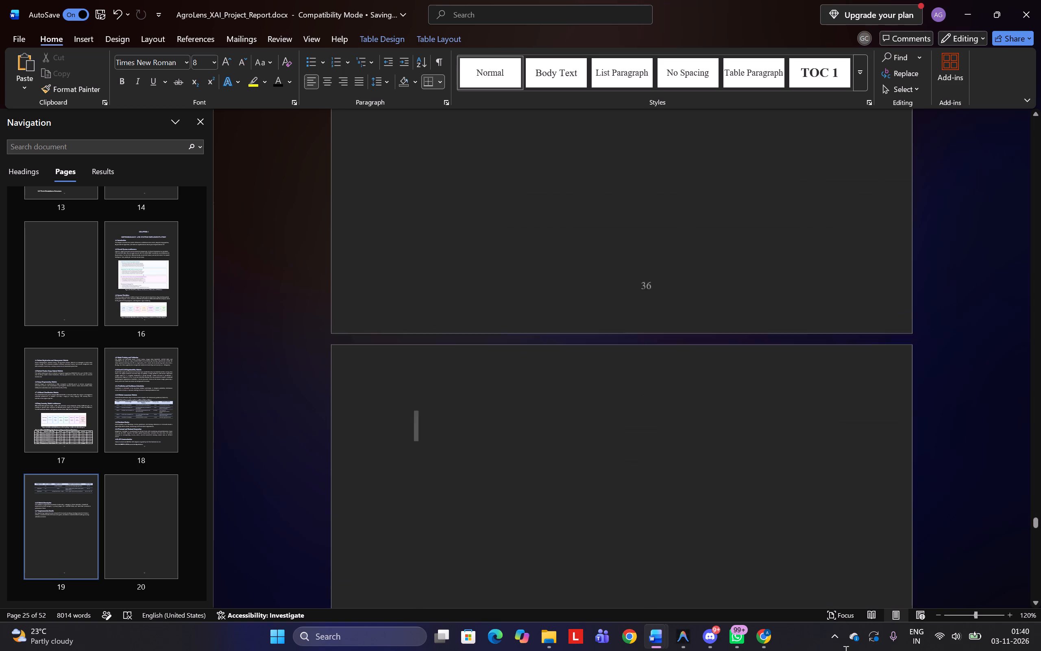
left_click_drag(845, 650, 821, 580)
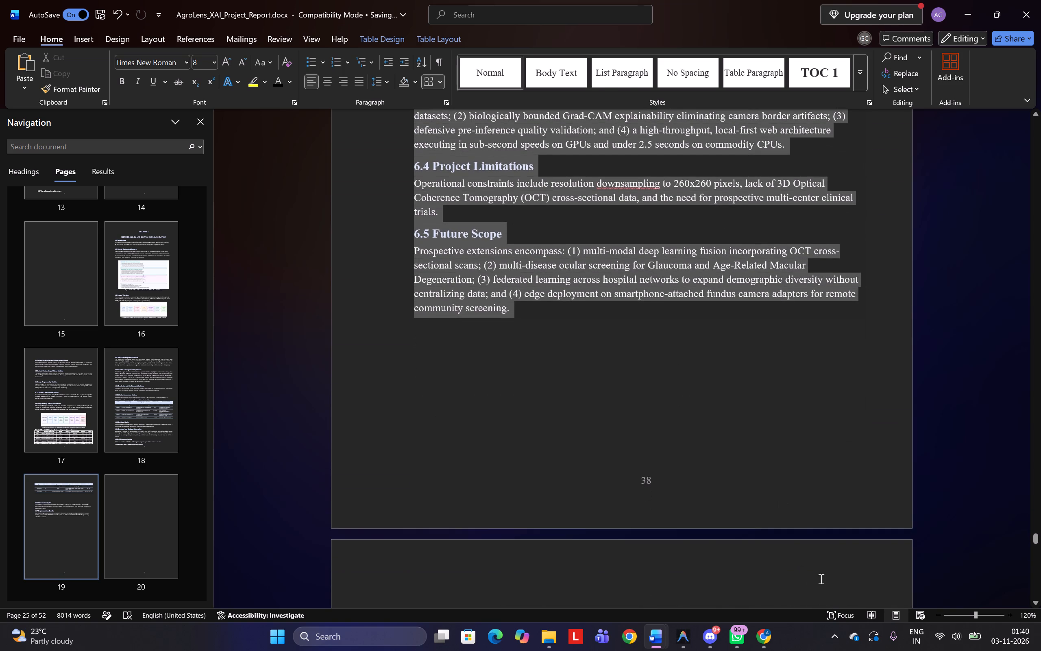
left_click_drag(821, 580, 807, 642)
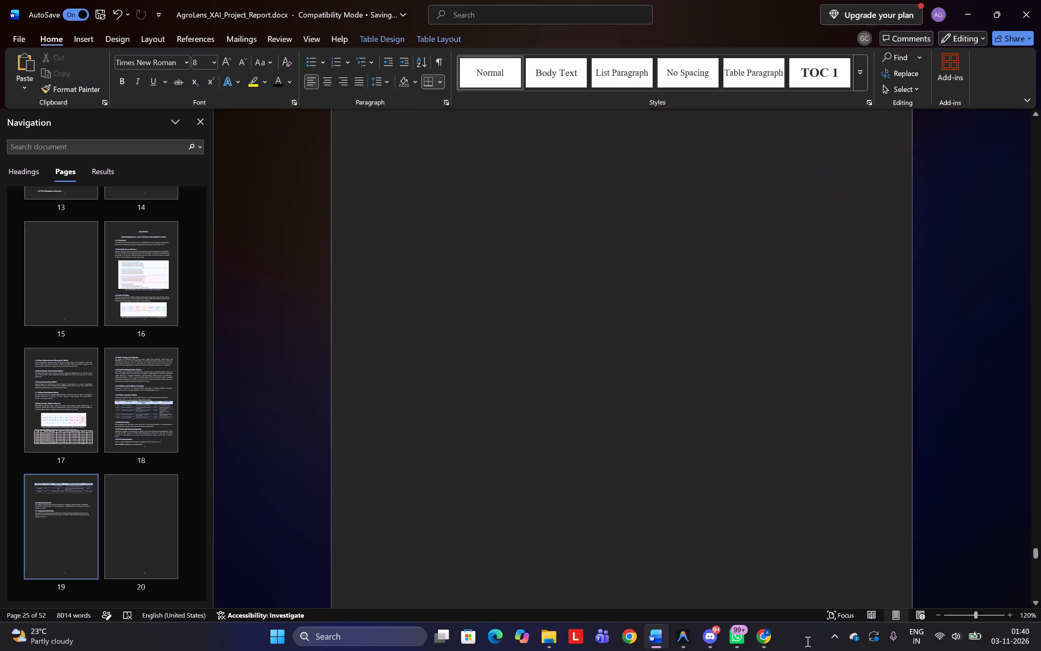
left_click_drag(807, 642, 703, 183)
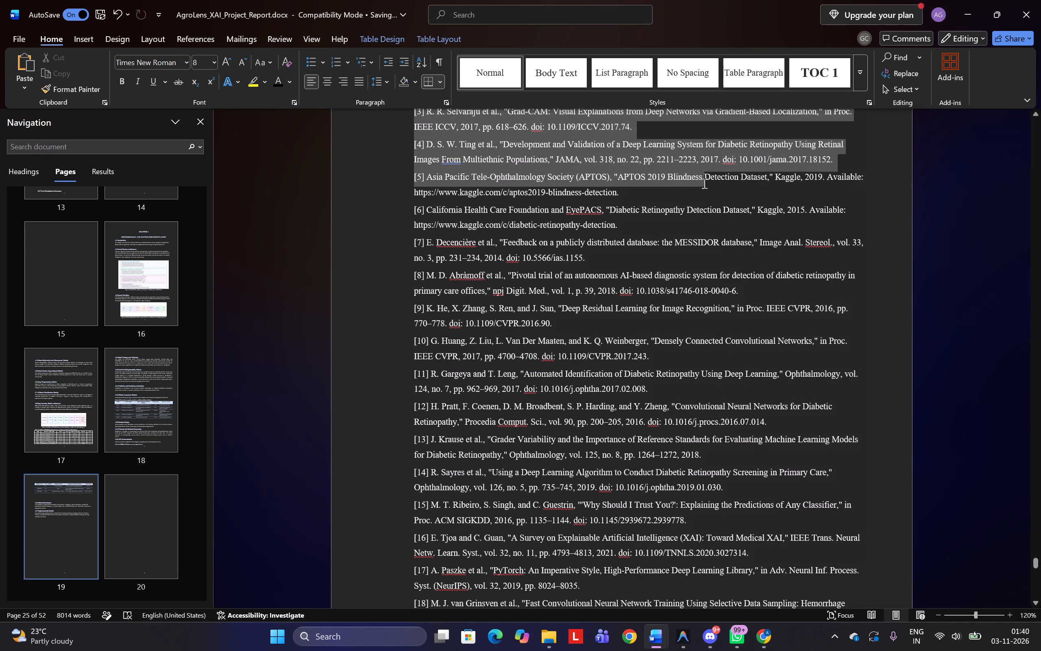
left_click_drag(703, 183, 713, 168)
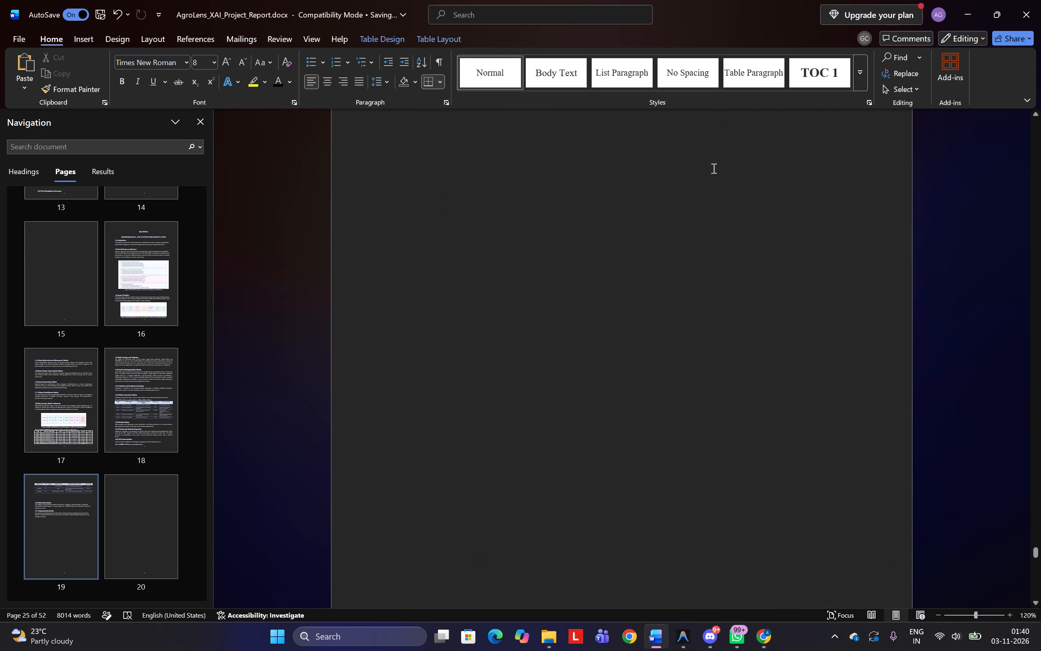
left_click_drag(713, 168, 688, 98)
left_click_drag(688, 98, 670, 219)
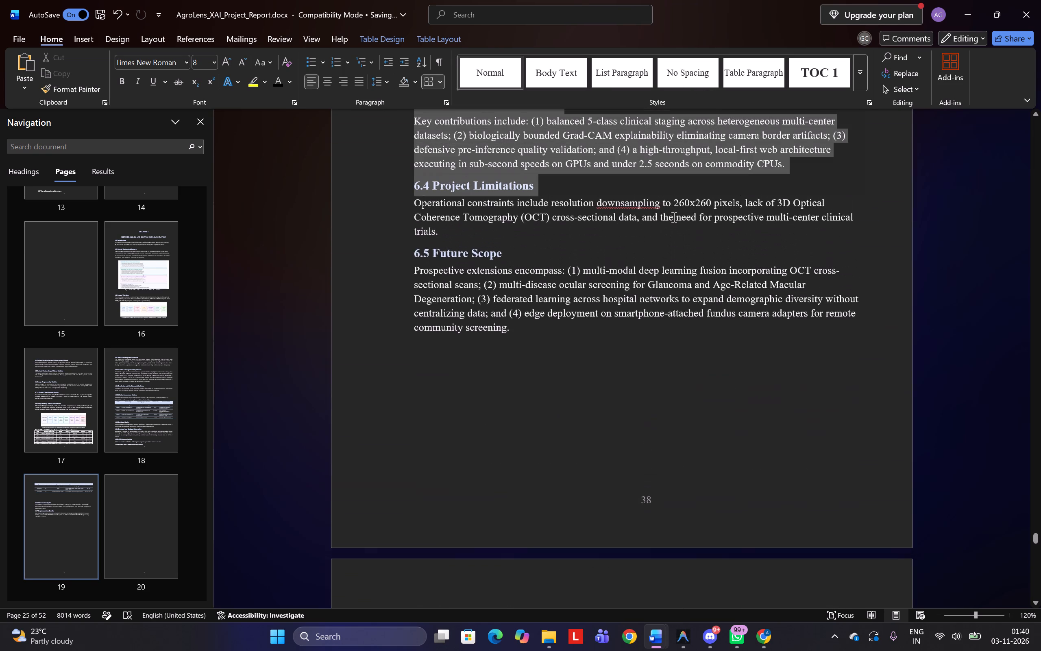
left_click_drag(670, 219, 523, 333)
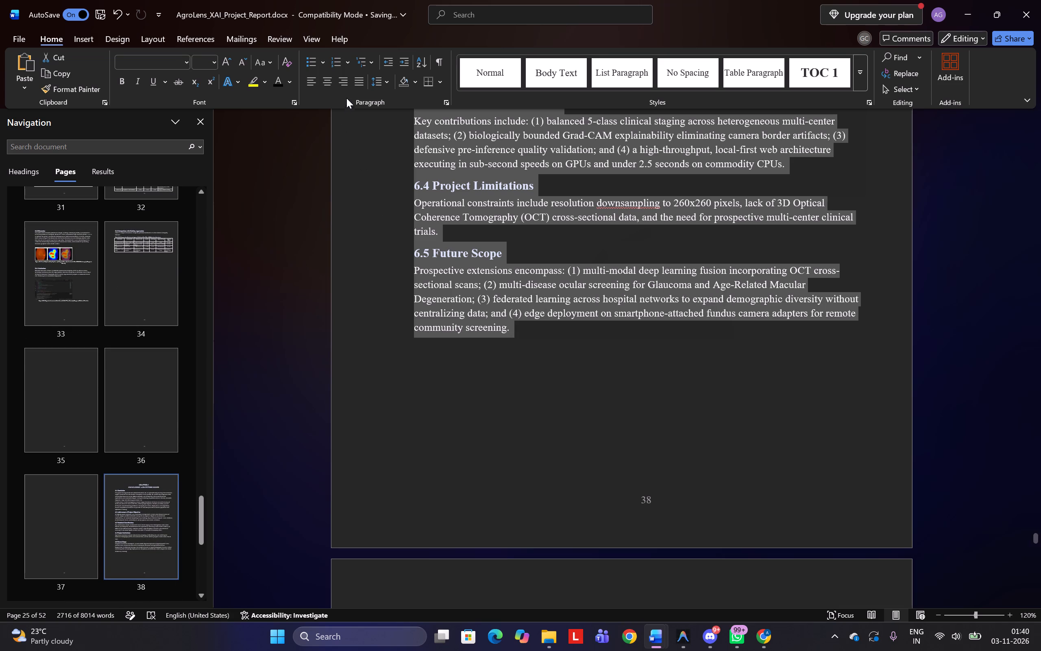
left_click(358, 83)
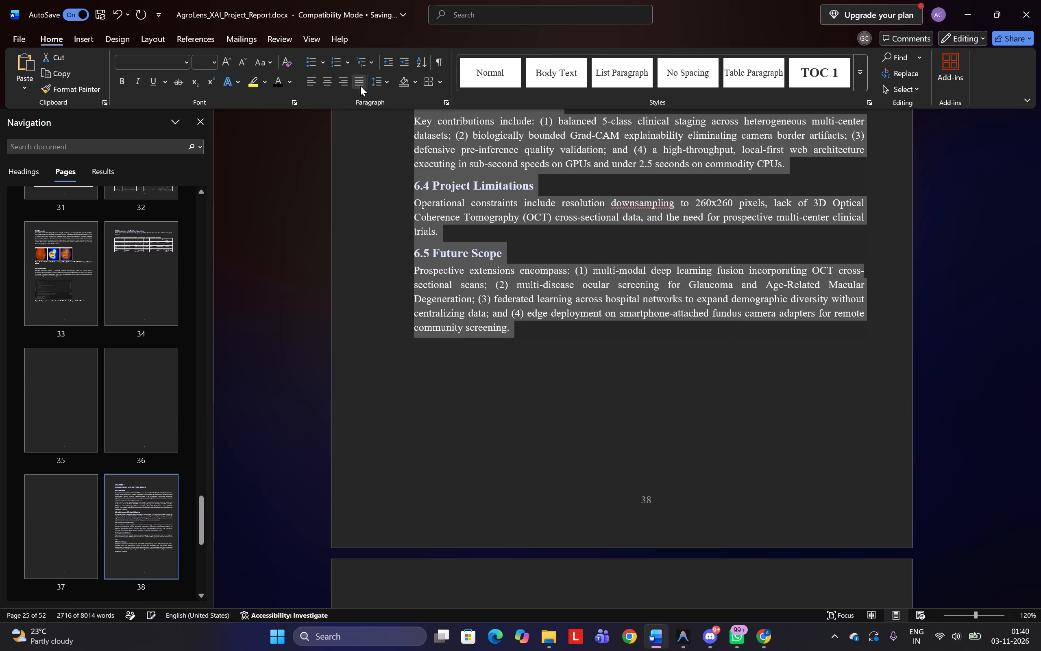
left_click(517, 298)
Indent the CHAPTER 6 heading line by five tab stops toward the middle of the page.
scroll(517, 298, "up", 3)
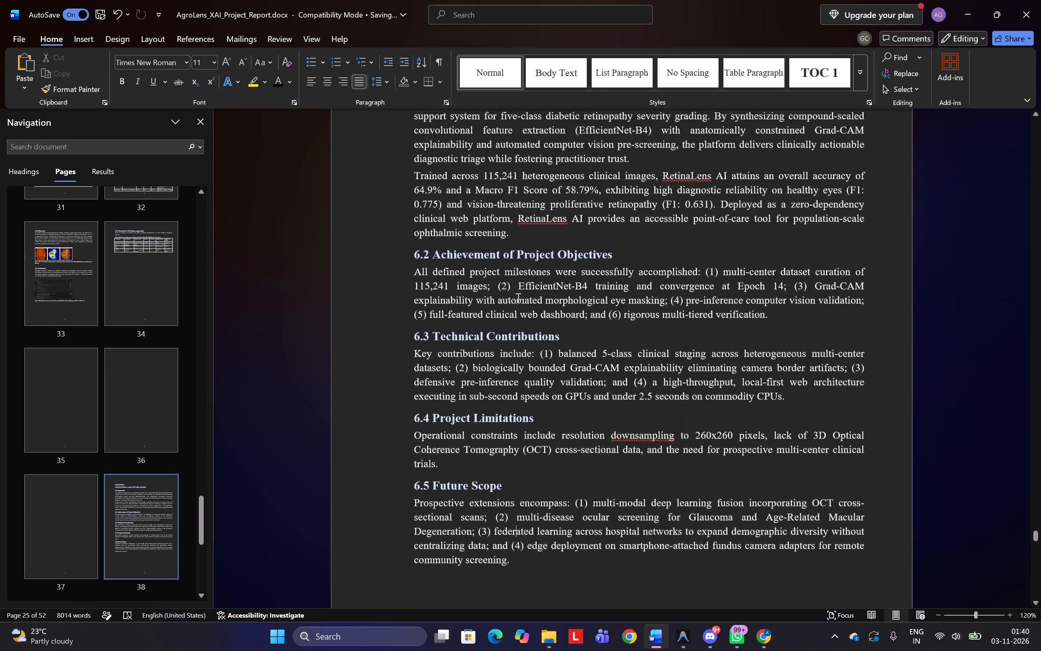
scroll(517, 298, "up", 2)
scroll(439, 221, "up", 1)
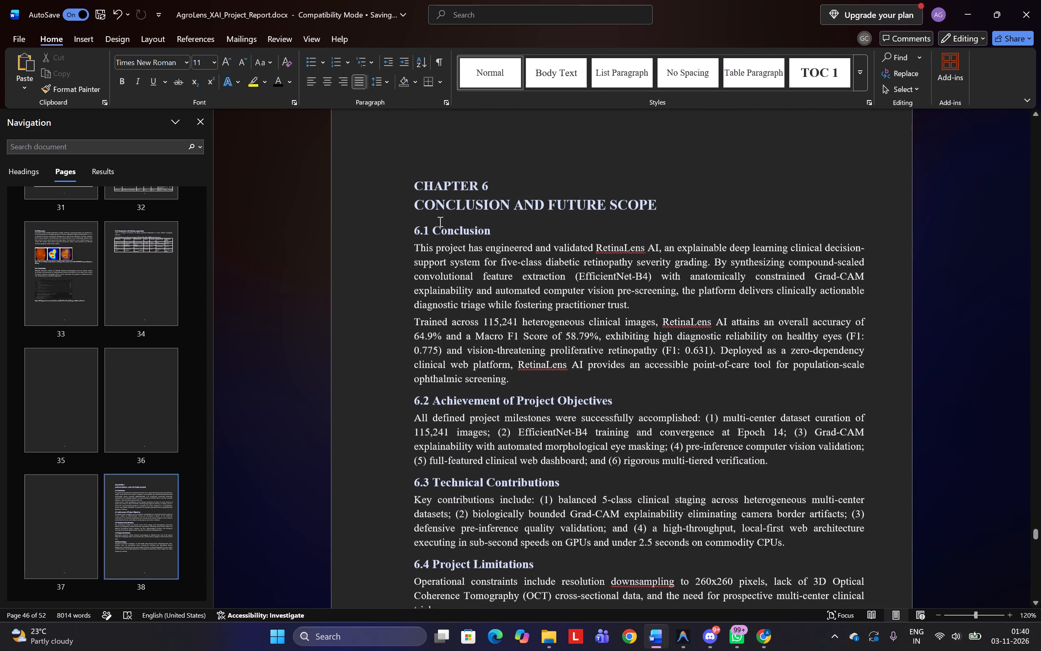
scroll(439, 221, "up", 1)
left_click(416, 249)
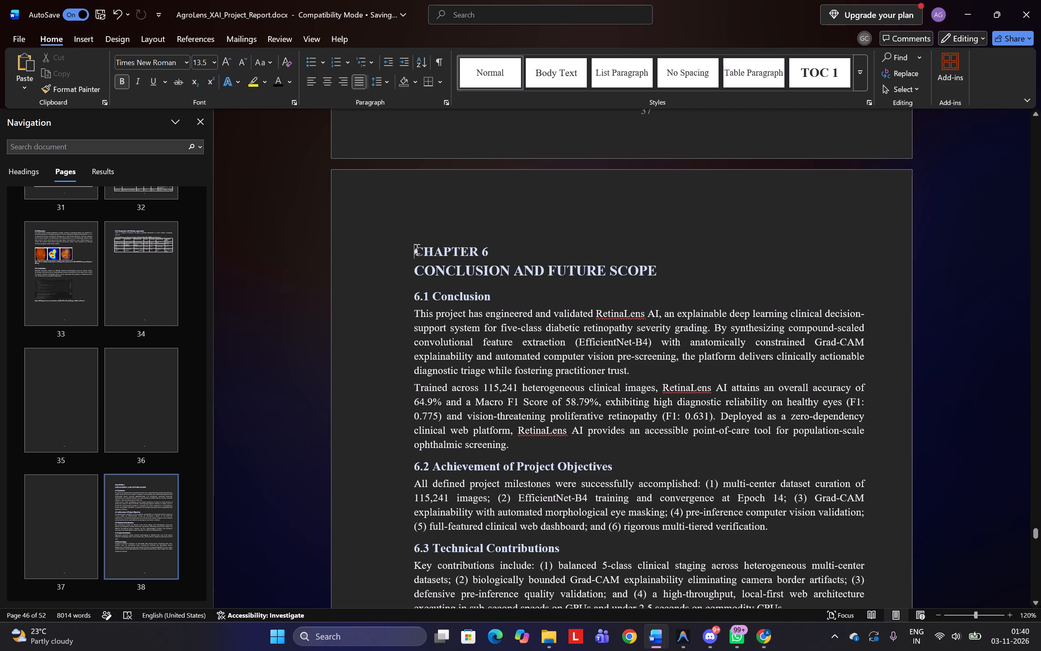
key("Tab")
key("Tab")
key("Tab")
key("Tab")
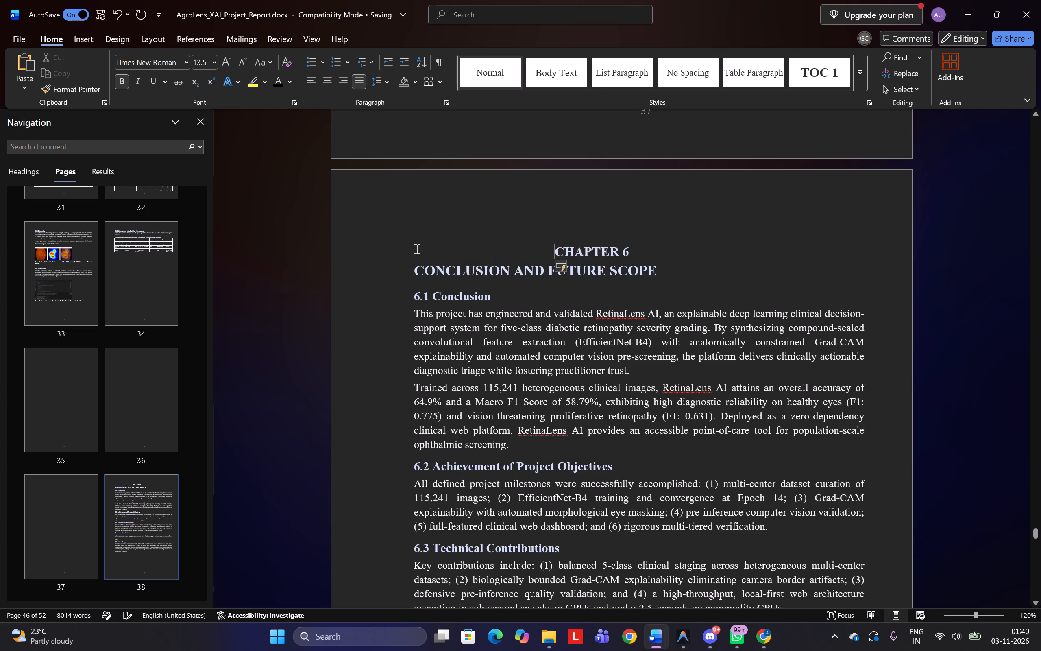
key("Tab")
key("Left")
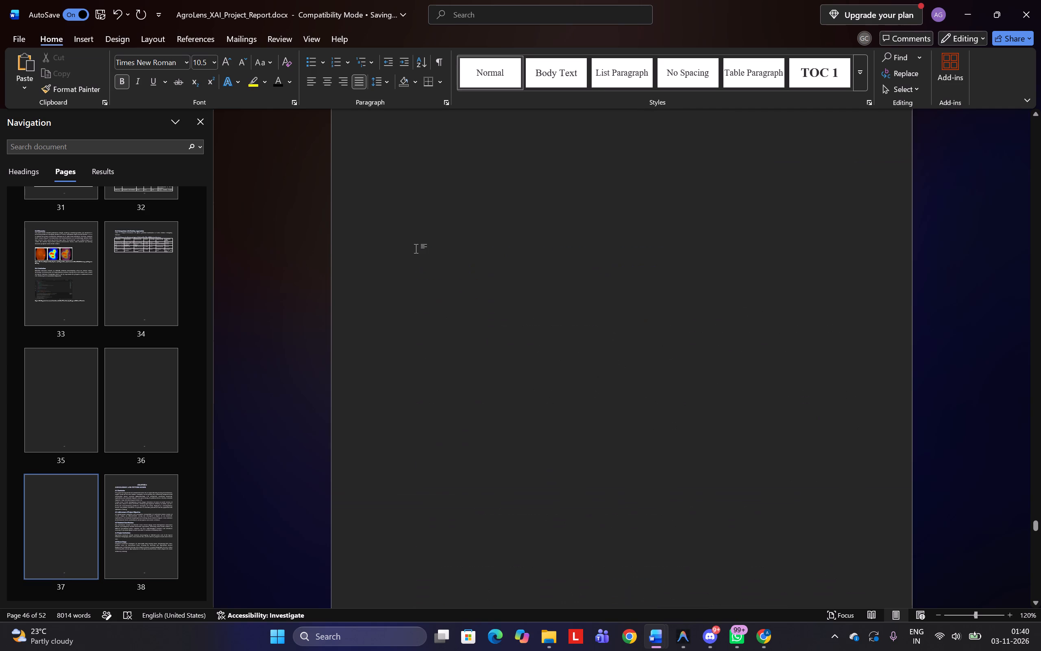
key("ctrl+z")
scroll(416, 249, "down", 2)
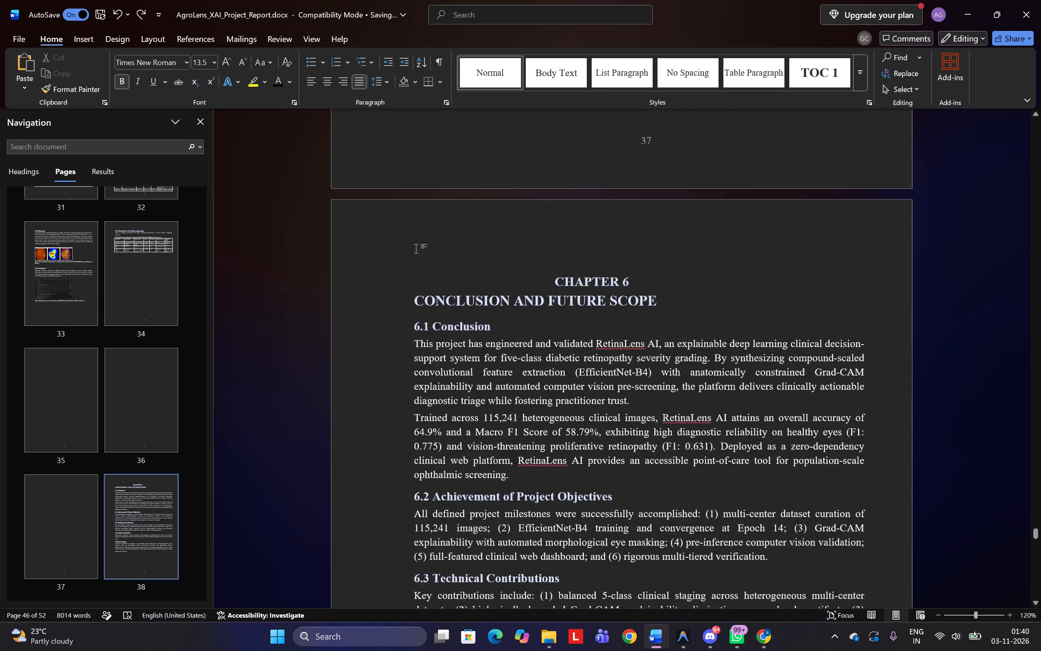
scroll(416, 249, "down", 1)
key("Tab")
key("Left")
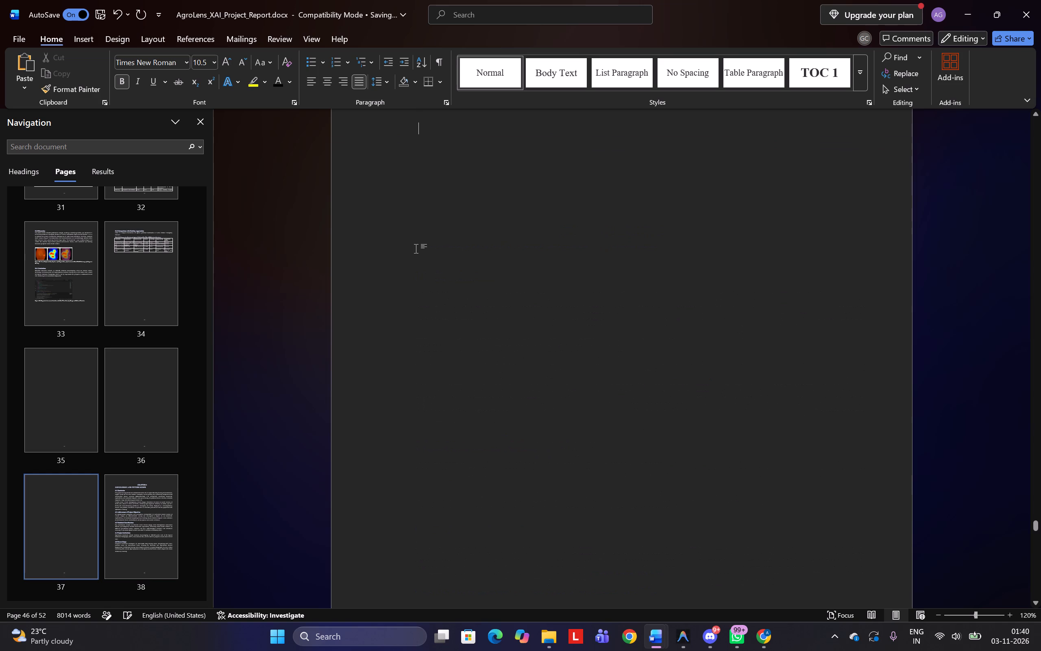
key("Right")
key("Down")
key("Down")
scroll(416, 249, "down", 3)
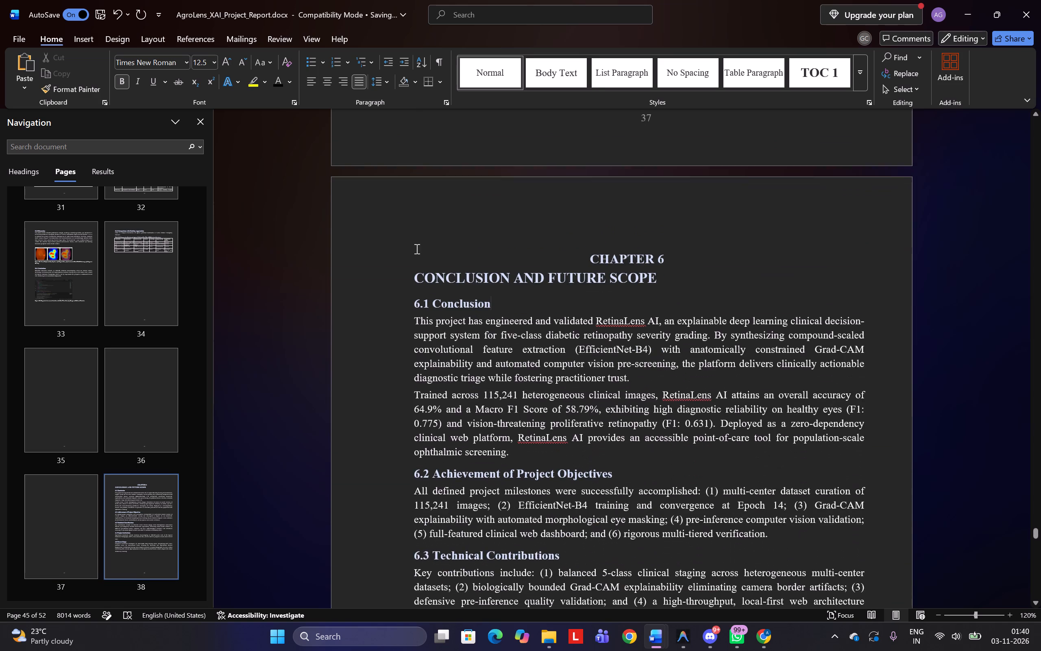
Indent the CONCLUSION AND FUTURE SCOPE title by two tab stops beneath the CHAPTER 6 line.
left_click(411, 271)
key("Tab")
key("Tab")
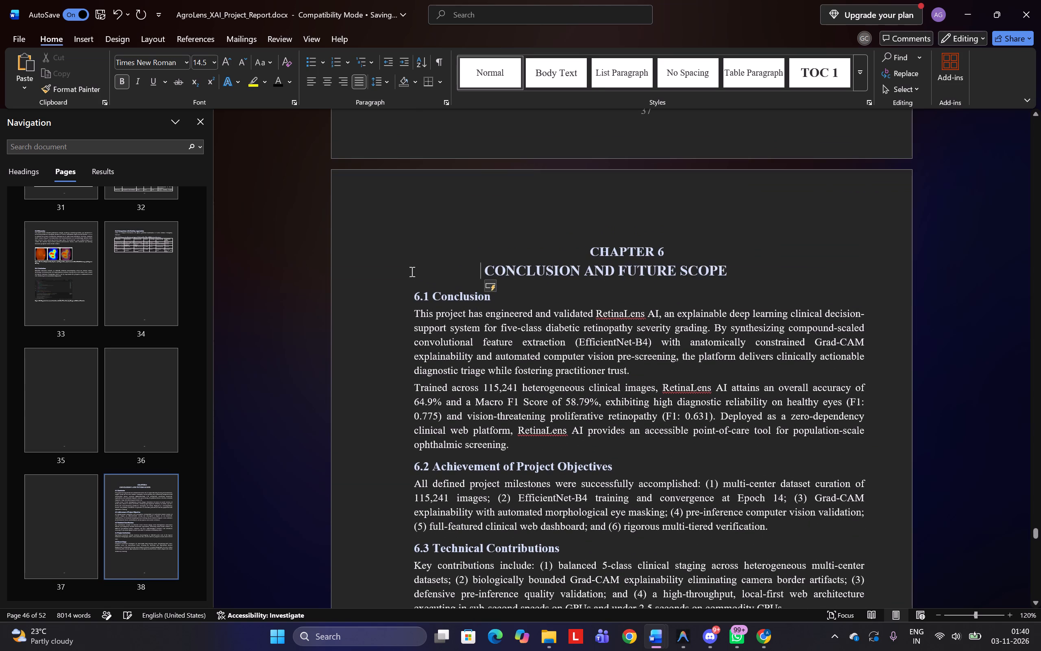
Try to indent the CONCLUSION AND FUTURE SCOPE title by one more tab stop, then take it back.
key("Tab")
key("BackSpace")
Examine the rest of chapter 6, the pages through the appendices, and chapter 5's tables and figures for layout problems.
scroll(533, 454, "down", 3)
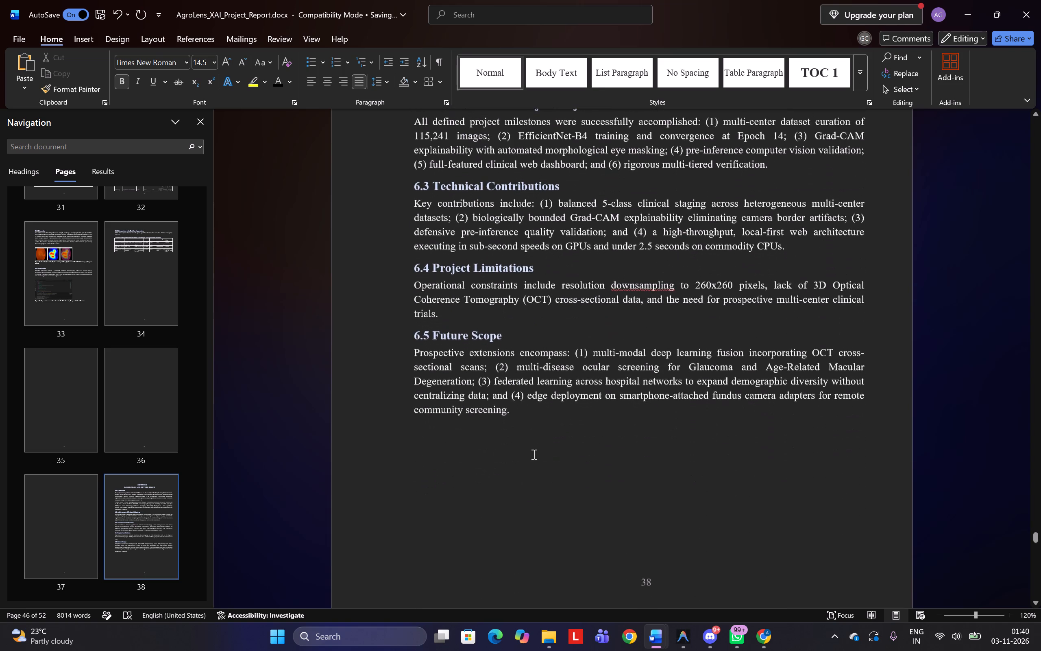
scroll(533, 454, "down", 11)
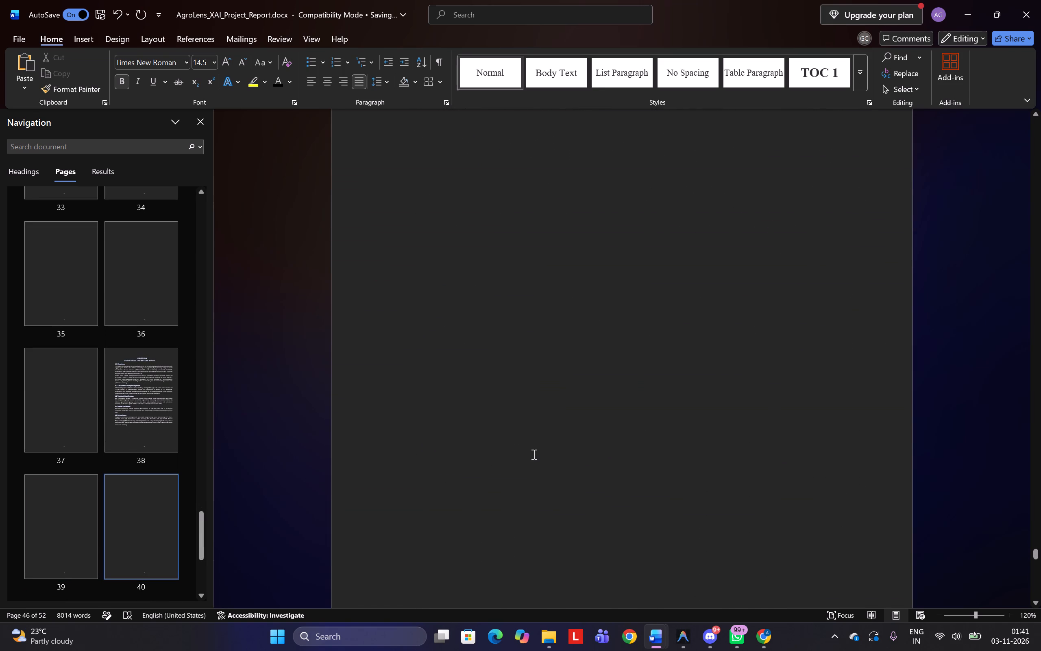
scroll(533, 454, "down", 3)
scroll(533, 454, "up", 1)
scroll(533, 454, "down", 7)
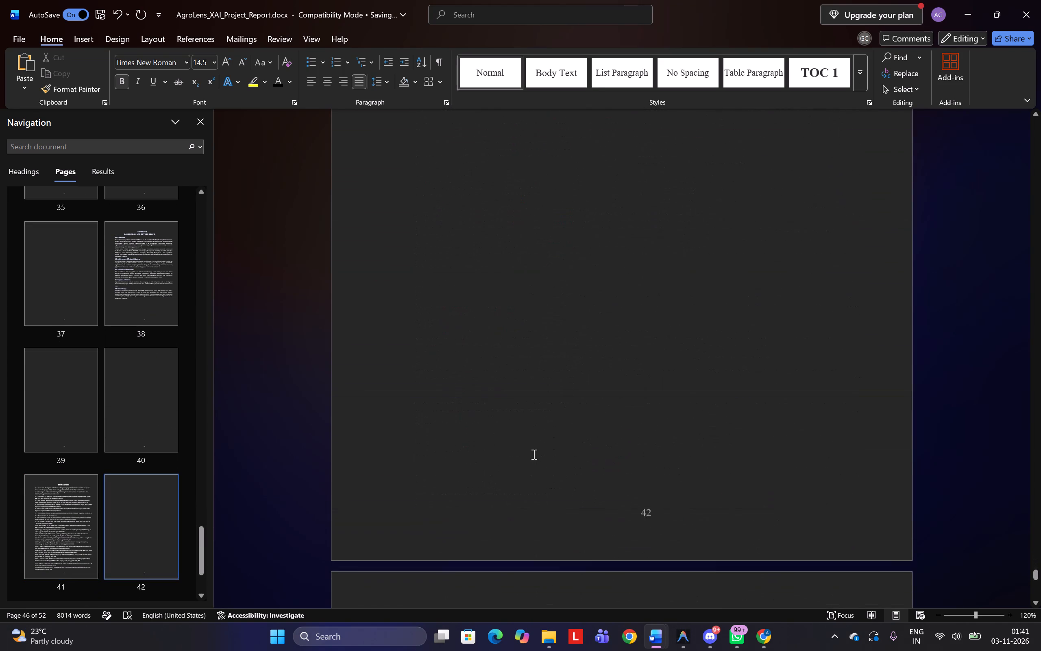
scroll(533, 454, "down", 4)
scroll(533, 454, "up", 5)
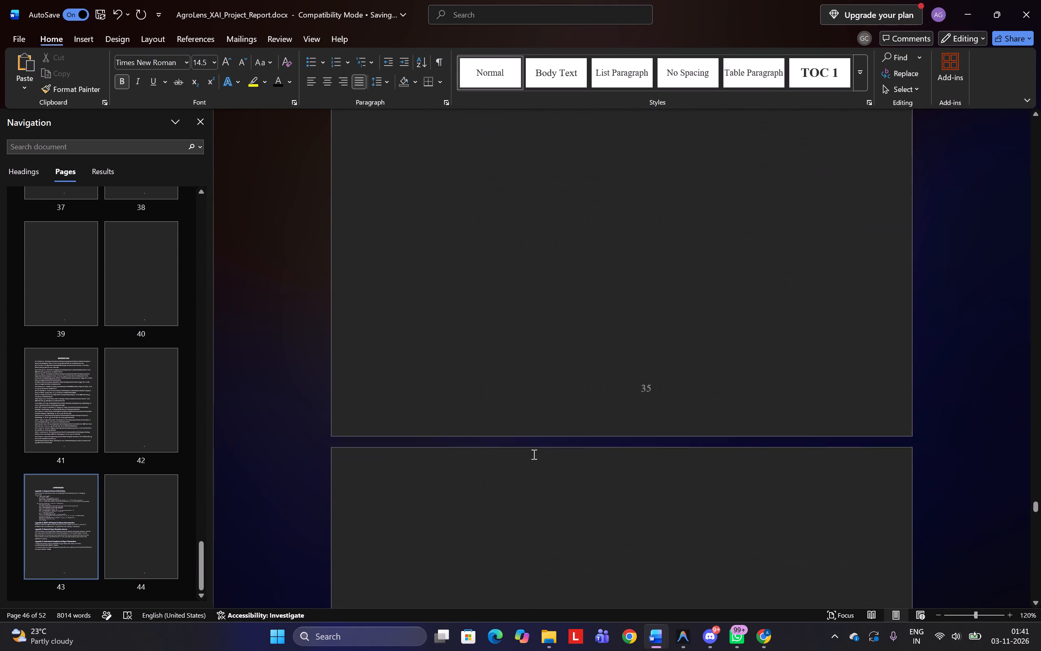
scroll(533, 454, "up", 8)
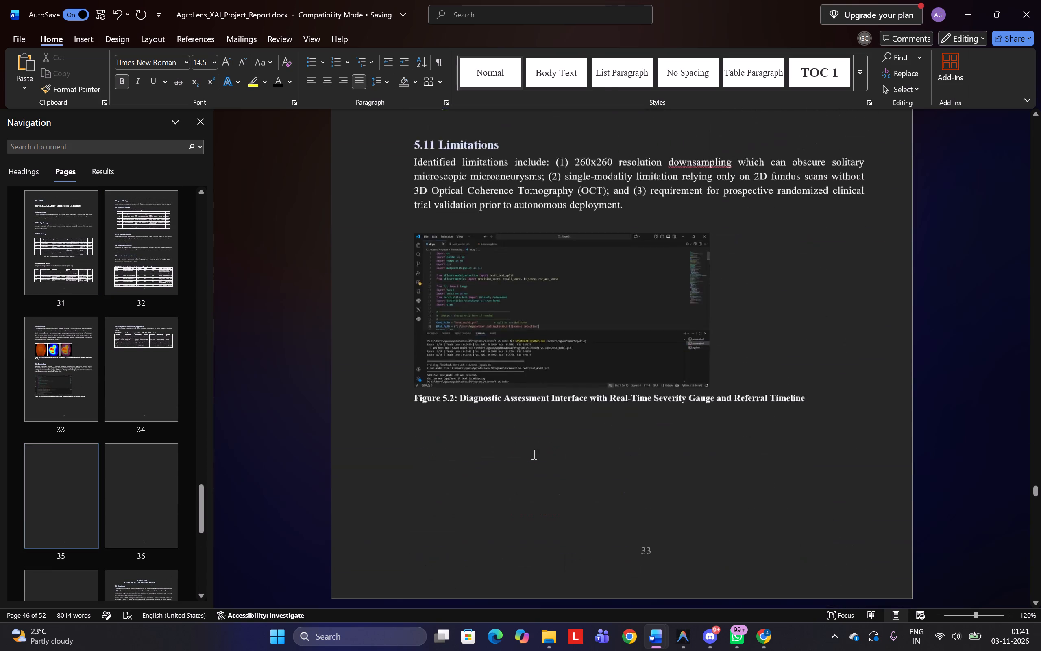
scroll(533, 454, "up", 6)
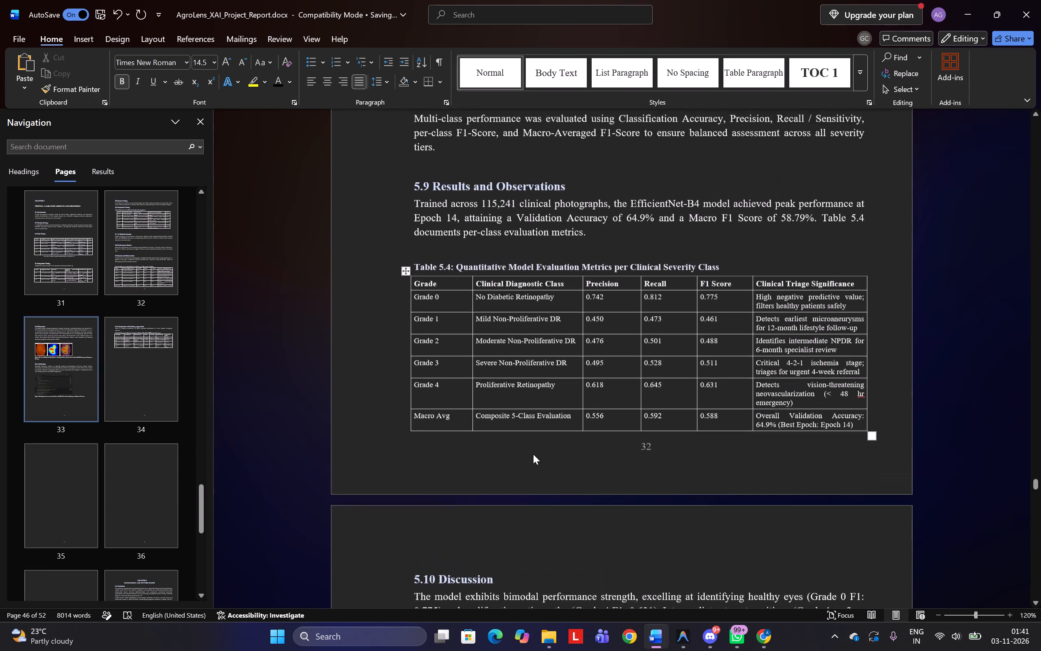
scroll(533, 454, "up", 6)
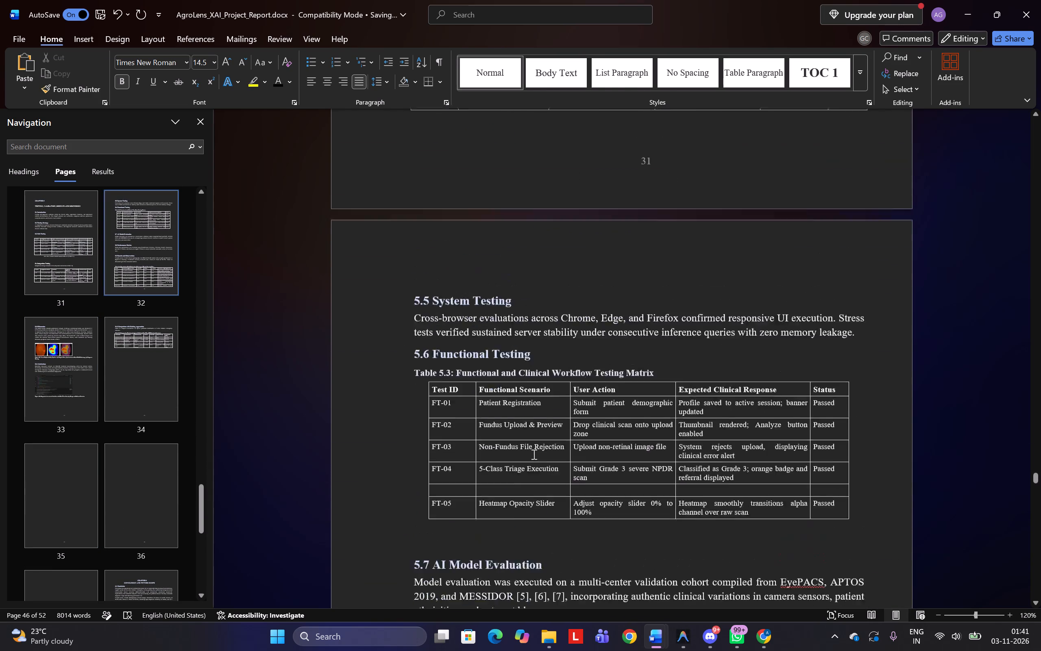
scroll(533, 454, "up", 4)
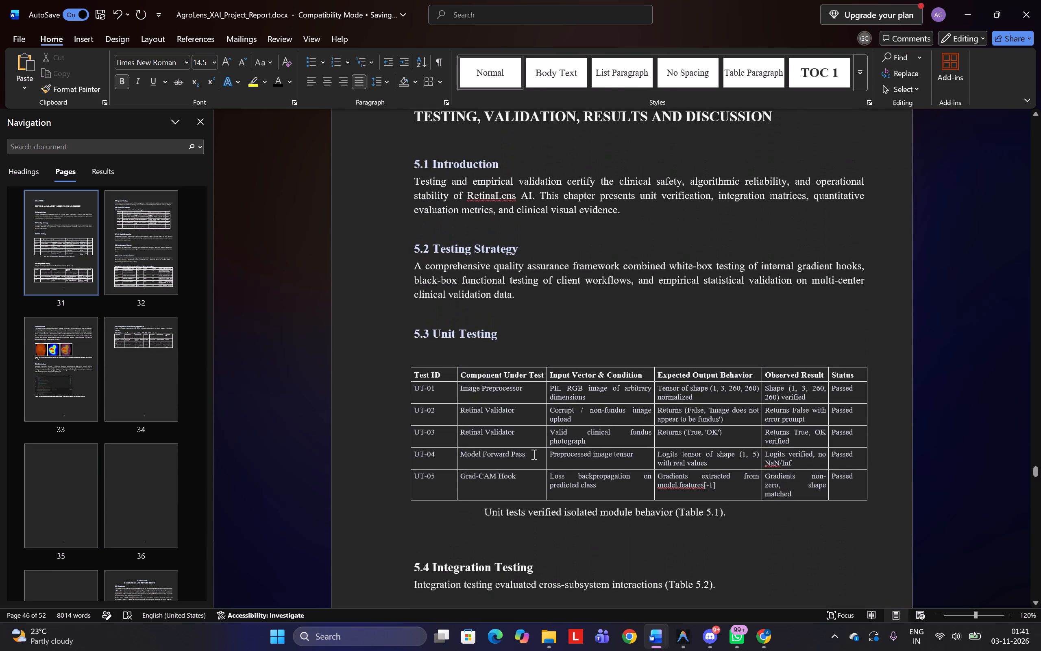
Delete the empty line between the 5.3 Unit Testing heading and its test table.
scroll(533, 454, "up", 2)
left_click(483, 502)
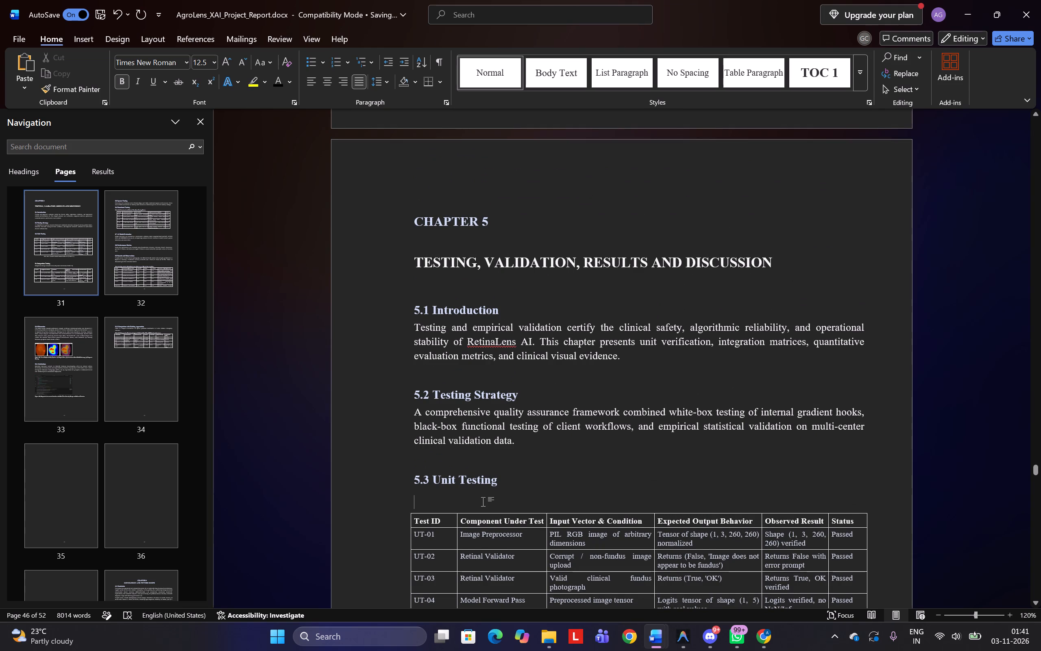
key("BackSpace")
Indent the CHAPTER 5 heading line by four tab stops toward the middle of the page.
scroll(483, 502, "up", 1)
scroll(483, 502, "down", 1)
scroll(483, 502, "up", 1)
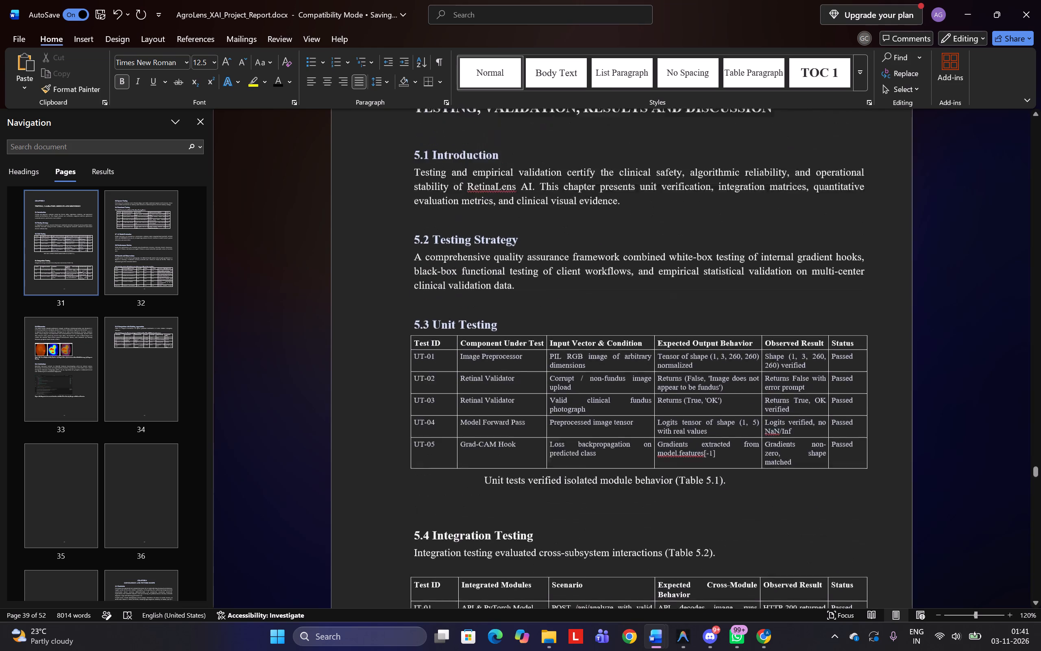
scroll(483, 502, "up", 1)
left_click(411, 268)
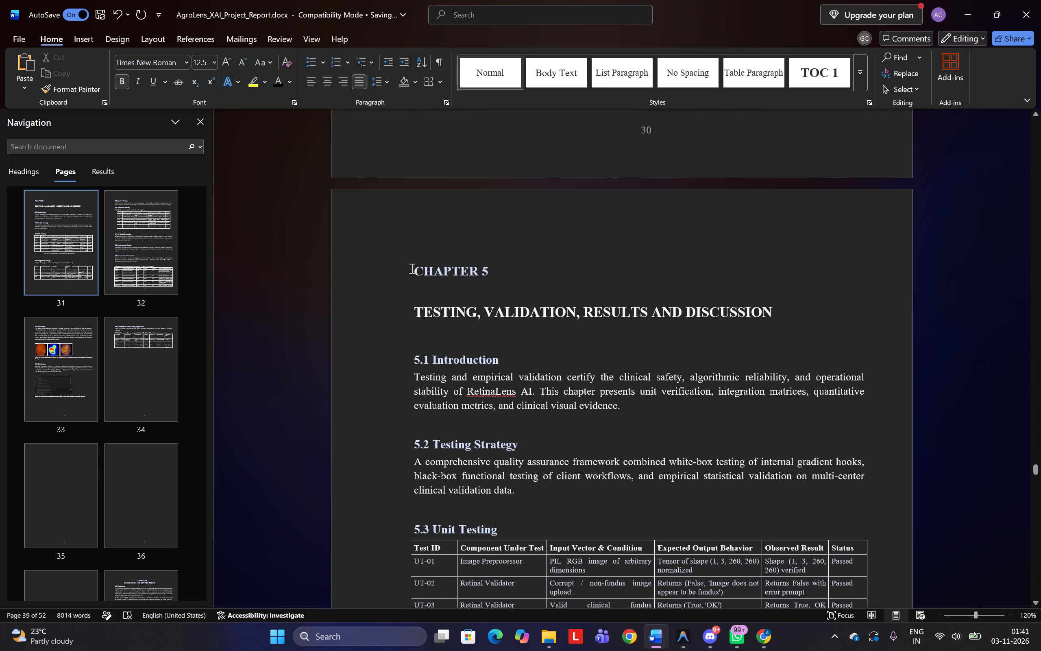
key("Tab")
key("Tab")
key("Tab")
key("Tab")
key("Tab")
key("Tab")
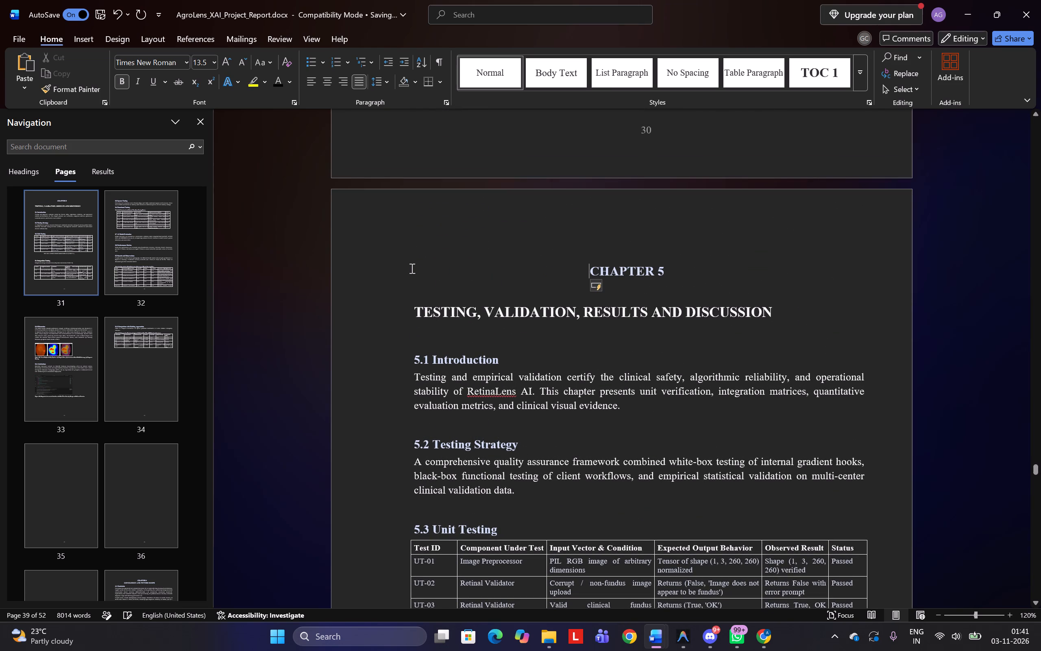
key("BackSpace")
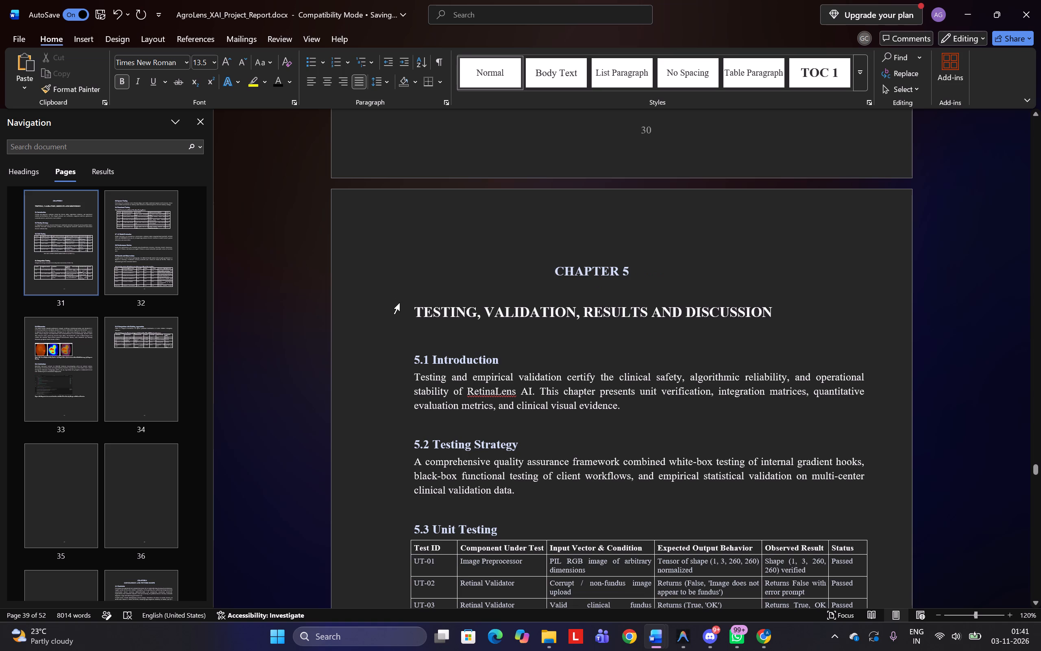
Indent the TESTING, VALIDATION, RESULTS AND DISCUSSION title by one tab stop beneath the CHAPTER 5 line.
left_click(414, 314)
key("Tab")
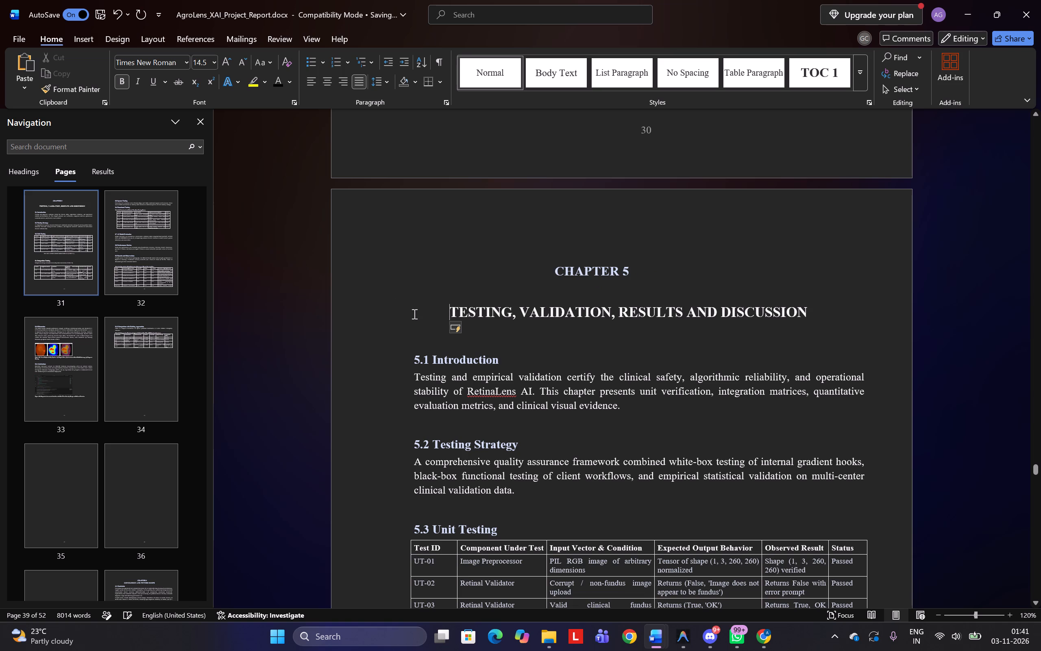
Insert five spaces before CHAPTER 5 to shift it closer to the centre above its title.
left_click(555, 271)
key("space")
key("space")
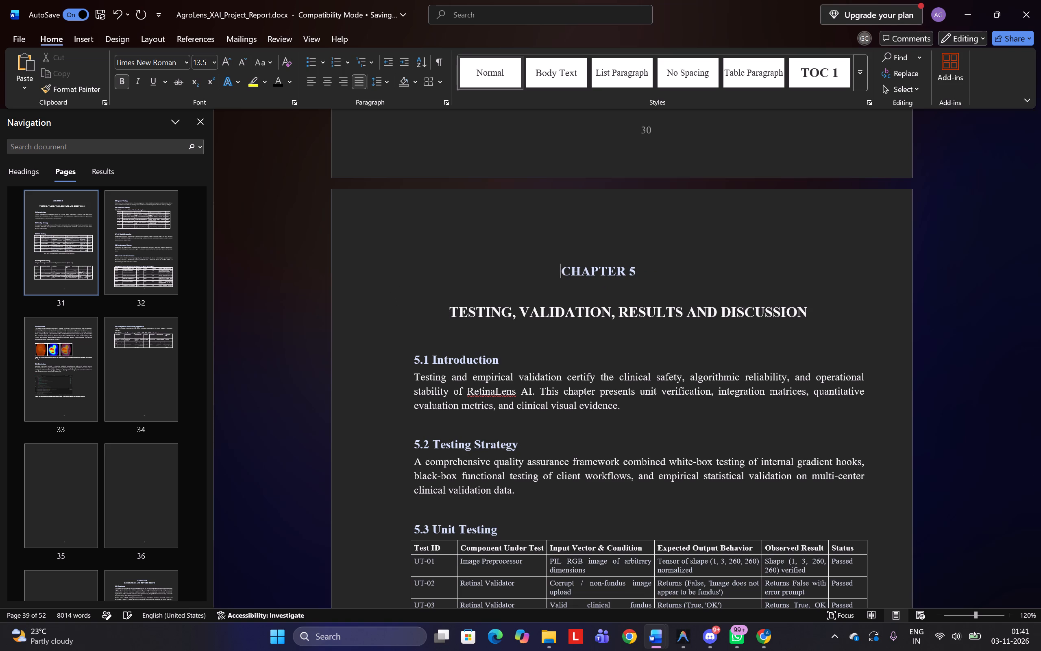
key("space")
key("space")
key("space")
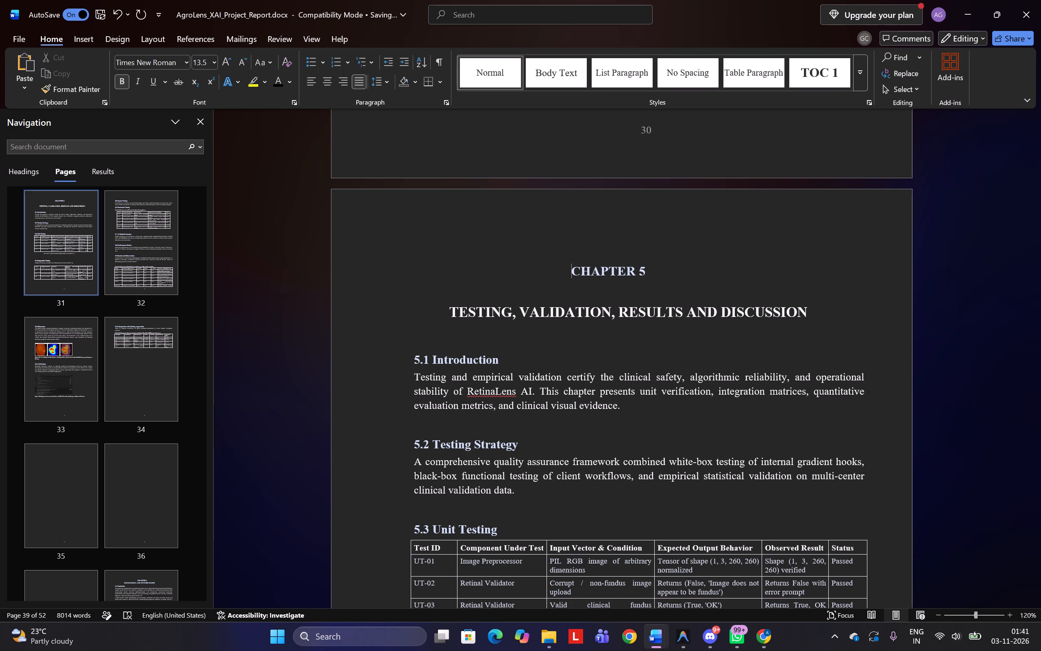
Examine the chapter 5 tables and discussion, the blank pages before them, and leftover sections 4.4 Confidence calibration and 4.5 Input rejection.
scroll(555, 271, "down", 2)
scroll(453, 422, "down", 1)
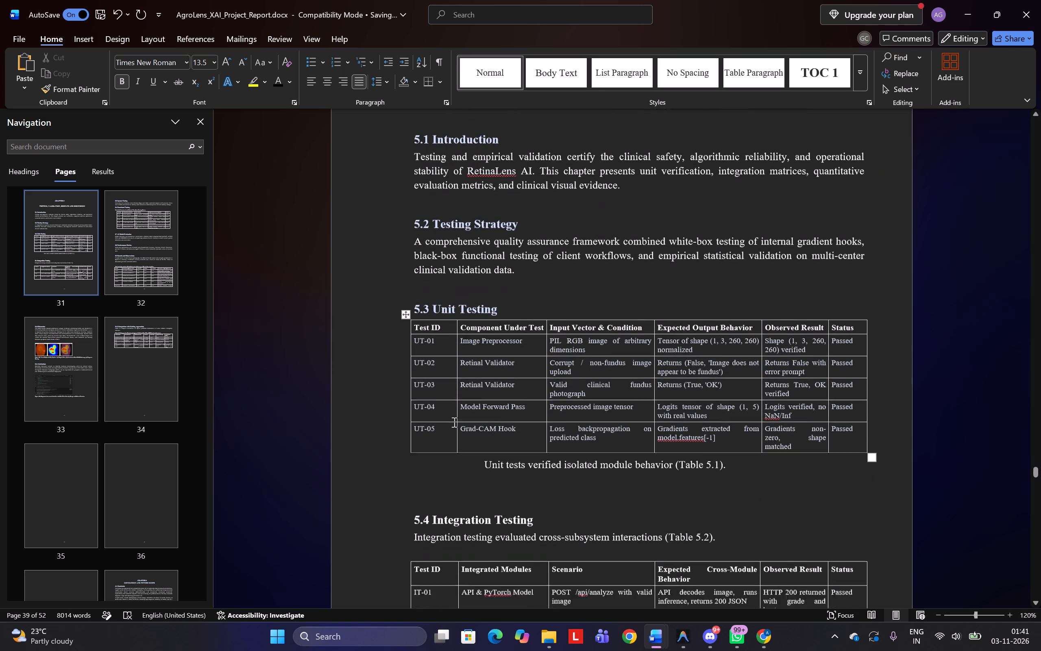
scroll(453, 422, "down", 6)
scroll(453, 422, "up", 2)
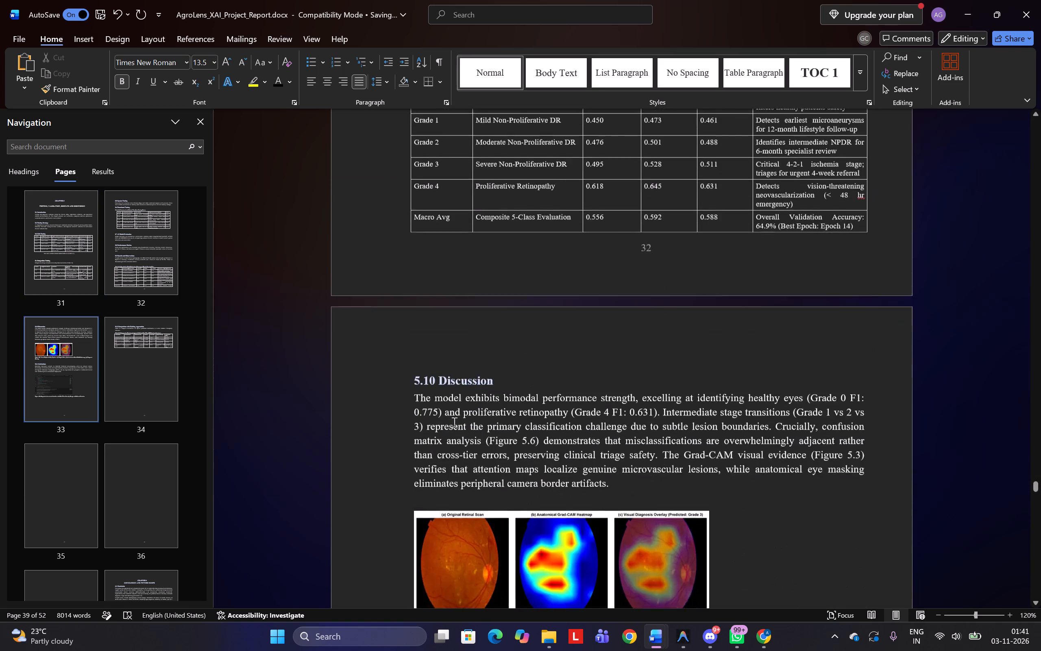
scroll(453, 422, "up", 6)
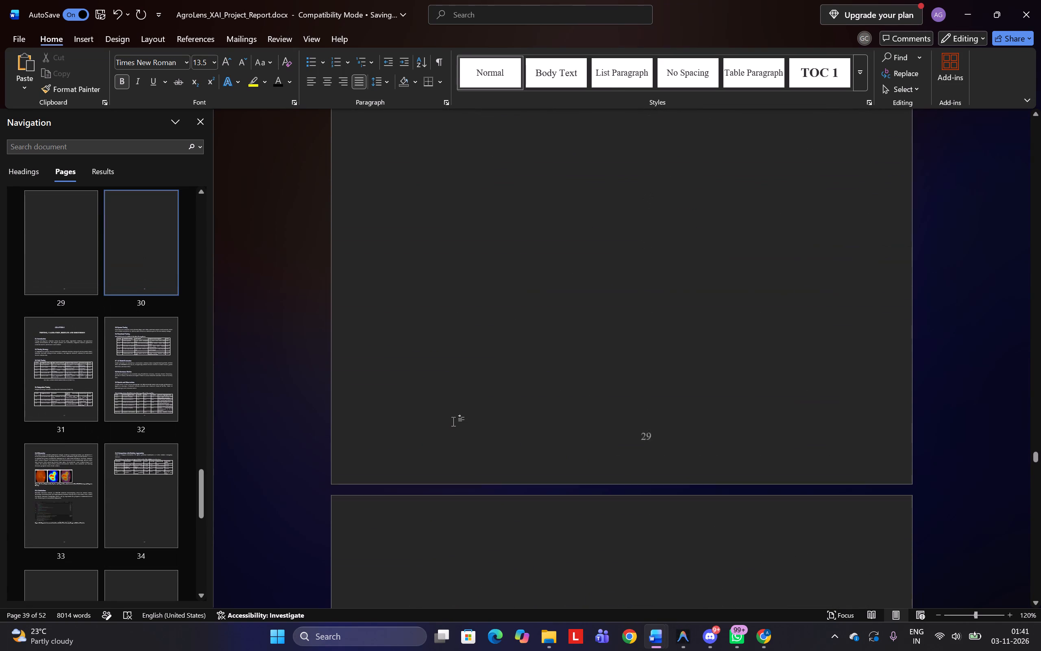
scroll(453, 422, "up", 11)
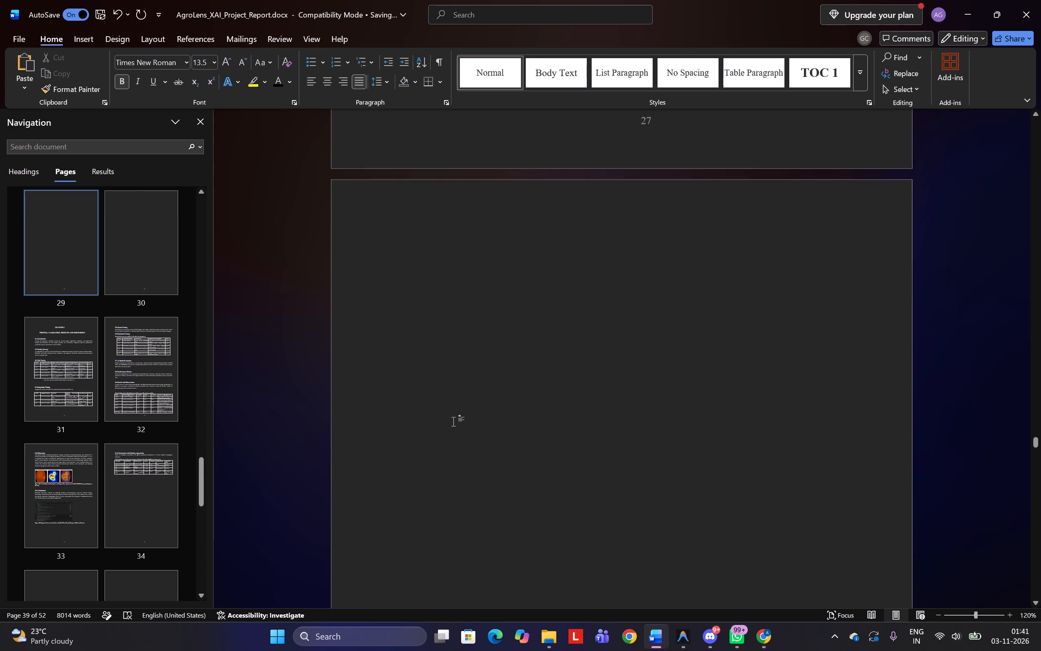
scroll(453, 422, "up", 7)
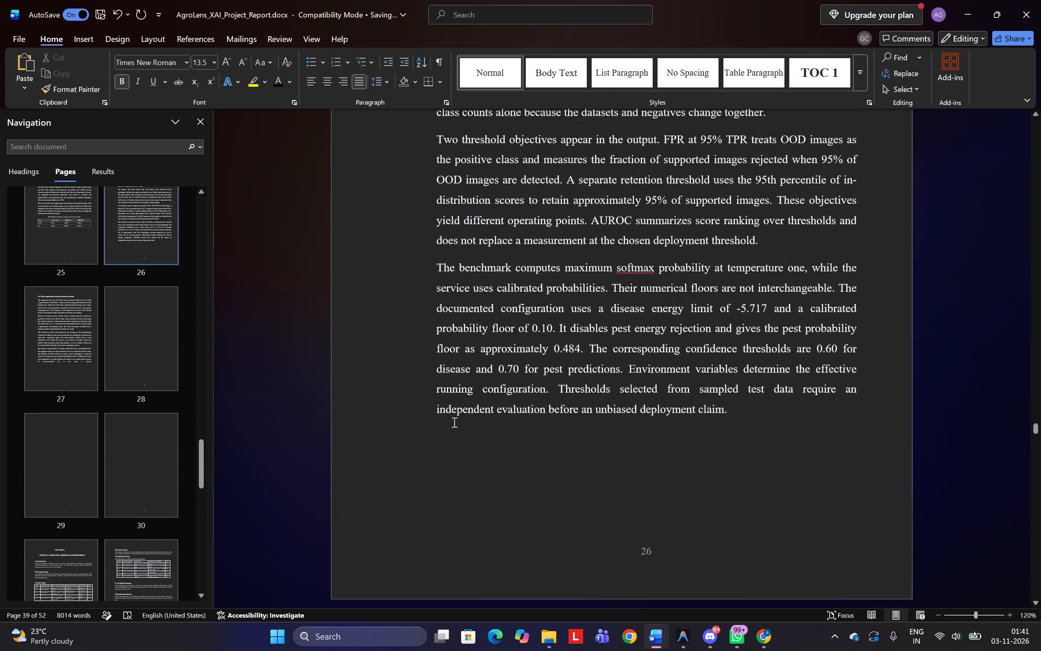
scroll(453, 422, "up", 4)
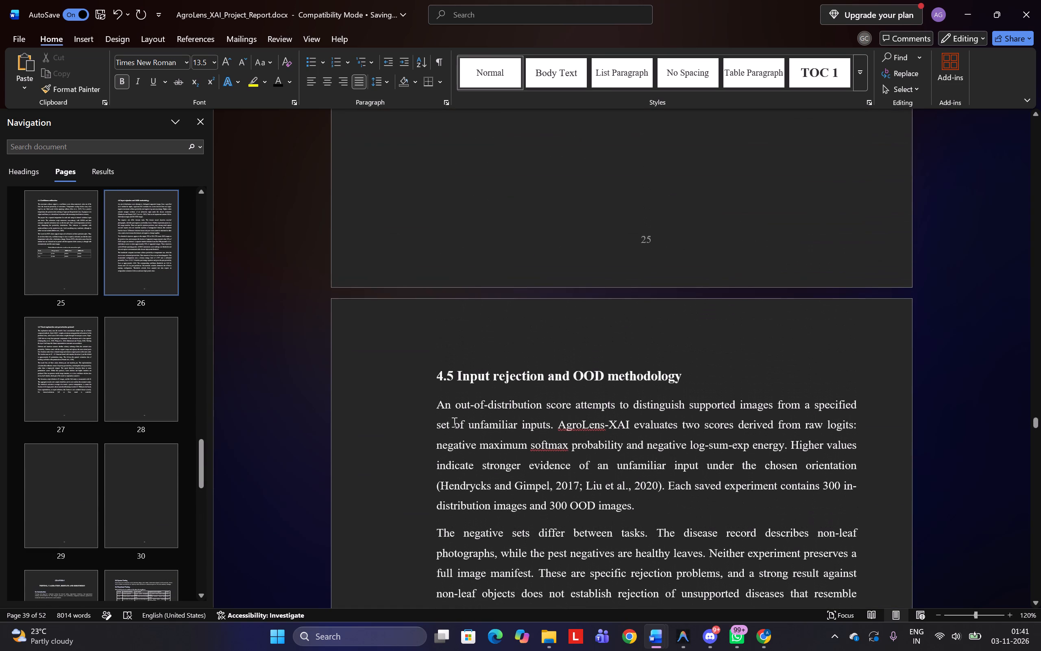
scroll(453, 422, "up", 8)
scroll(453, 422, "down", 1)
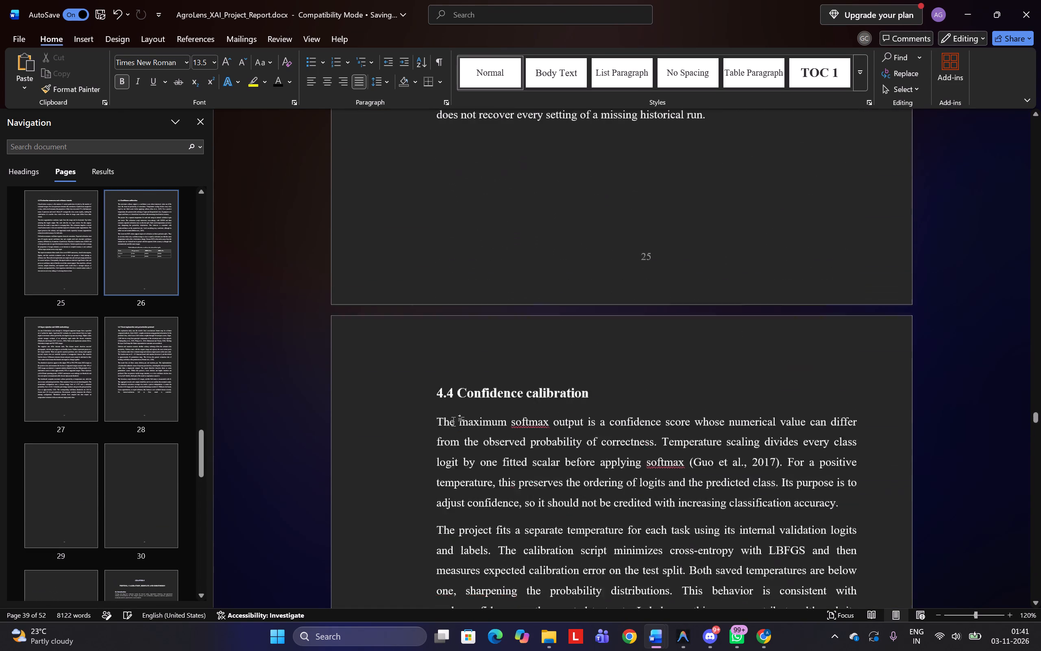
scroll(453, 422, "down", 2)
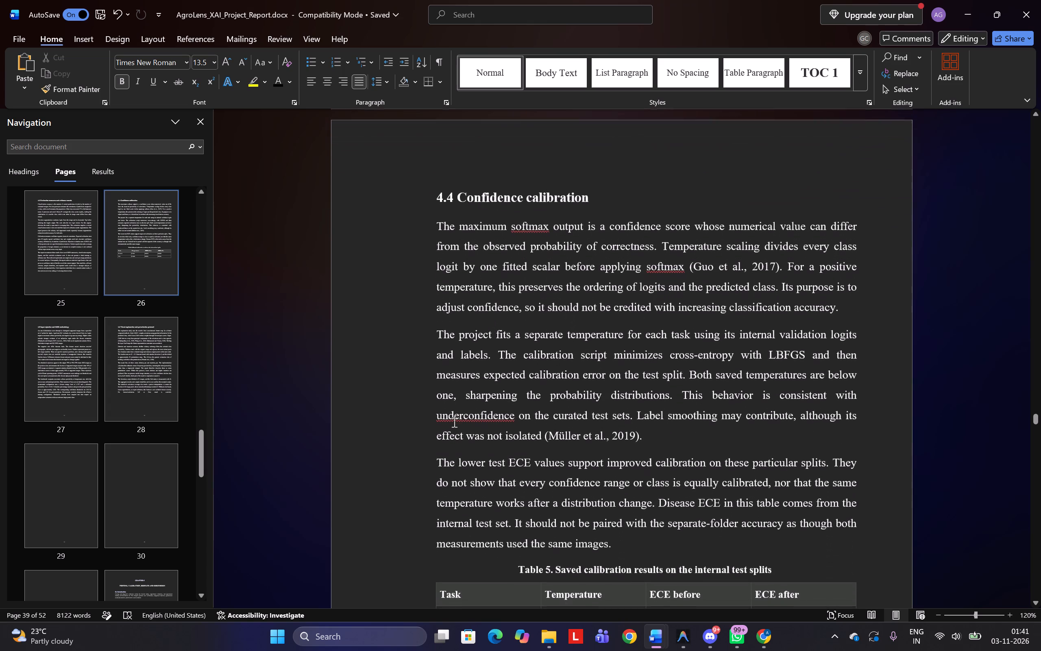
scroll(453, 422, "down", 1)
scroll(453, 422, "up", 3)
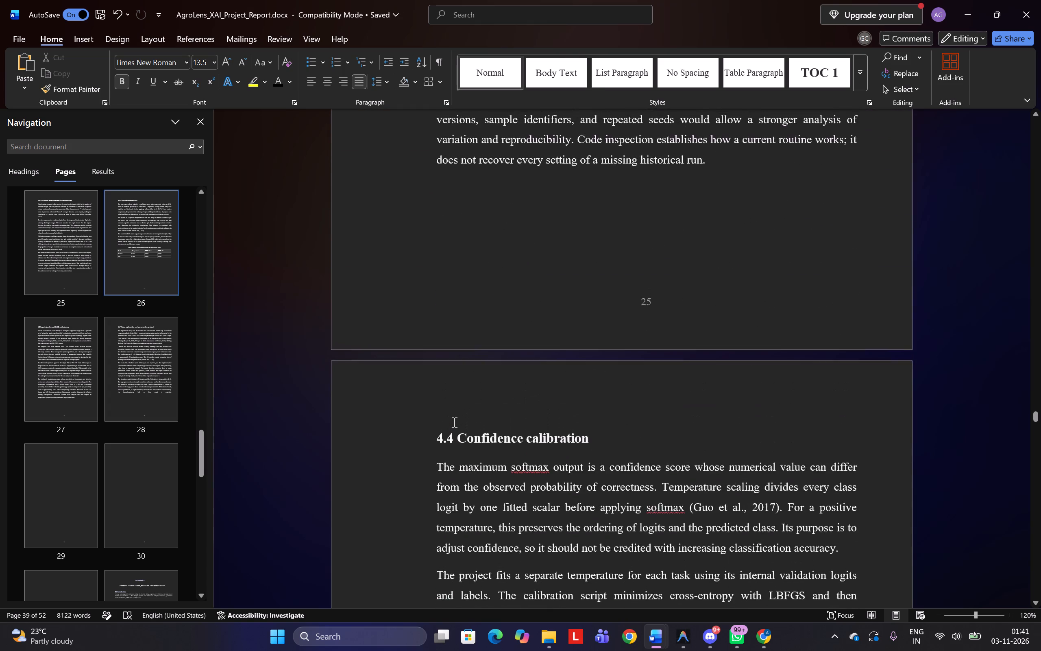
scroll(453, 422, "down", 1)
scroll(453, 422, "up", 3)
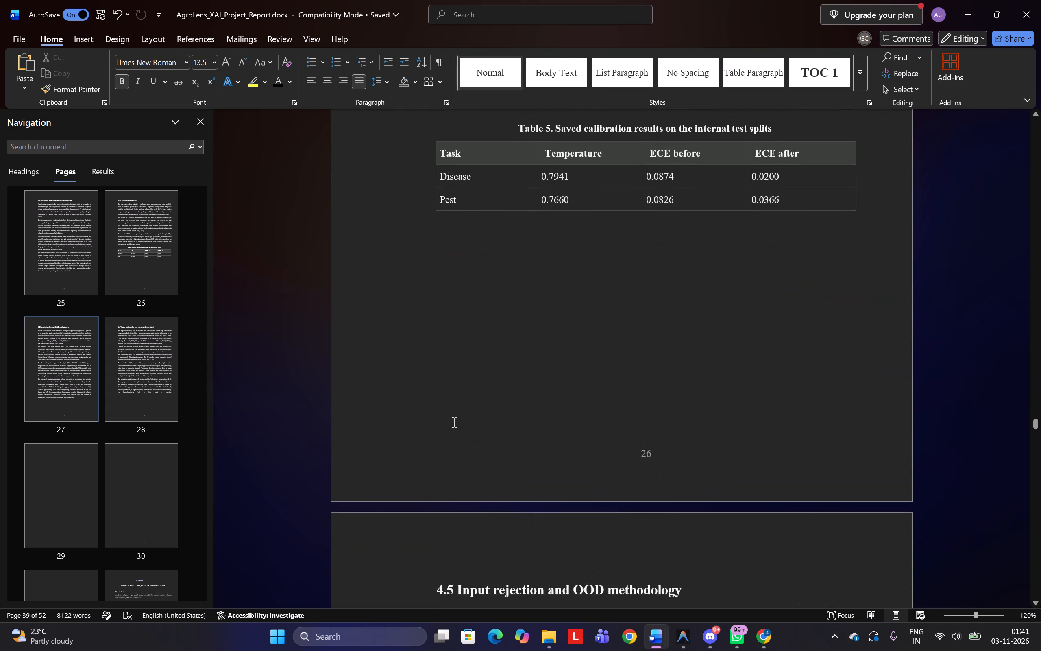
scroll(453, 422, "up", 4)
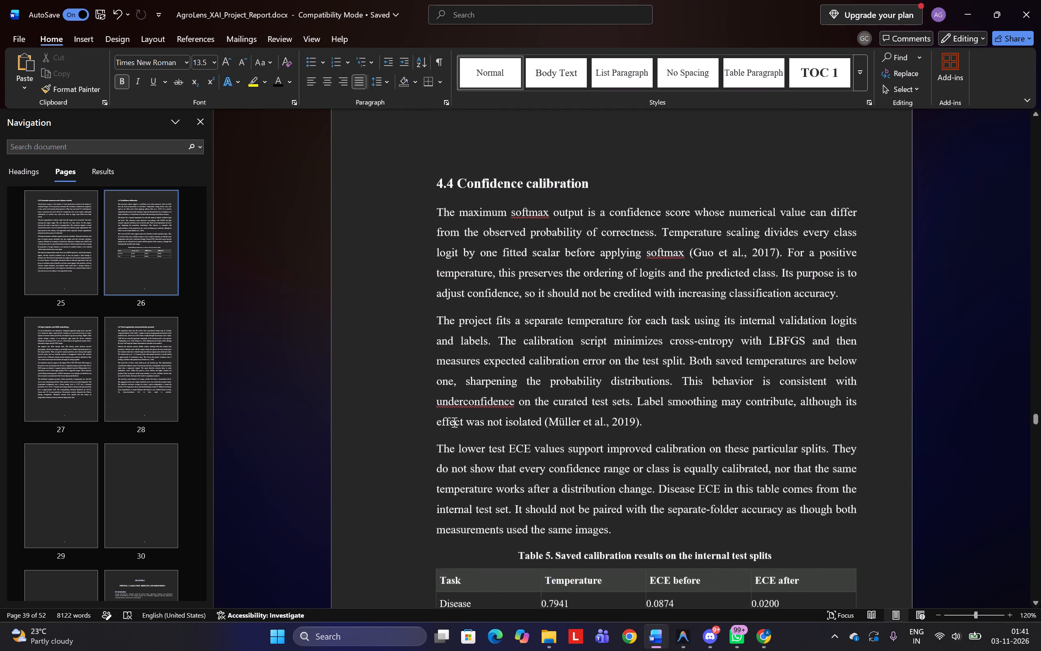
Examine the remaining pages backward through leftover chapter 4, the RetinaLens methodology chapter and requirements sections, up to the title page.
scroll(453, 422, "up", 5)
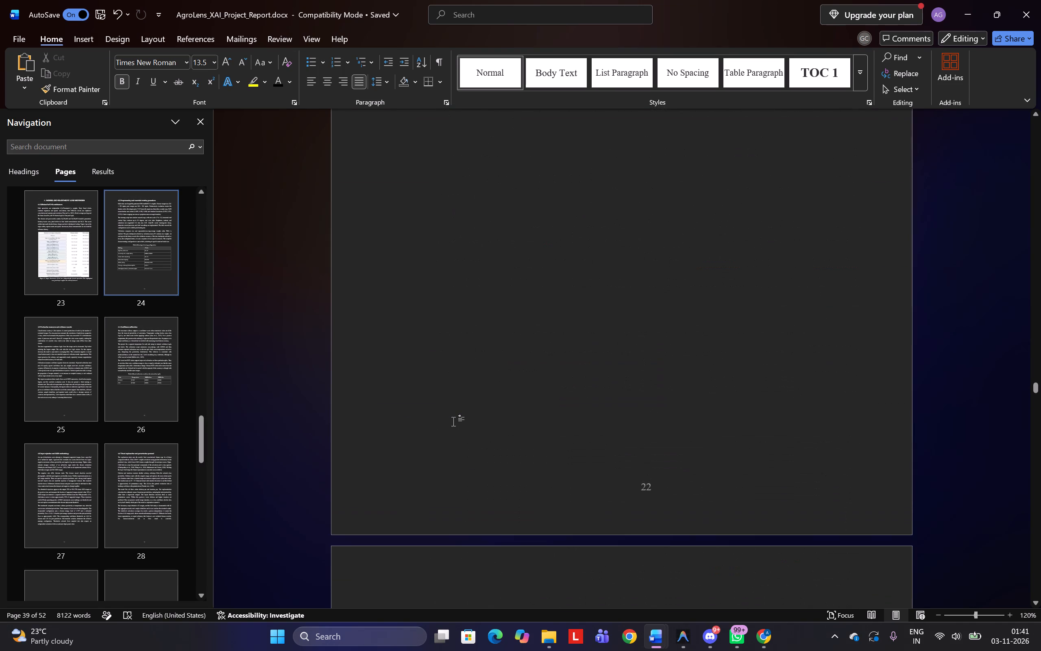
scroll(453, 422, "down", 1)
scroll(453, 422, "up", 4)
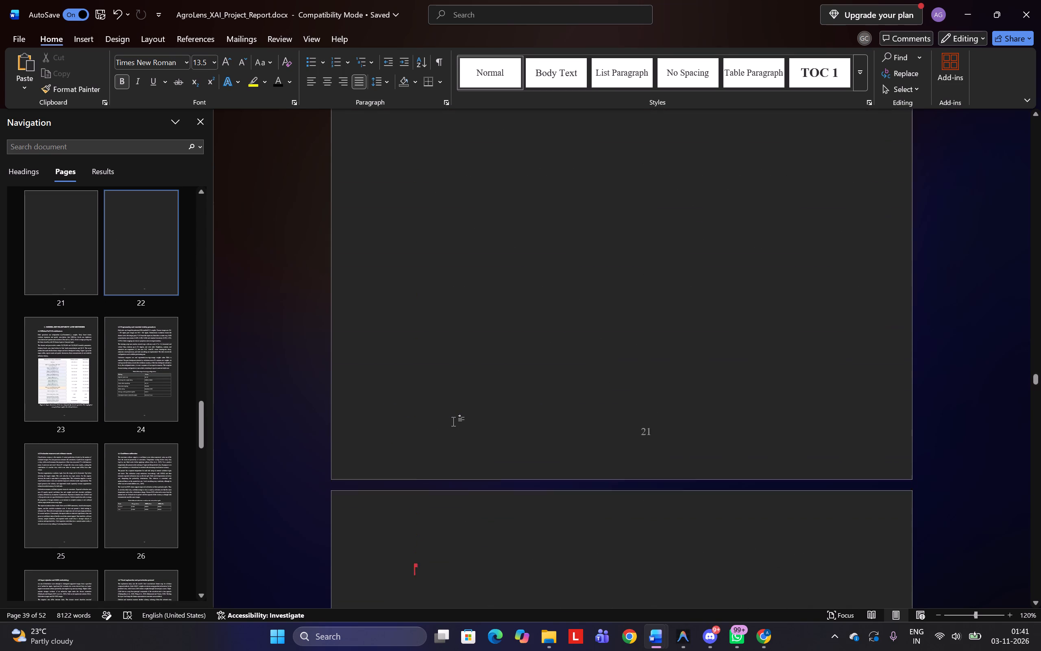
scroll(453, 422, "up", 6)
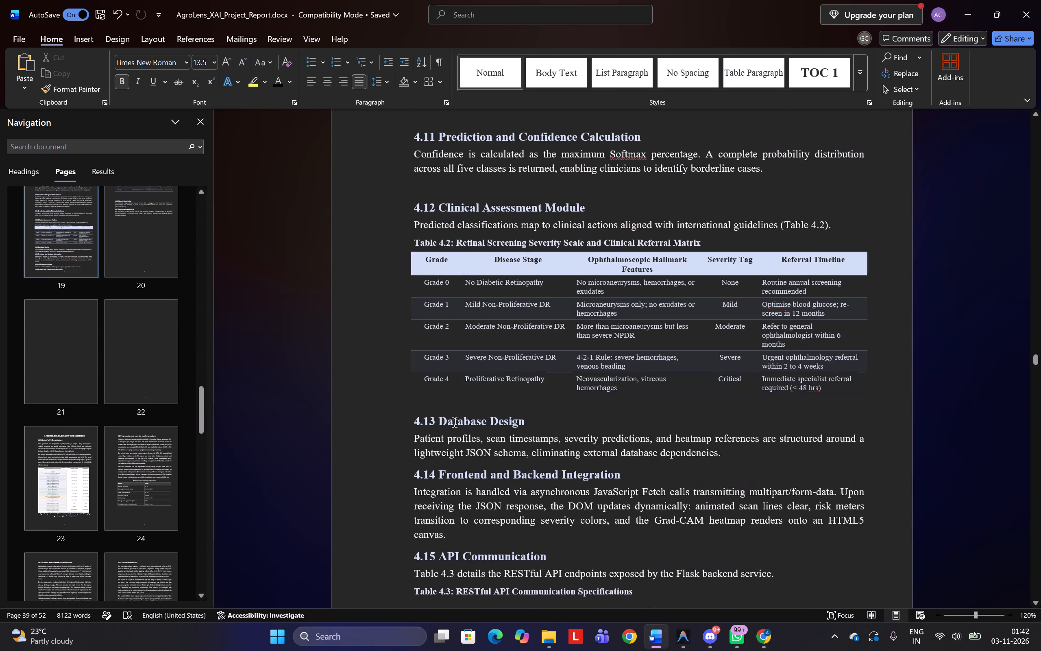
scroll(453, 422, "up", 8)
scroll(453, 422, "up", 15)
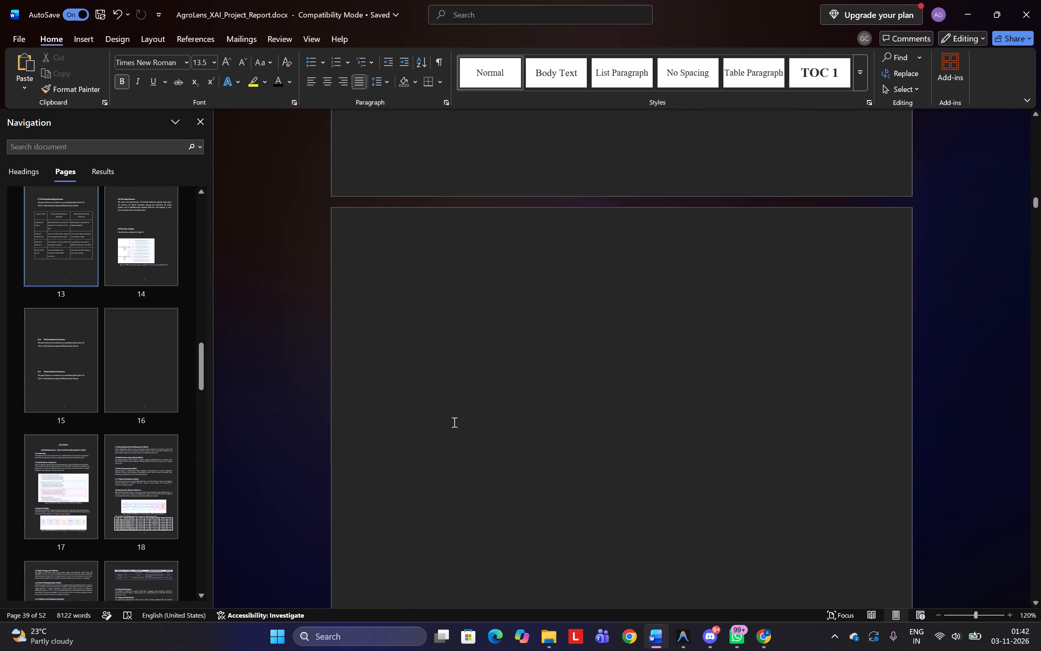
scroll(453, 422, "up", 9)
scroll(453, 422, "up", 20)
scroll(453, 422, "up", 20)
scroll(453, 422, "up", 20)
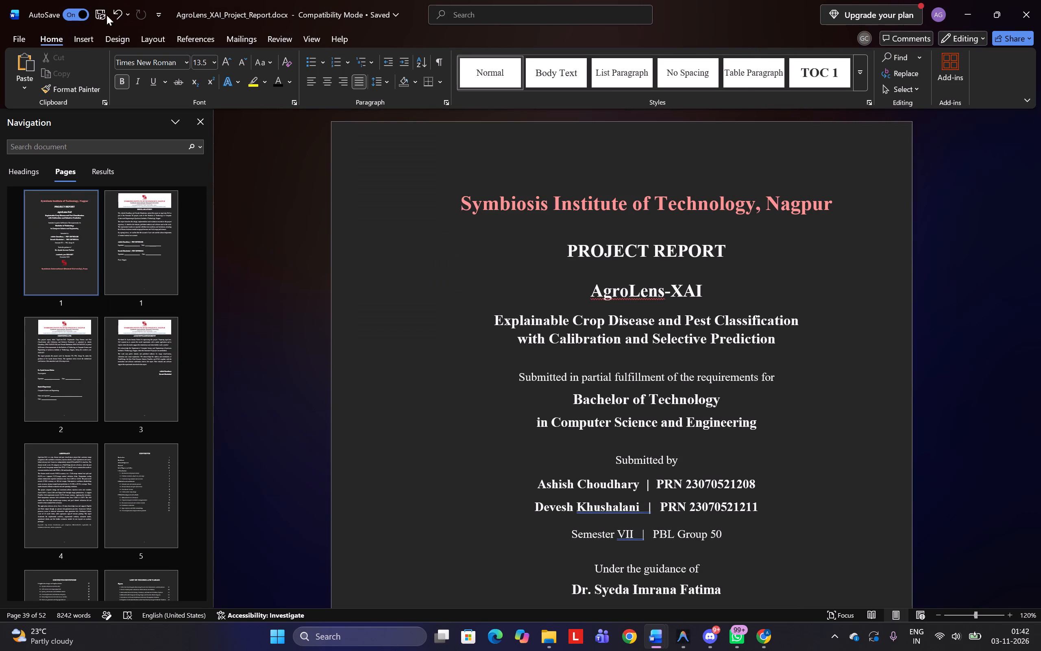
Save a copy of the report as a Word document in the local Downloads folder, named AgroLens_XAI_Project_Reportparull mammm.docx.
left_click(22, 34)
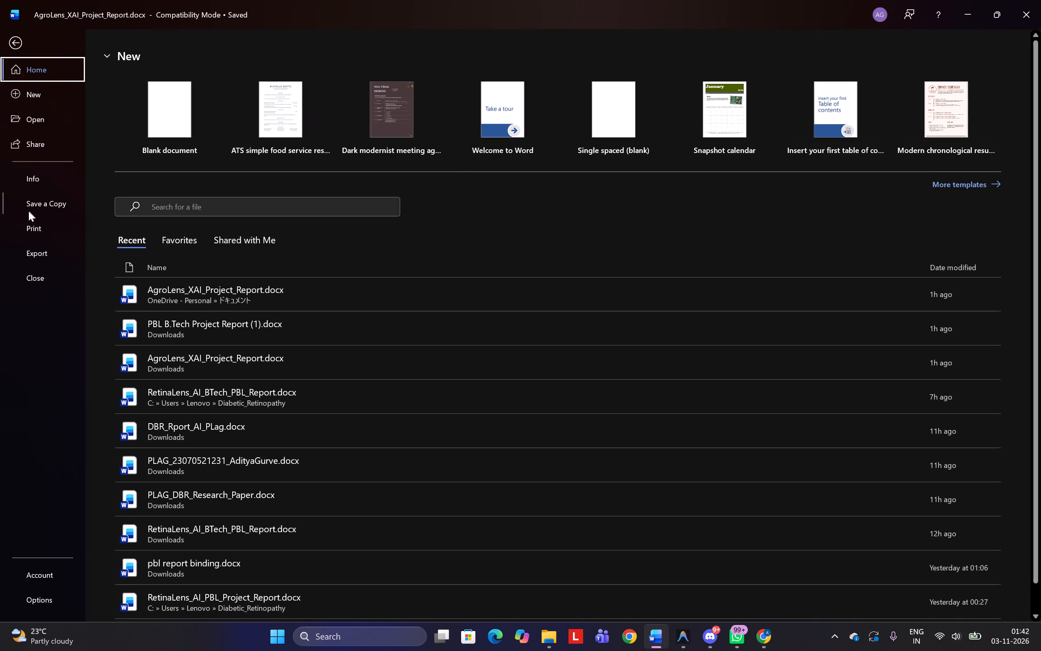
left_click(48, 206)
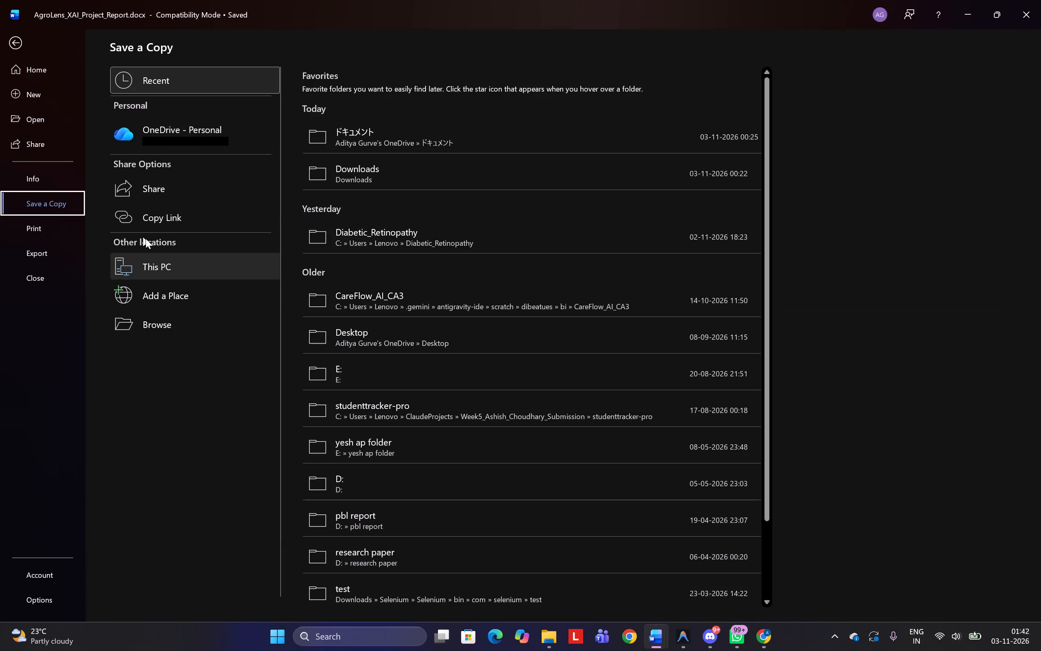
left_click(140, 265)
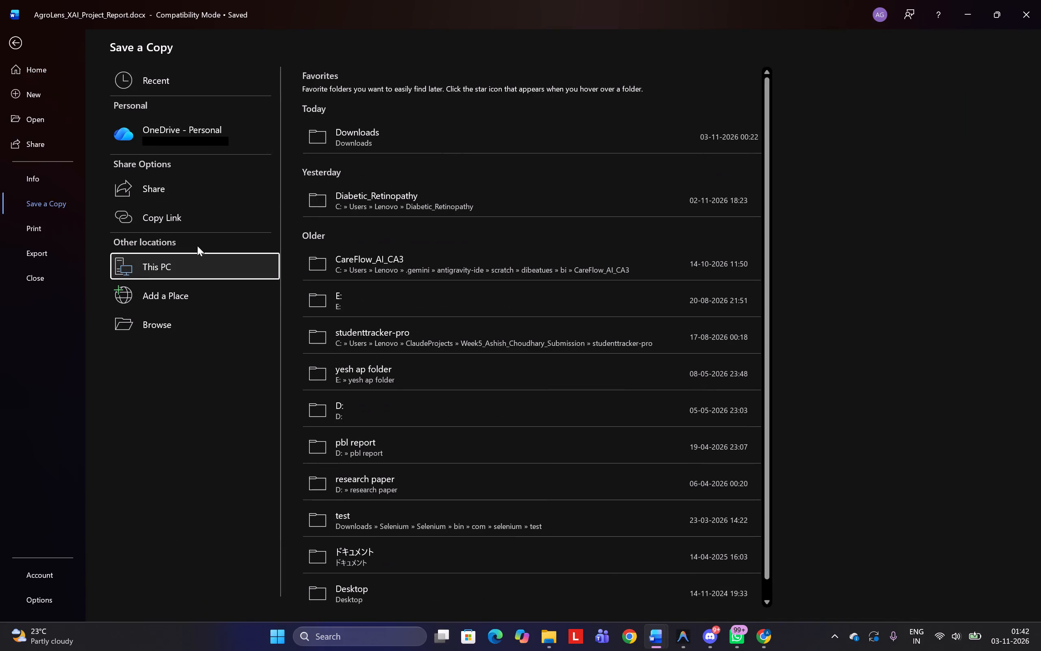
left_click(381, 147)
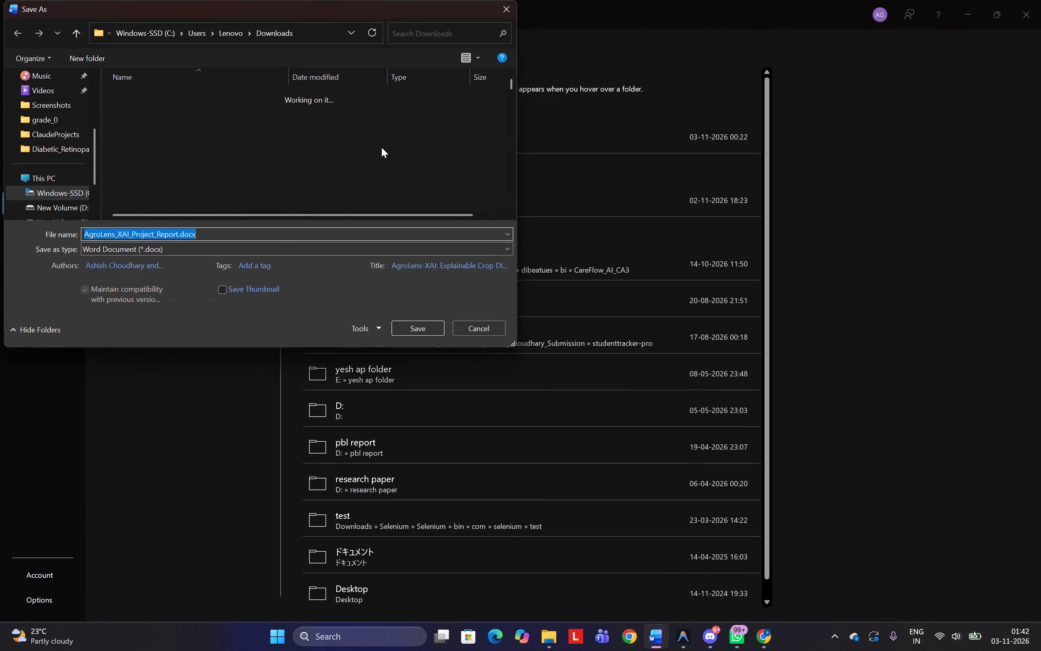
left_click(174, 235)
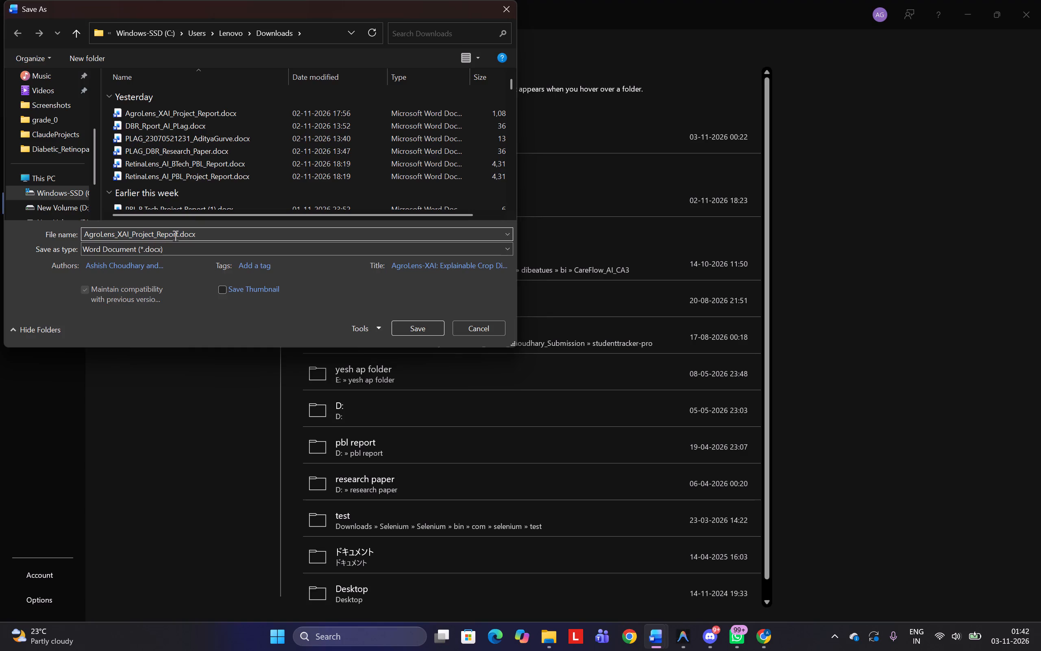
key("Right")
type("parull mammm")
left_click(403, 324)
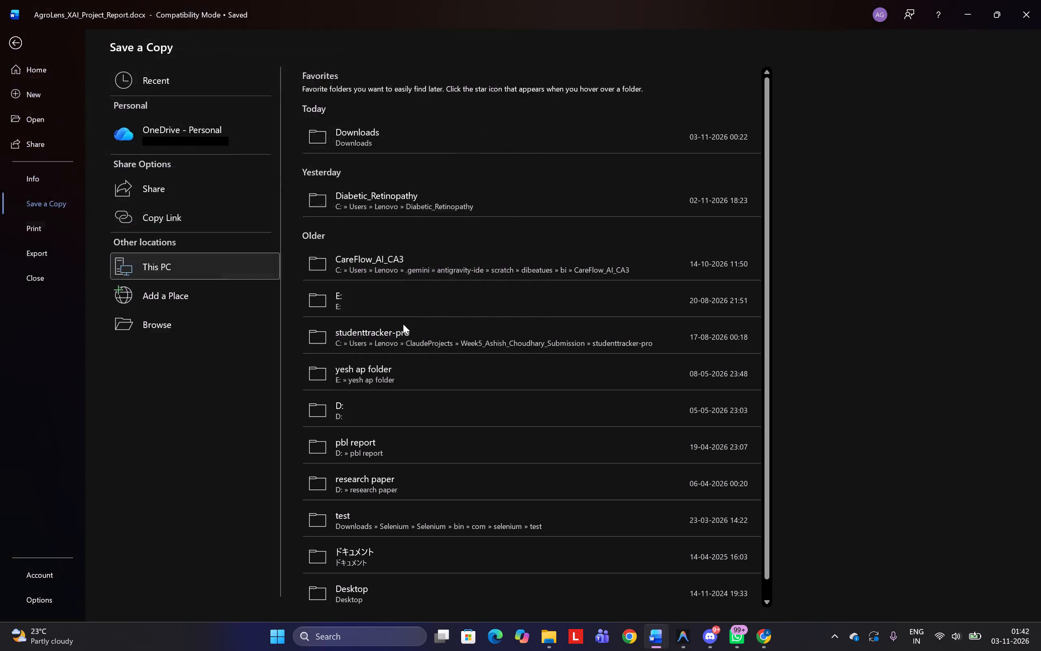
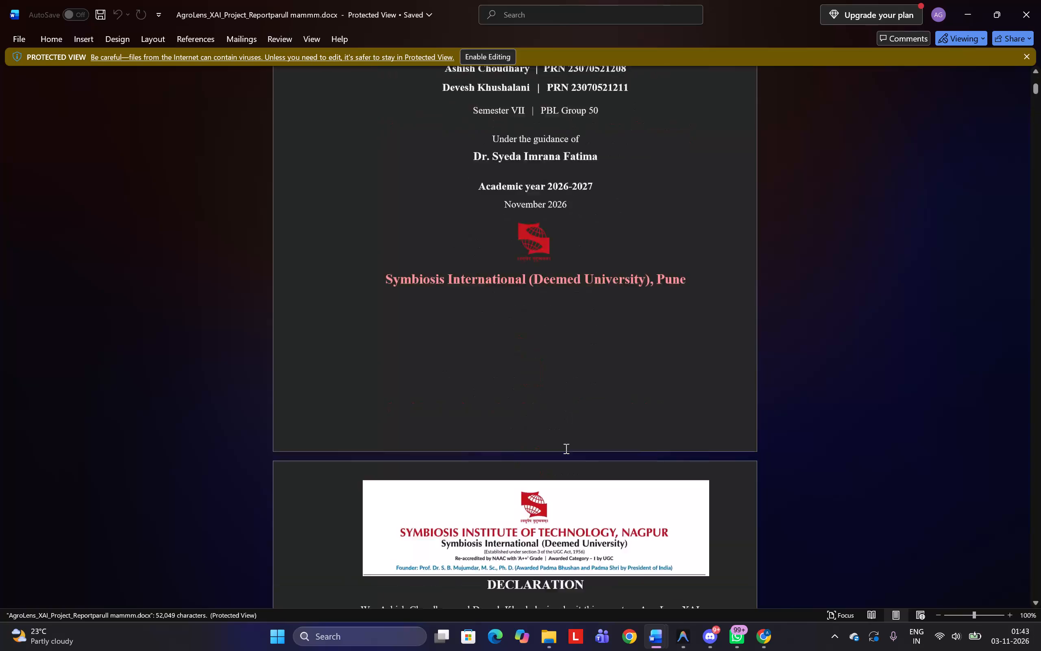
Skim the protected-view project report to its end, then back through the appendices and references to the Chapter 6 conclusion.
scroll(565, 448, "down", 20)
scroll(565, 448, "down", 20)
scroll(565, 448, "down", 20)
scroll(565, 448, "down", 4)
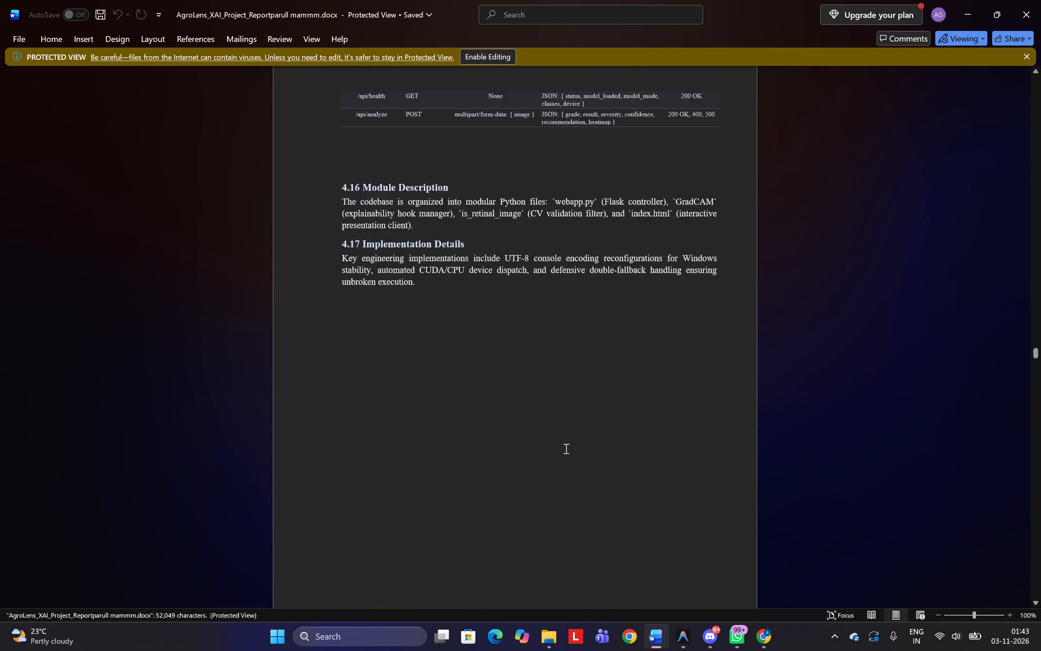
scroll(565, 448, "down", 19)
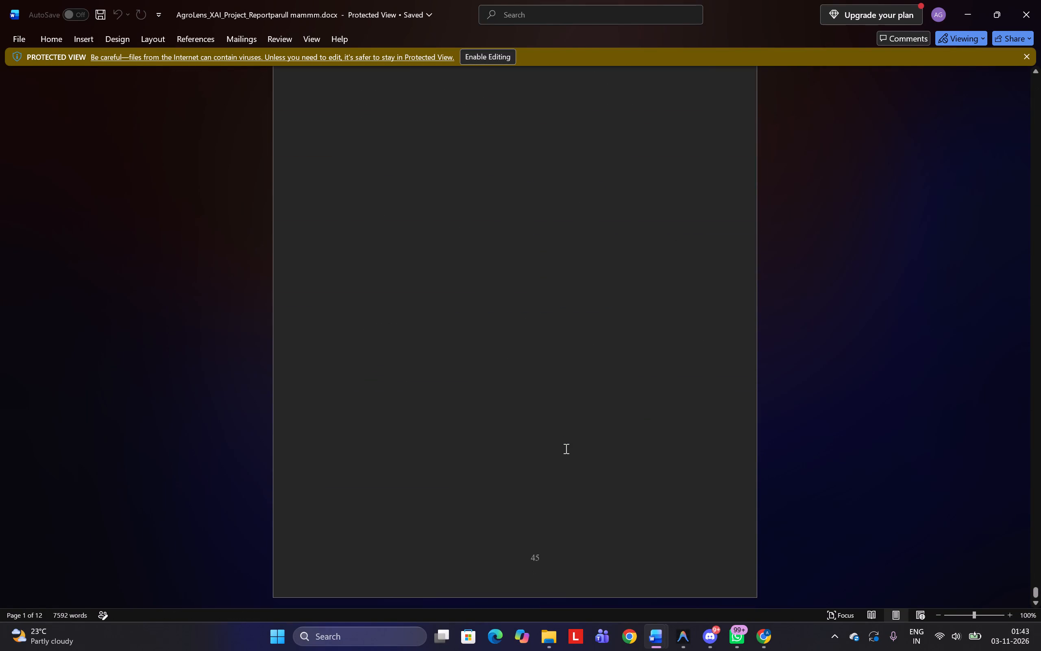
scroll(565, 448, "down", 6)
scroll(565, 448, "up", 7)
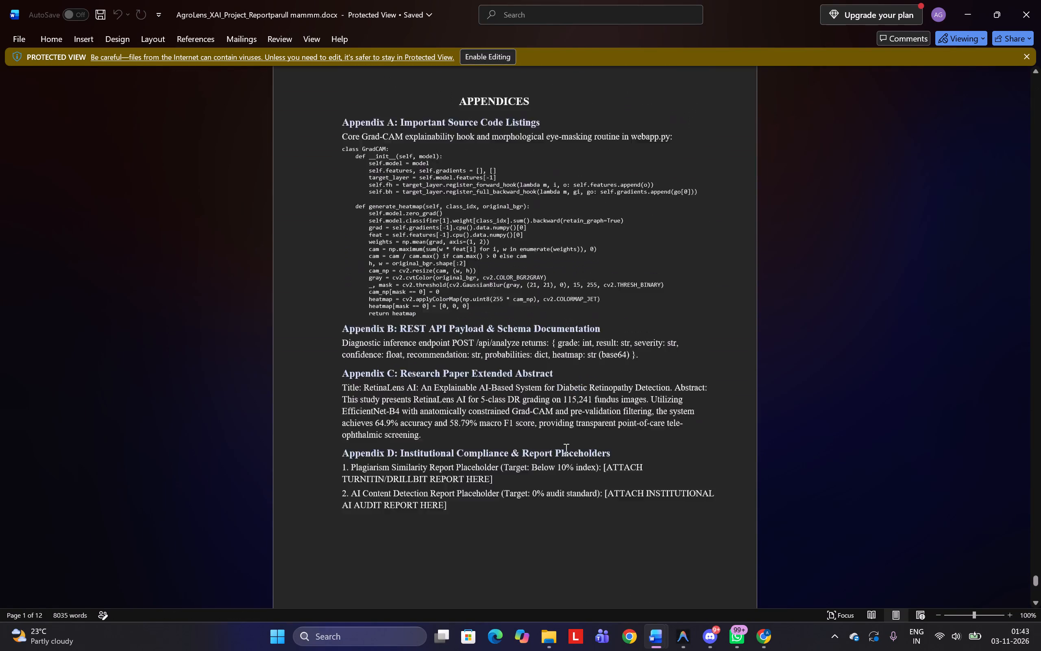
scroll(565, 448, "up", 6)
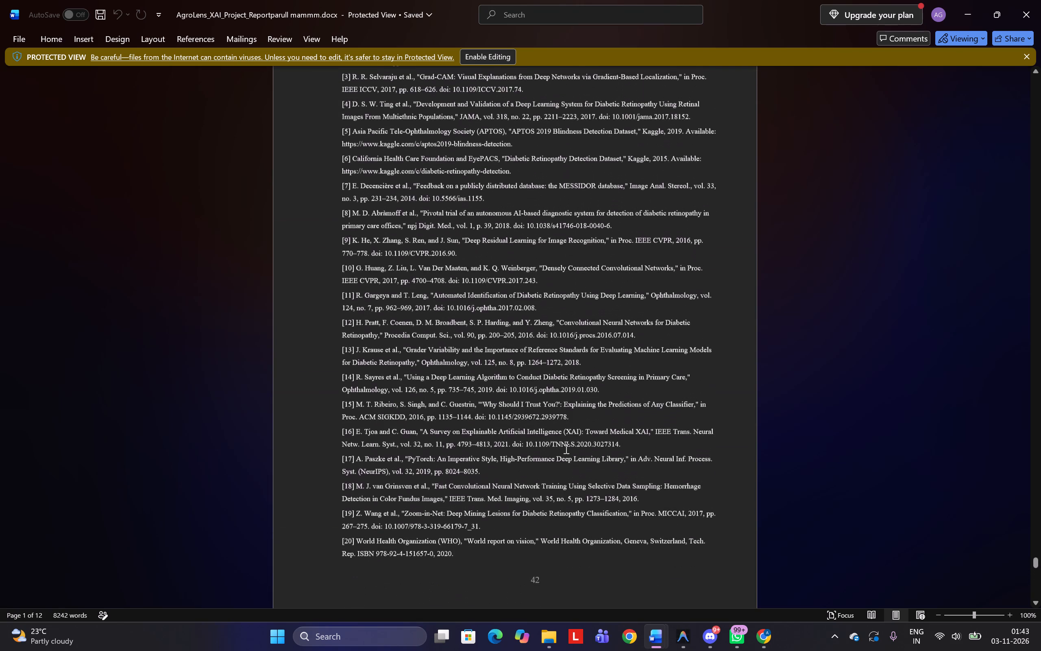
scroll(565, 448, "up", 6)
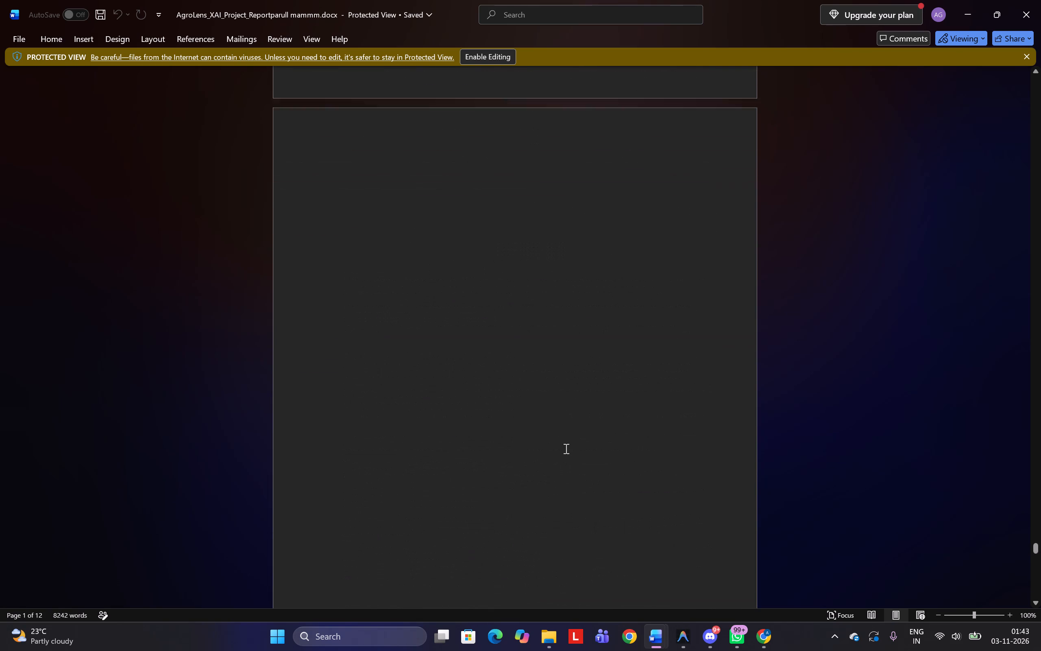
scroll(565, 448, "up", 2)
scroll(565, 448, "down", 4)
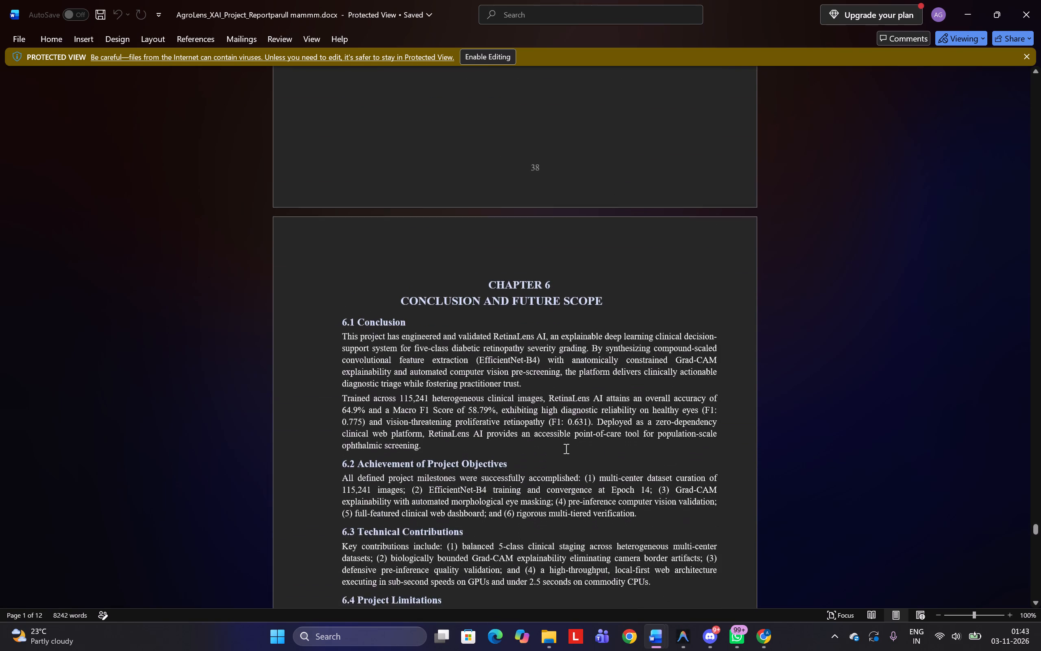
scroll(565, 448, "up", 4)
Close the protected-view copy of the AgroLens-XAI project report.
left_click(1040, 0)
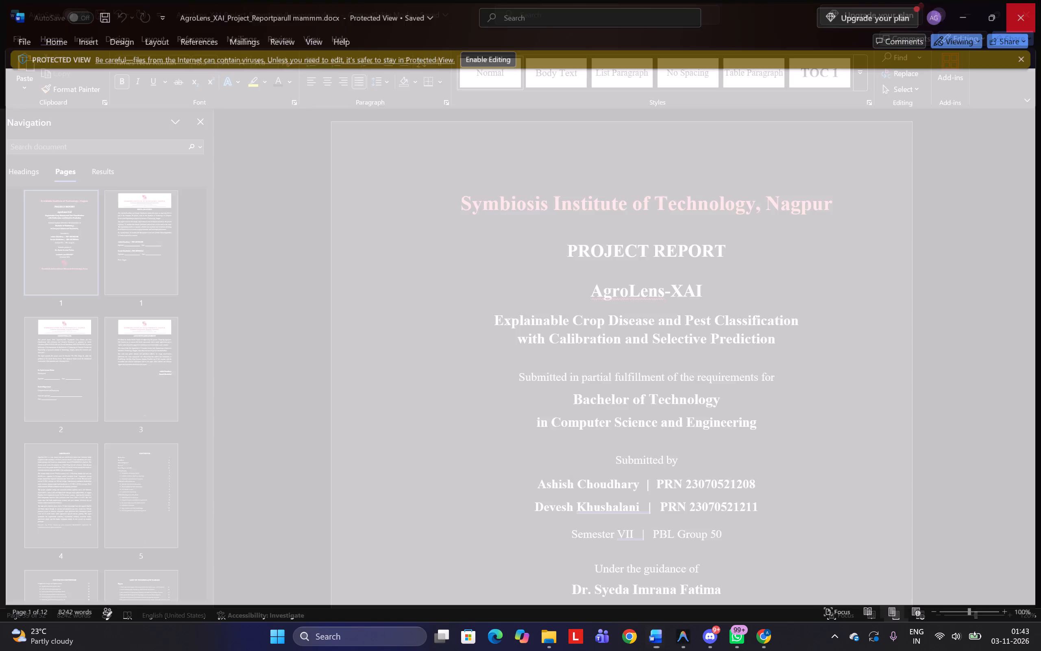
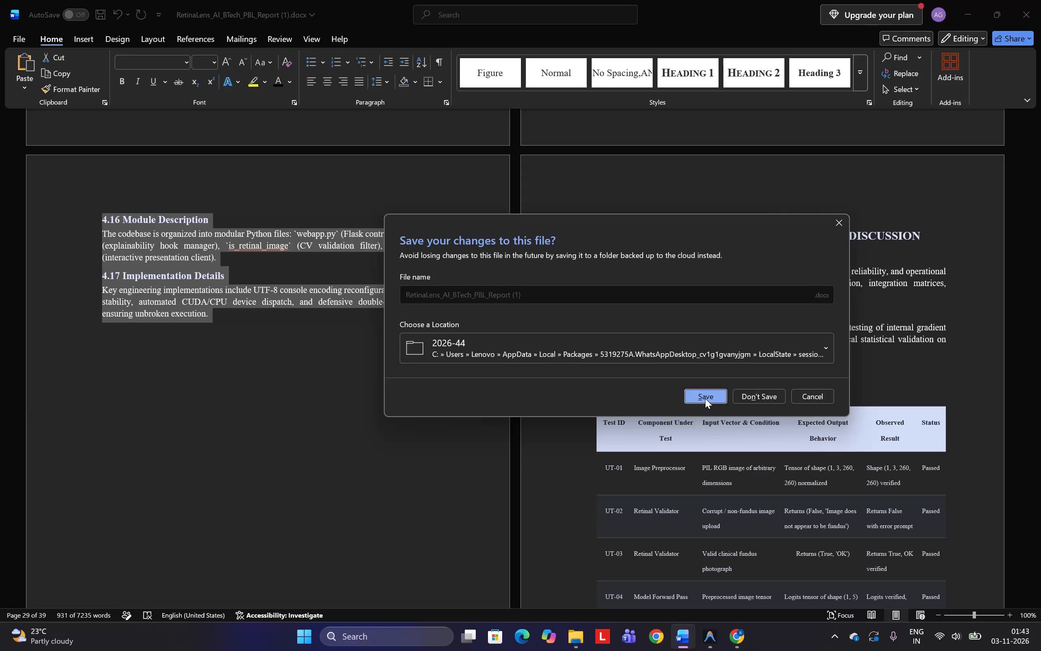
Close the RetinaLens_AI_BTech_PBL_Report (1) document without saving its changes.
left_click(744, 399)
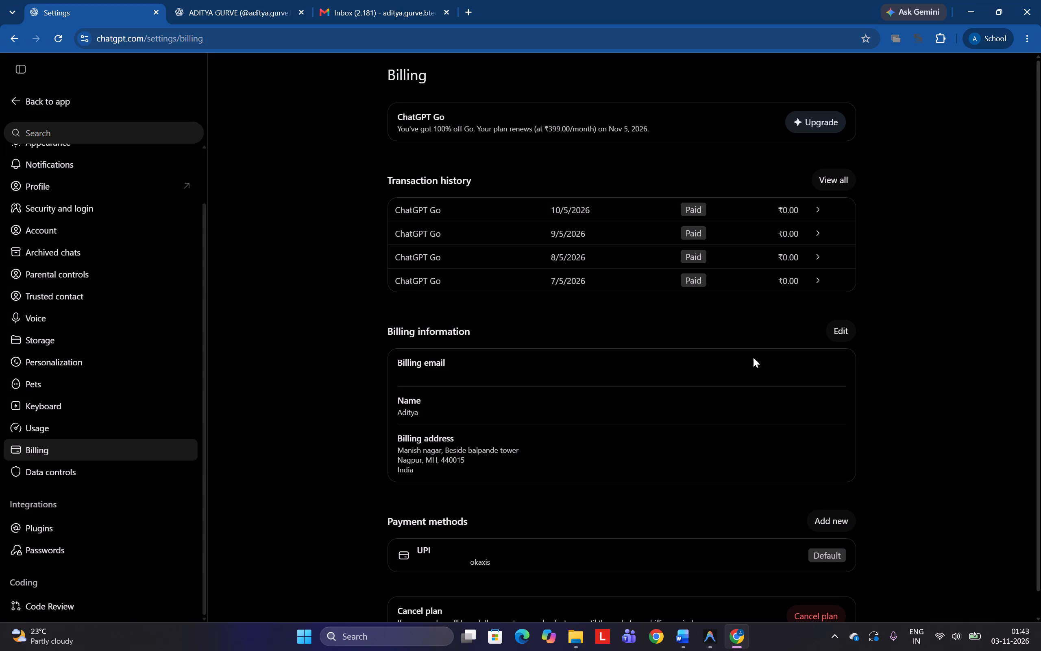
Clear the desktop by closing all remaining browser, File Explorer and Antigravity IDE windows, including the pending Open File dialog.
left_click(1040, 0)
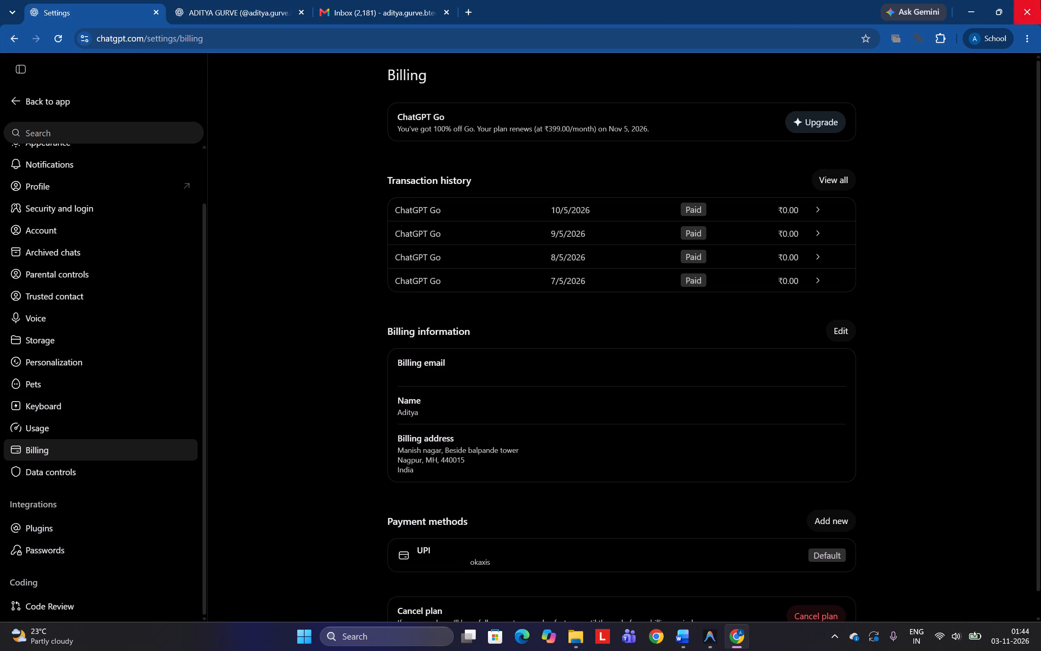
left_click(1037, 0)
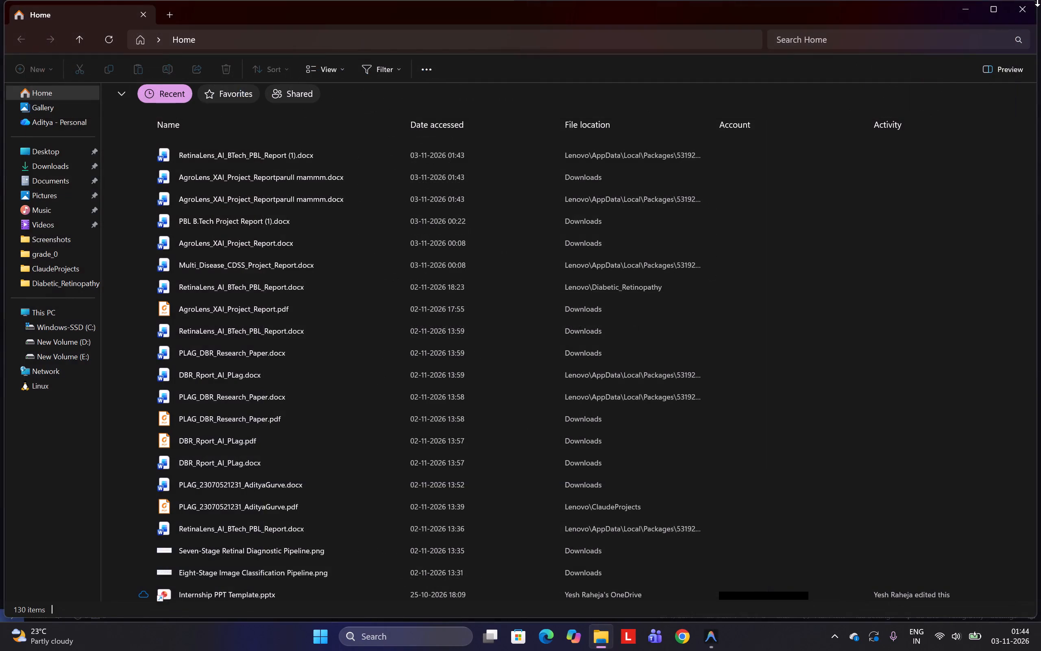
left_click(1022, 2)
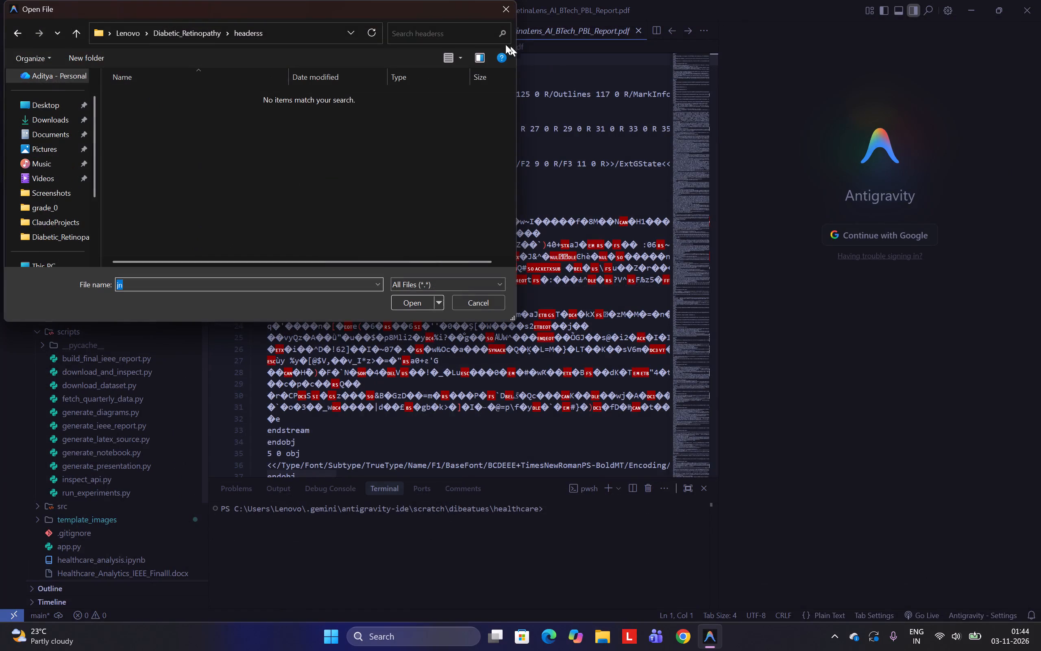
left_click(503, 7)
left_click(1035, 8)
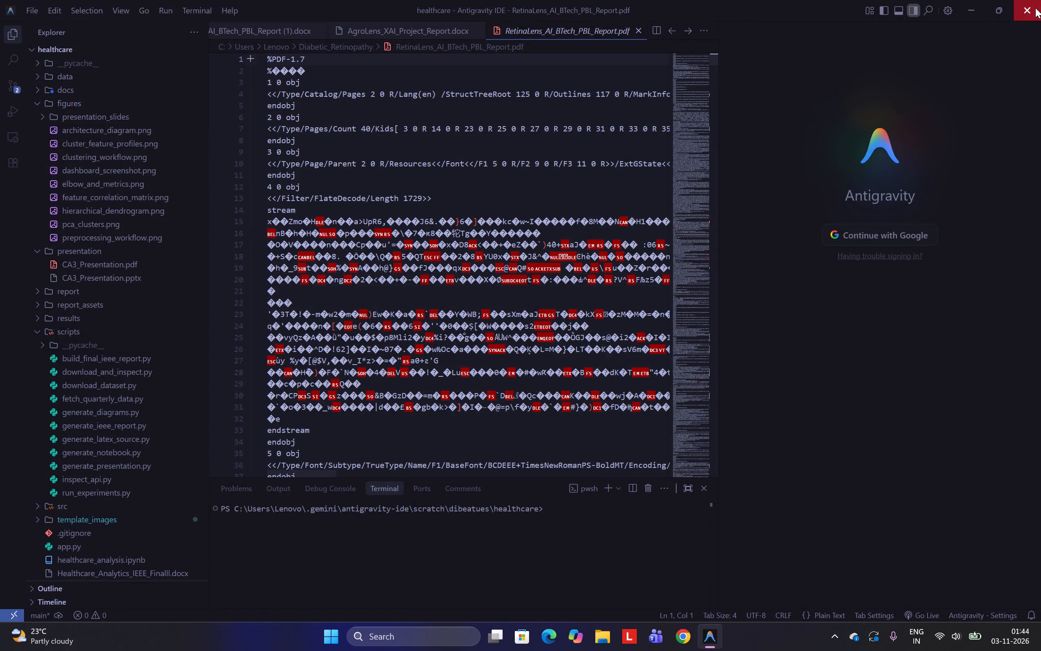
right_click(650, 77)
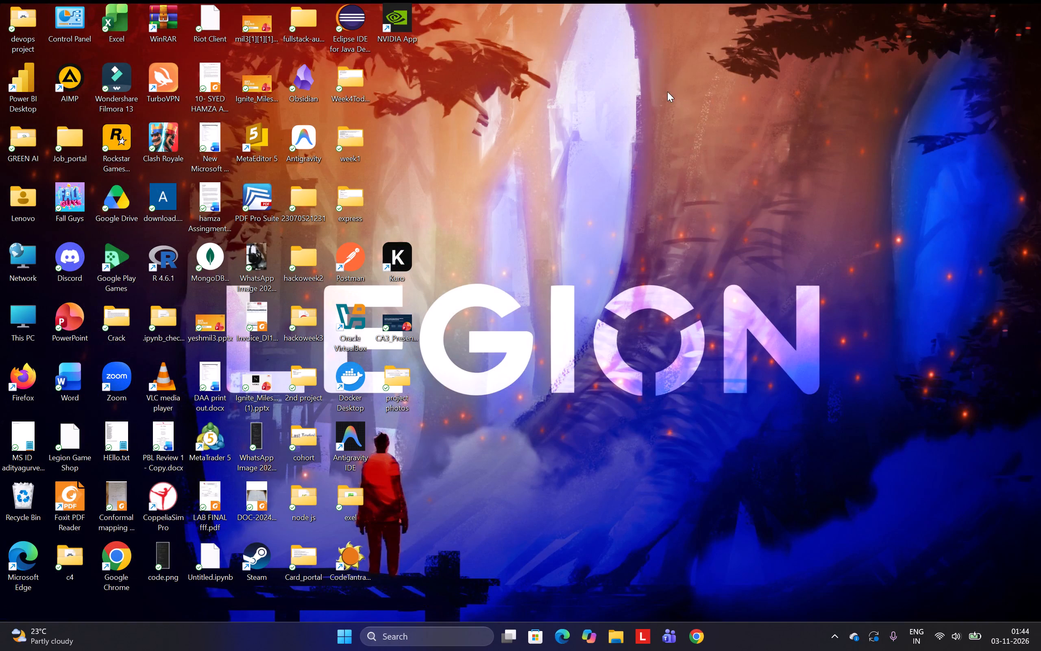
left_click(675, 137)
Launch Kuro from the desktop.
double_click(400, 260)
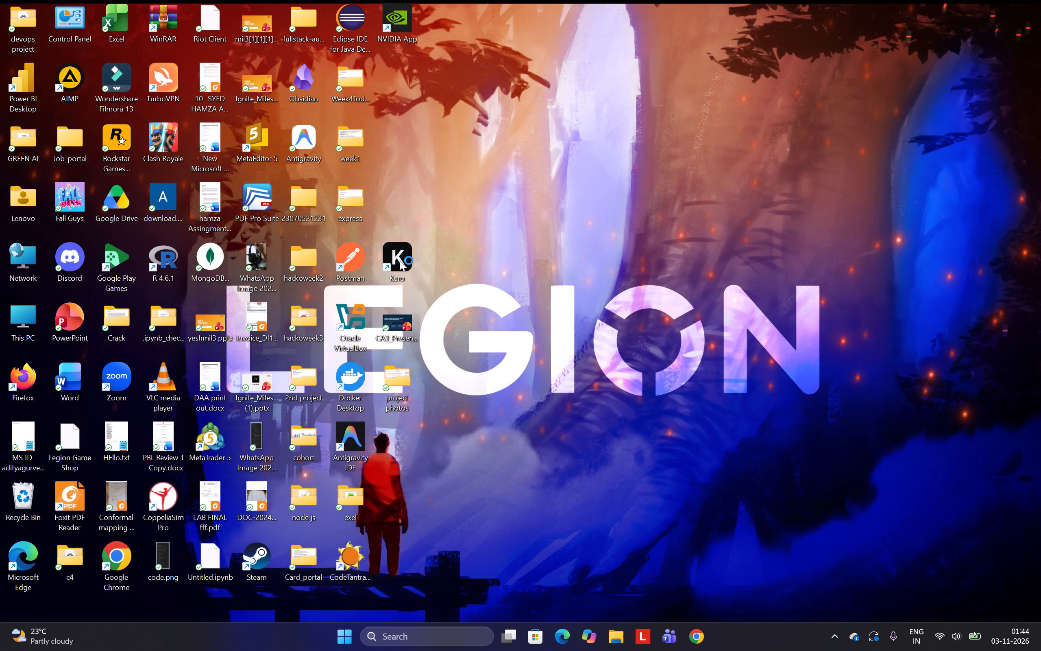